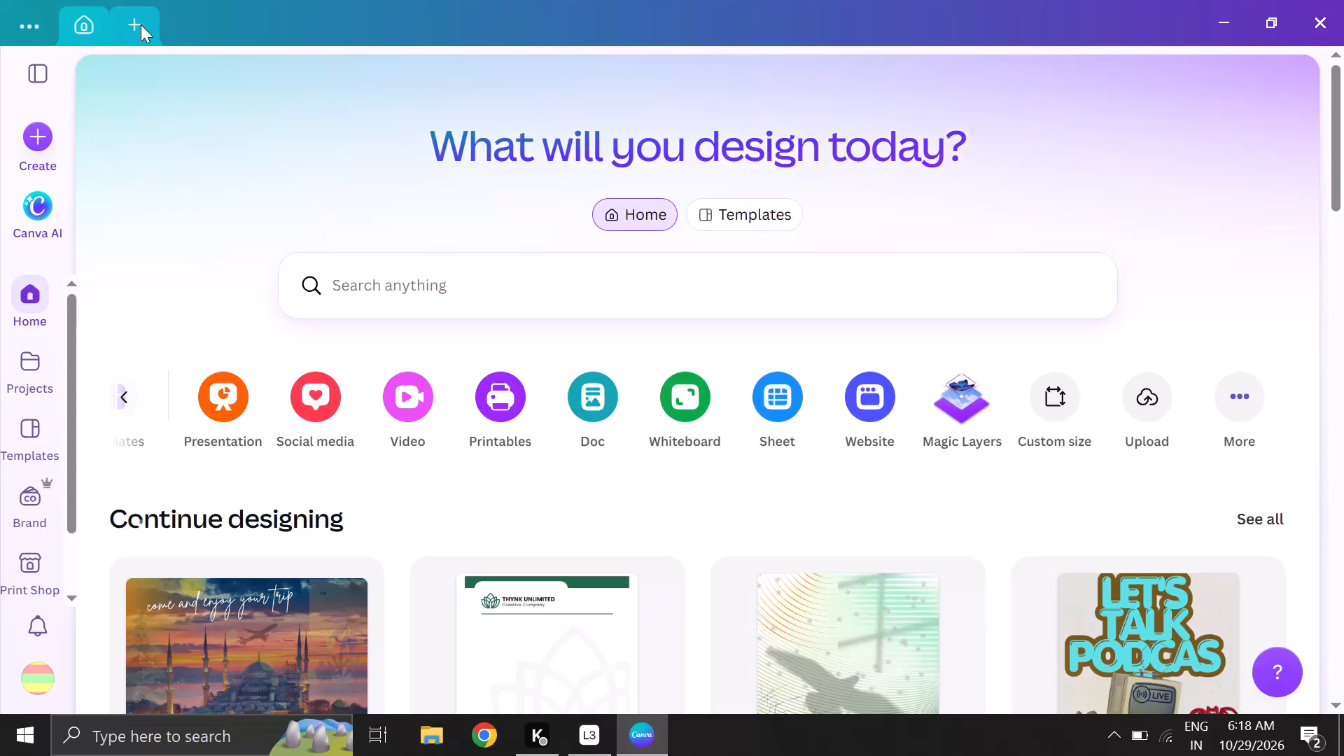
Open the template gallery for posters.
left_click(141, 24)
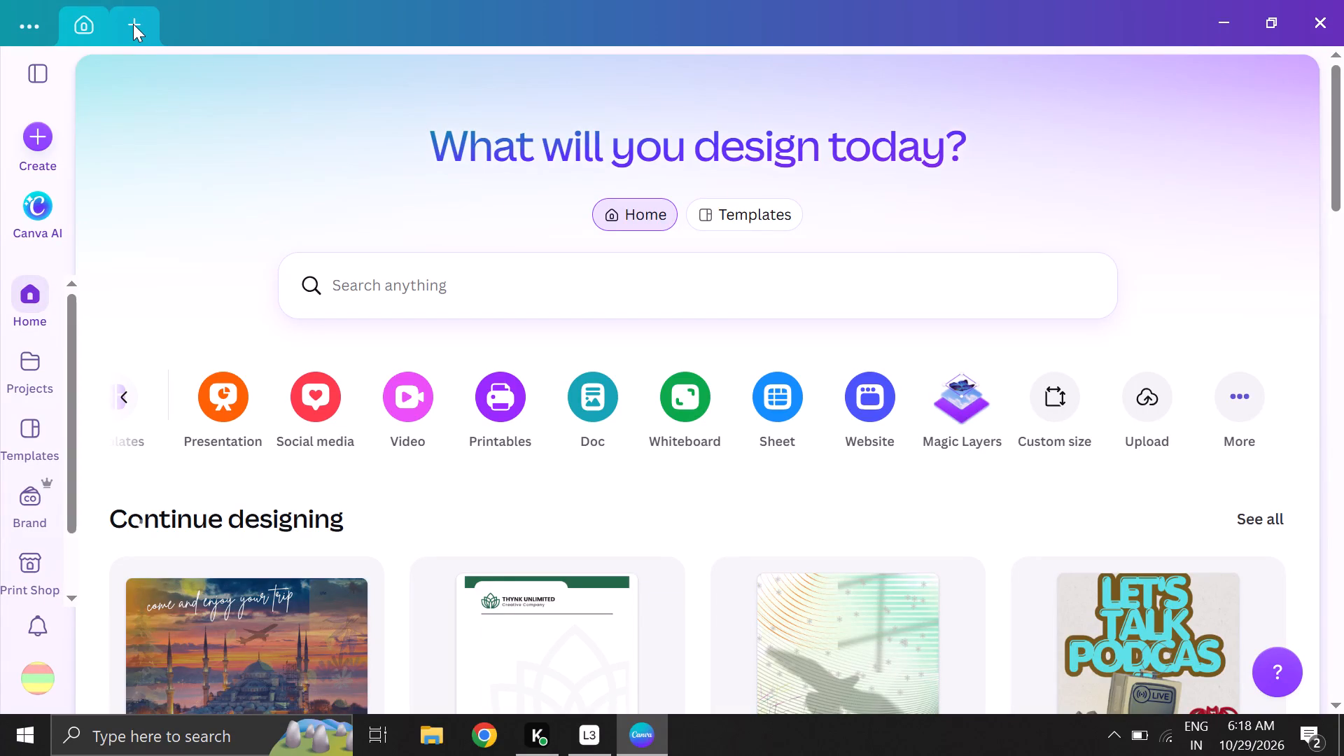
left_click(133, 24)
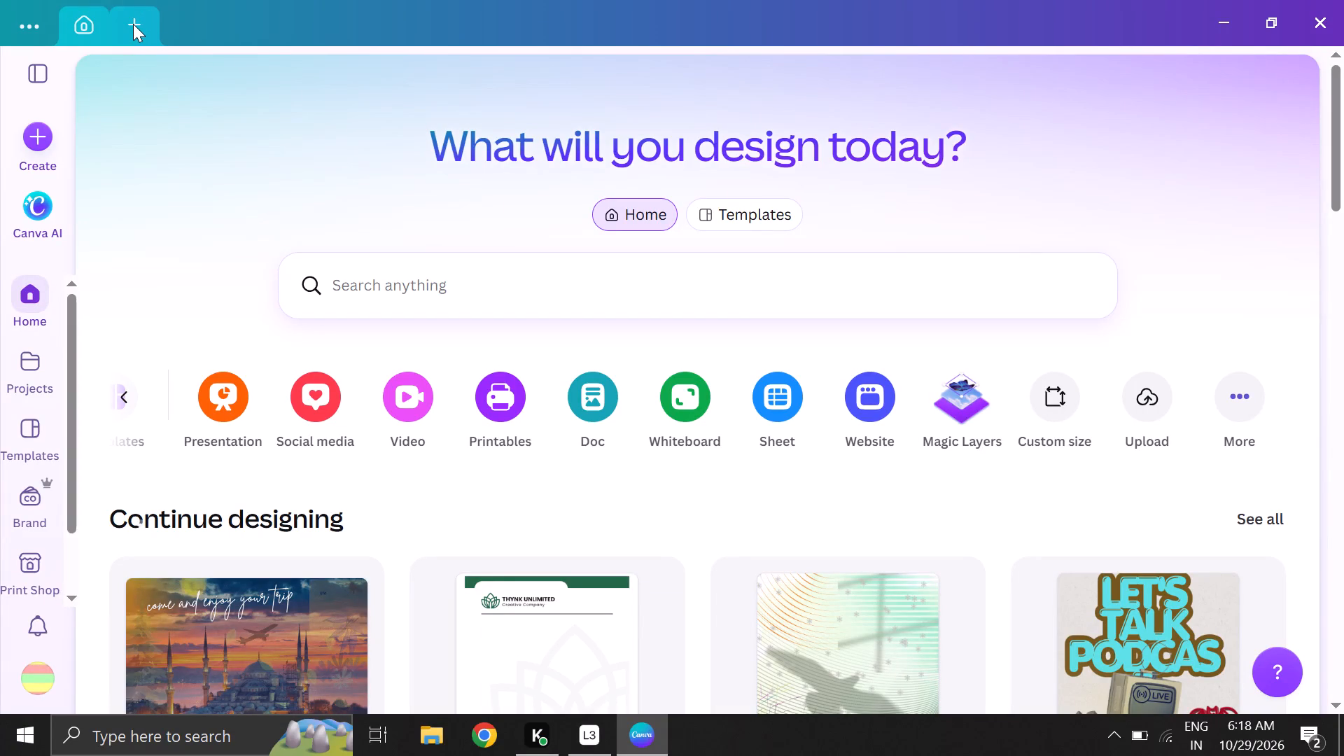
left_click(133, 24)
Browse the template categories and open the Poster templates.
left_click(748, 226)
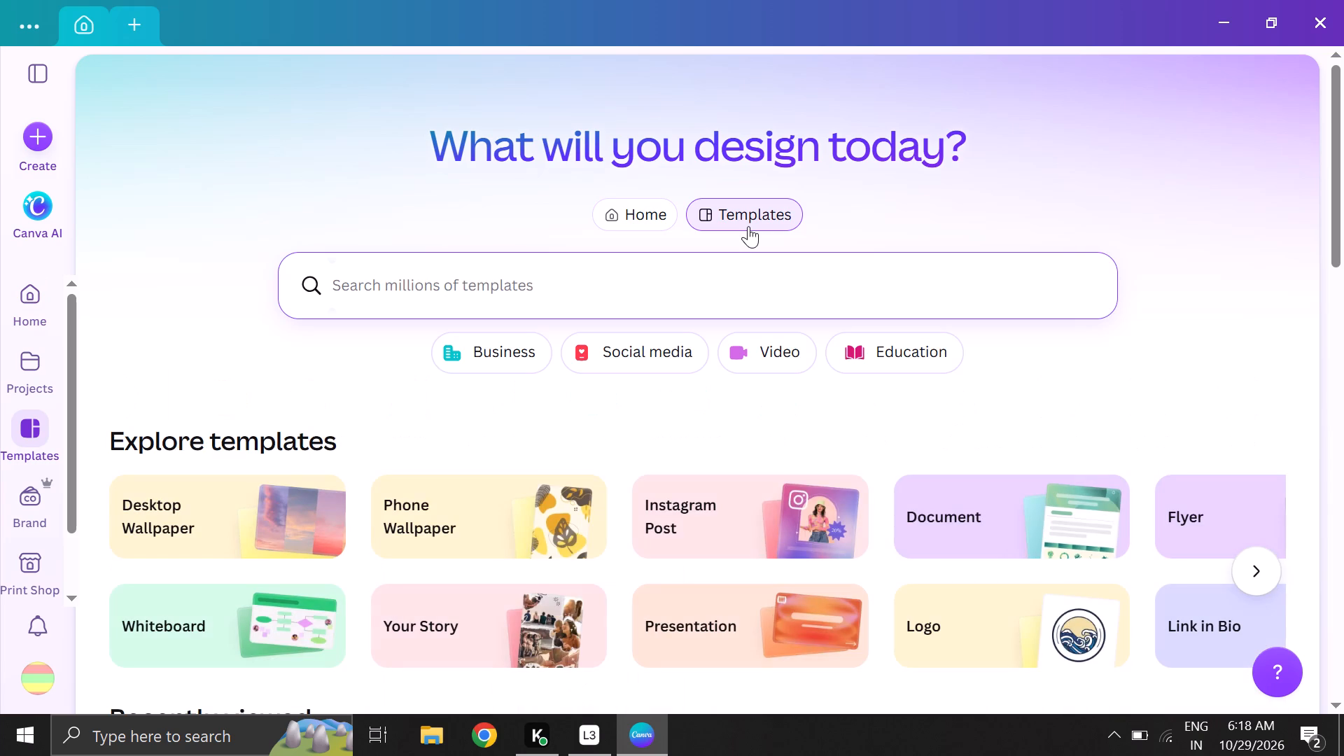
scroll(571, 534, "down", 2)
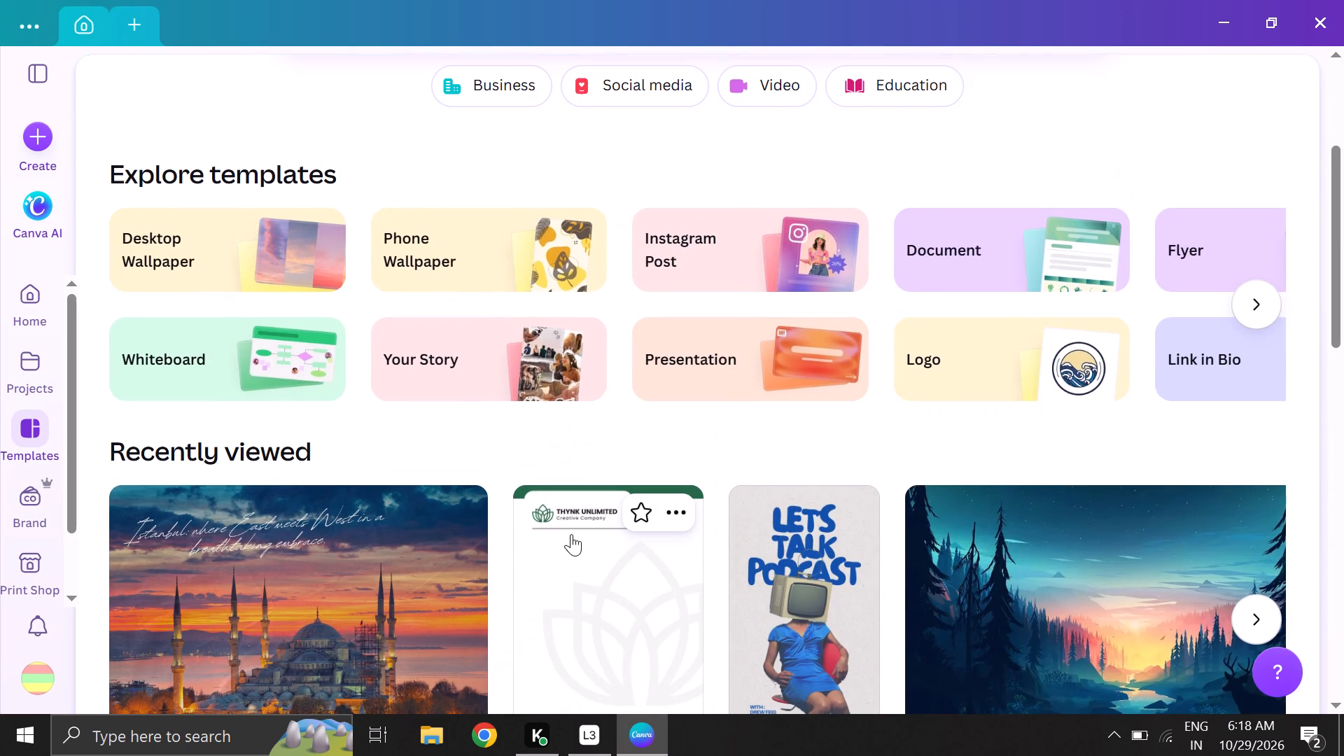
left_click(1249, 295)
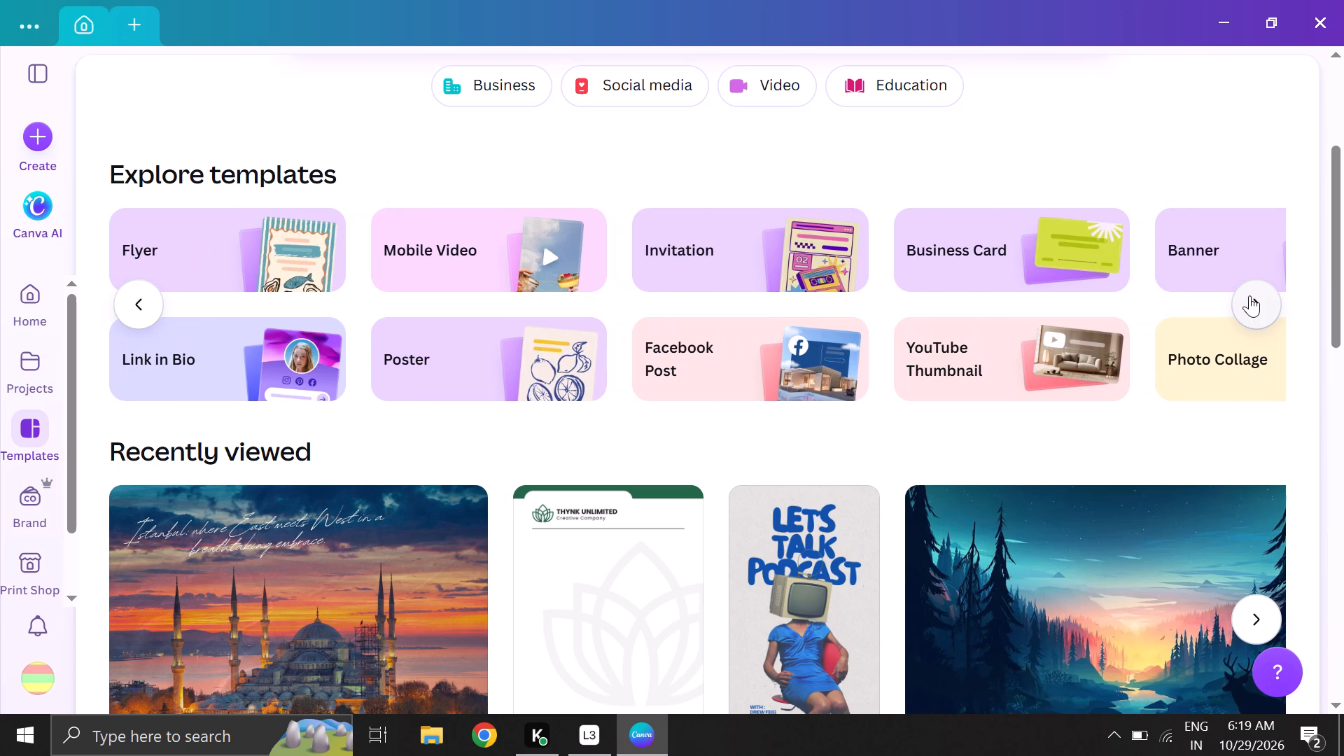
left_click(1254, 297)
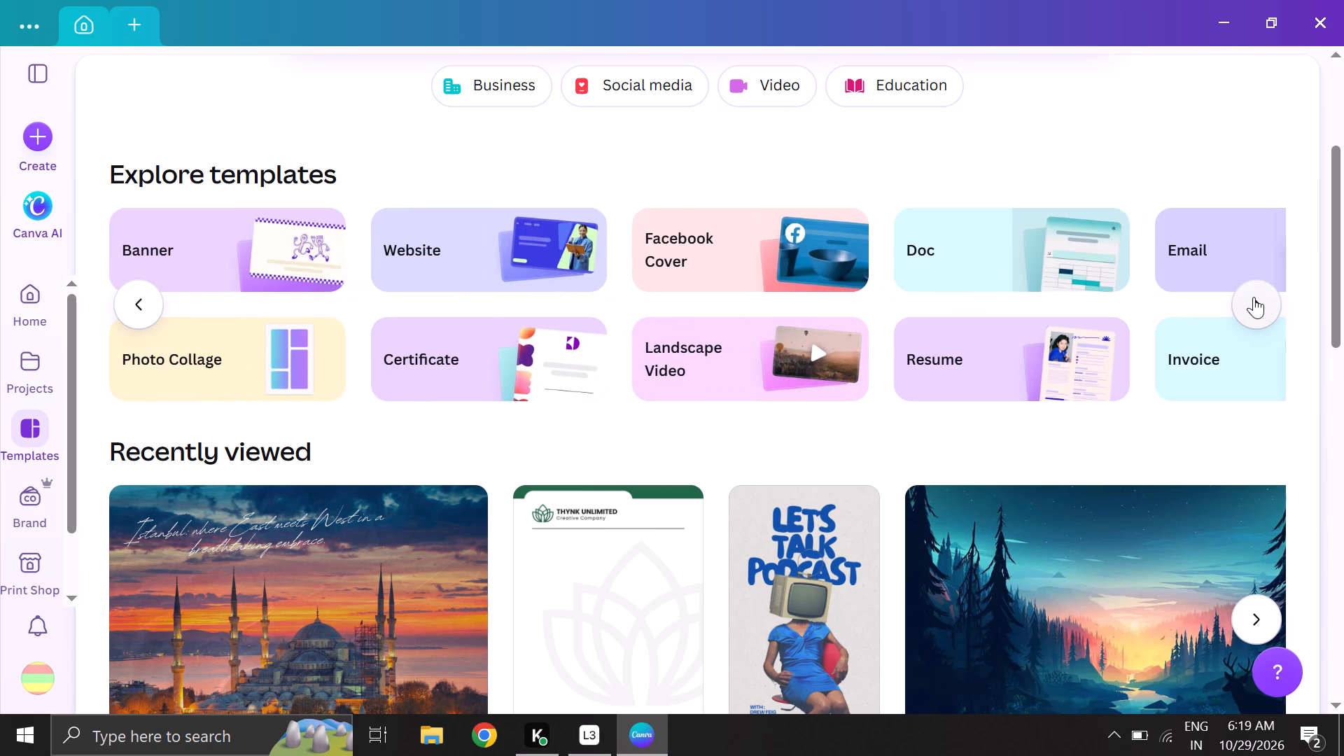
left_click(1254, 297)
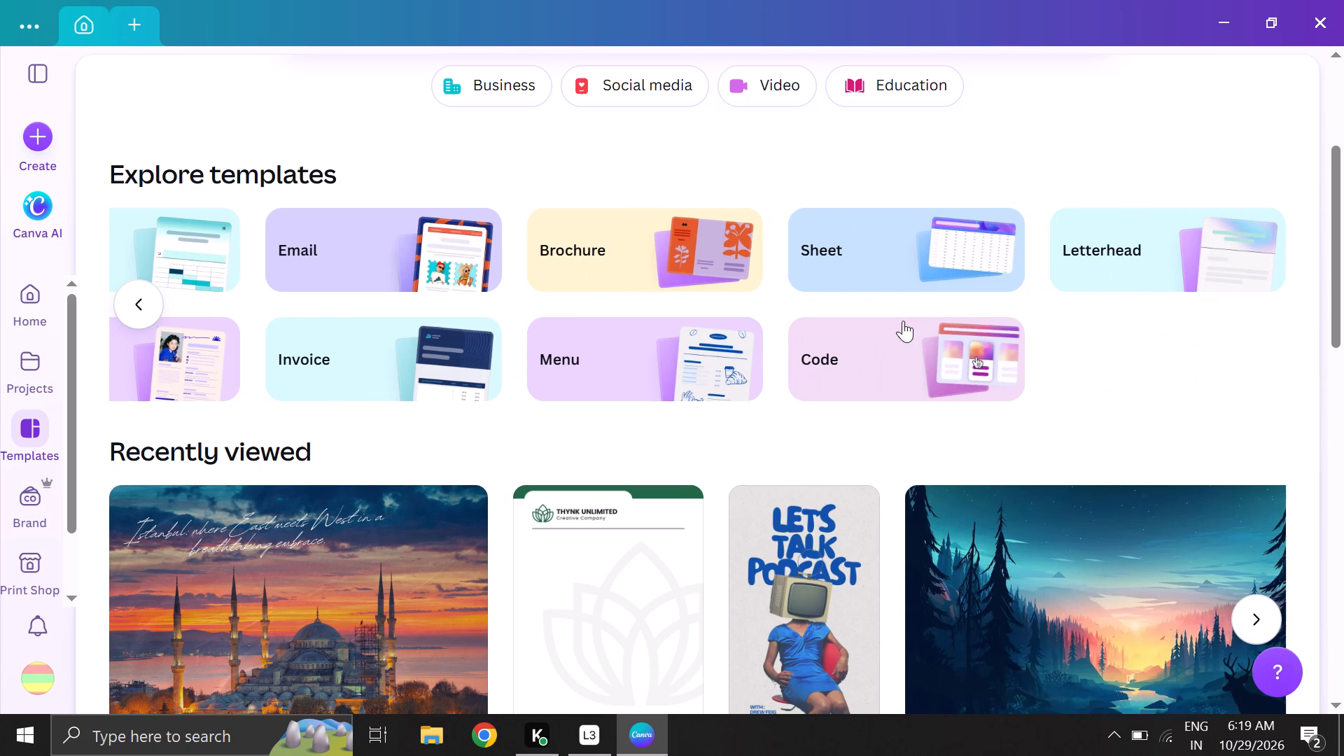
left_click(123, 302)
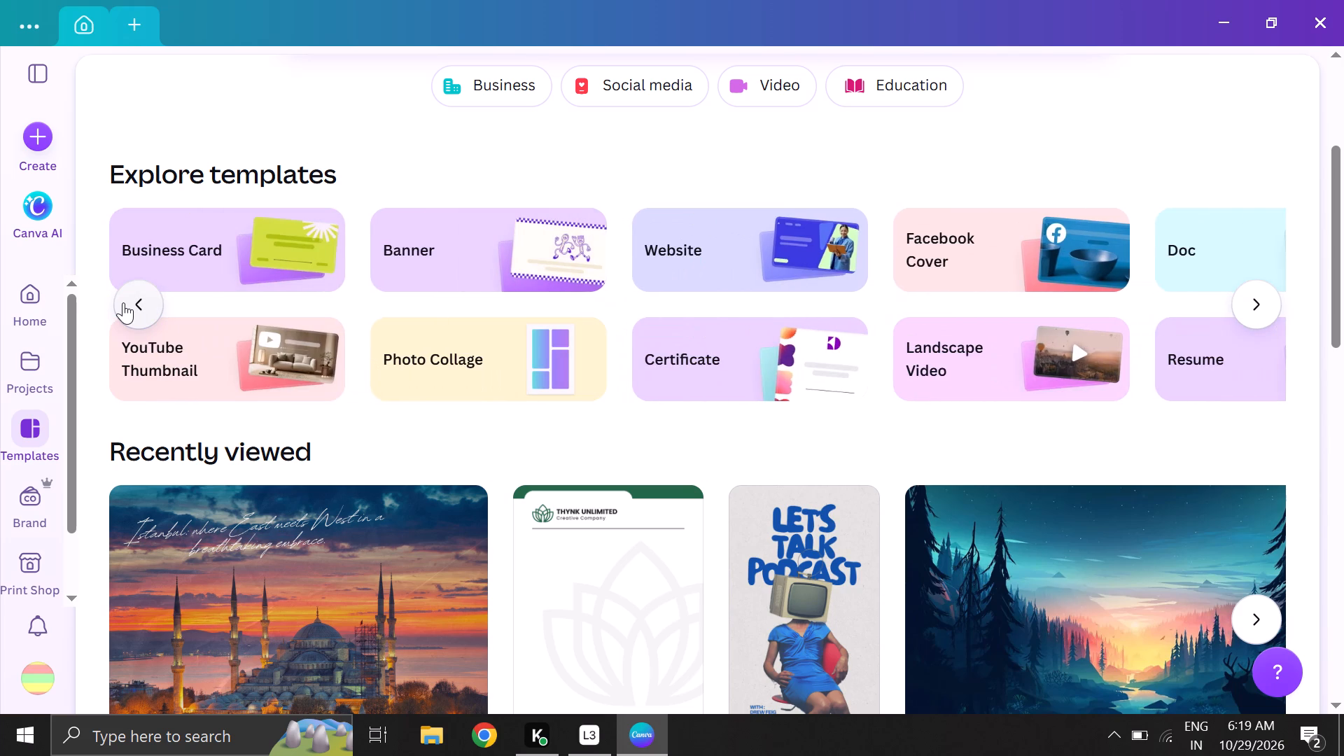
left_click(123, 302)
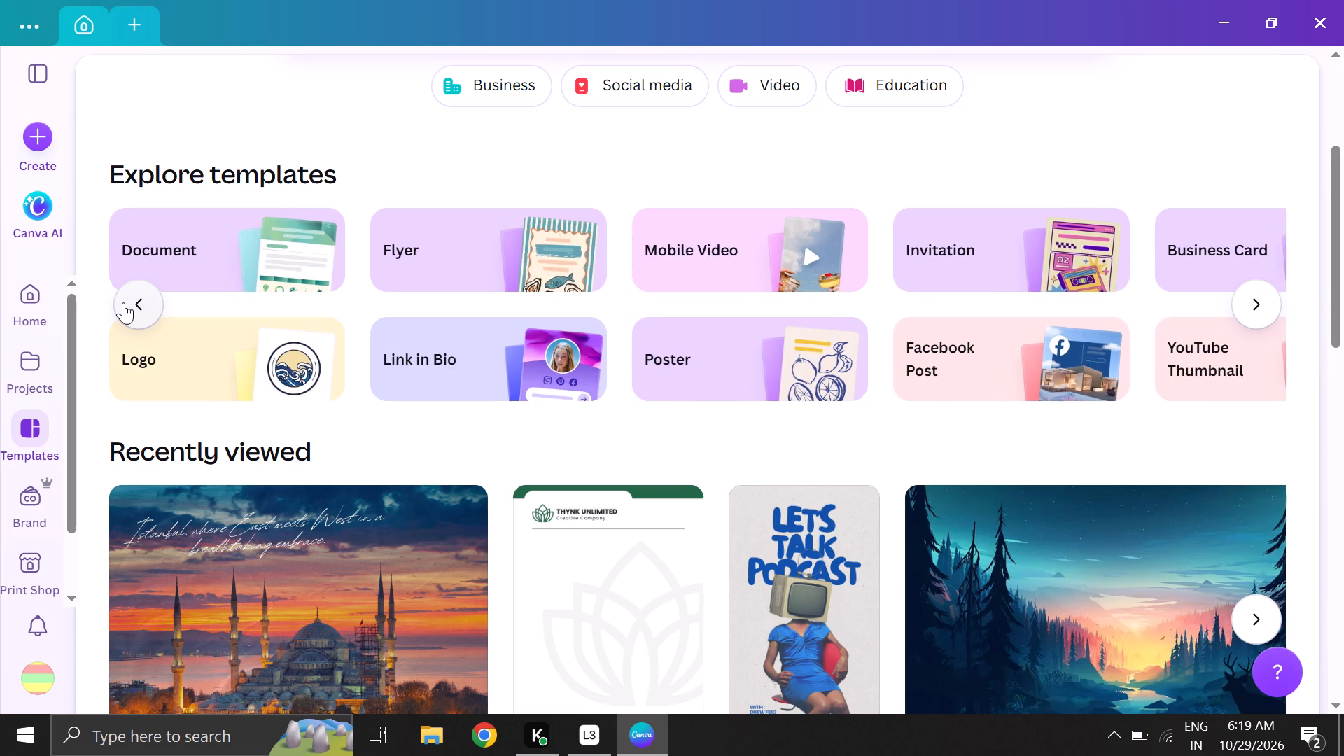
left_click(725, 341)
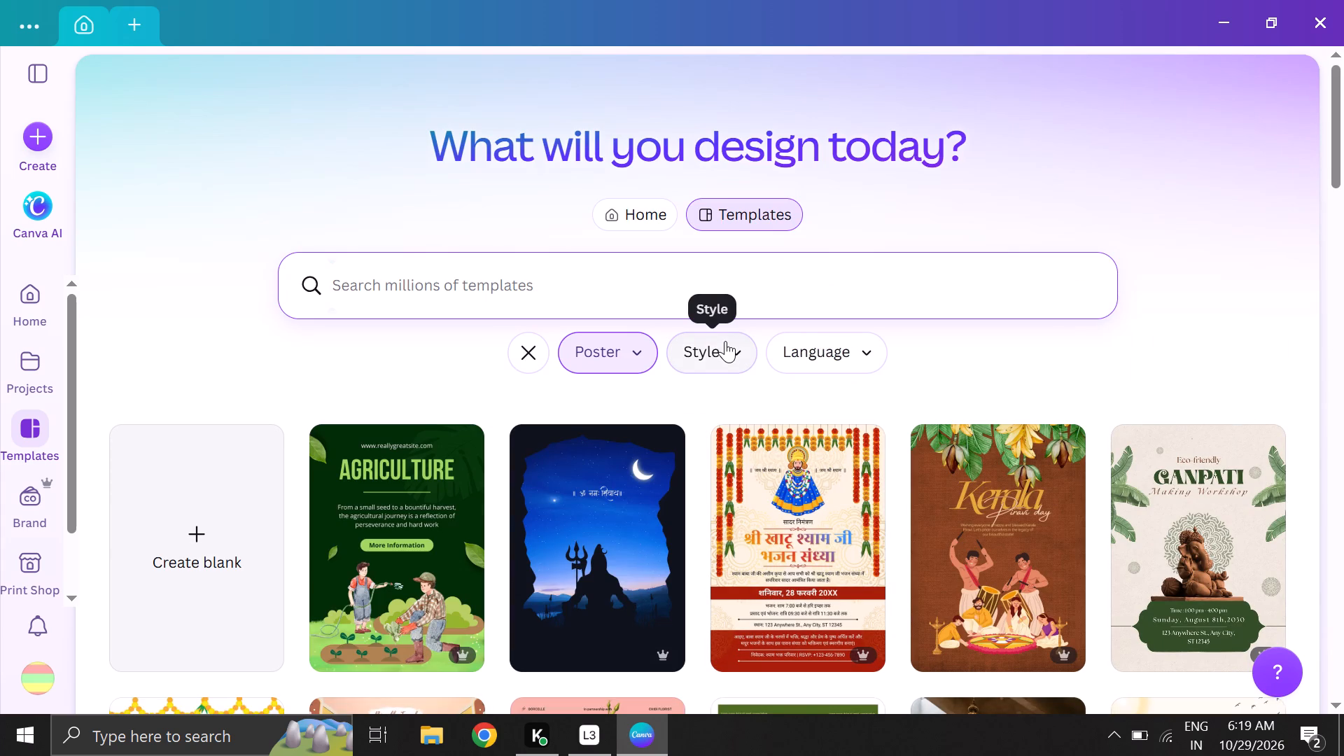
Look through the poster templates for a suitable design.
scroll(578, 482, "down", 3)
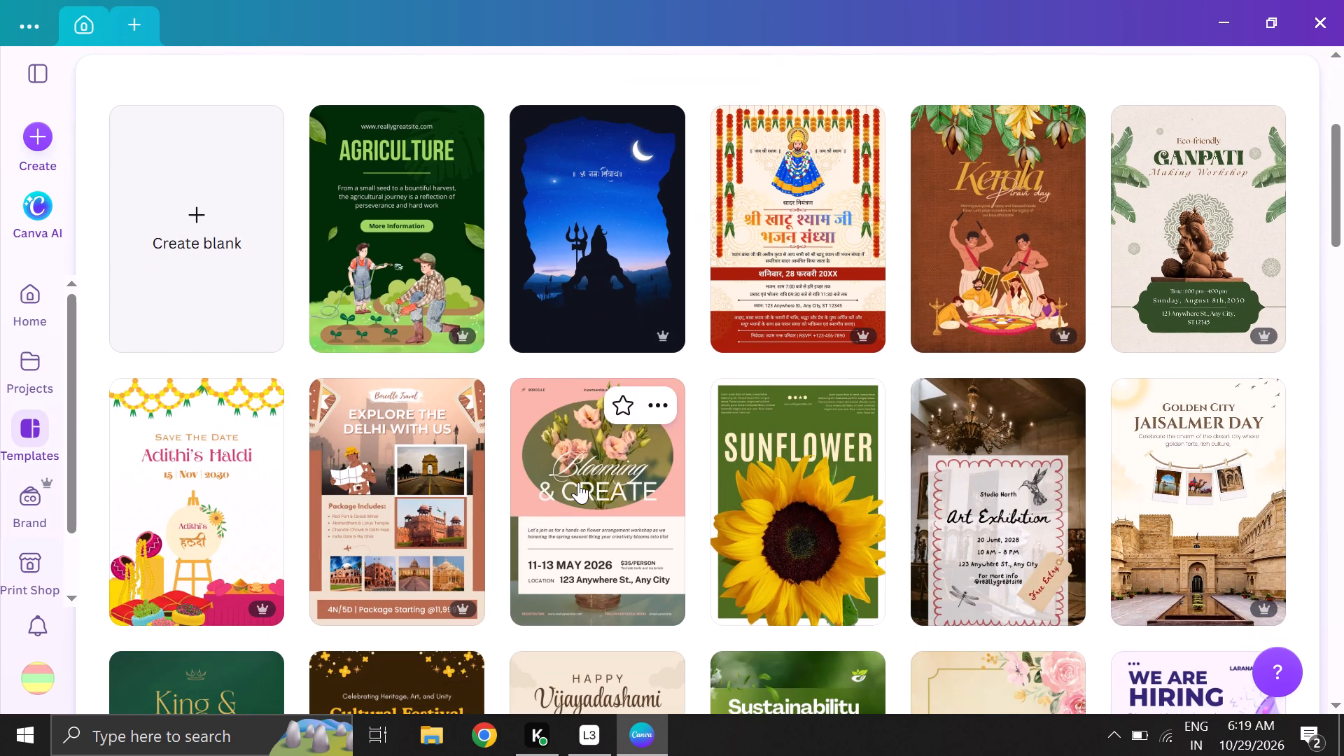
Browse the poster templates for design ideas.
scroll(578, 482, "down", 6)
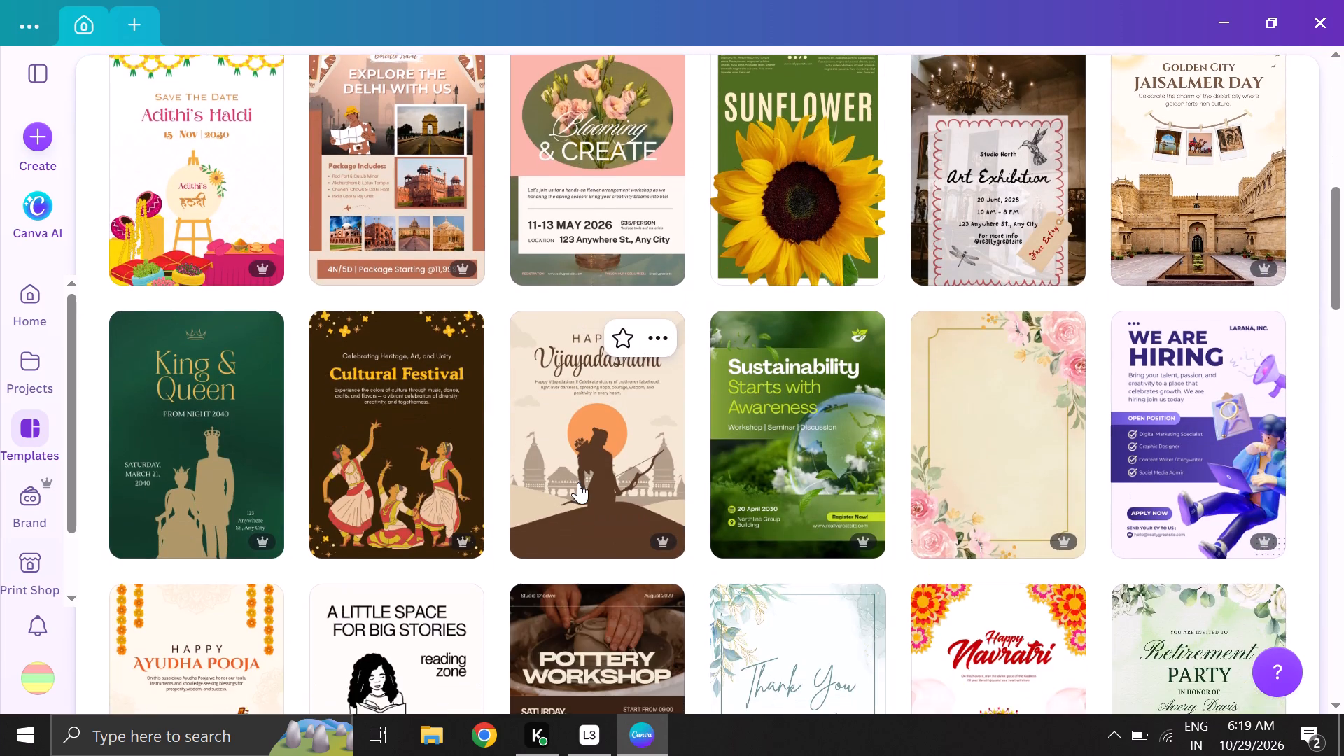
scroll(578, 482, "down", 3)
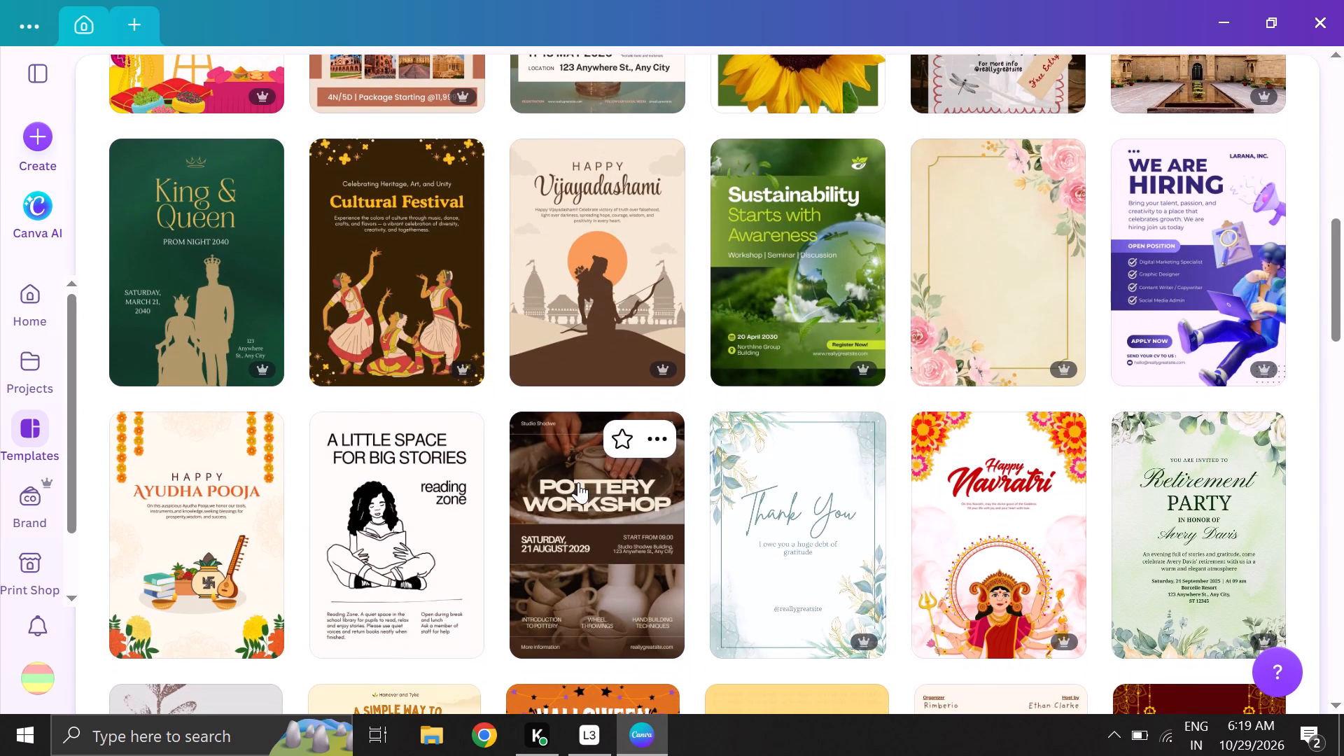
scroll(578, 482, "down", 1)
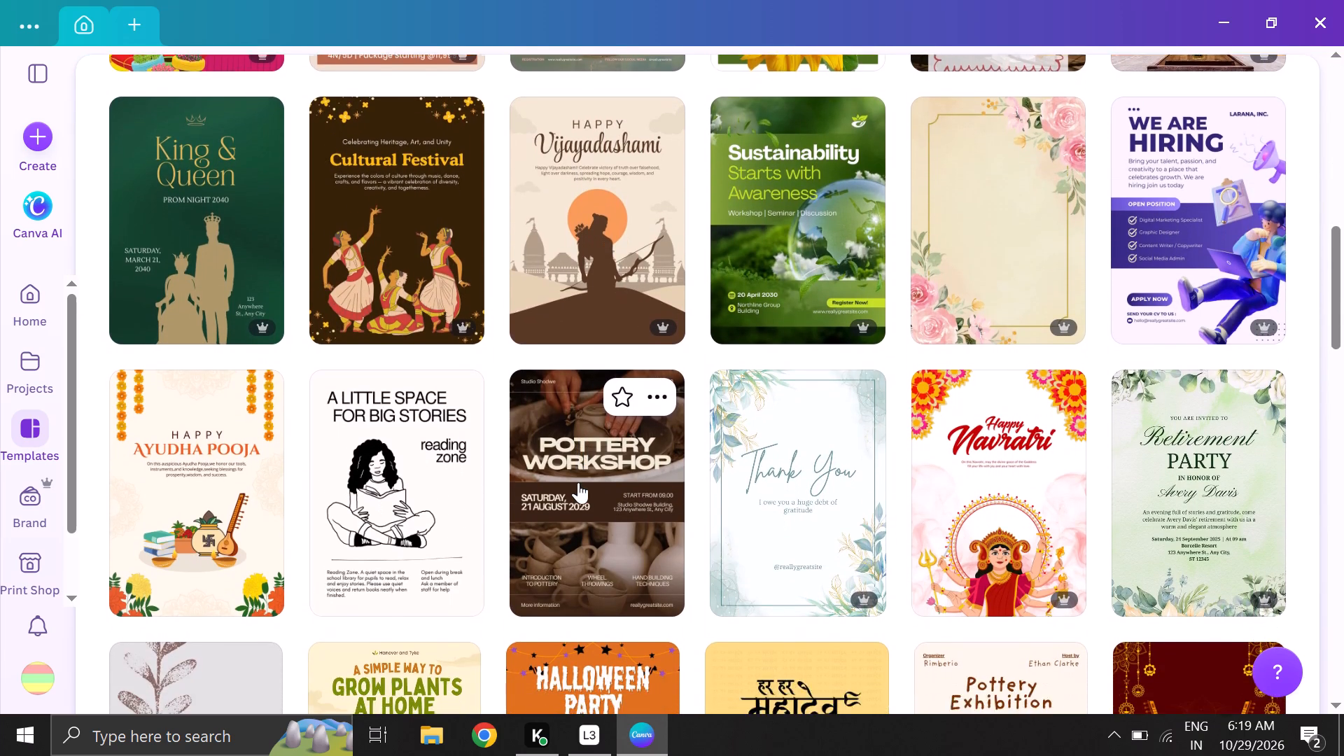
scroll(578, 482, "down", 6)
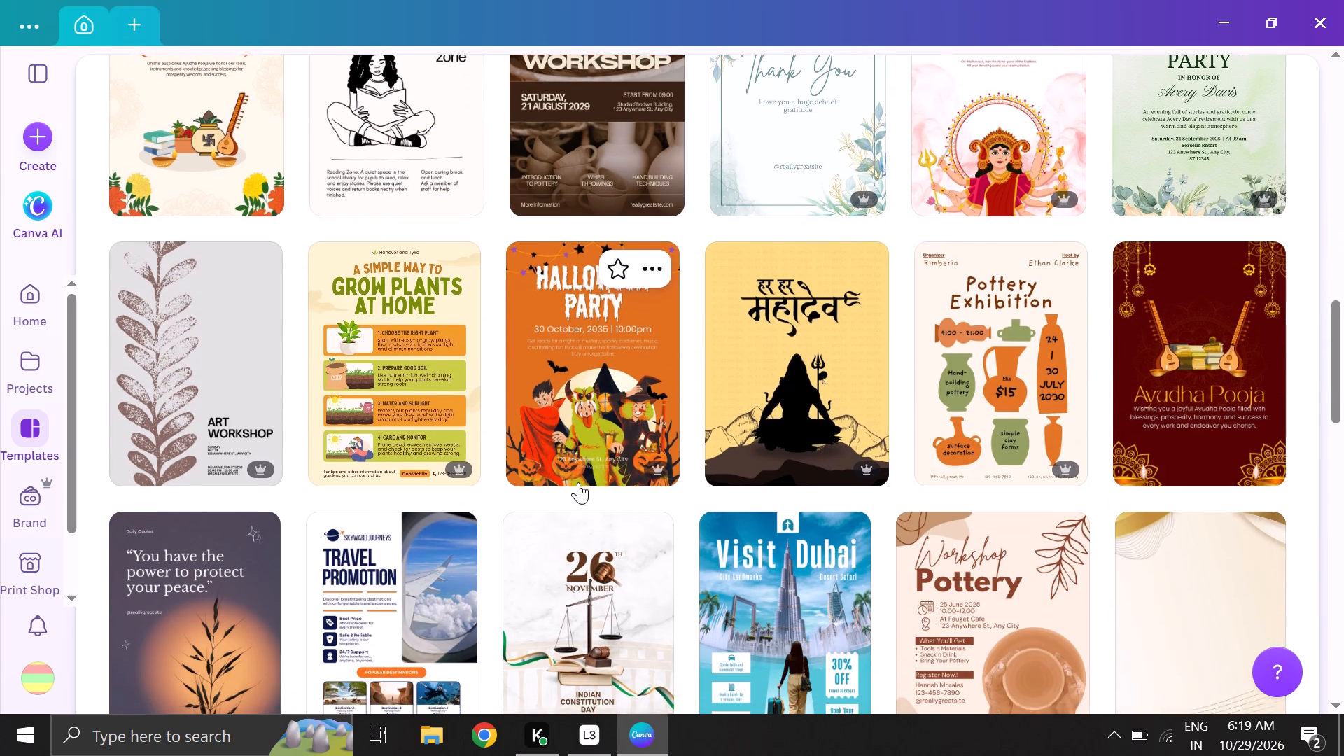
scroll(578, 482, "down", 2)
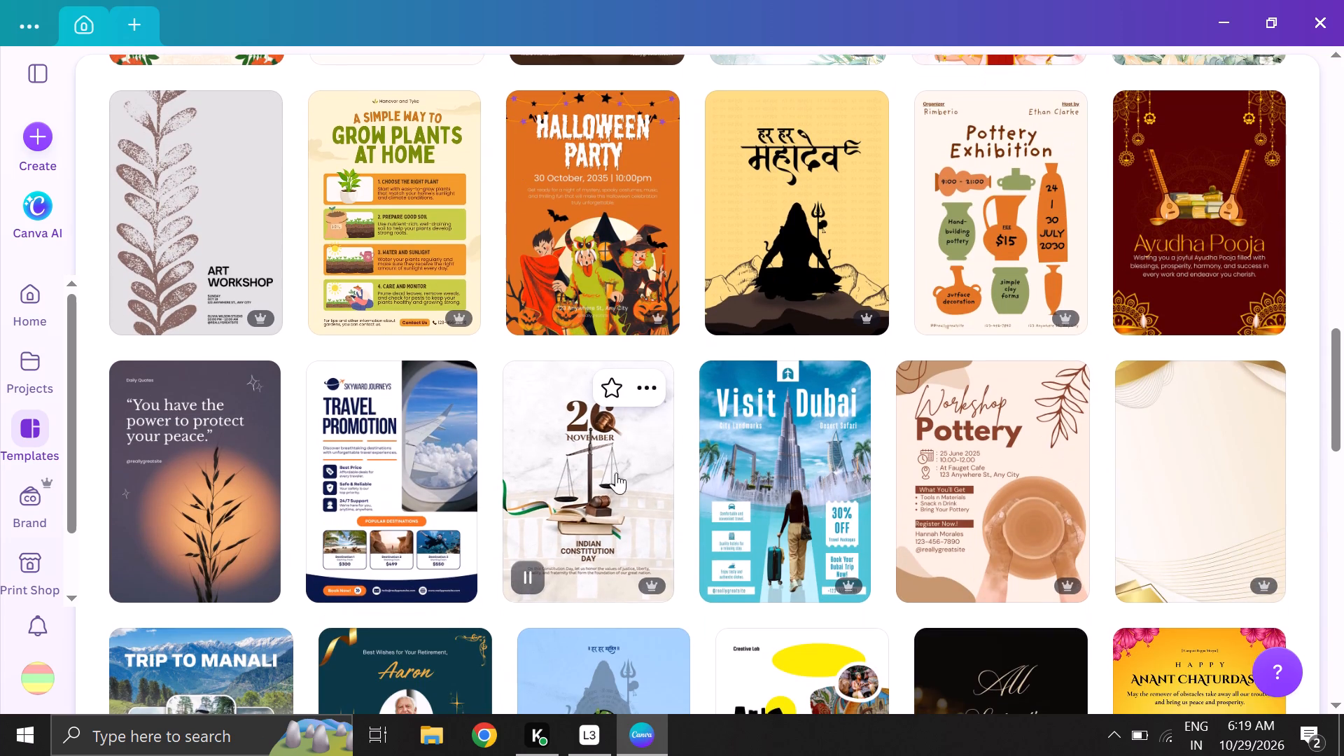
scroll(669, 455, "up", 6)
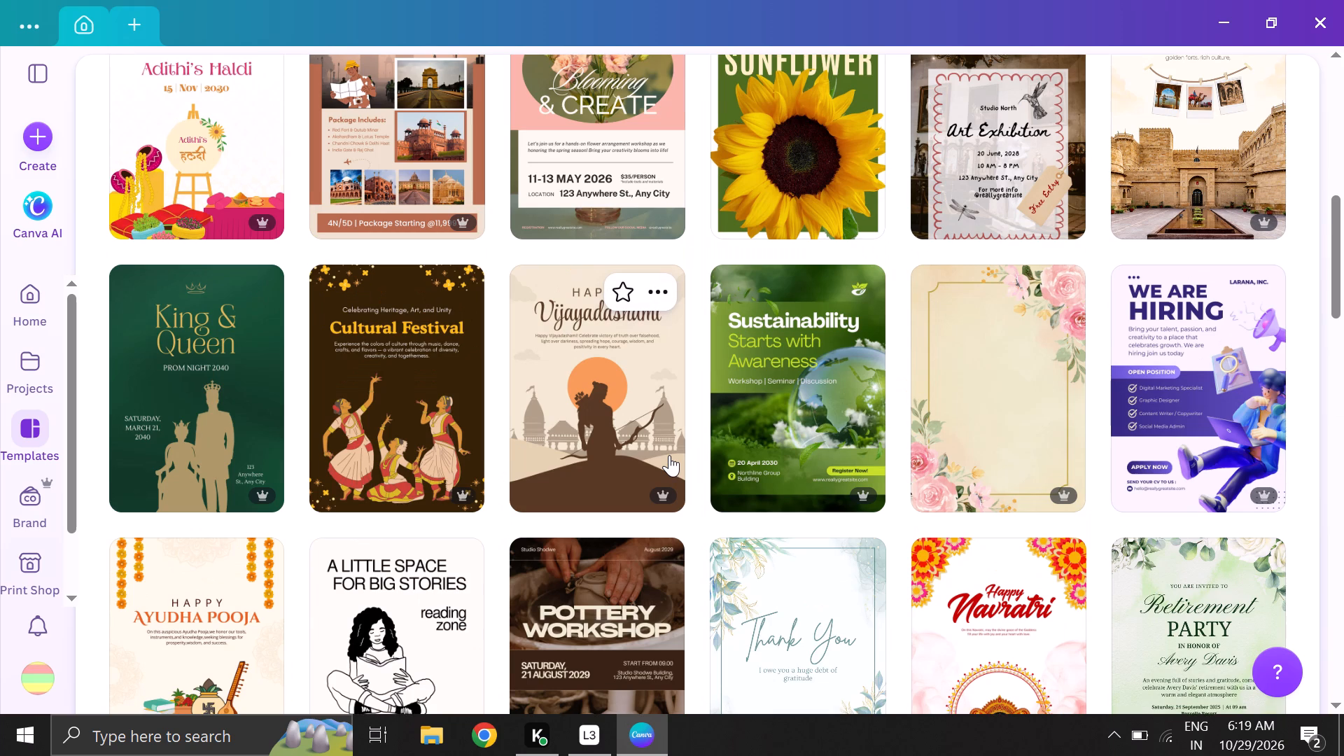
scroll(669, 455, "up", 5)
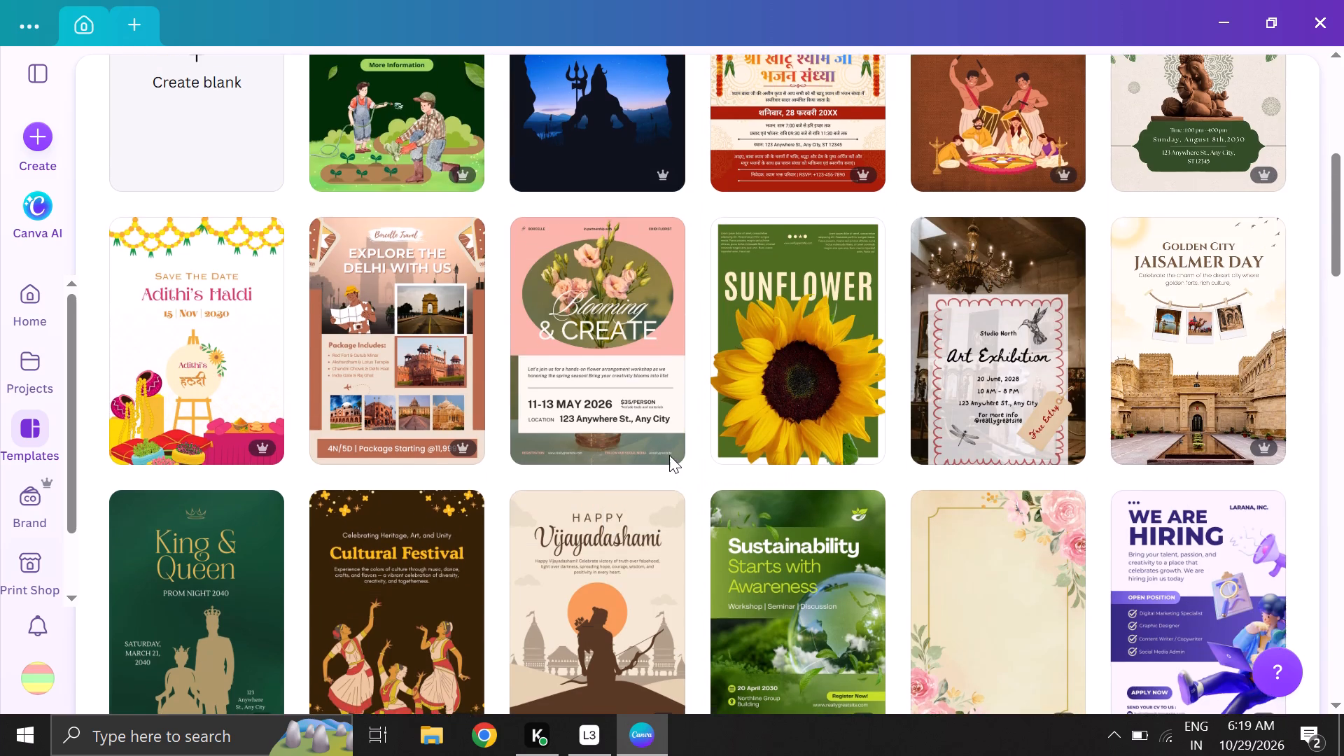
scroll(669, 455, "up", 9)
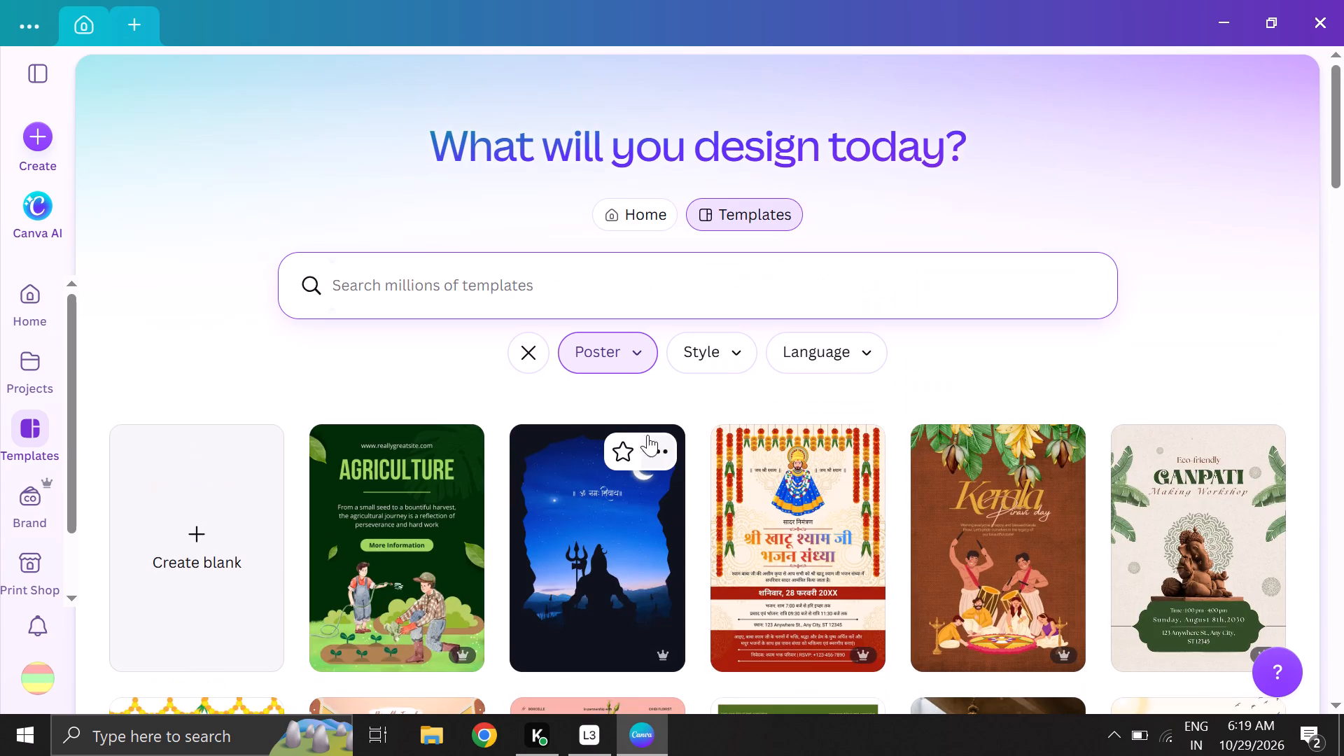
Create a blank poster design.
scroll(602, 520, "down", 1)
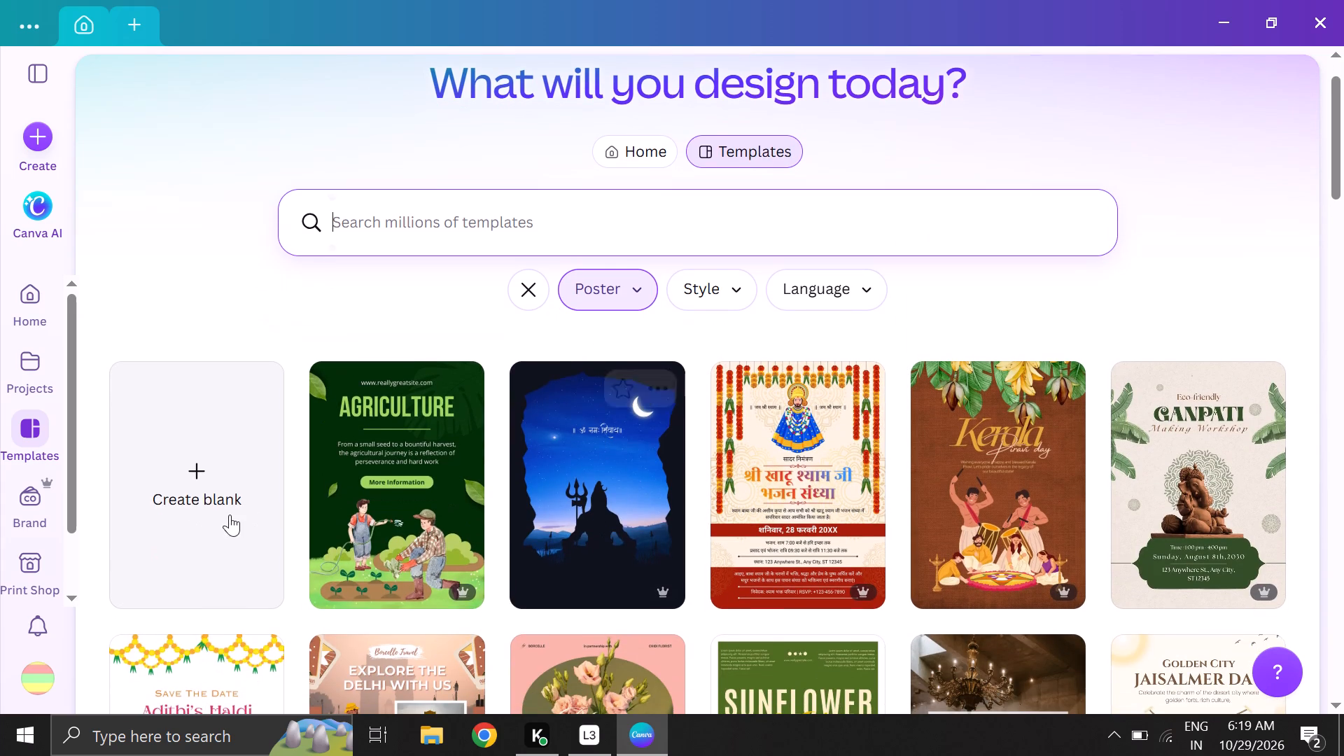
left_click(202, 501)
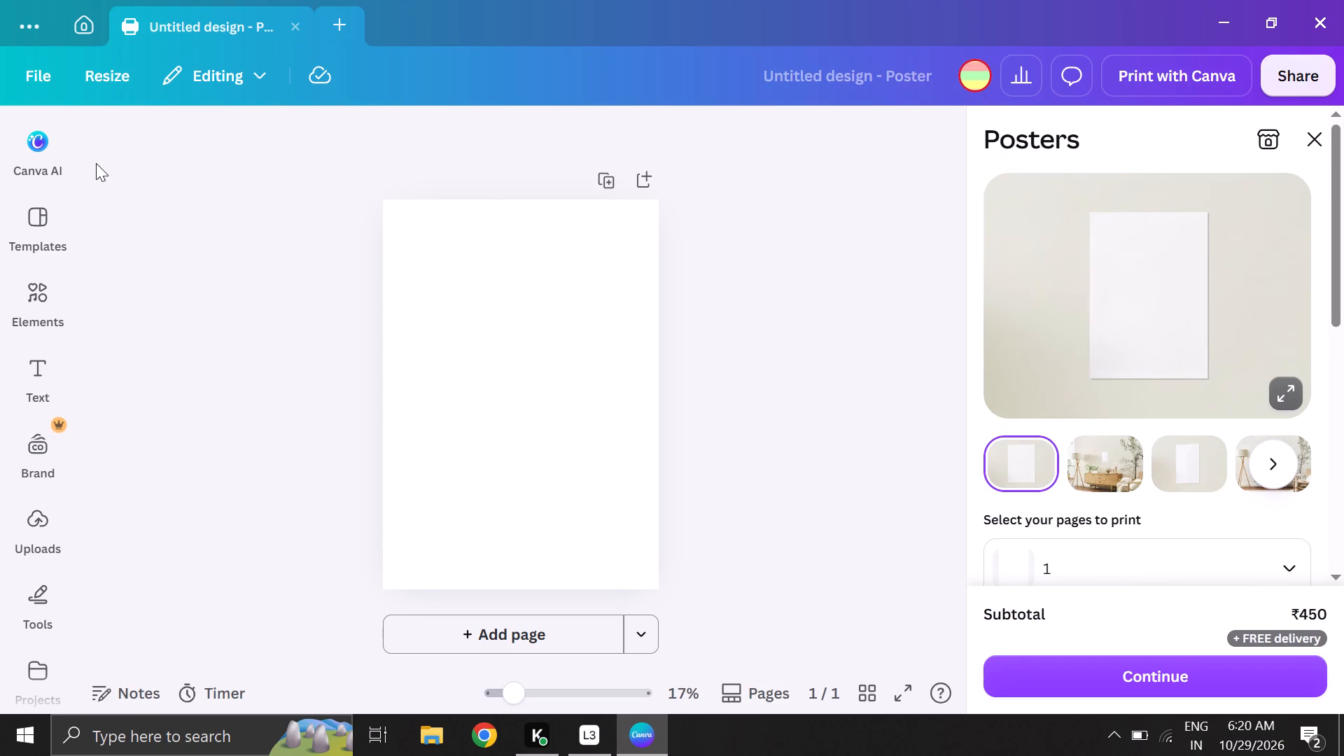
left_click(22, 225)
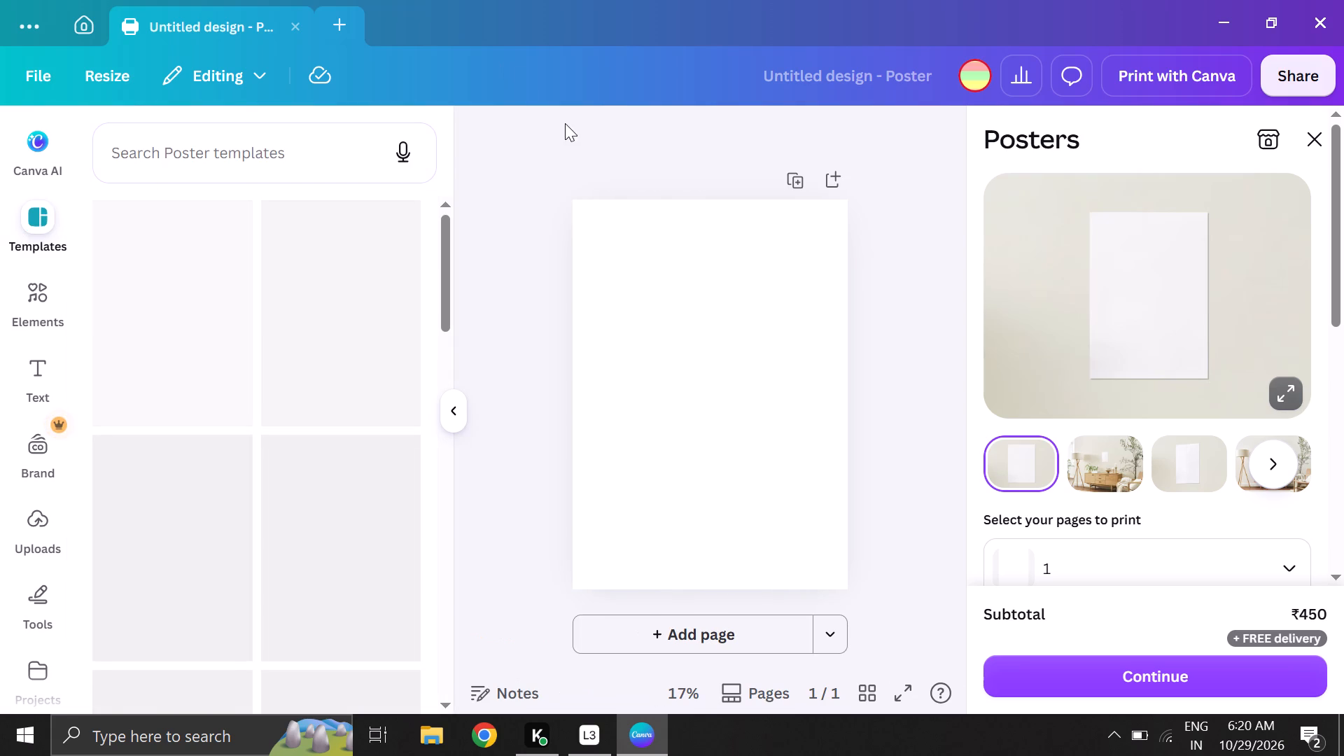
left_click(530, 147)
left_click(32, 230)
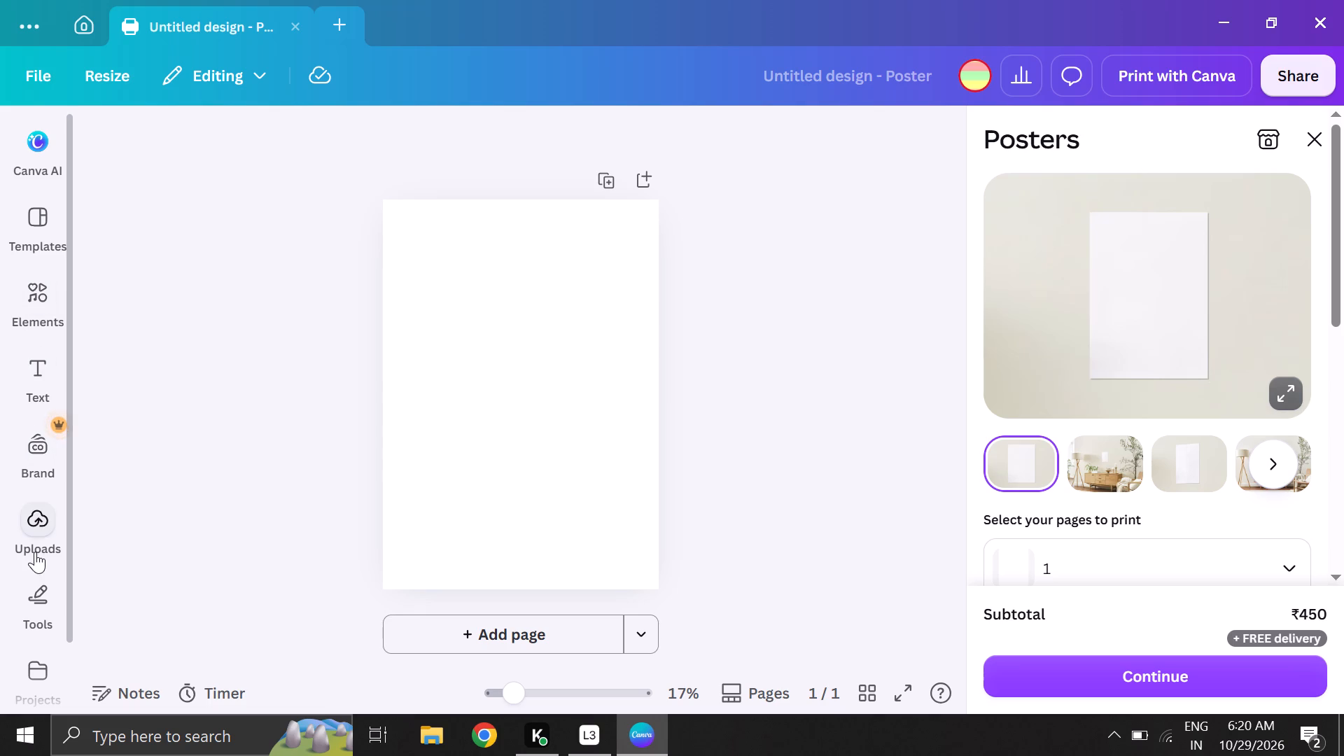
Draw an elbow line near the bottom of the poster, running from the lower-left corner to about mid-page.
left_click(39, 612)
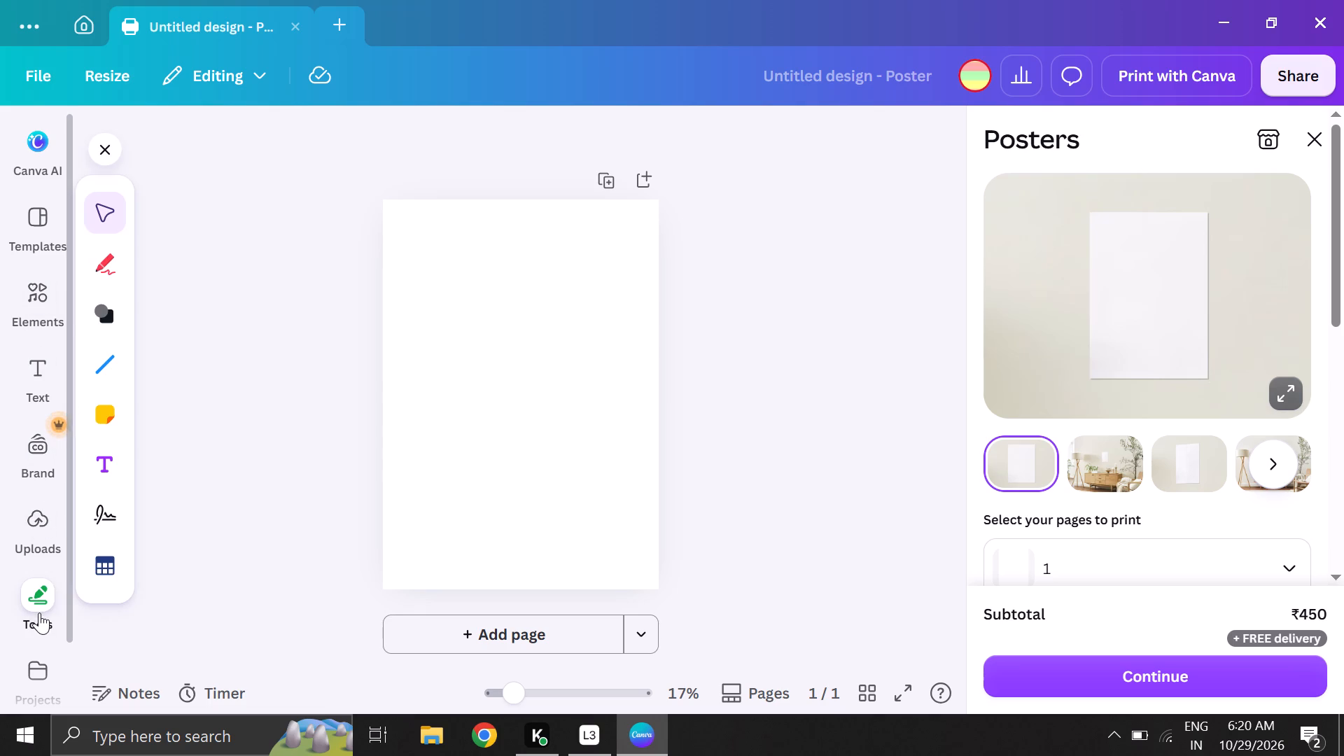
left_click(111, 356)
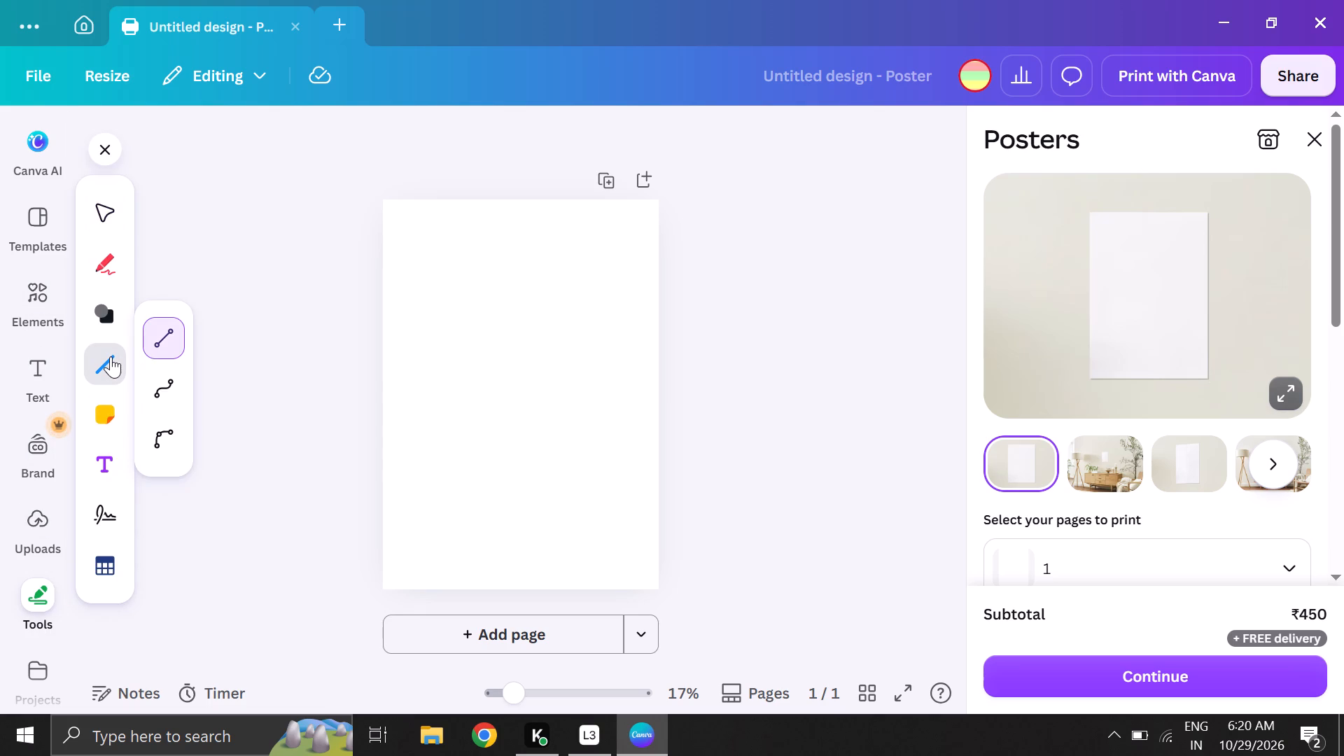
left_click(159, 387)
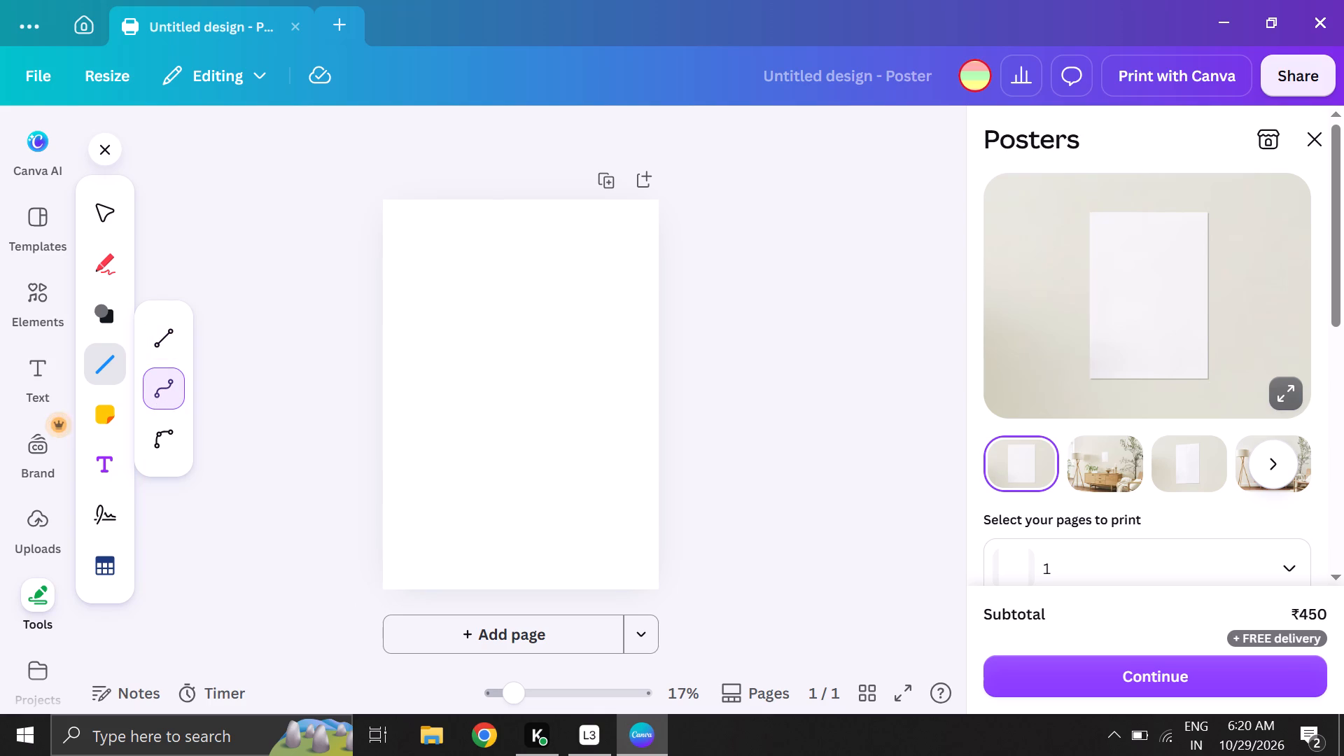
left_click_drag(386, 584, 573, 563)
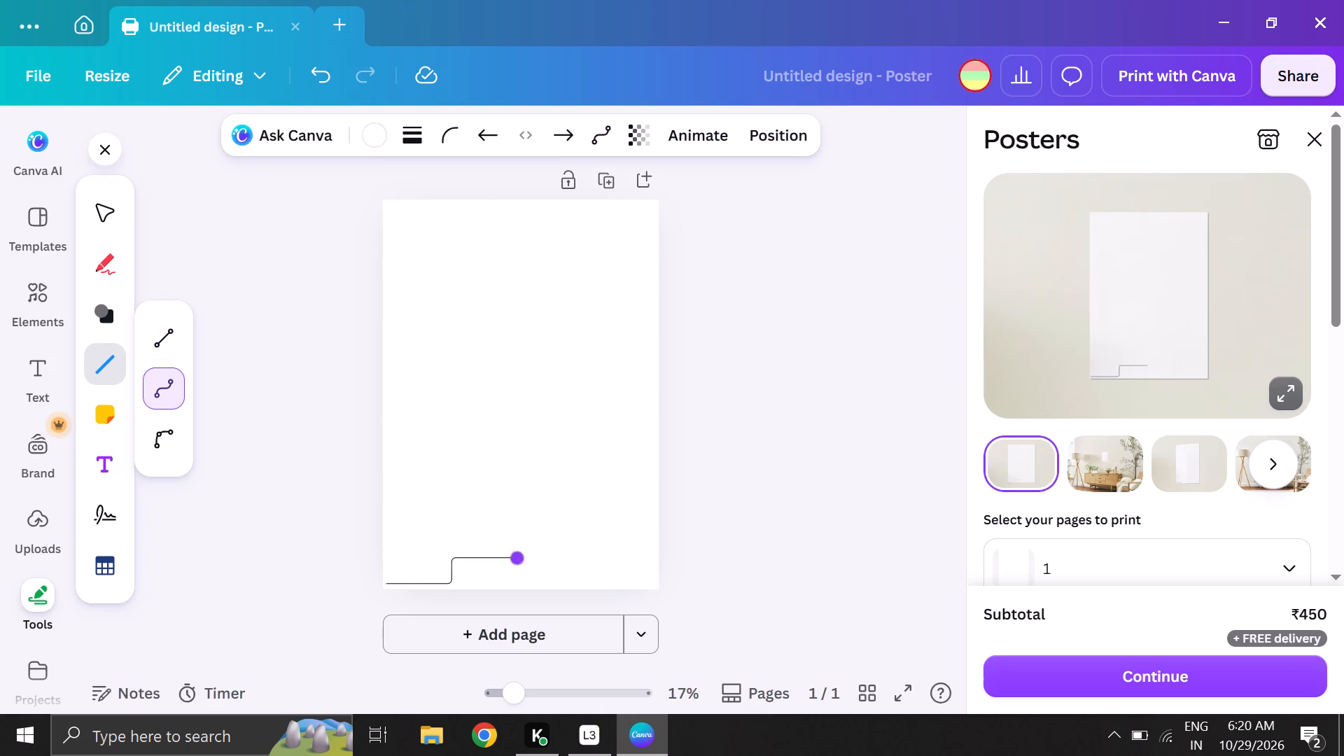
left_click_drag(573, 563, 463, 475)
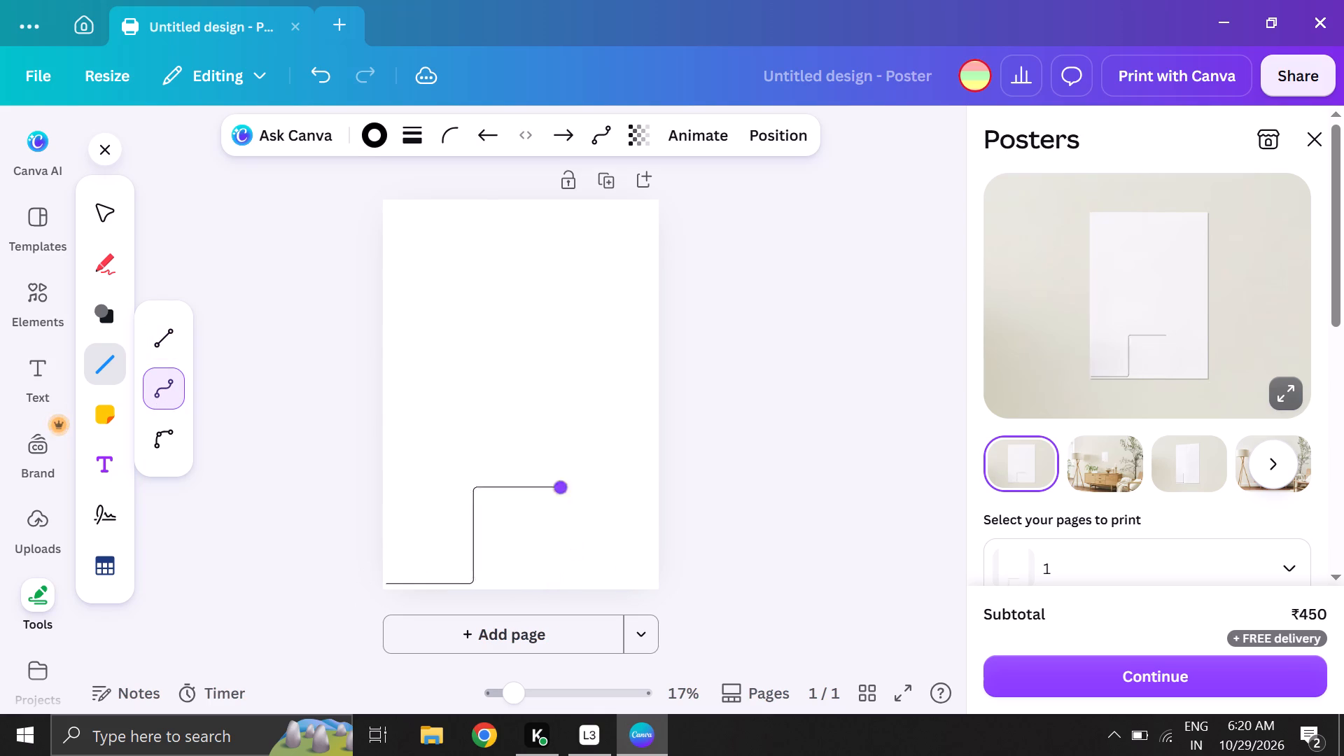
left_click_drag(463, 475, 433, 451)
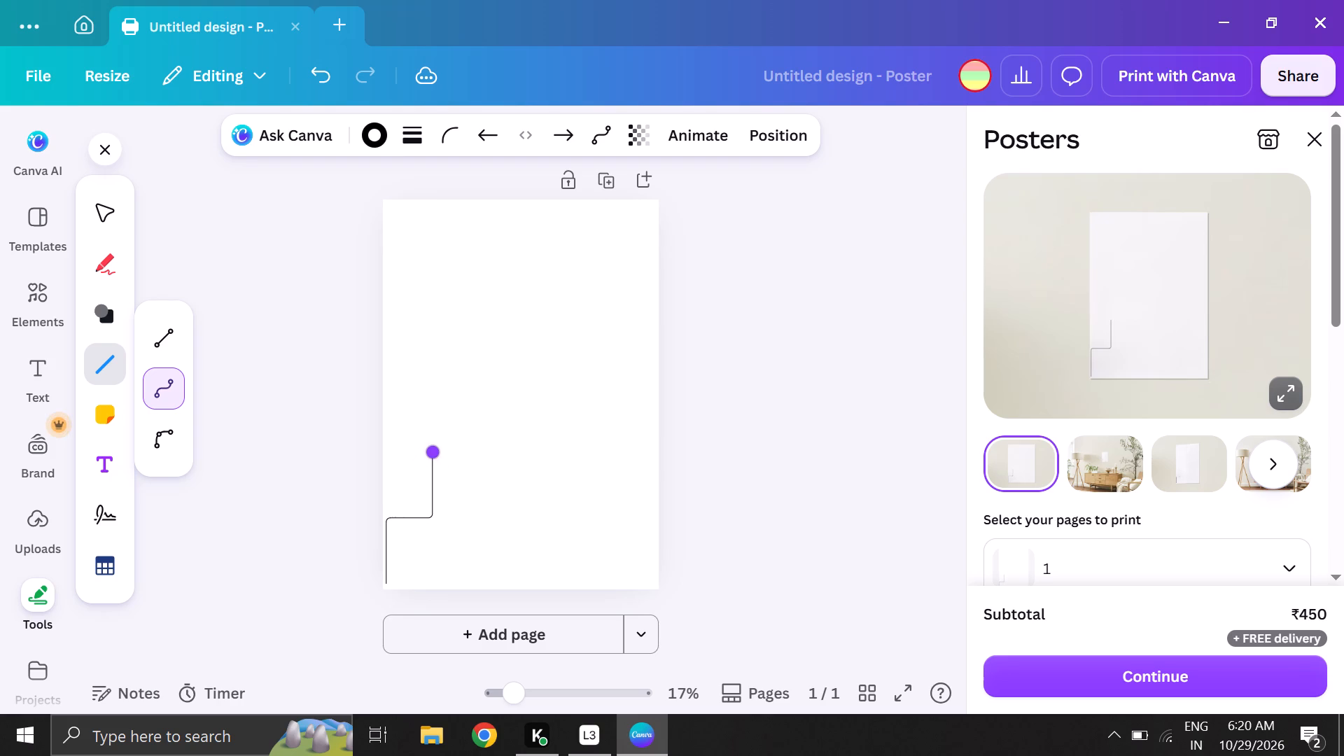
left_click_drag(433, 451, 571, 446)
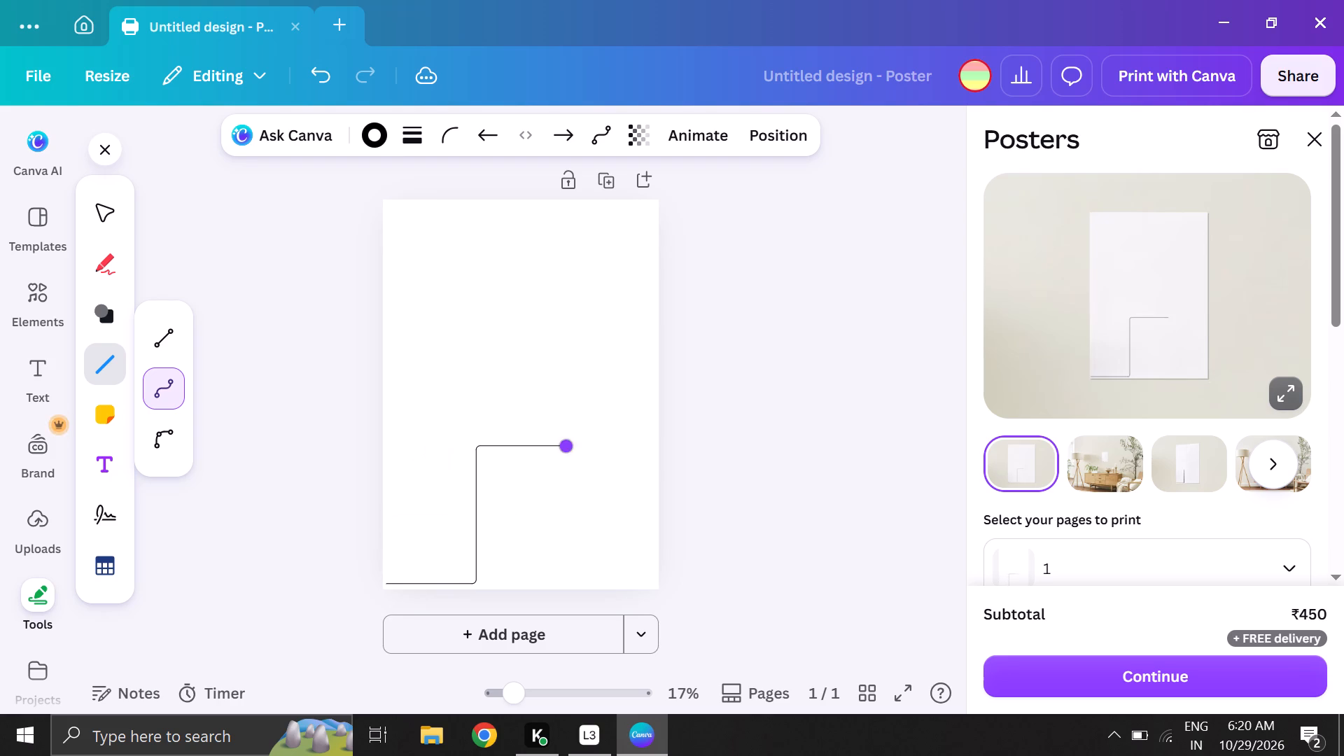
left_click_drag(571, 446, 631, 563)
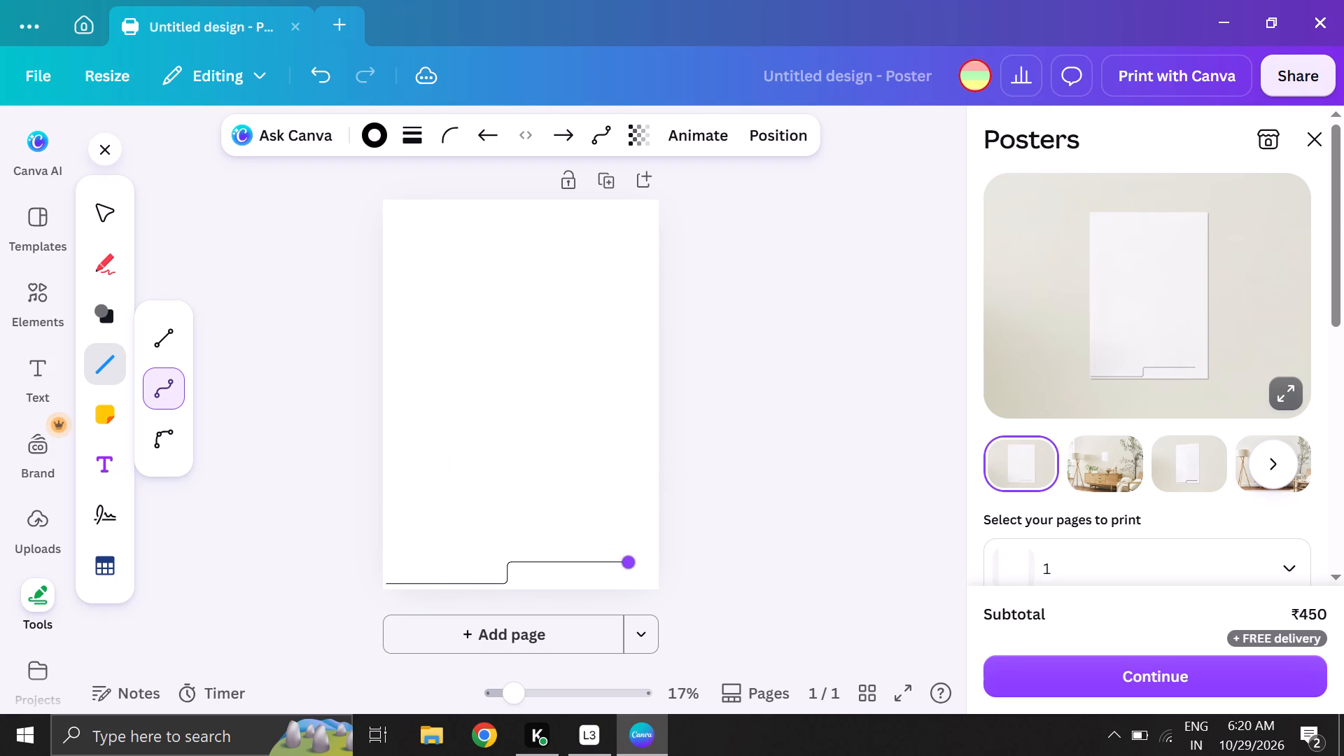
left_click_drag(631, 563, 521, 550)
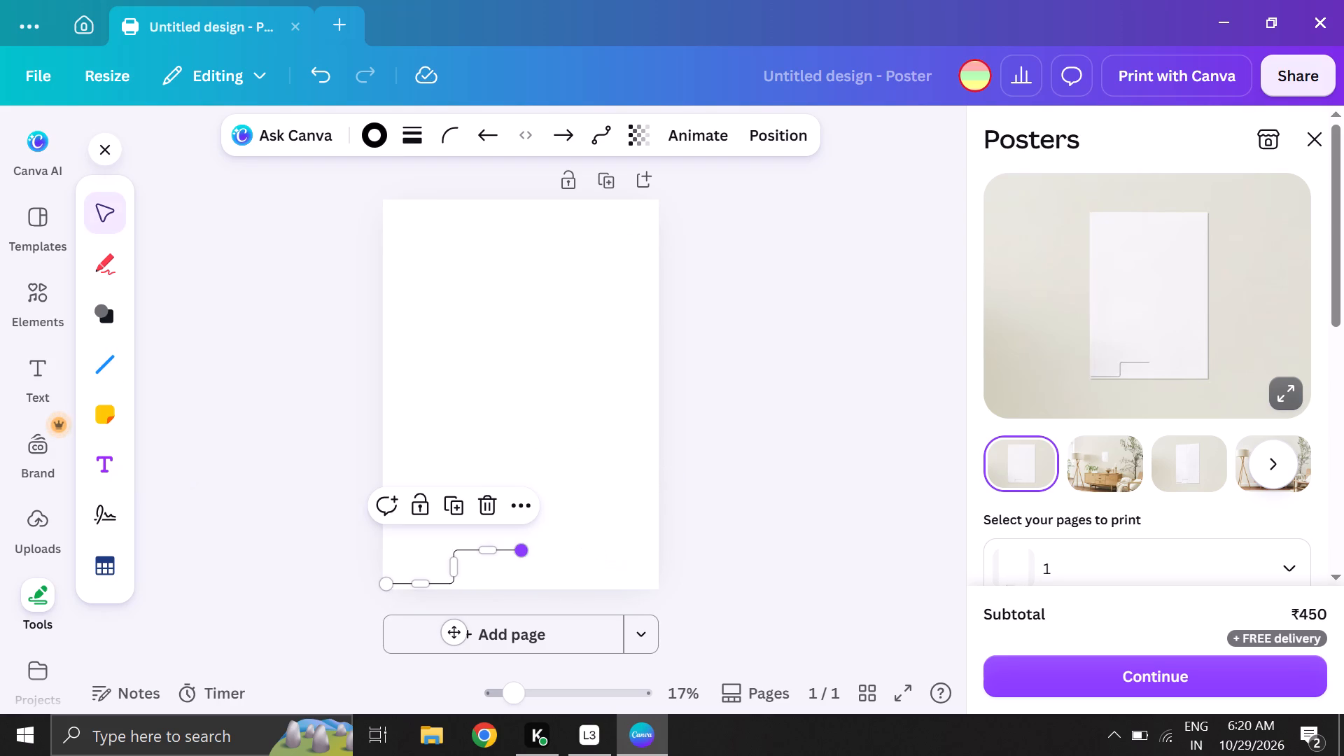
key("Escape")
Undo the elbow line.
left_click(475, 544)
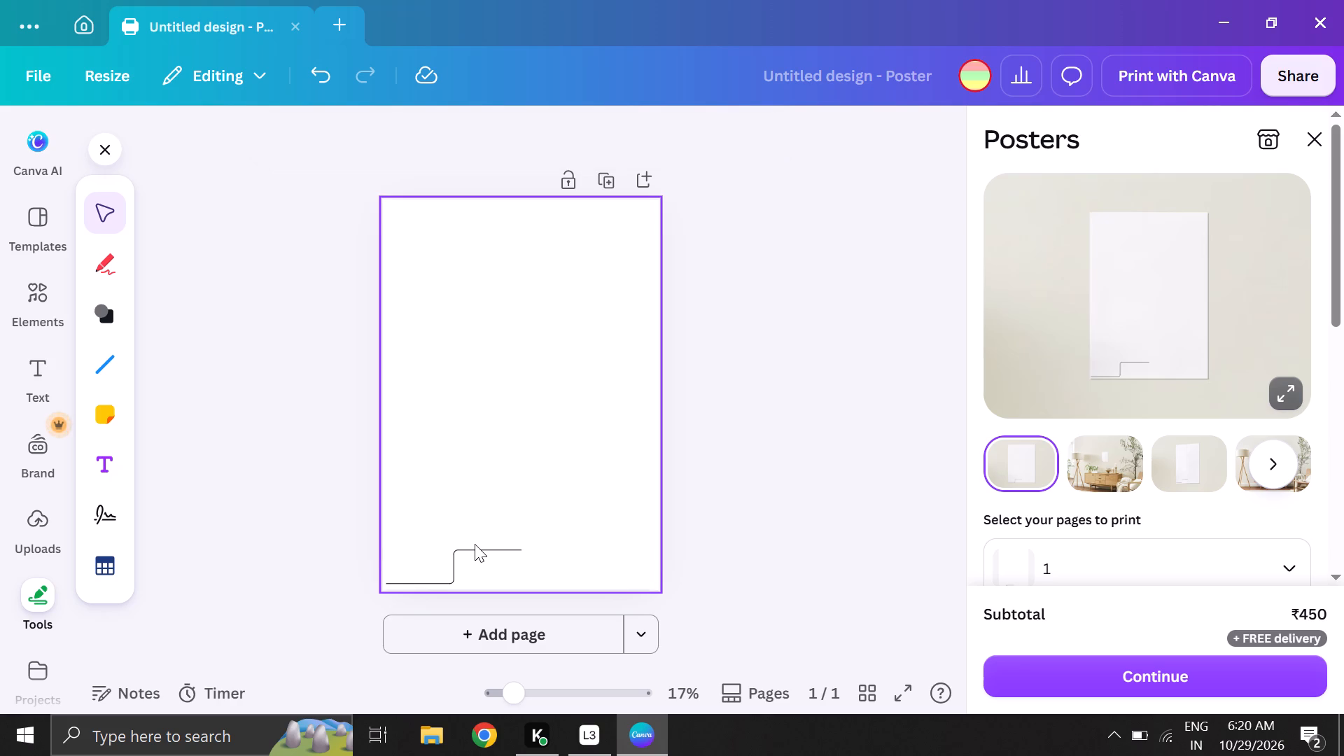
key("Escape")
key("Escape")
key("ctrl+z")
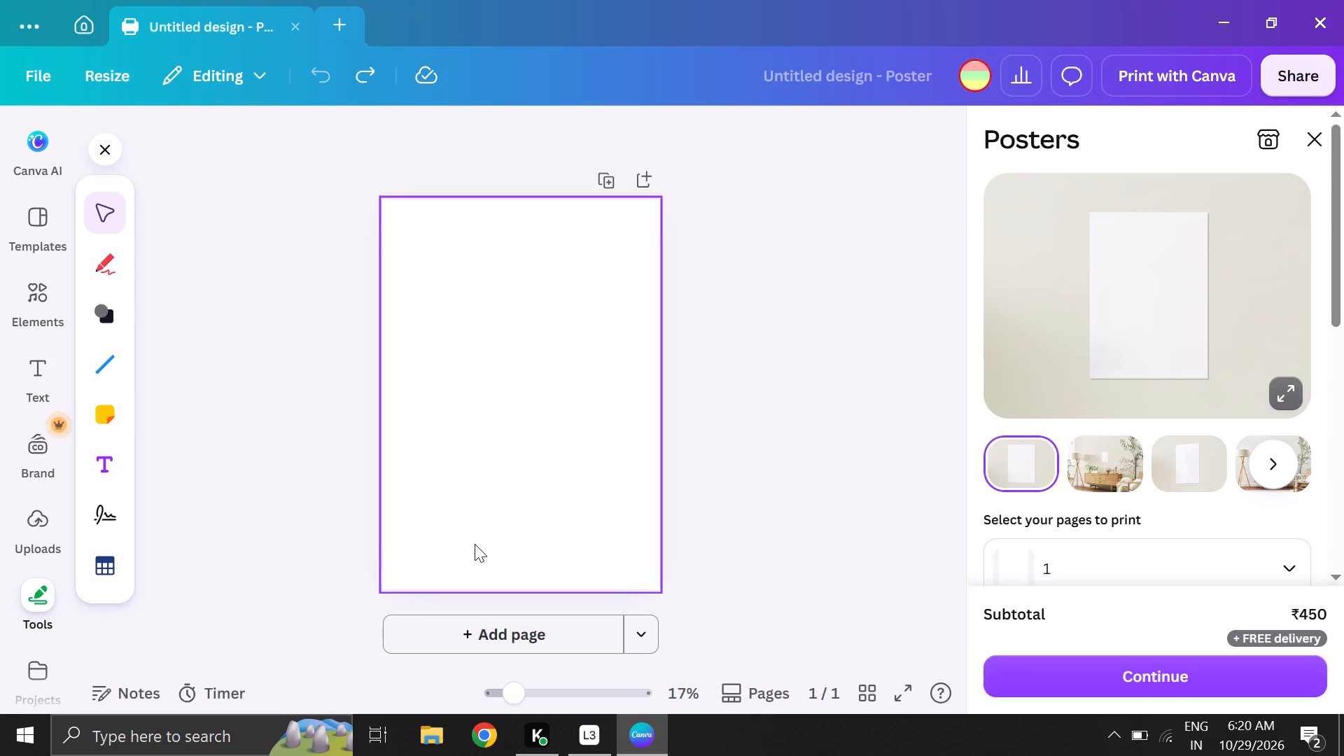
Draw a curve-type line, nearly level, along the poster's bottom edge from the lower-left corner to near the lower-right corner.
left_click(106, 366)
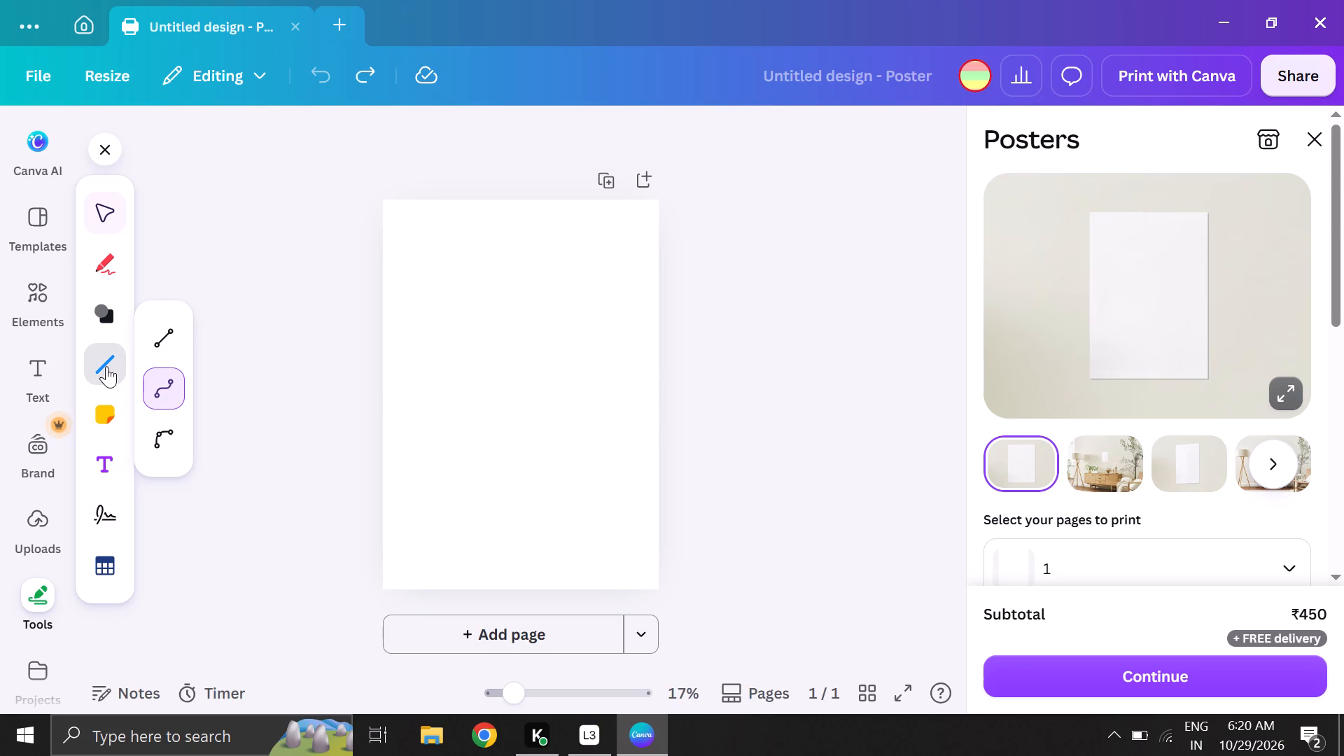
left_click(157, 437)
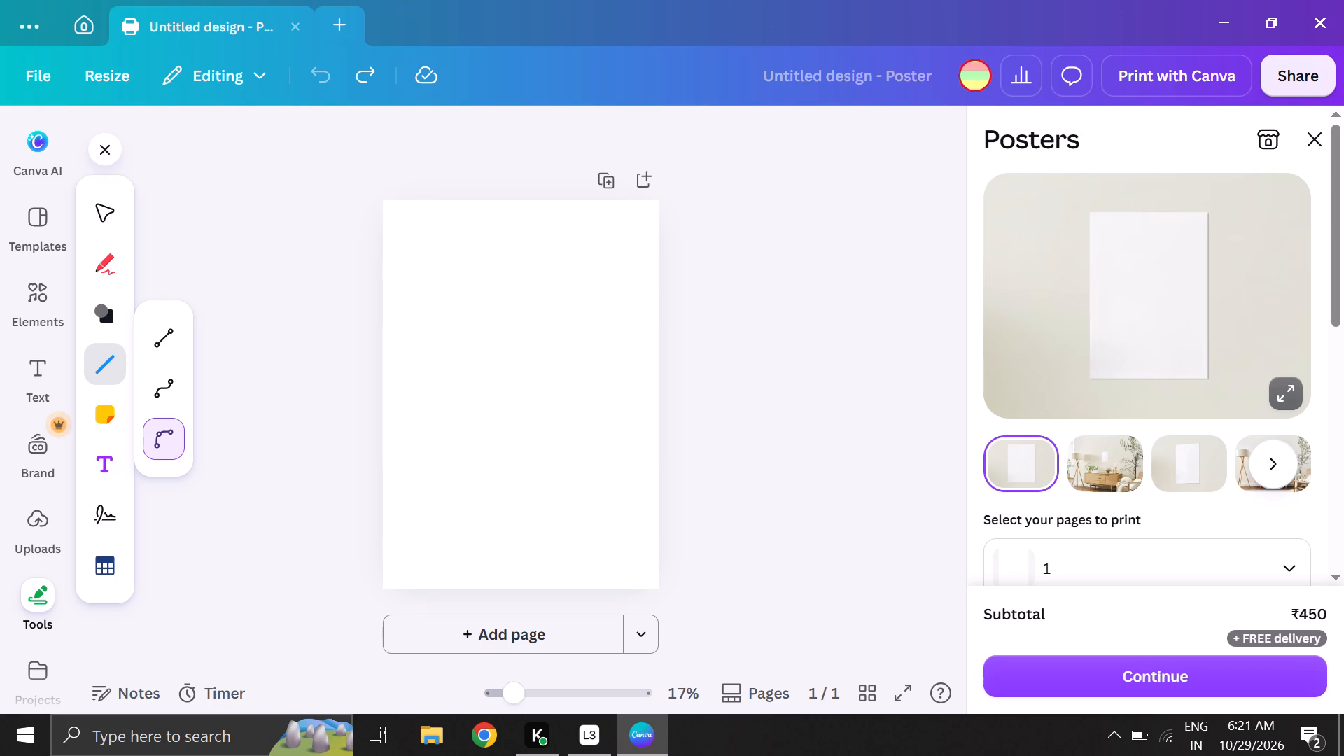
left_click_drag(388, 581, 641, 582)
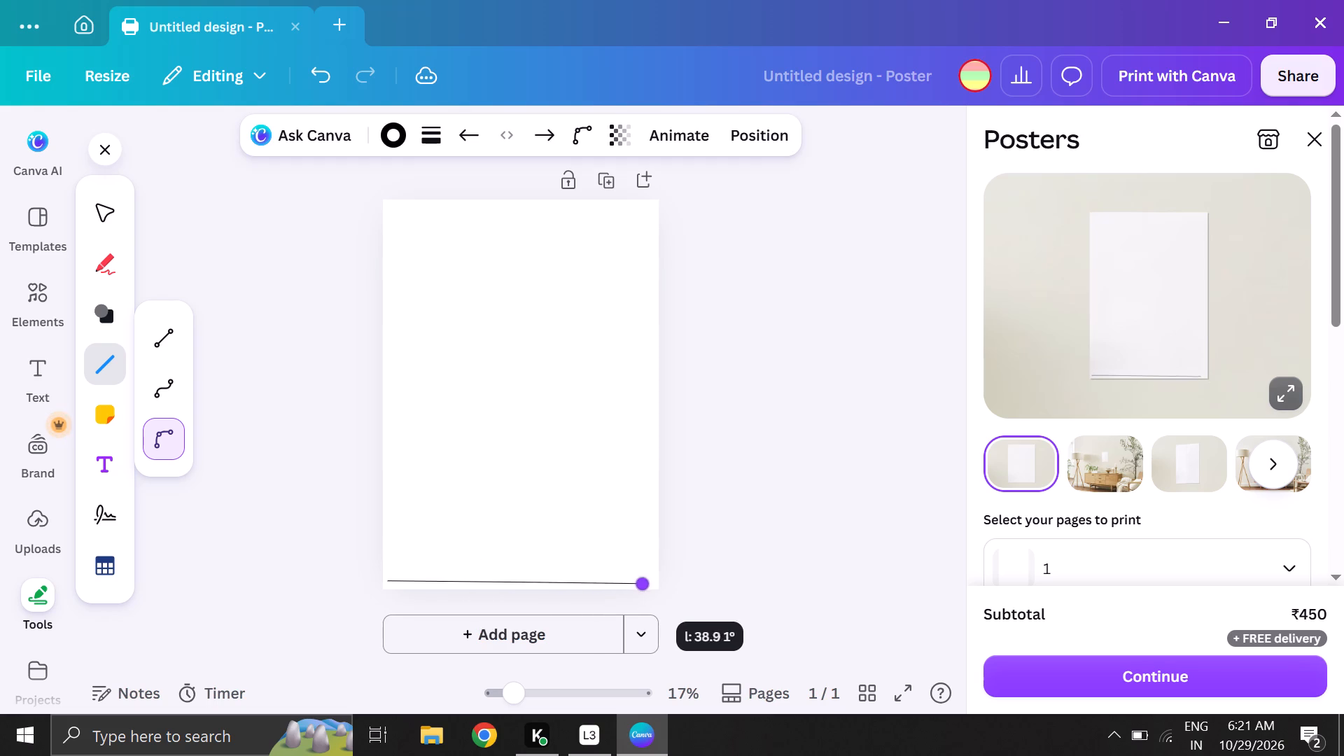
left_click_drag(641, 582, 651, 581)
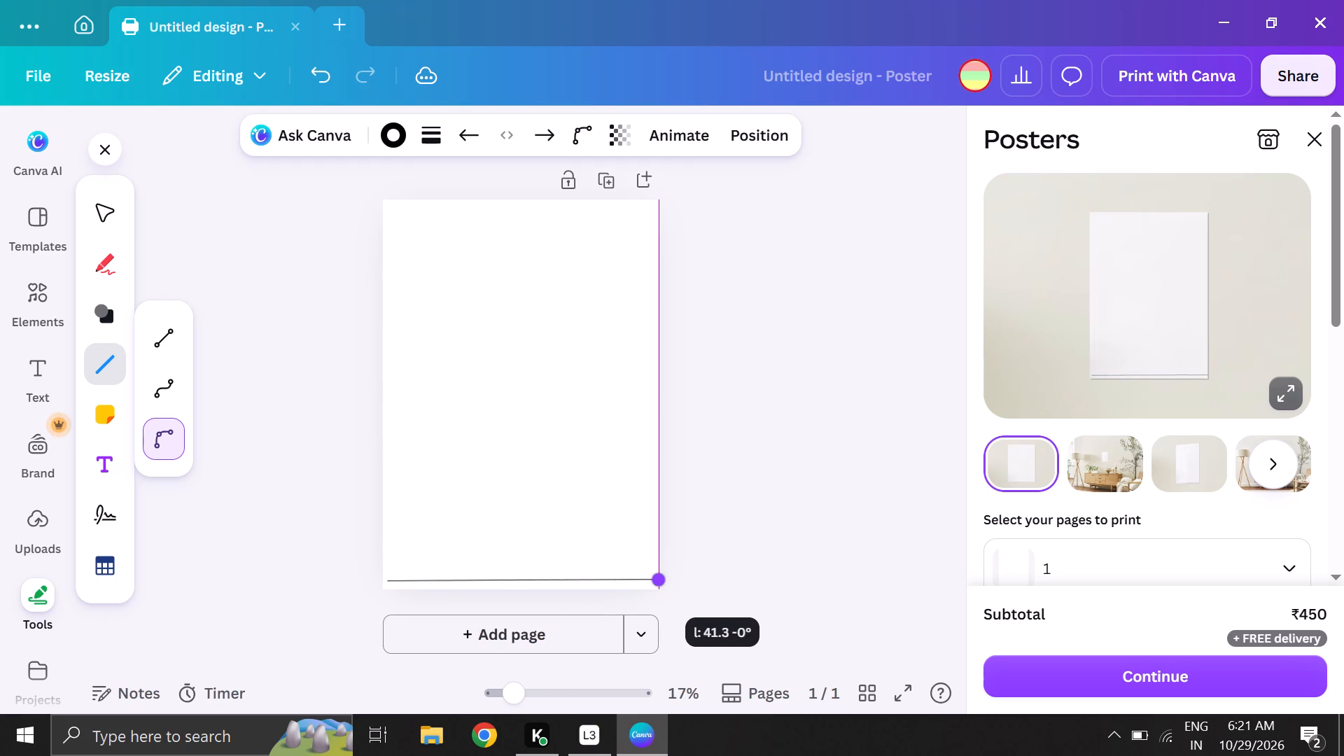
left_click_drag(651, 581, 650, 577)
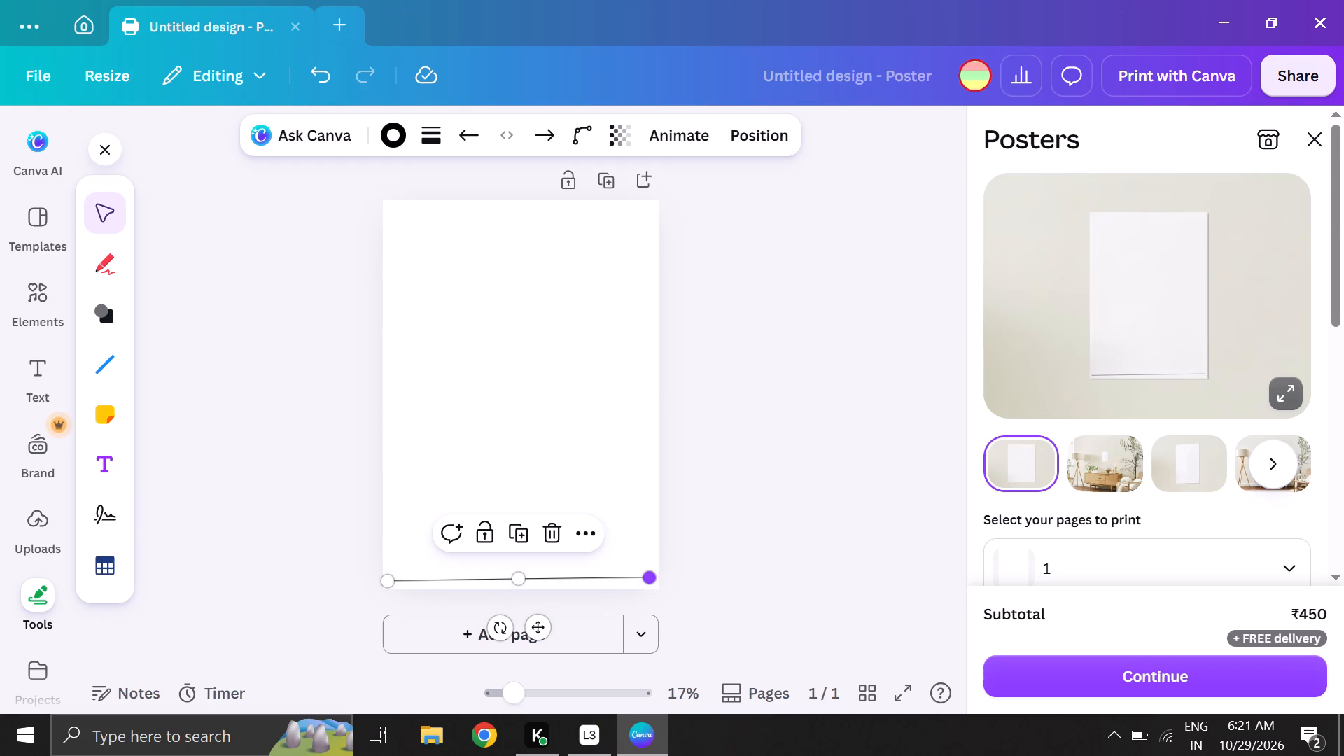
Bend the bottom line upward at its midpoint into a shallow, nearly symmetrical arch.
left_click_drag(516, 576, 518, 571)
left_click_drag(518, 571, 531, 545)
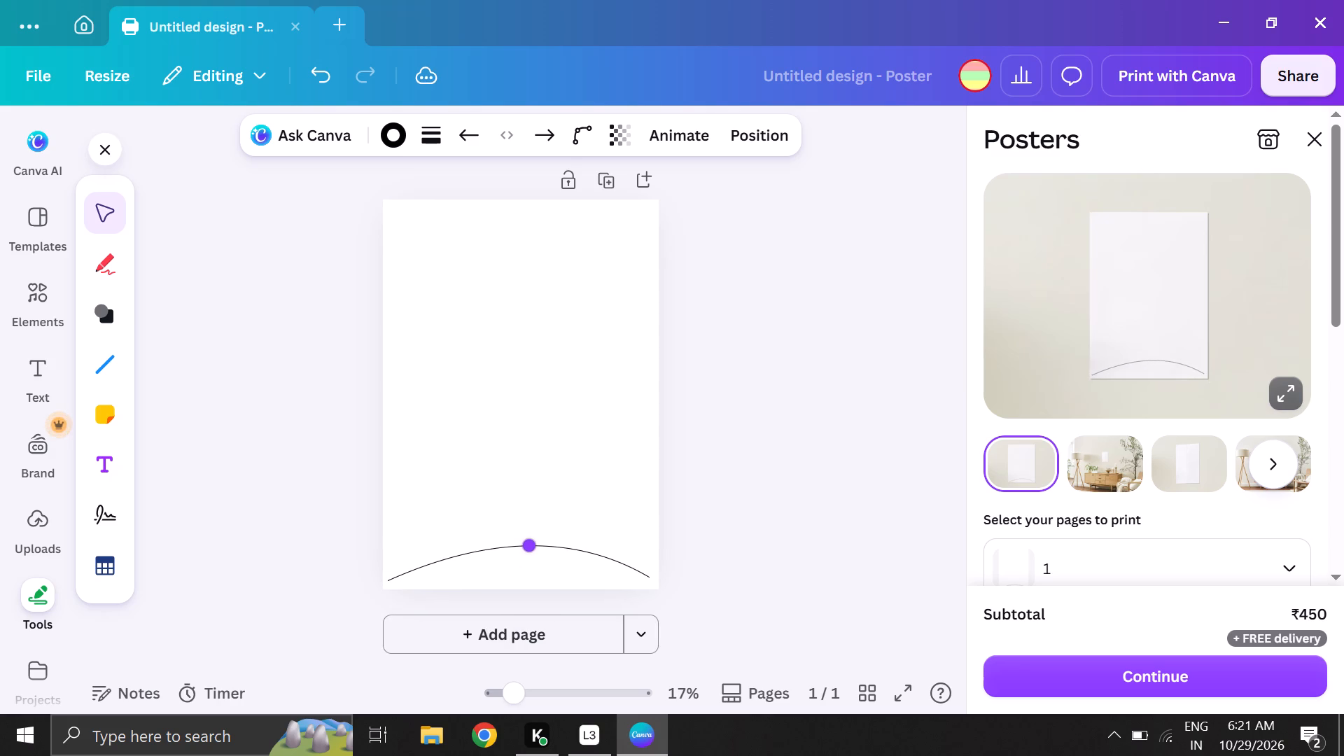
left_click_drag(531, 545, 516, 541)
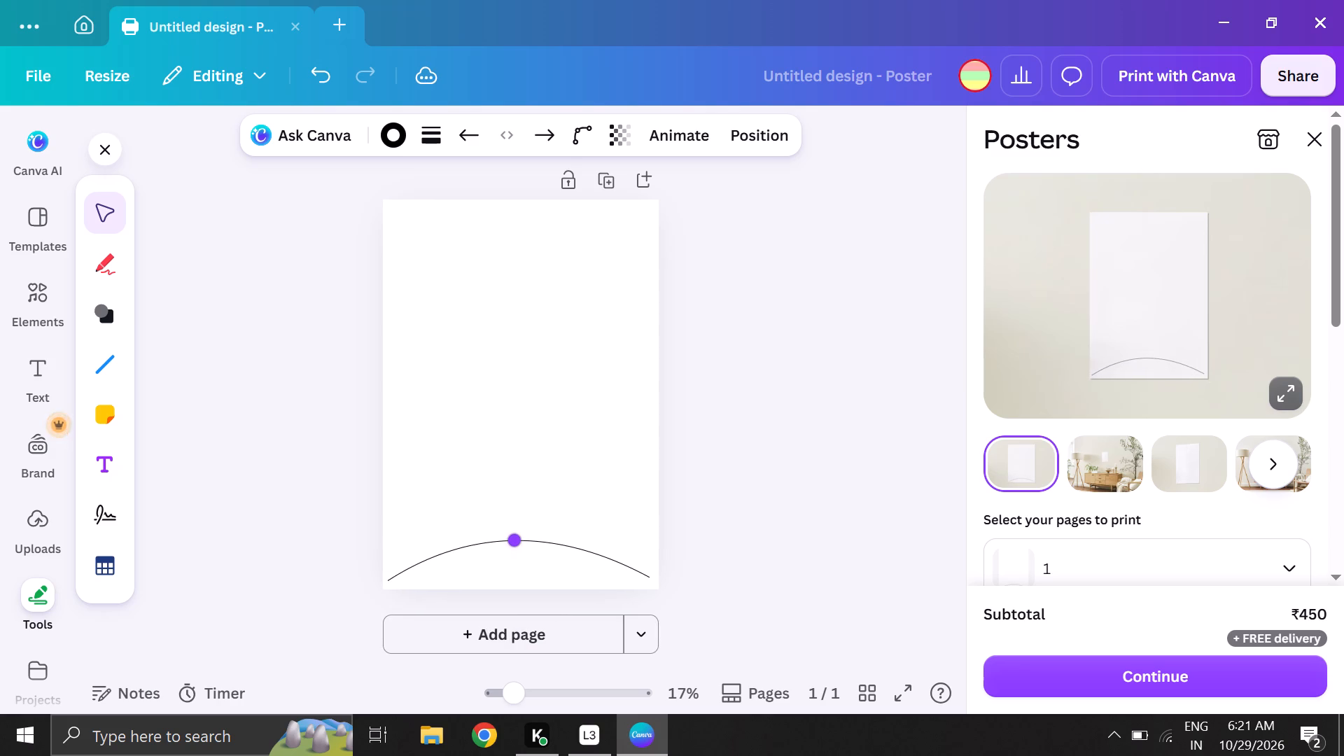
left_click_drag(516, 541, 516, 547)
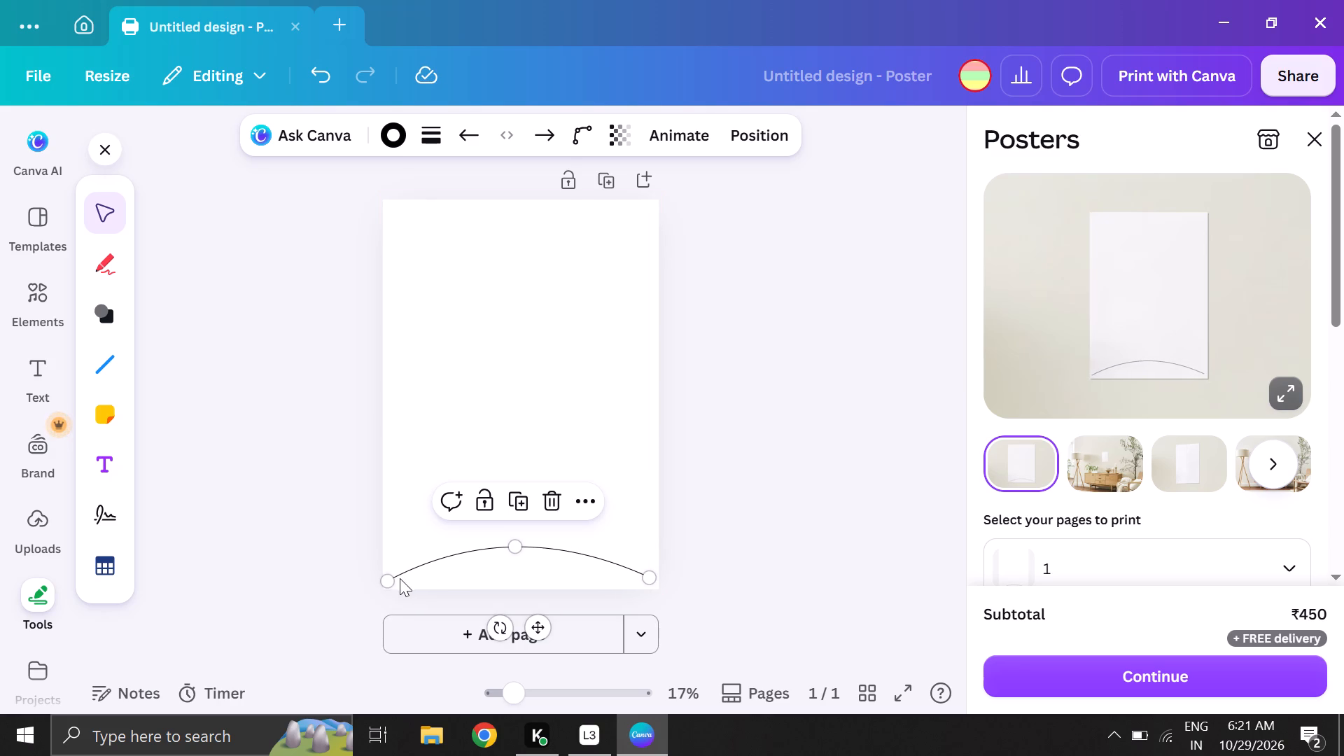
Extend both ends of the bottom arch to meet the poster's lower-left and lower-right corners.
left_click(392, 580)
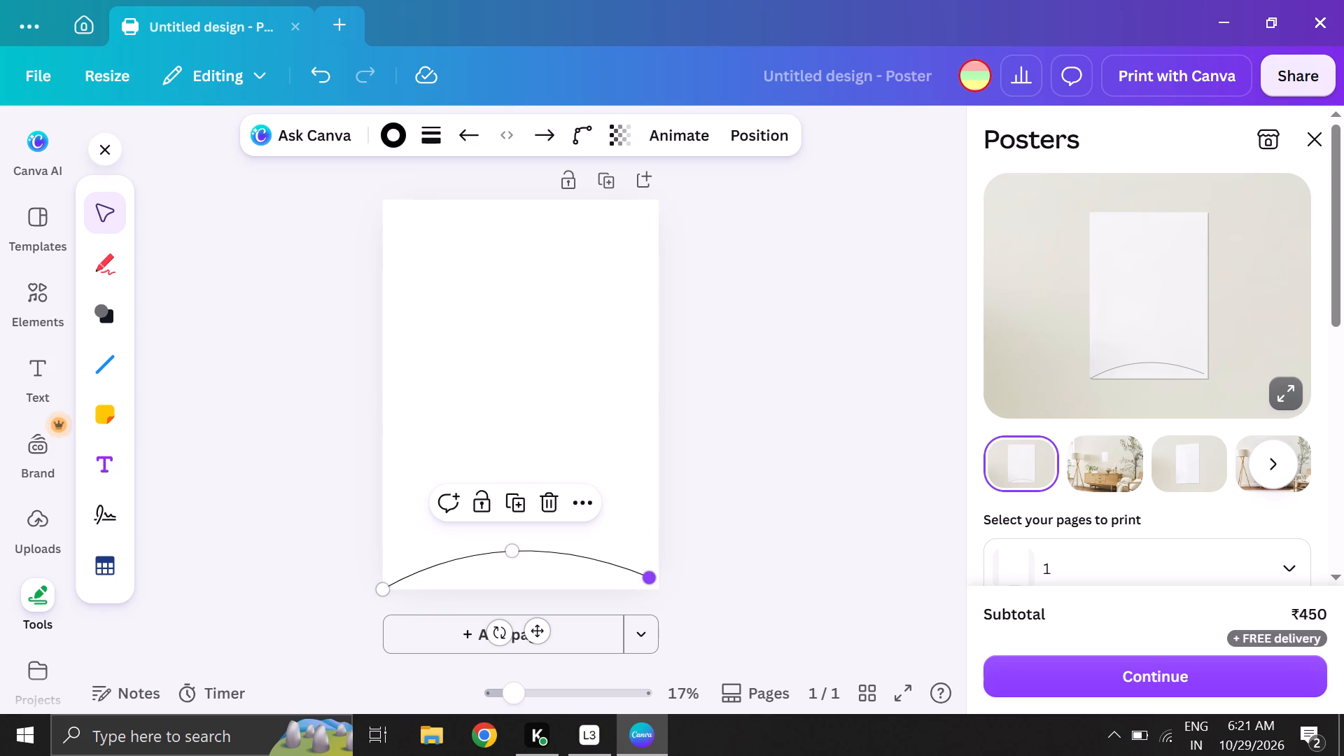
left_click_drag(650, 574, 659, 584)
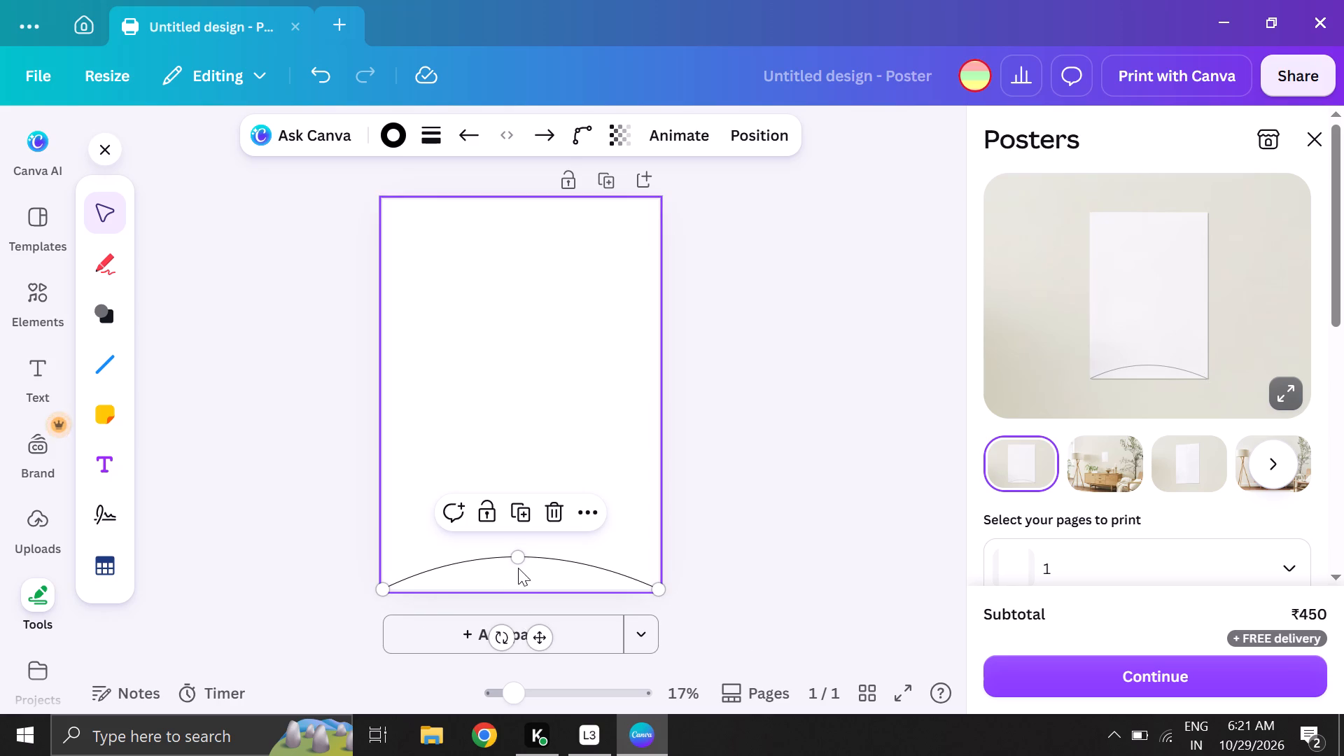
left_click(759, 357)
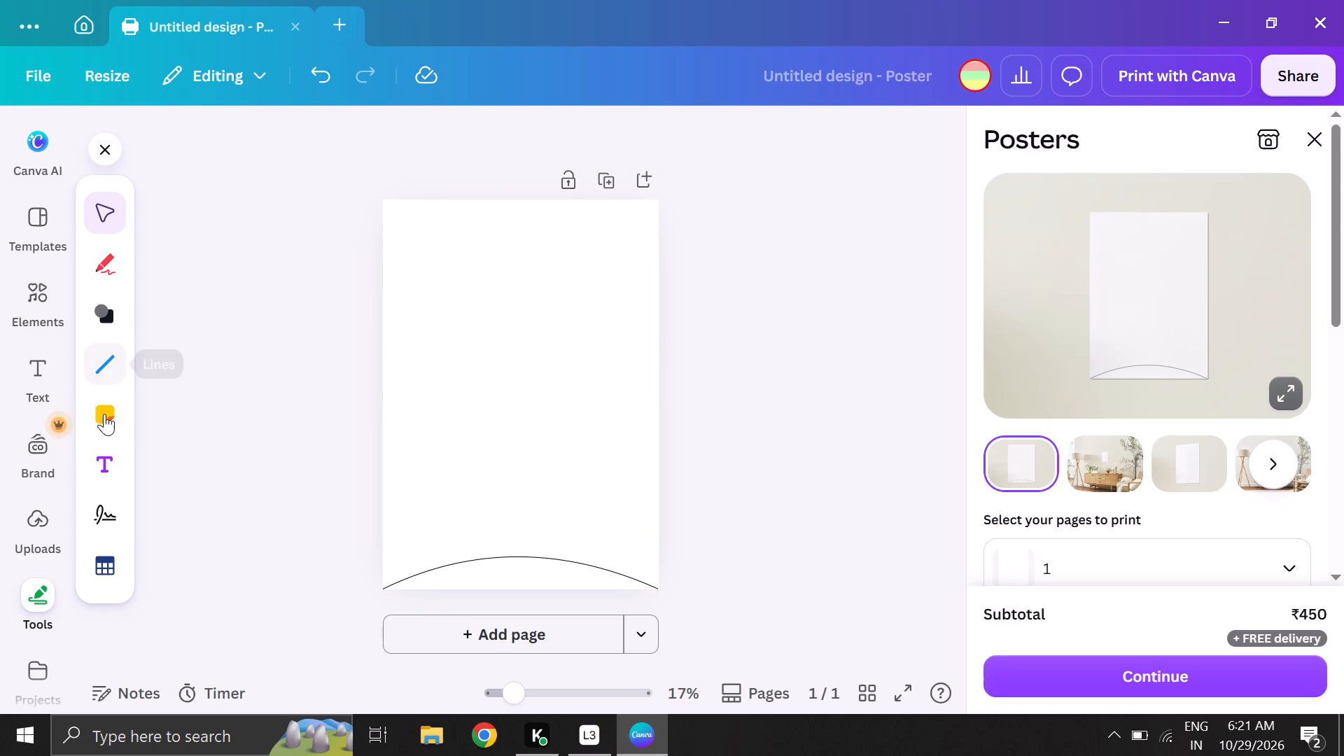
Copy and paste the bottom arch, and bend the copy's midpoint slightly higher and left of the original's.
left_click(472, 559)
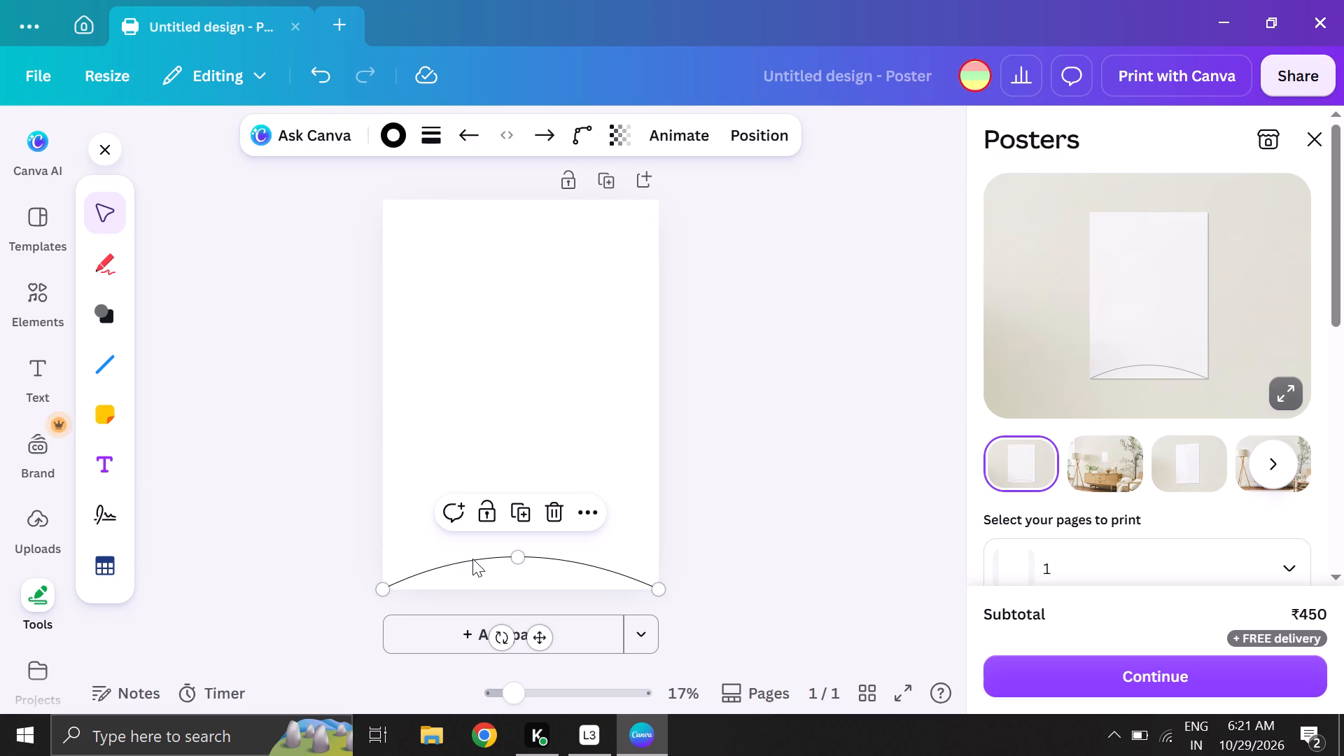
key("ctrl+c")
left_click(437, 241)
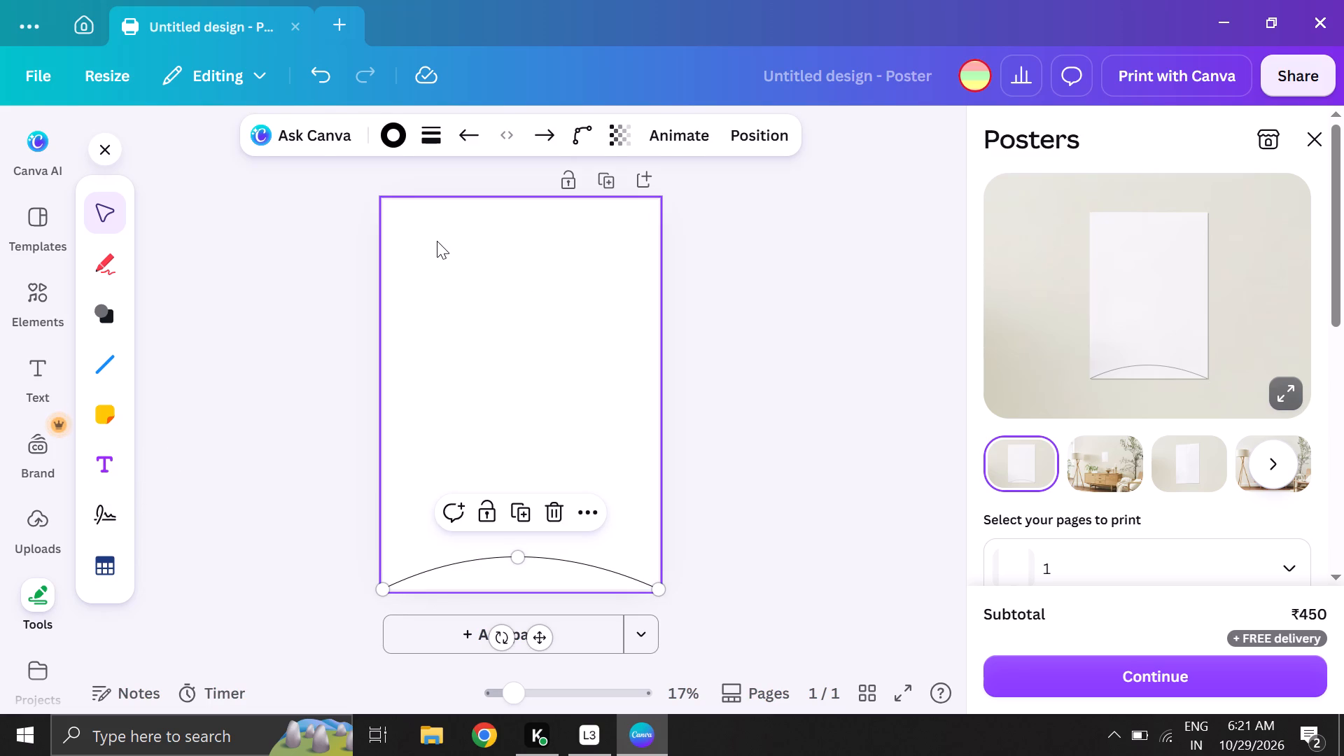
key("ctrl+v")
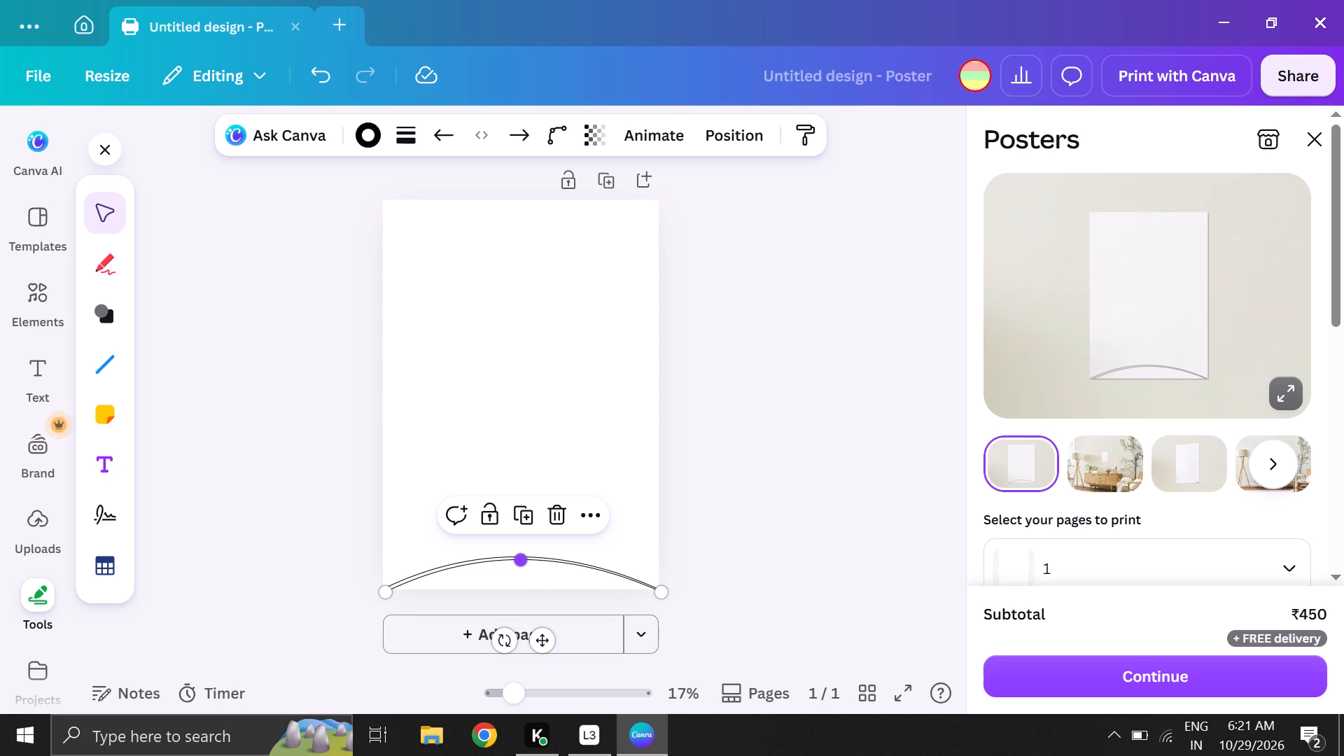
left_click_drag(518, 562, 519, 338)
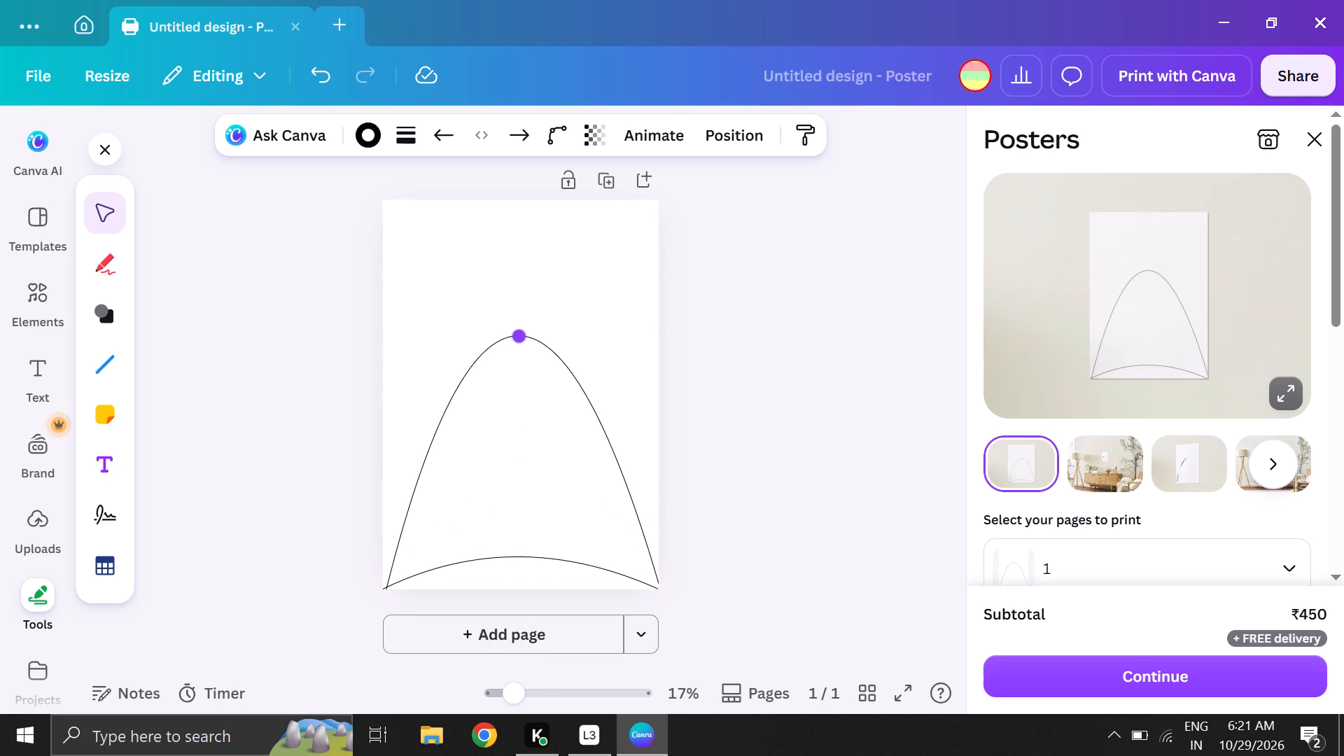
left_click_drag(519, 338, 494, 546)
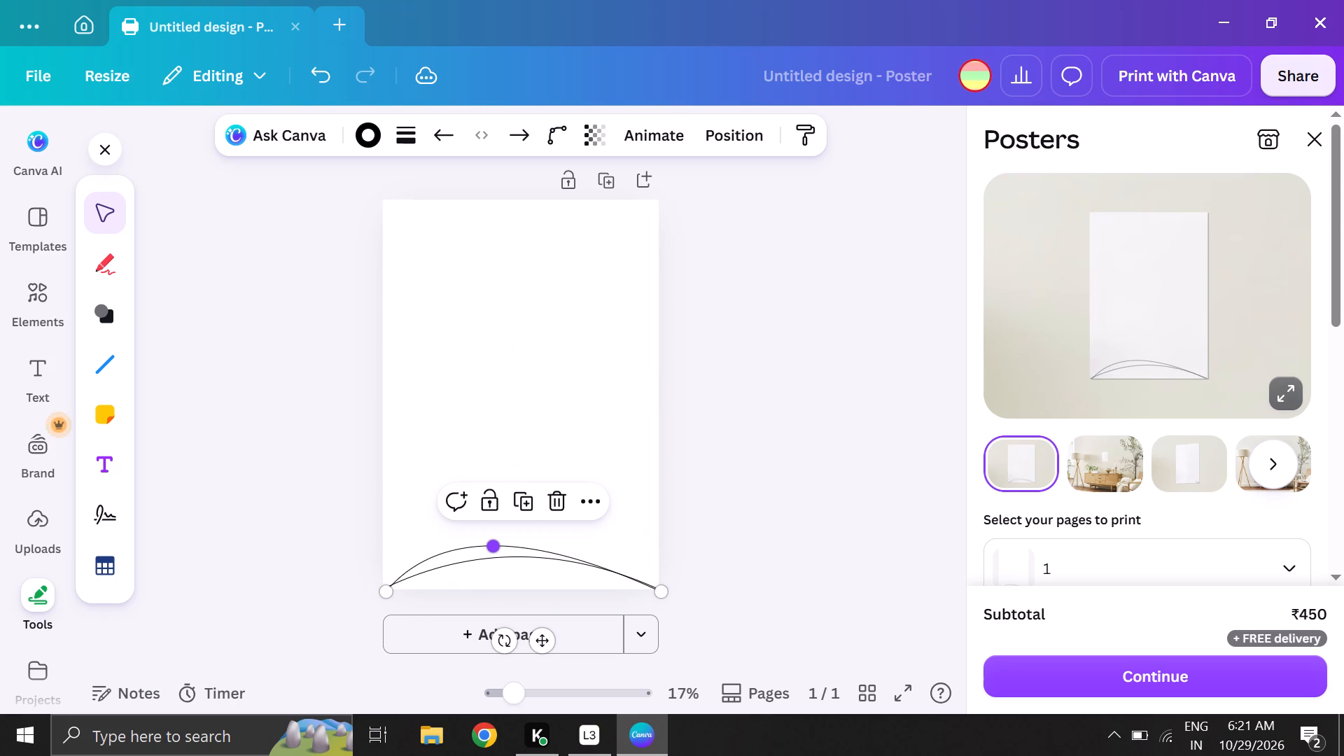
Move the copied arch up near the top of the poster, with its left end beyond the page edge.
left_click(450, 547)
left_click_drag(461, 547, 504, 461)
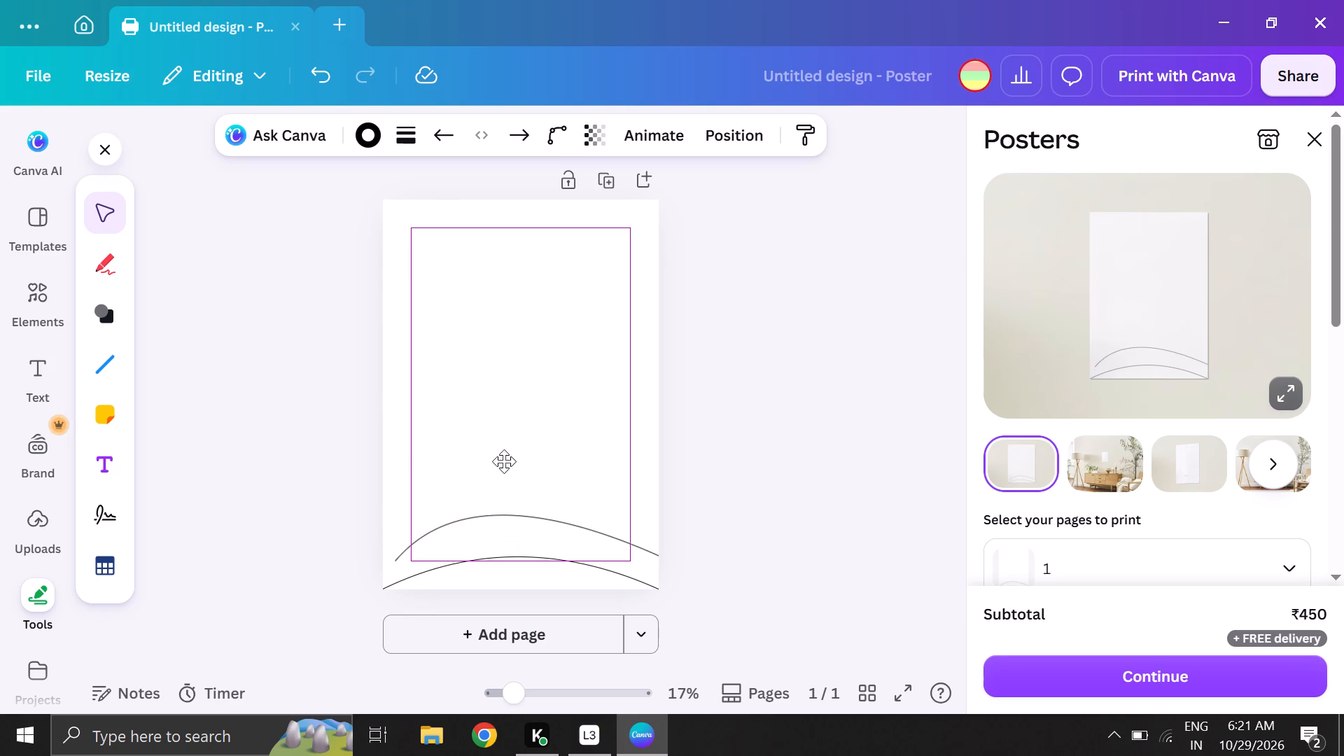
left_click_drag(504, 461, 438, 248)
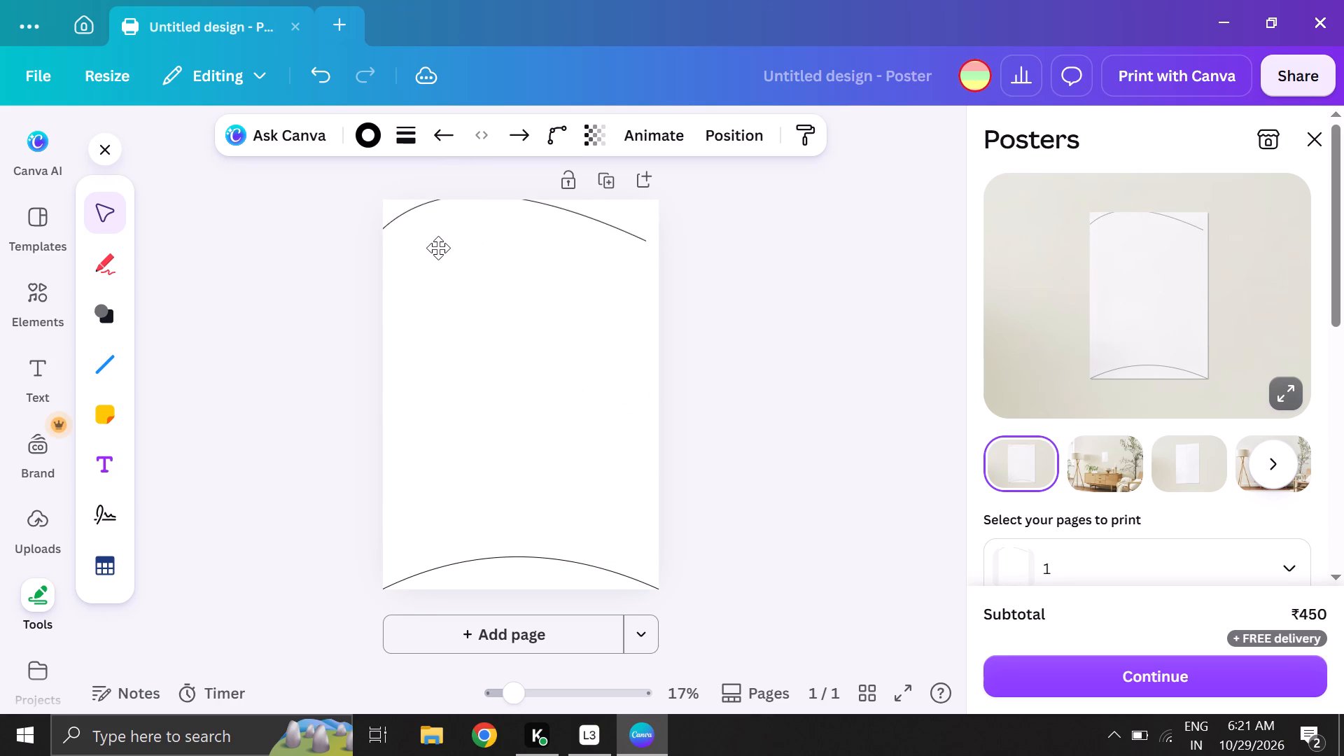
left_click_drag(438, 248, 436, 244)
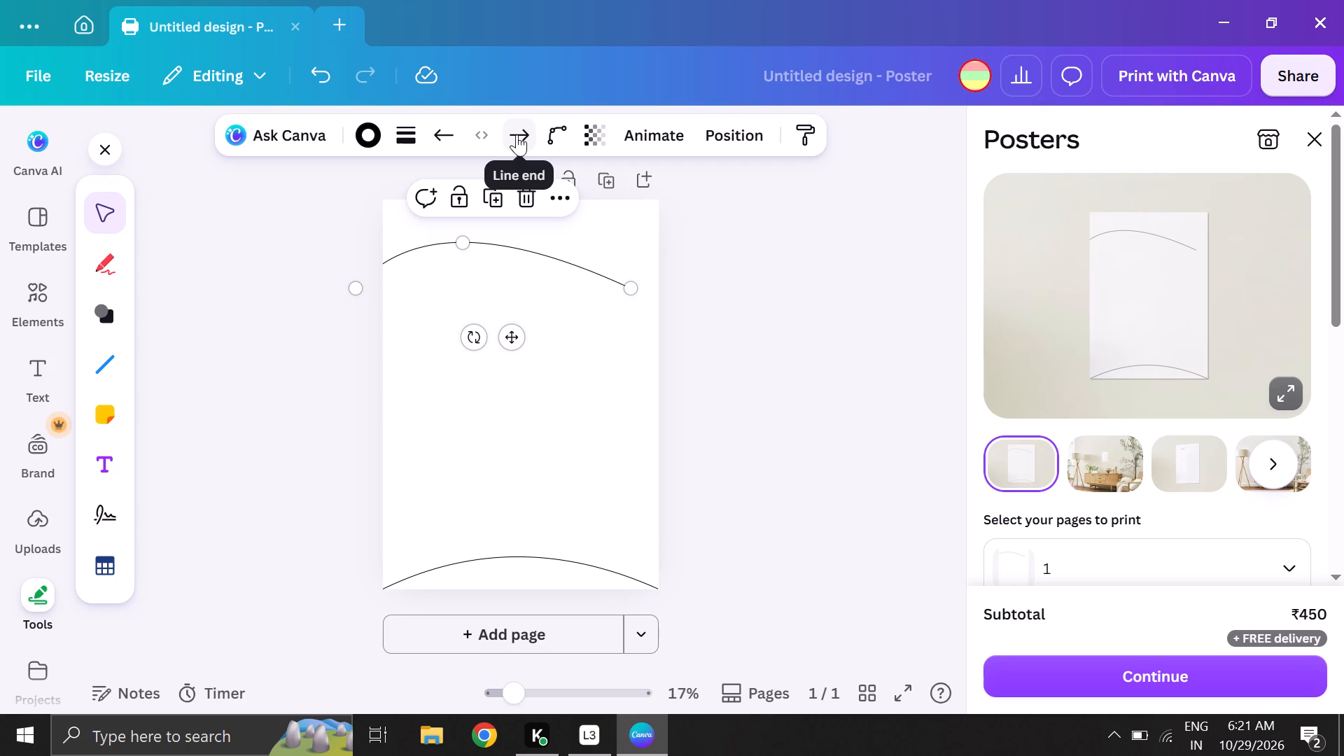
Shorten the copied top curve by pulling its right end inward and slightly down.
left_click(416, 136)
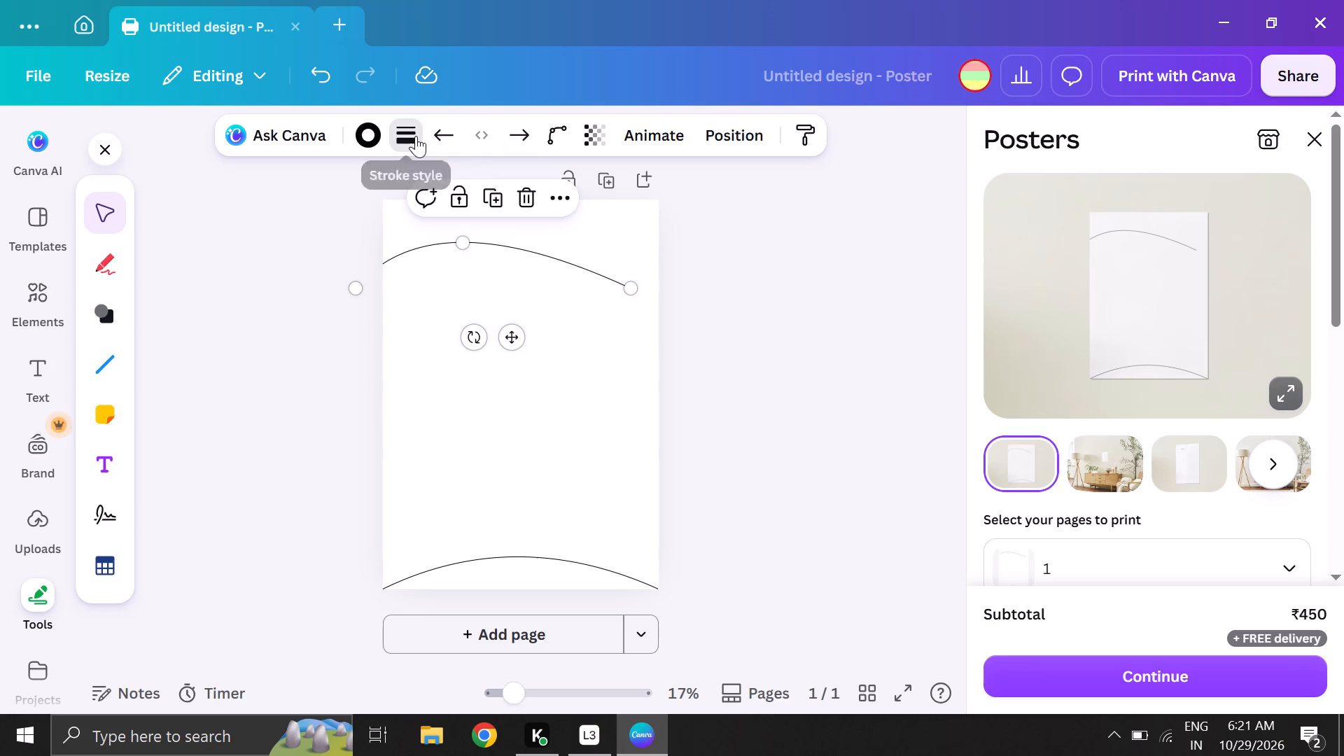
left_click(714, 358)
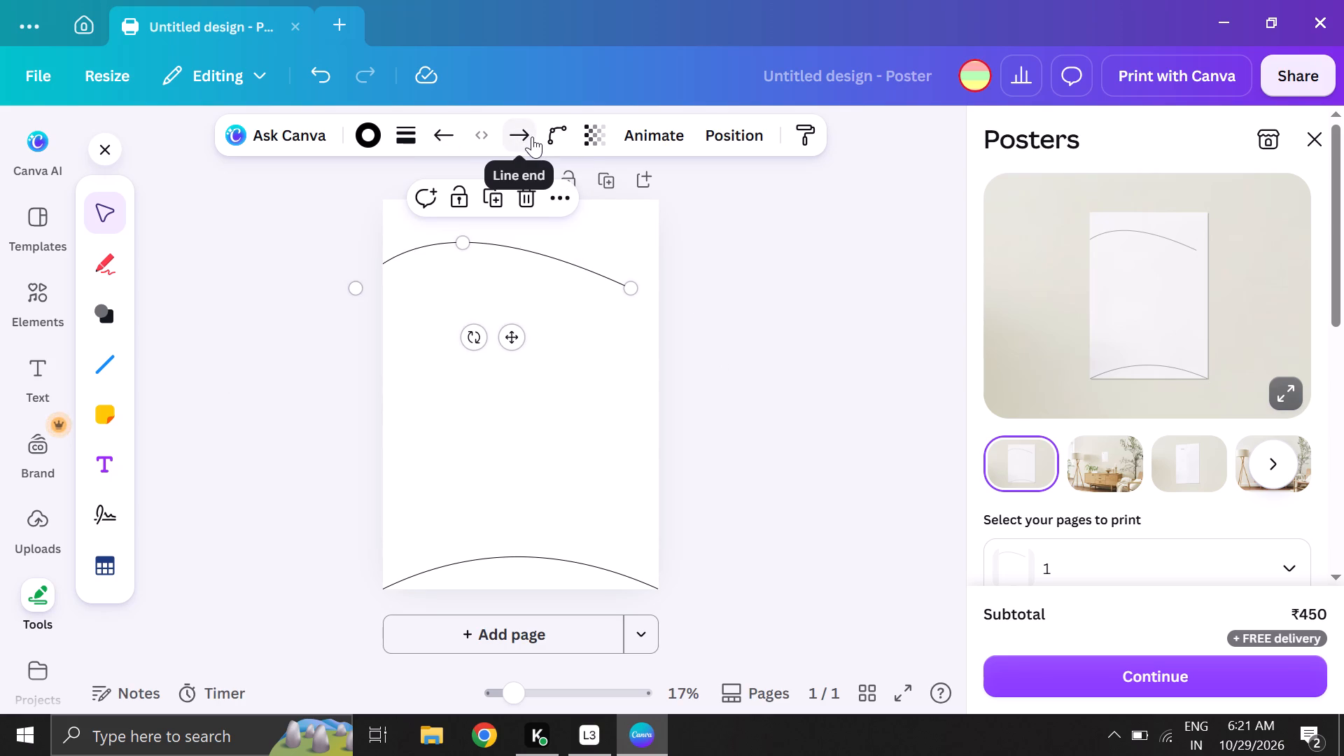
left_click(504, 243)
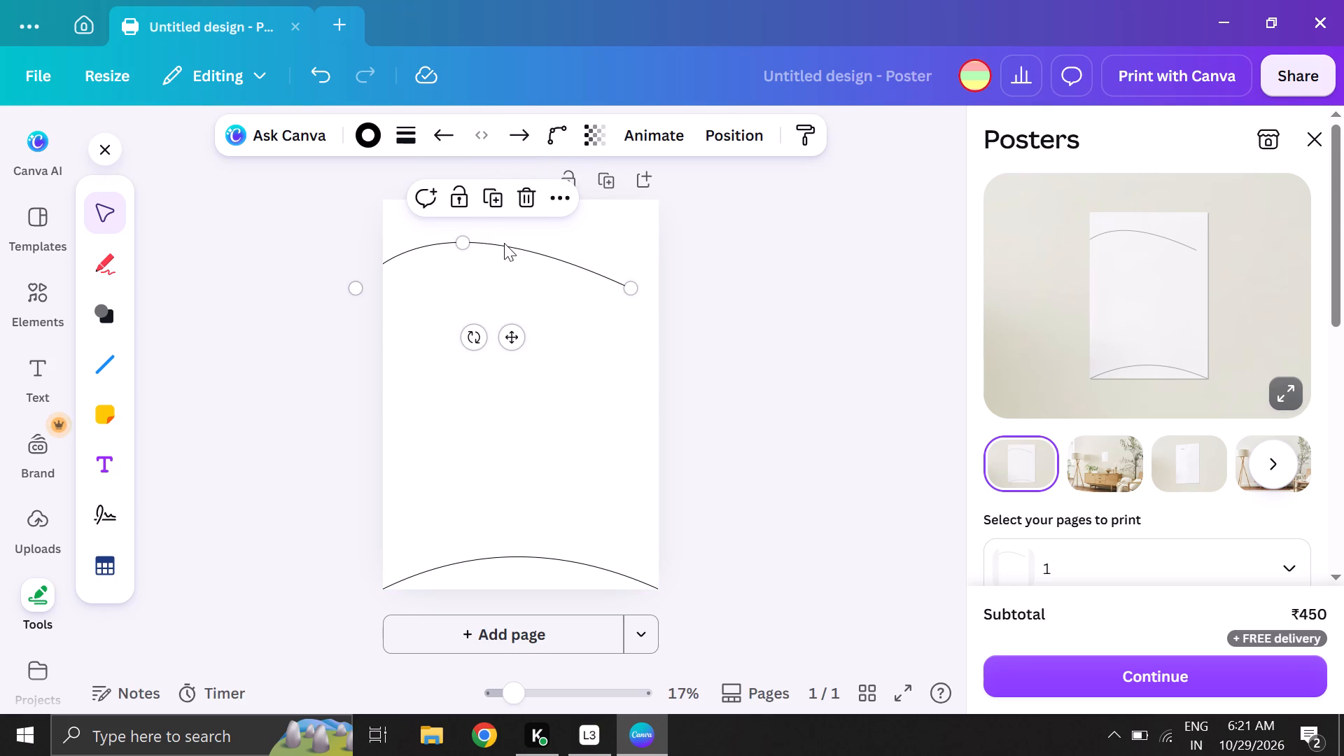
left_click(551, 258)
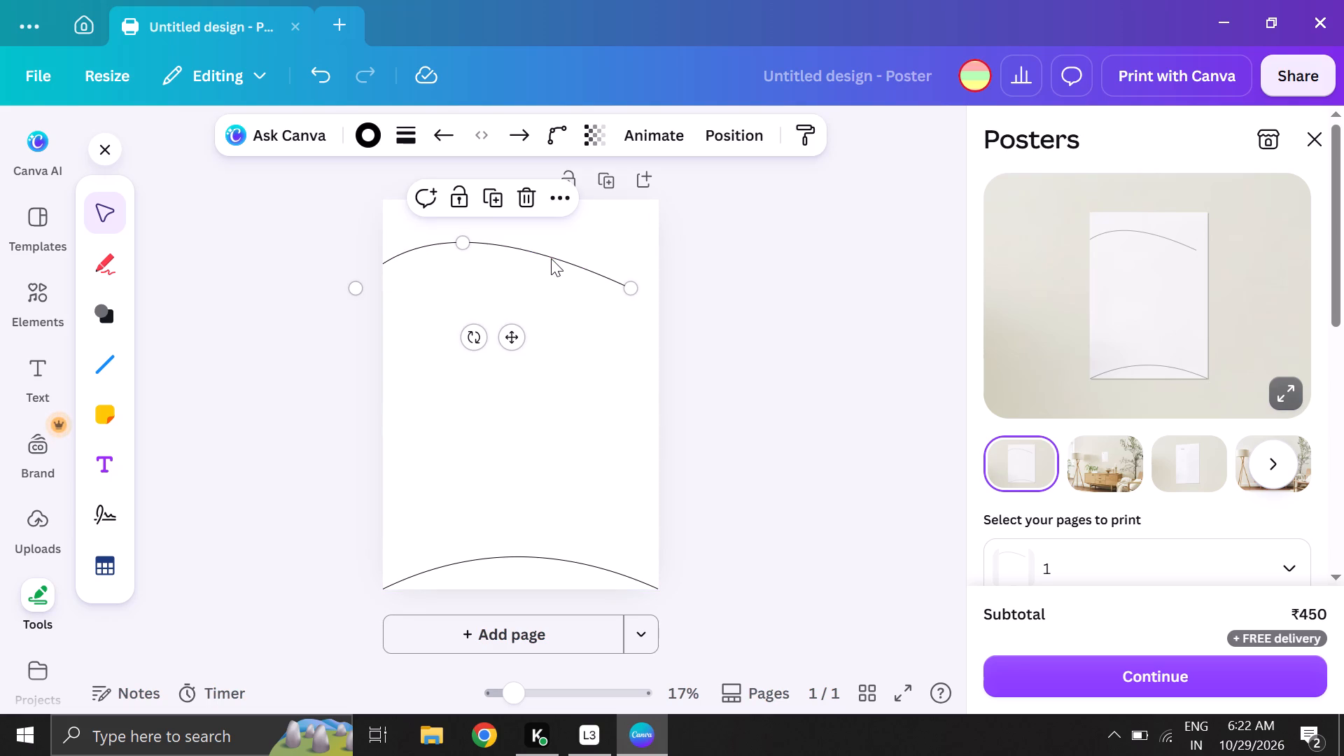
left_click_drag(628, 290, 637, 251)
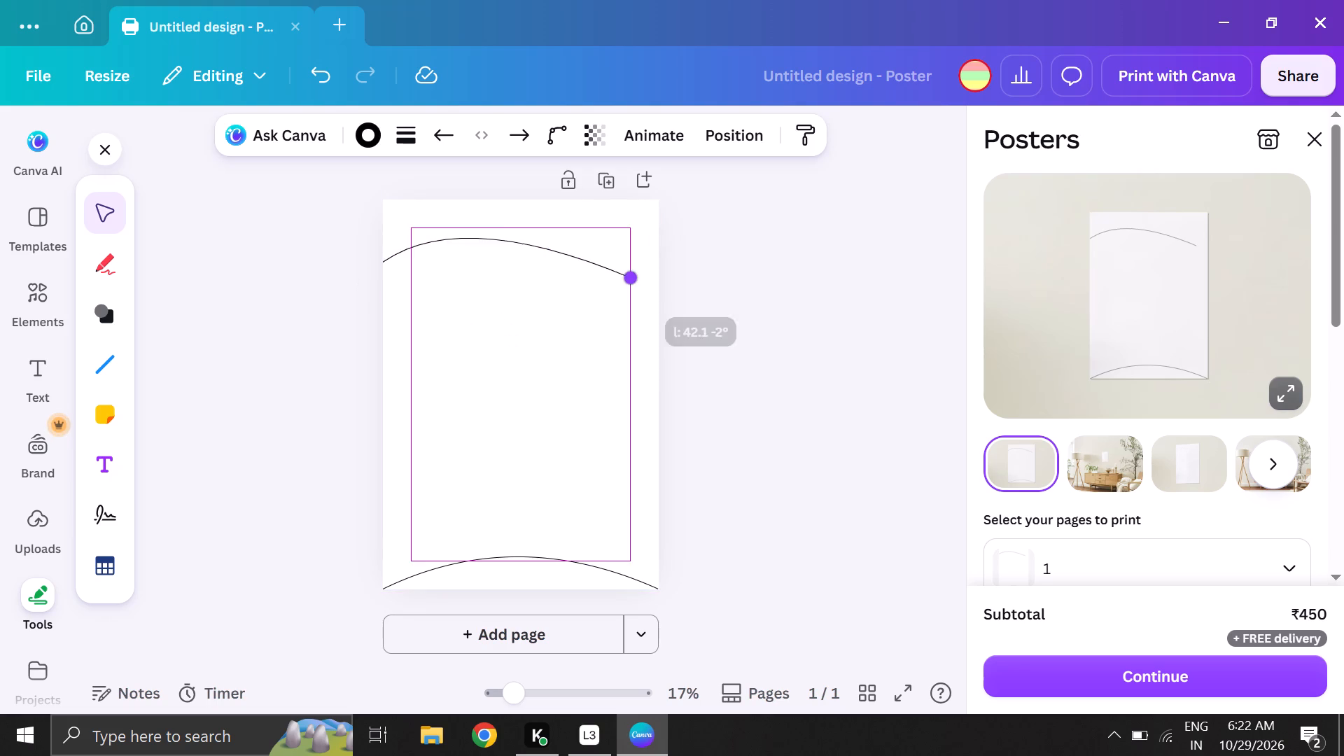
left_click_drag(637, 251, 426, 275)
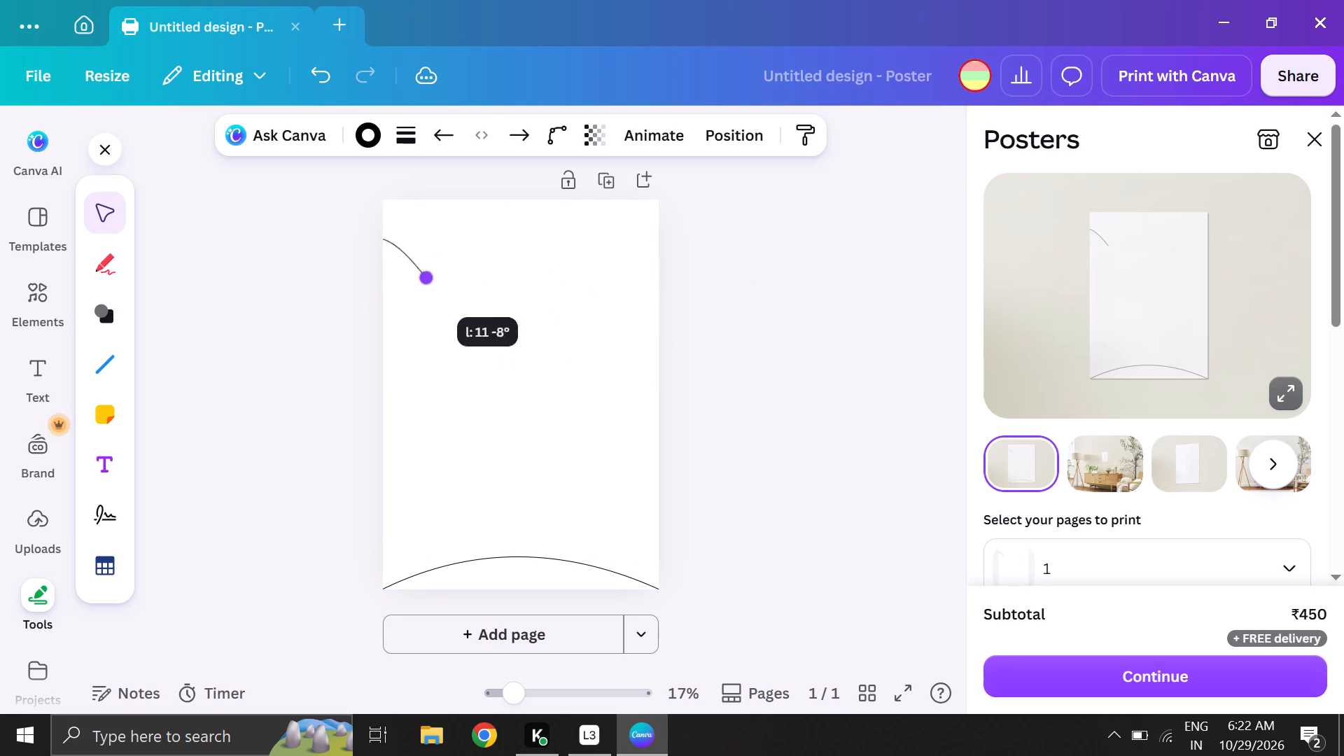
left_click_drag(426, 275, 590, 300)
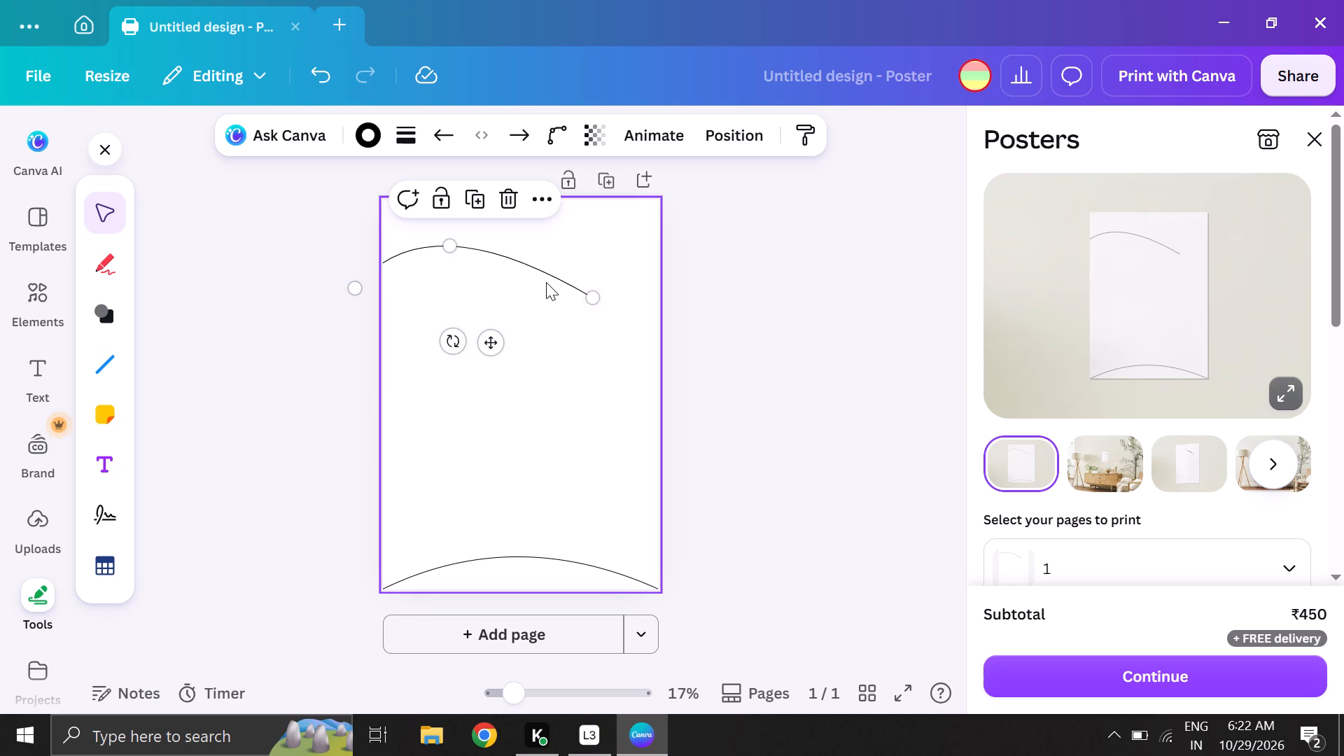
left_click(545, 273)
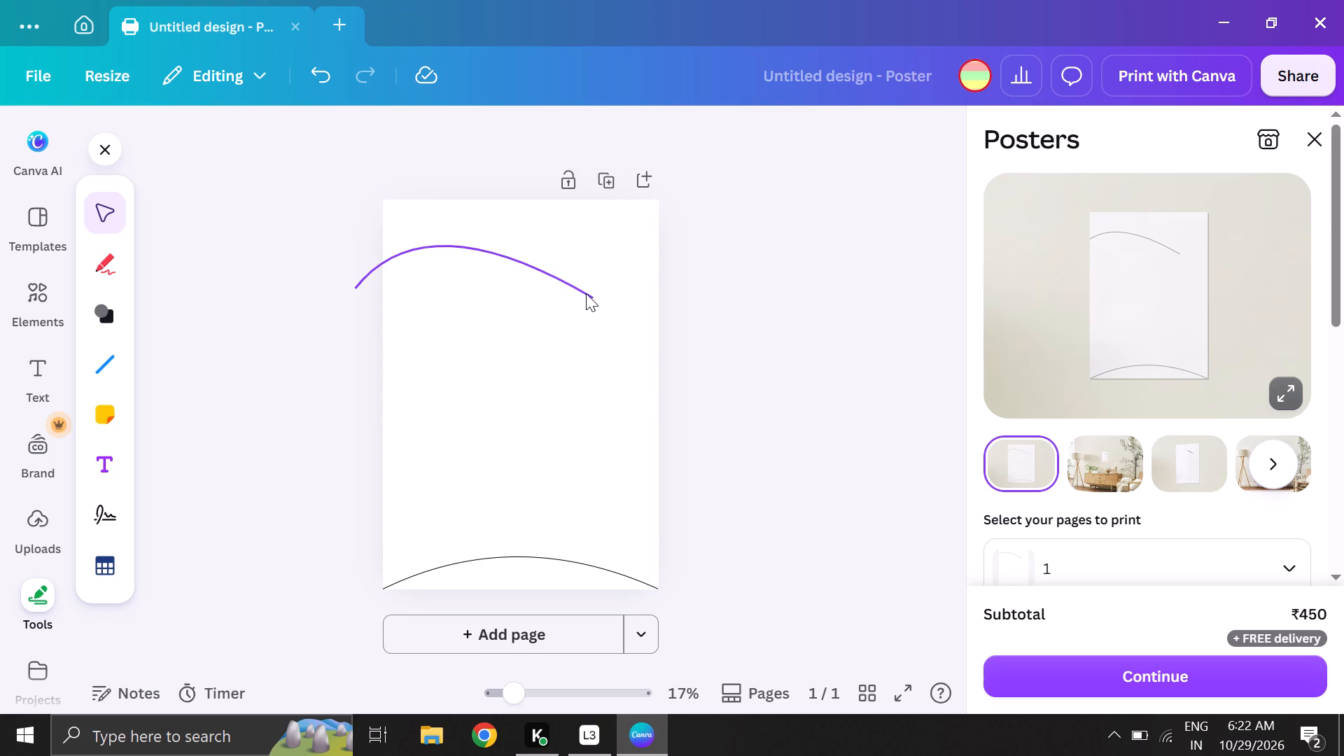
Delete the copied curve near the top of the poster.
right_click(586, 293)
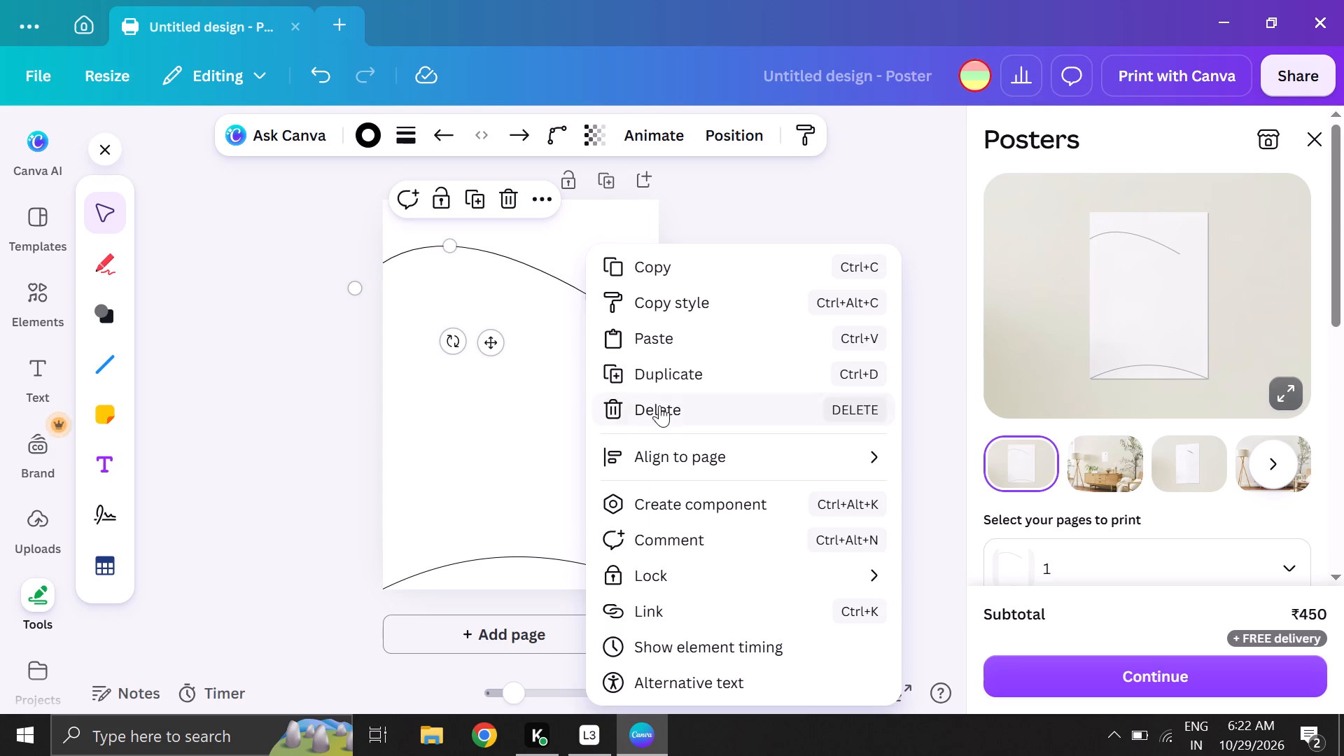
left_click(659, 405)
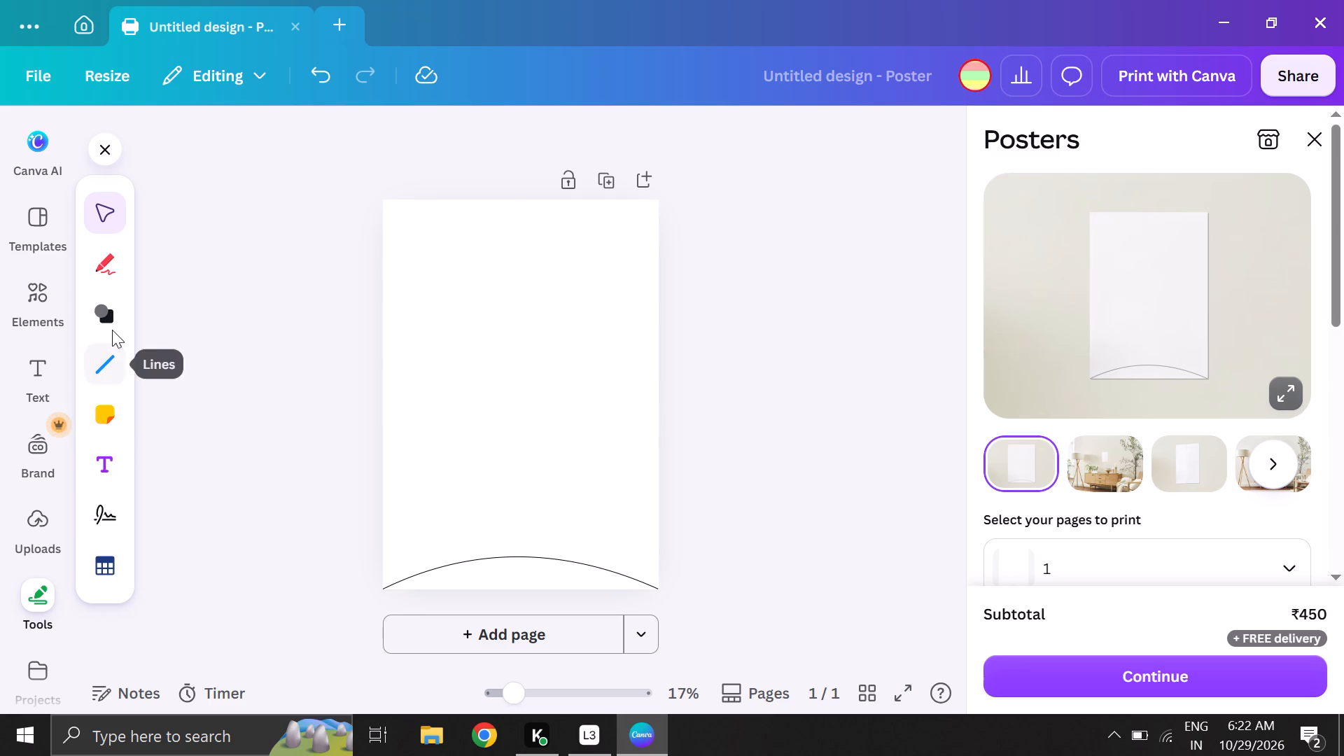
Draw a new short curve-type line at the poster's upper-left corner and bend its midpoint downward.
left_click(107, 369)
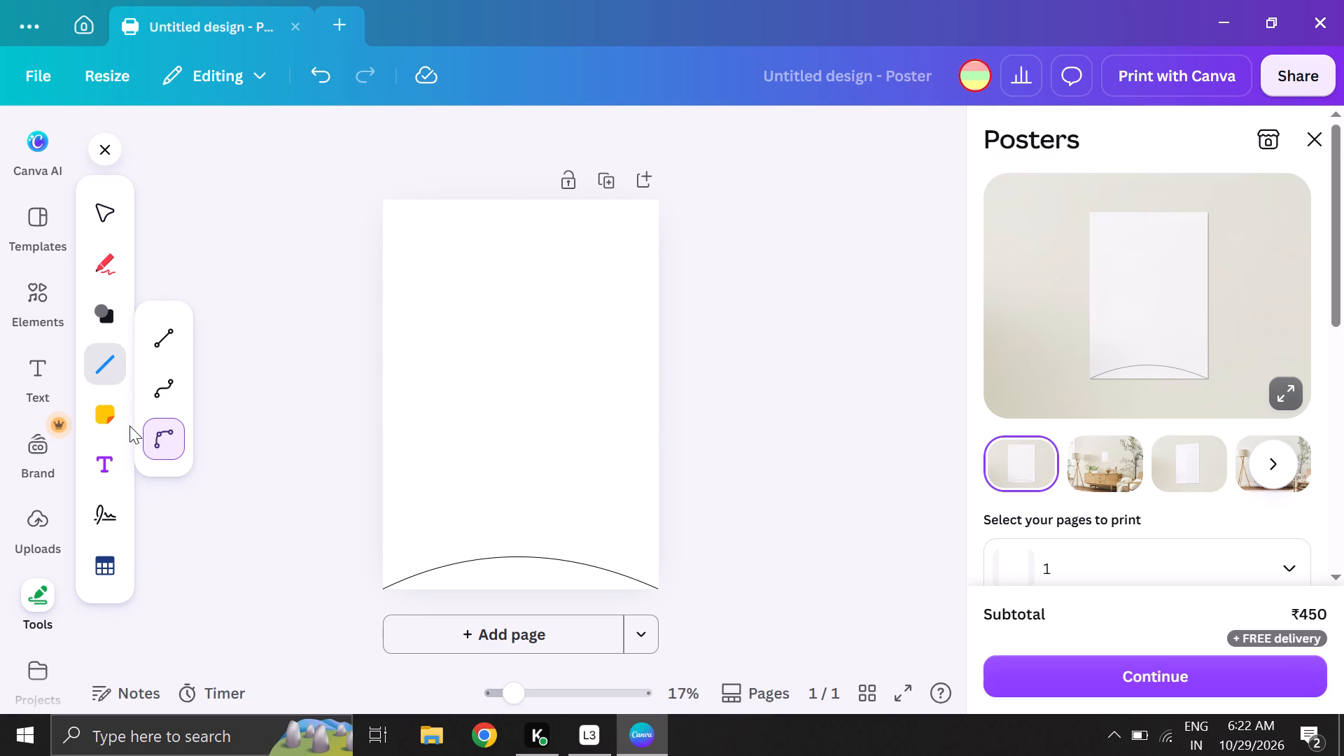
left_click(160, 437)
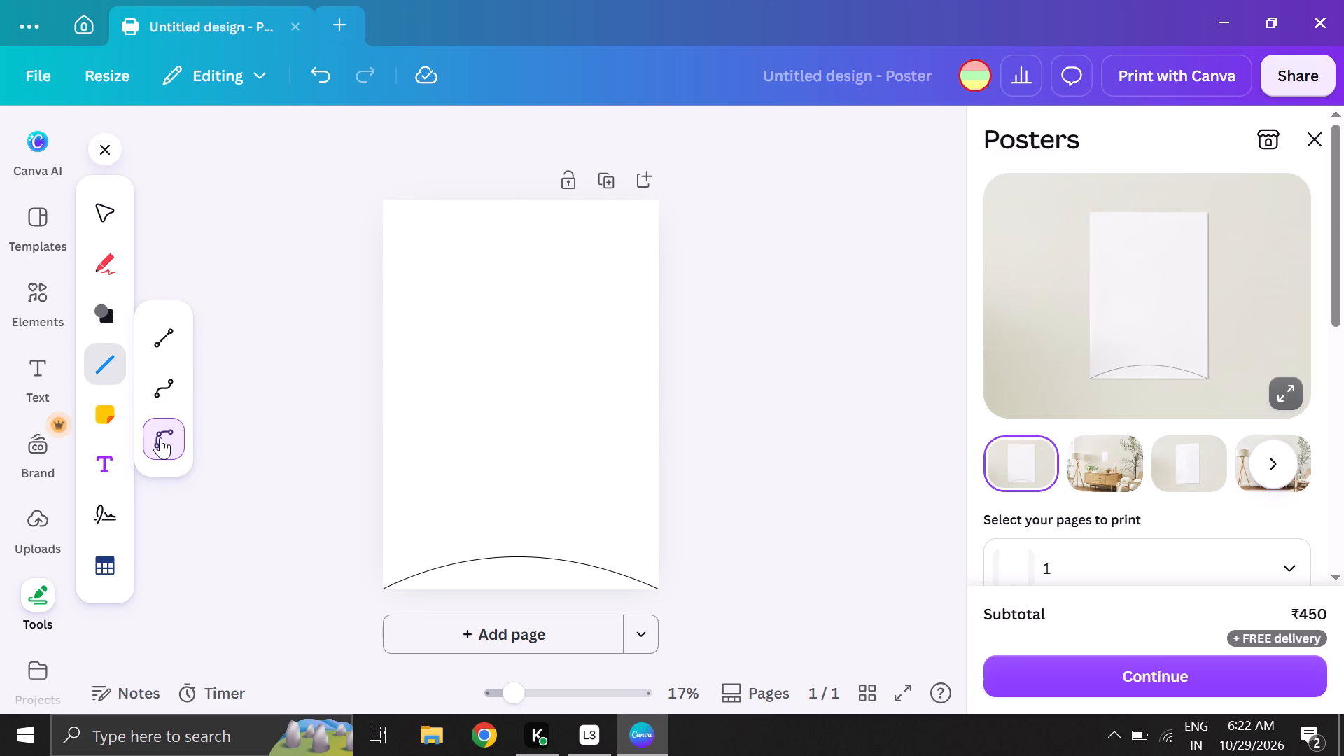
left_click(160, 437)
left_click(386, 199)
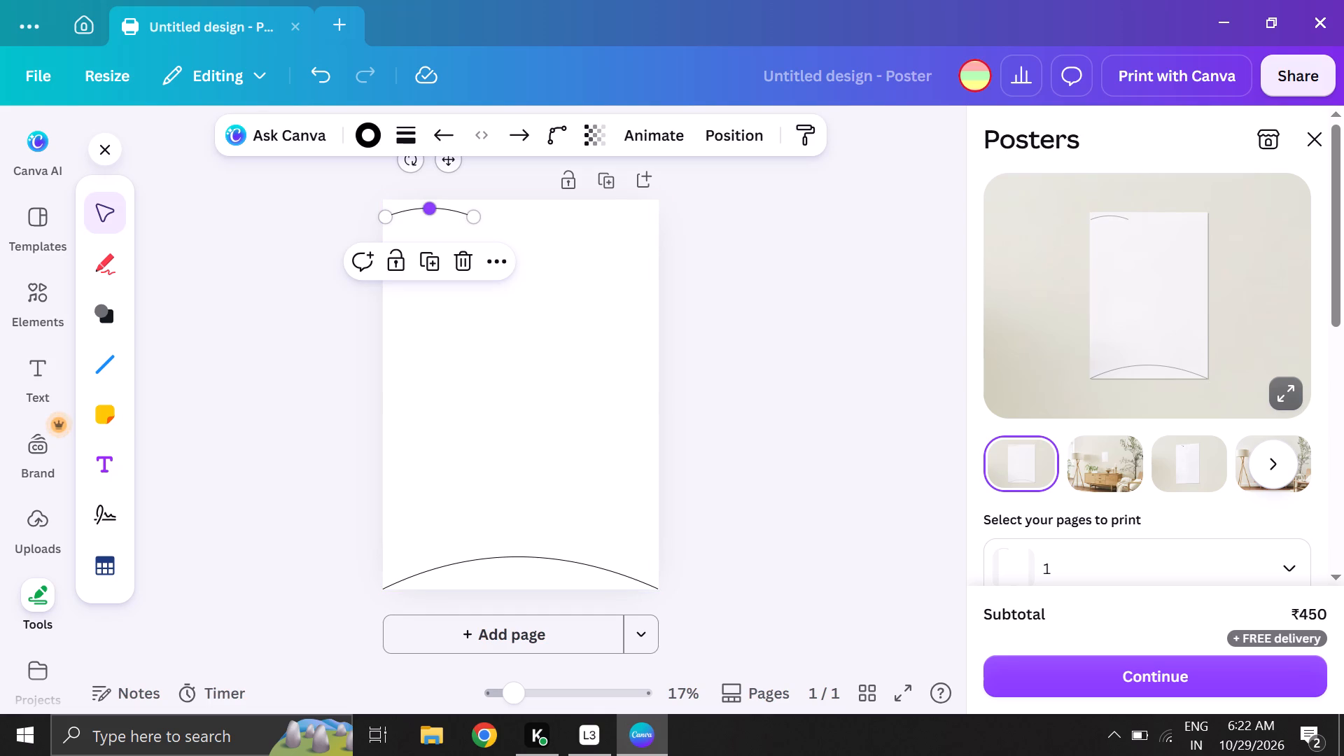
left_click_drag(429, 208, 429, 209)
left_click_drag(429, 209, 435, 258)
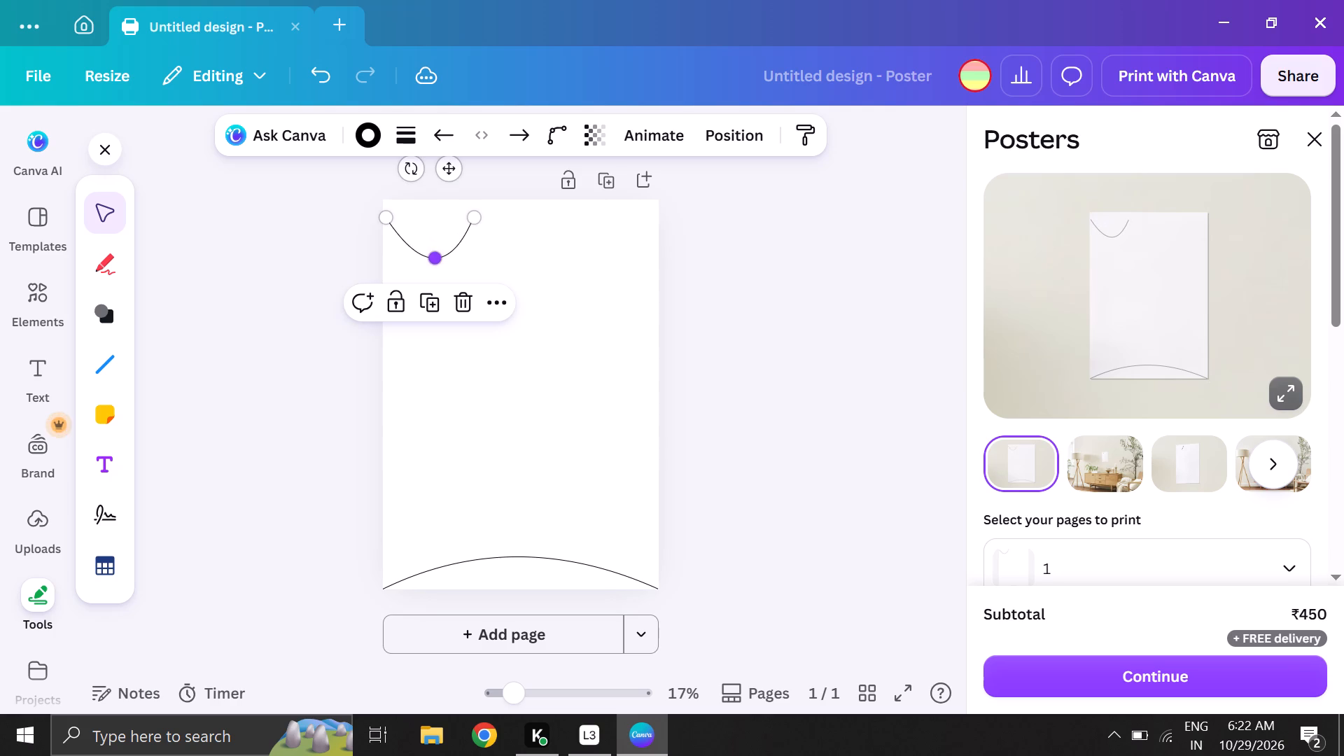
Stretch the top curve between the poster's upper corners and flatten its midpoint into a shallow, roughly centred dip.
left_click_drag(470, 220, 587, 211)
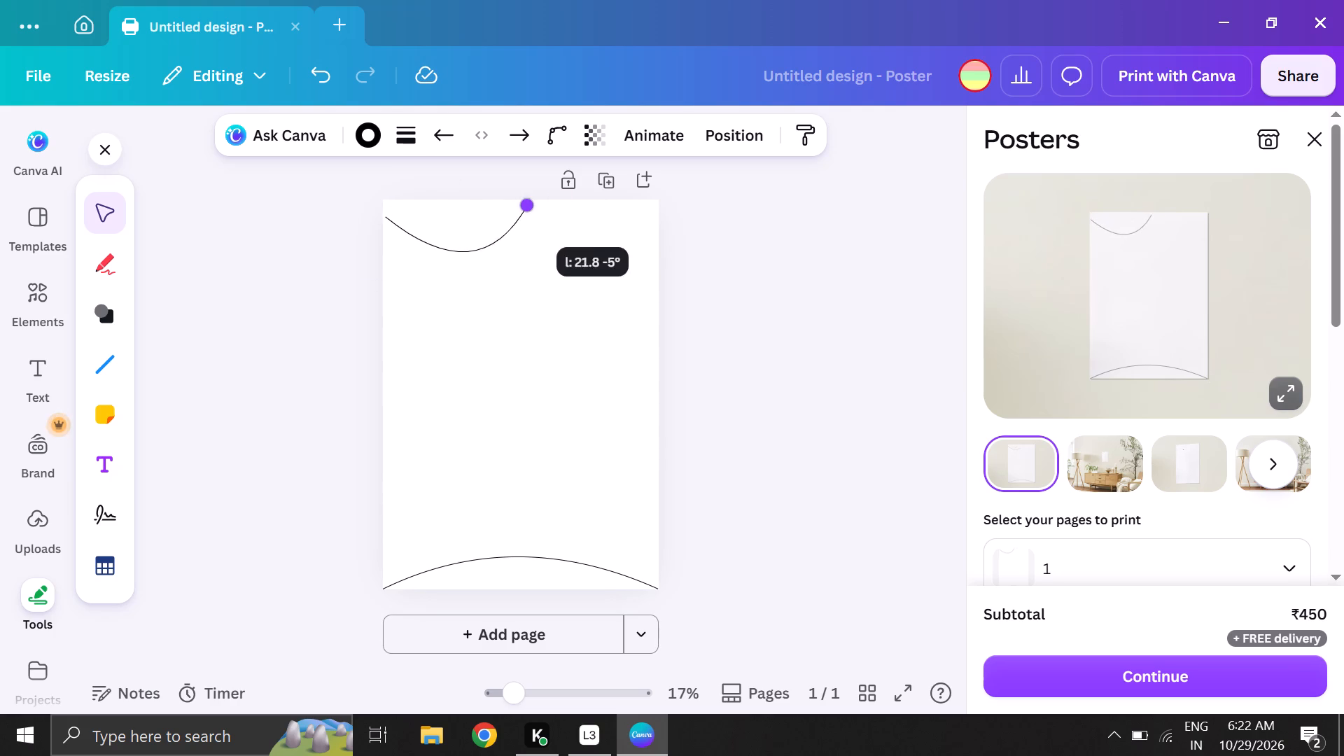
left_click_drag(587, 211, 652, 212)
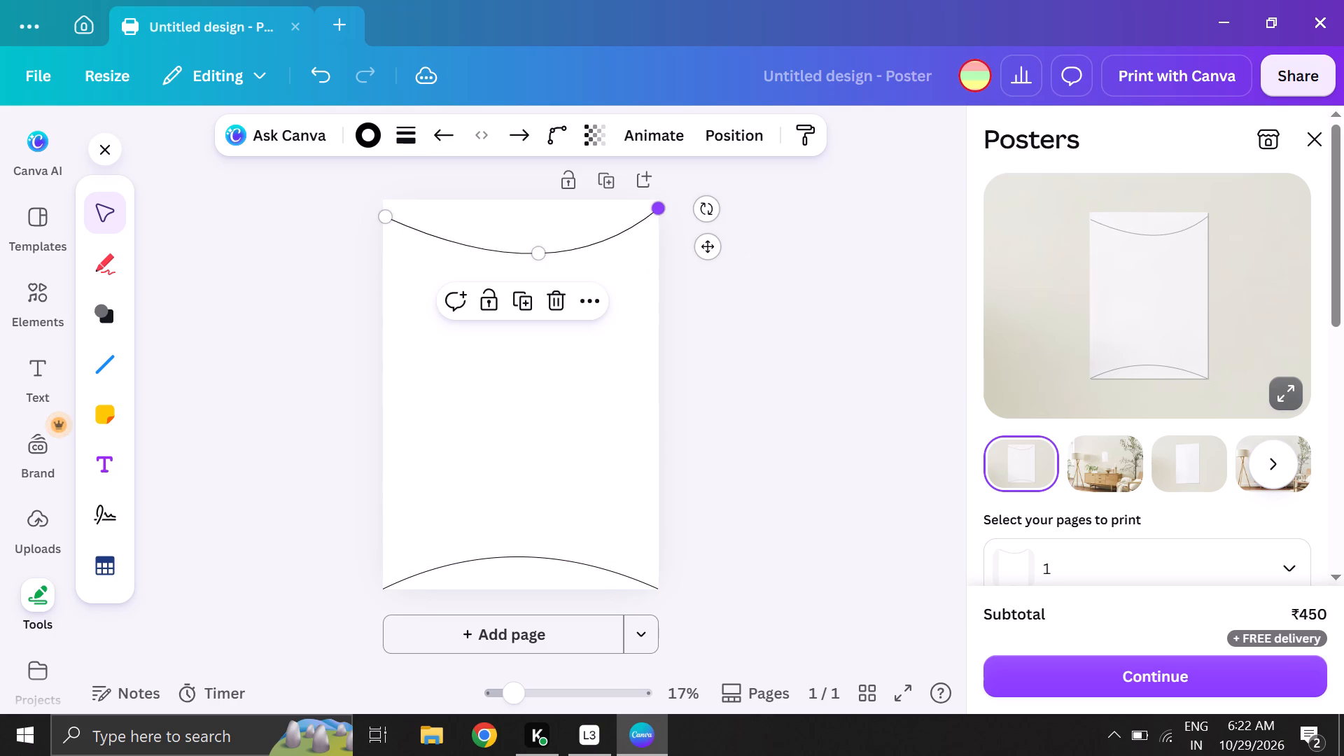
left_click_drag(384, 211, 384, 195)
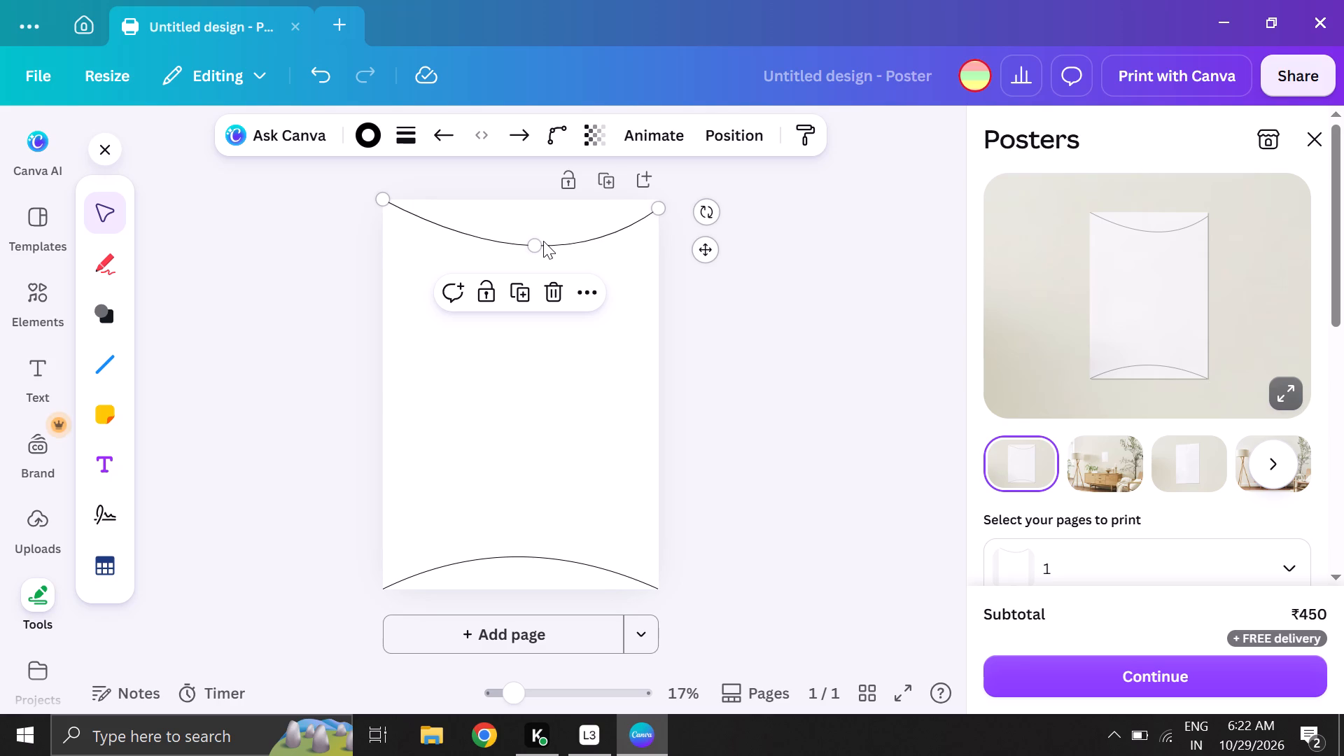
left_click_drag(535, 244, 514, 226)
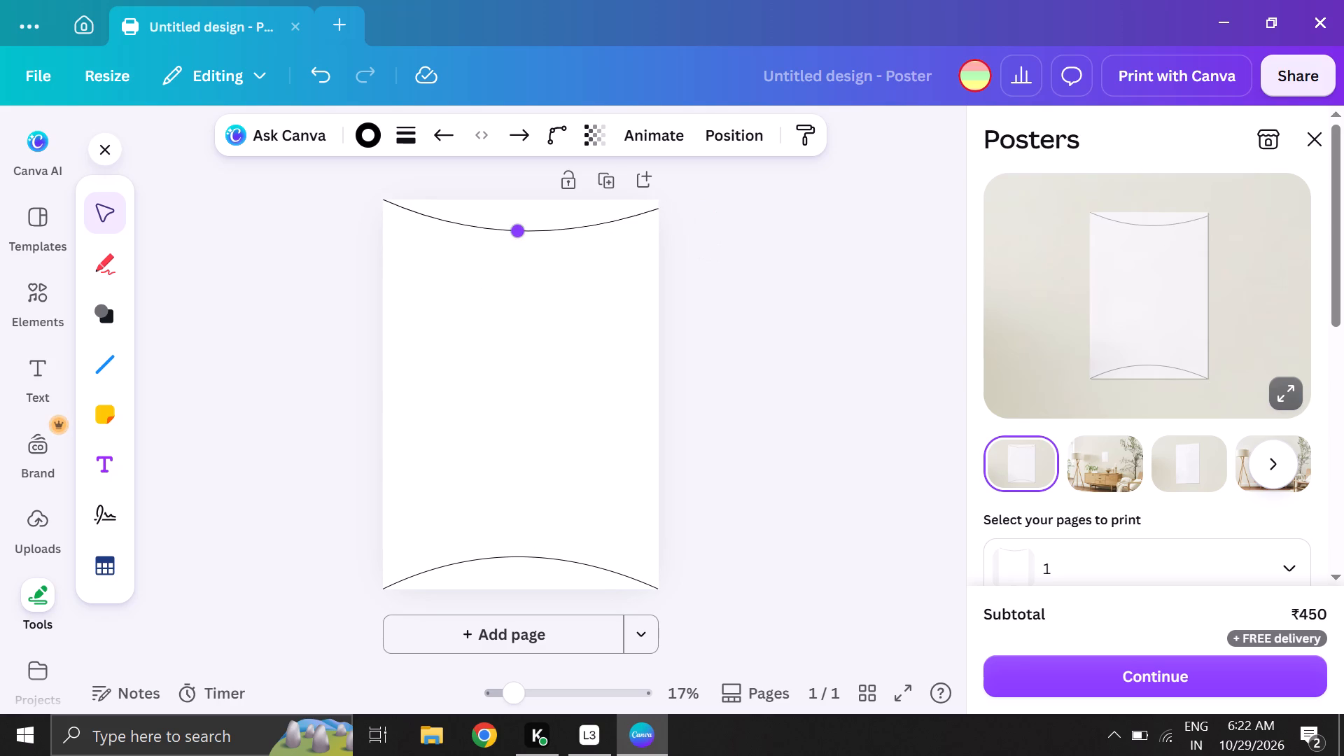
left_click_drag(514, 226, 512, 232)
left_click(722, 316)
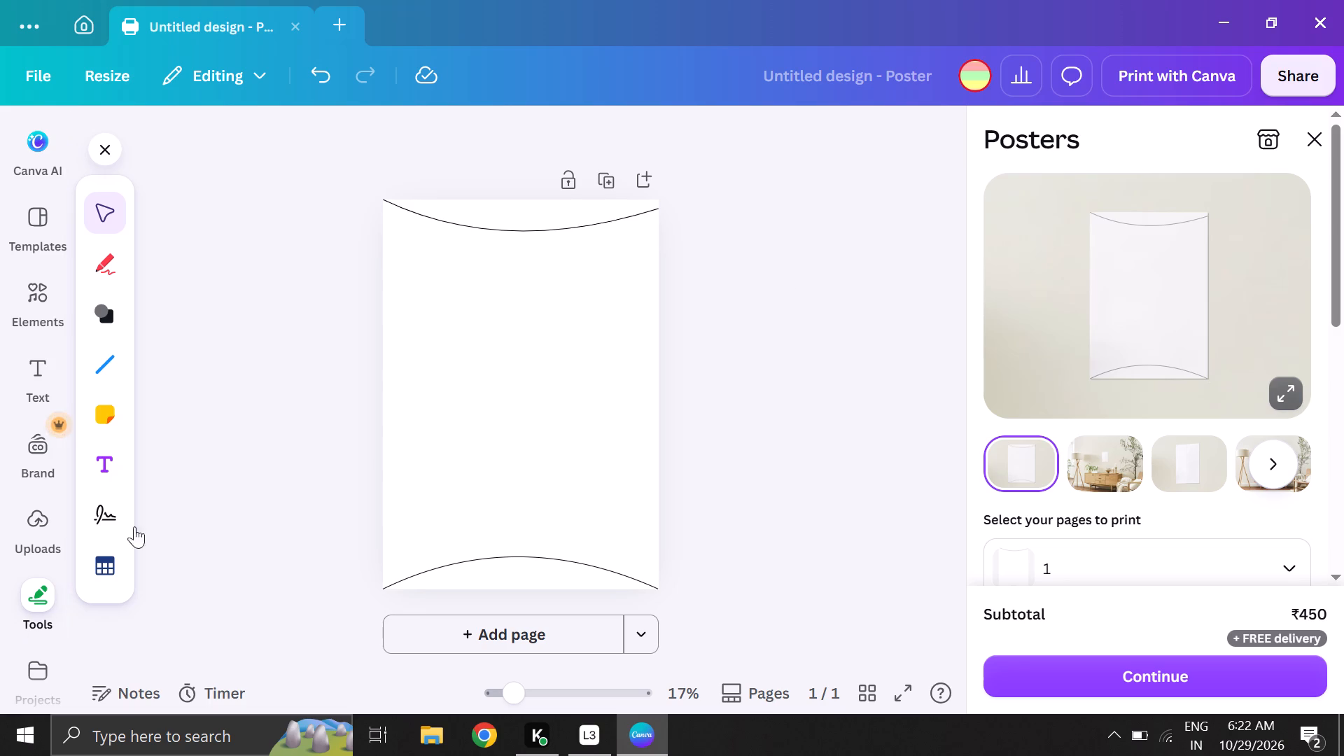
Draw a large black rounded-square shape as a tall rectangle filling most of the area between the top and bottom curves.
left_click(115, 305)
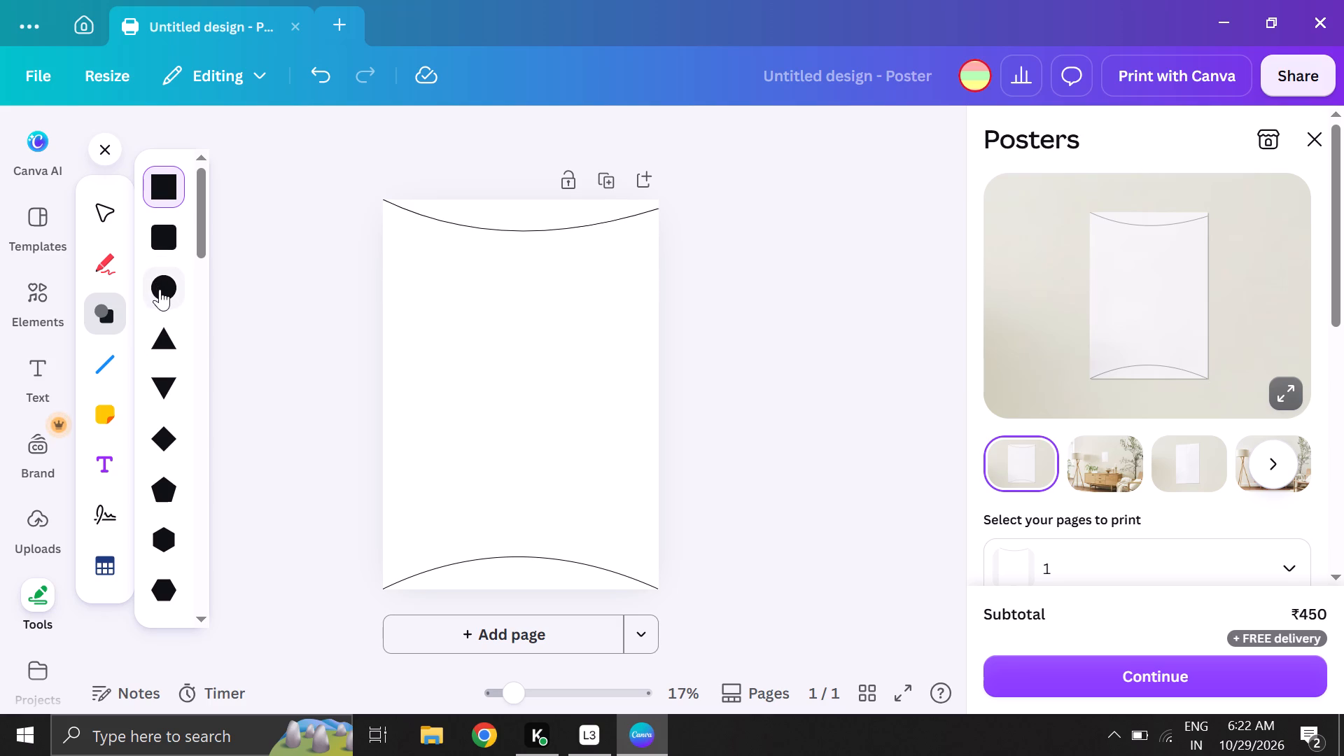
scroll(164, 426, "down", 3)
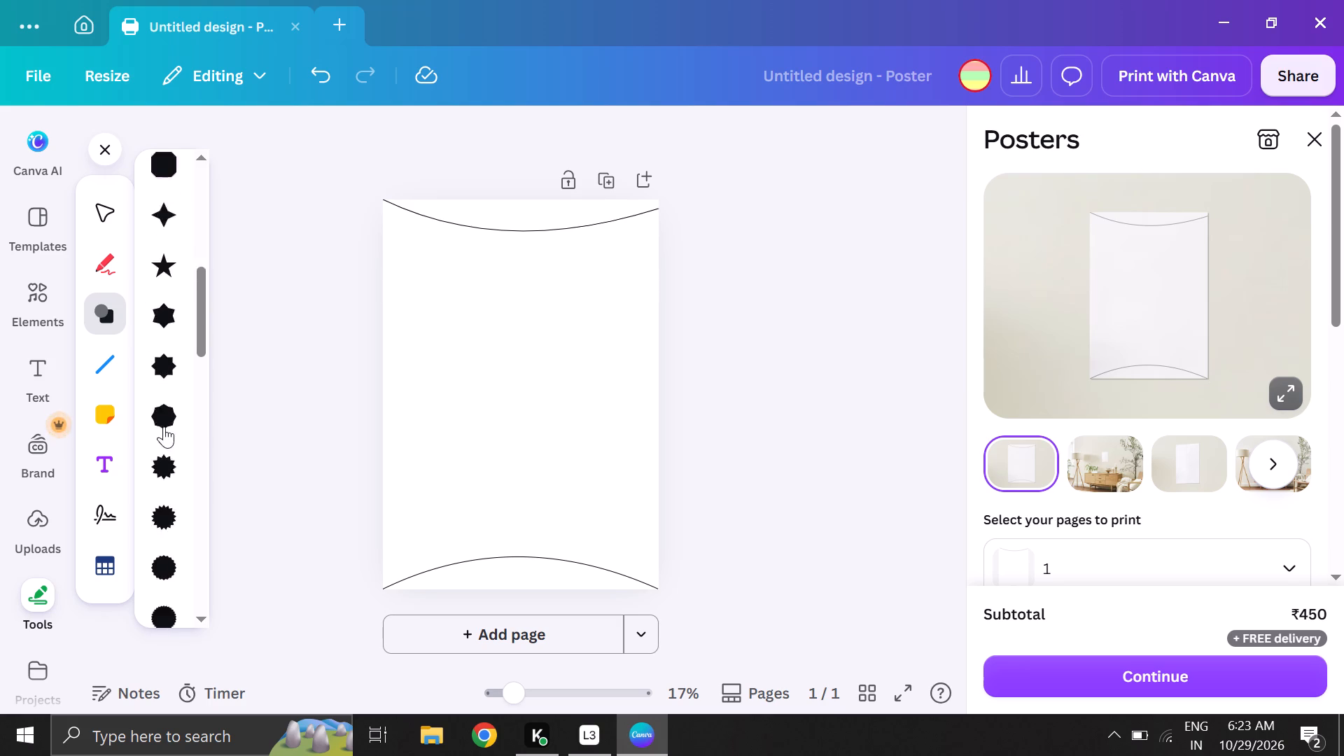
scroll(164, 426, "down", 6)
scroll(164, 426, "up", 3)
scroll(164, 426, "down", 3)
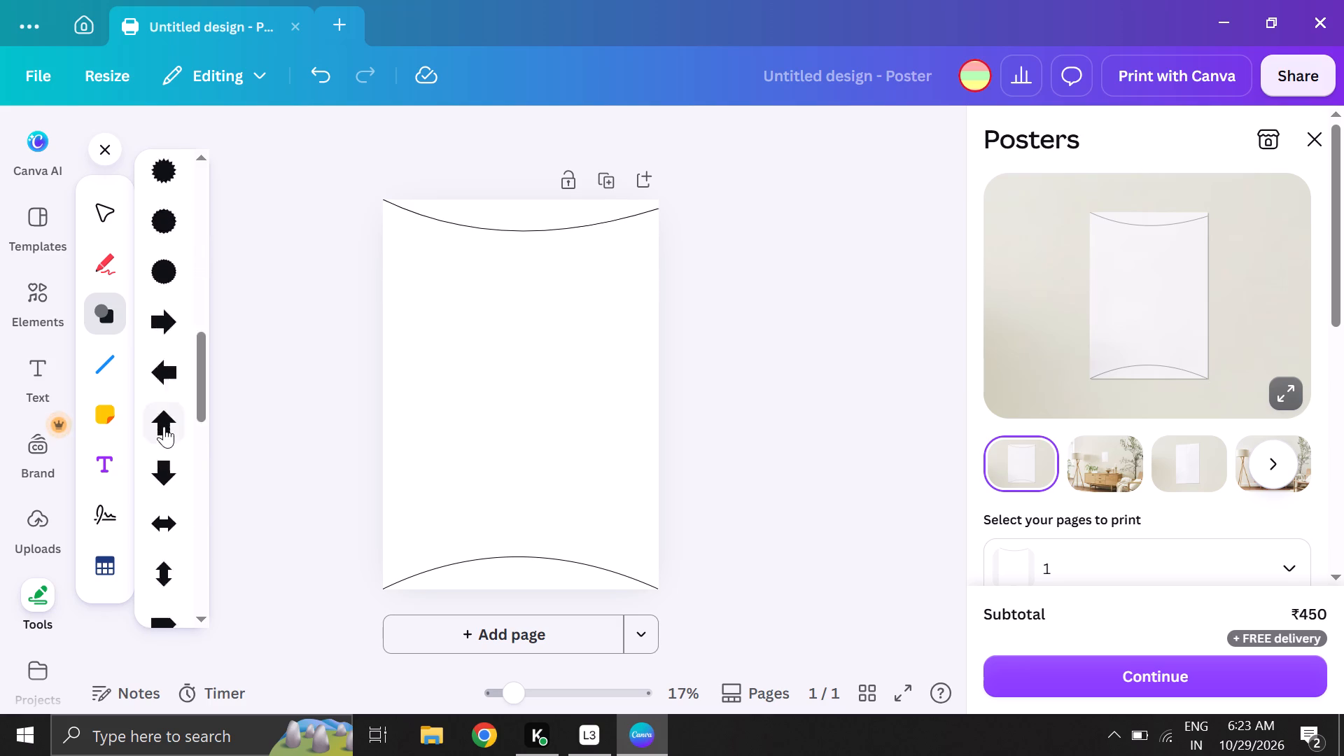
scroll(164, 426, "down", 4)
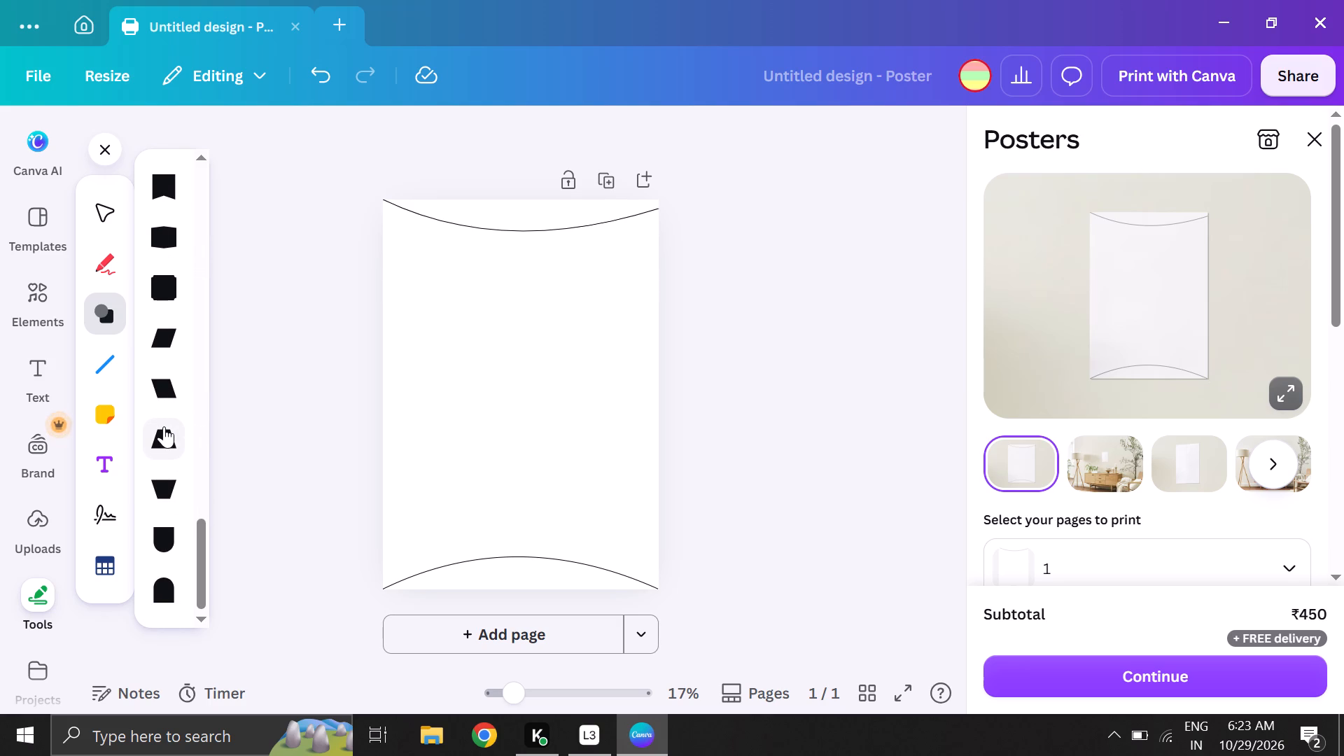
scroll(164, 426, "up", 12)
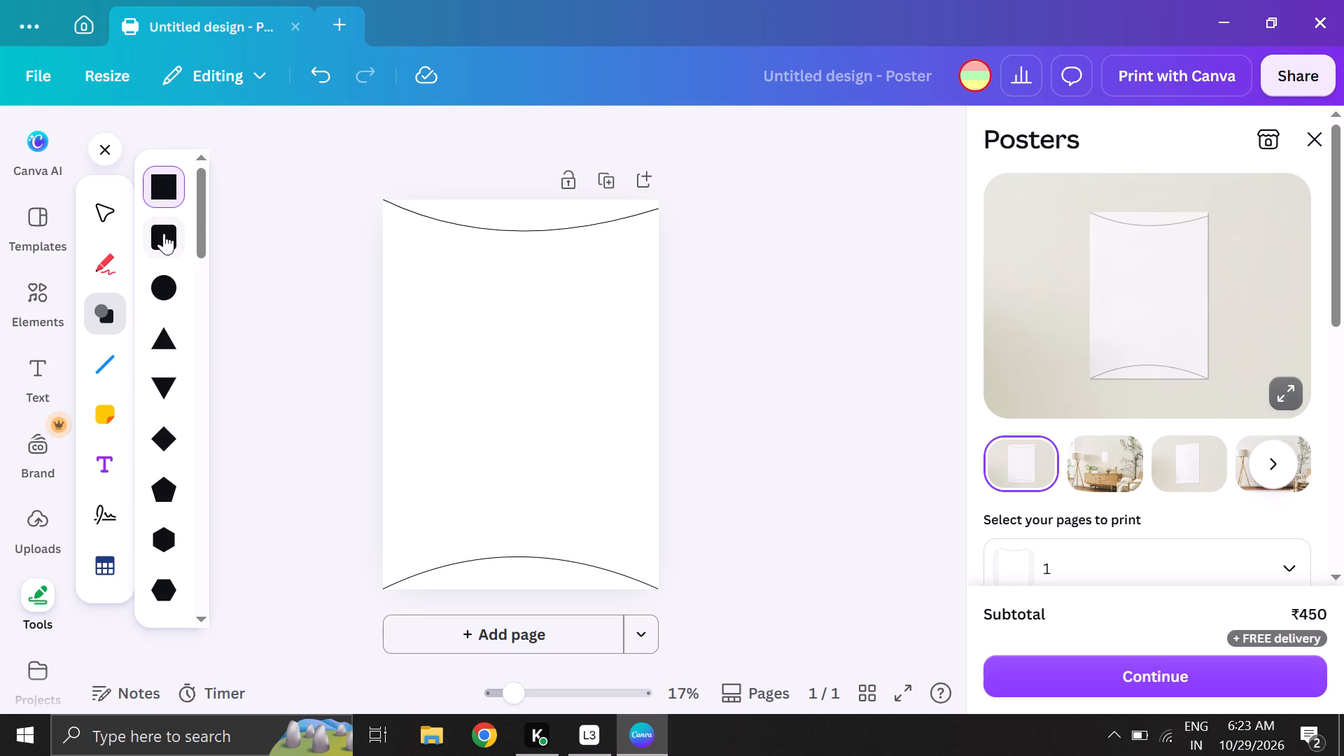
left_click(164, 233)
left_click_drag(399, 255, 533, 387)
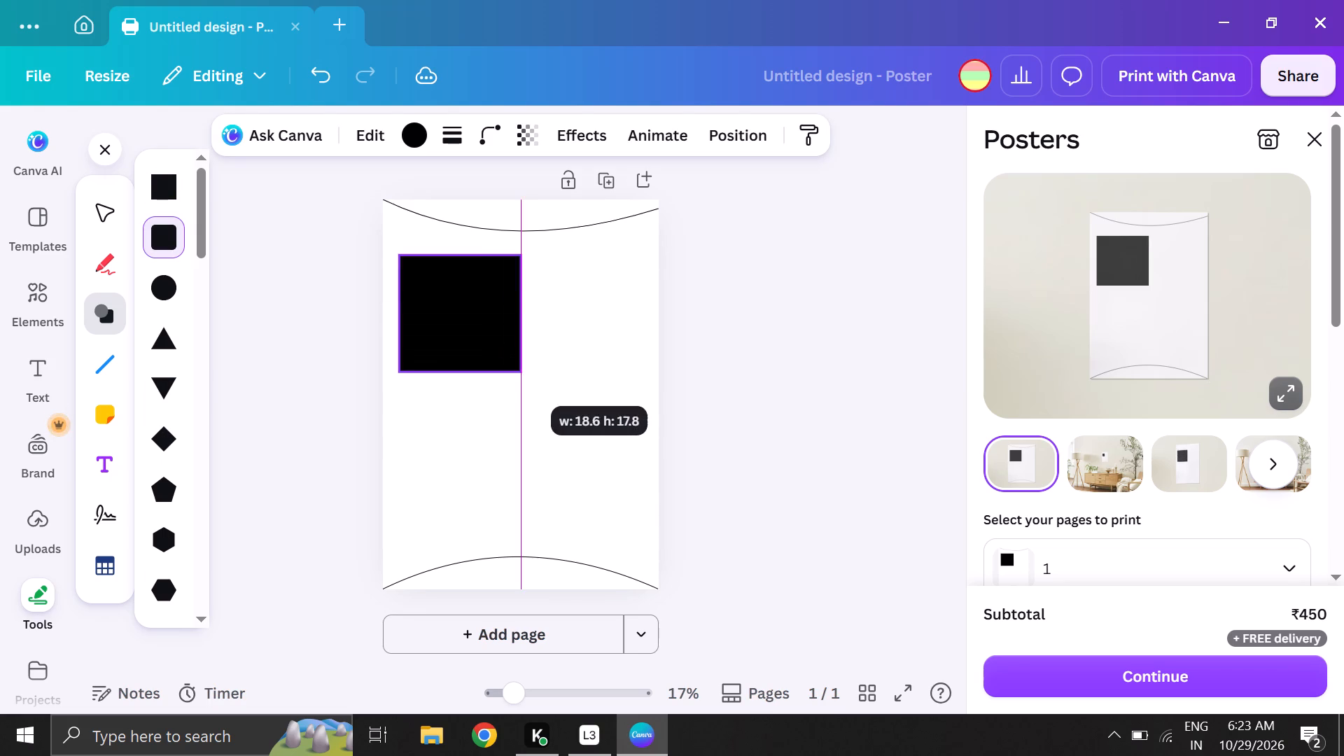
left_click_drag(533, 387, 643, 492)
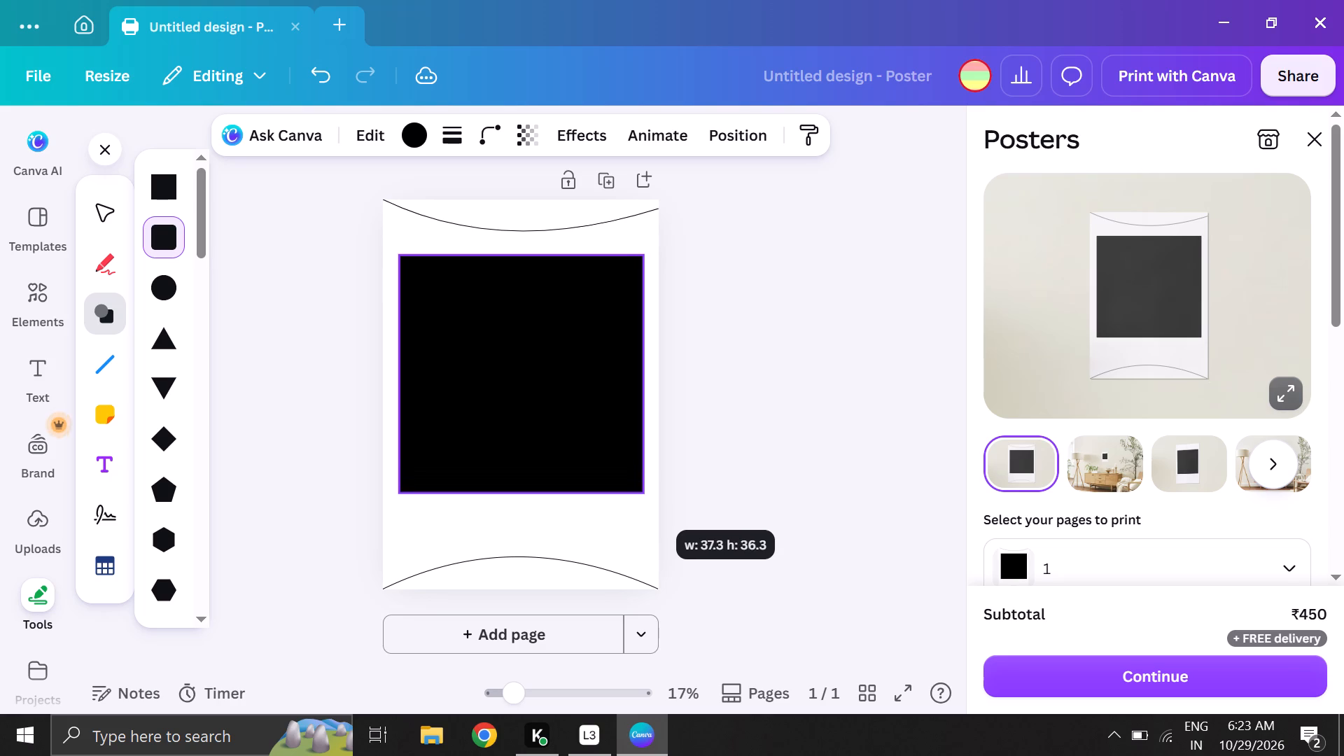
left_click_drag(643, 492, 649, 547)
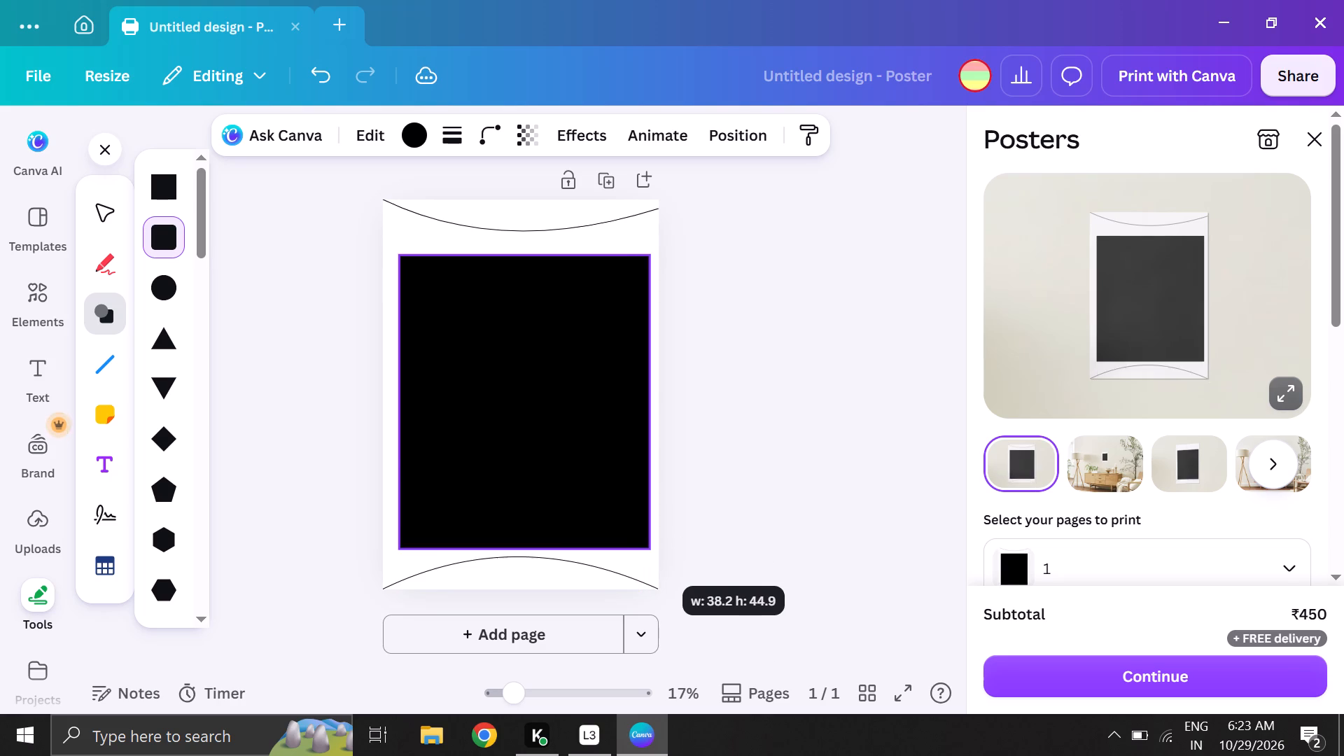
left_click_drag(649, 547, 632, 526)
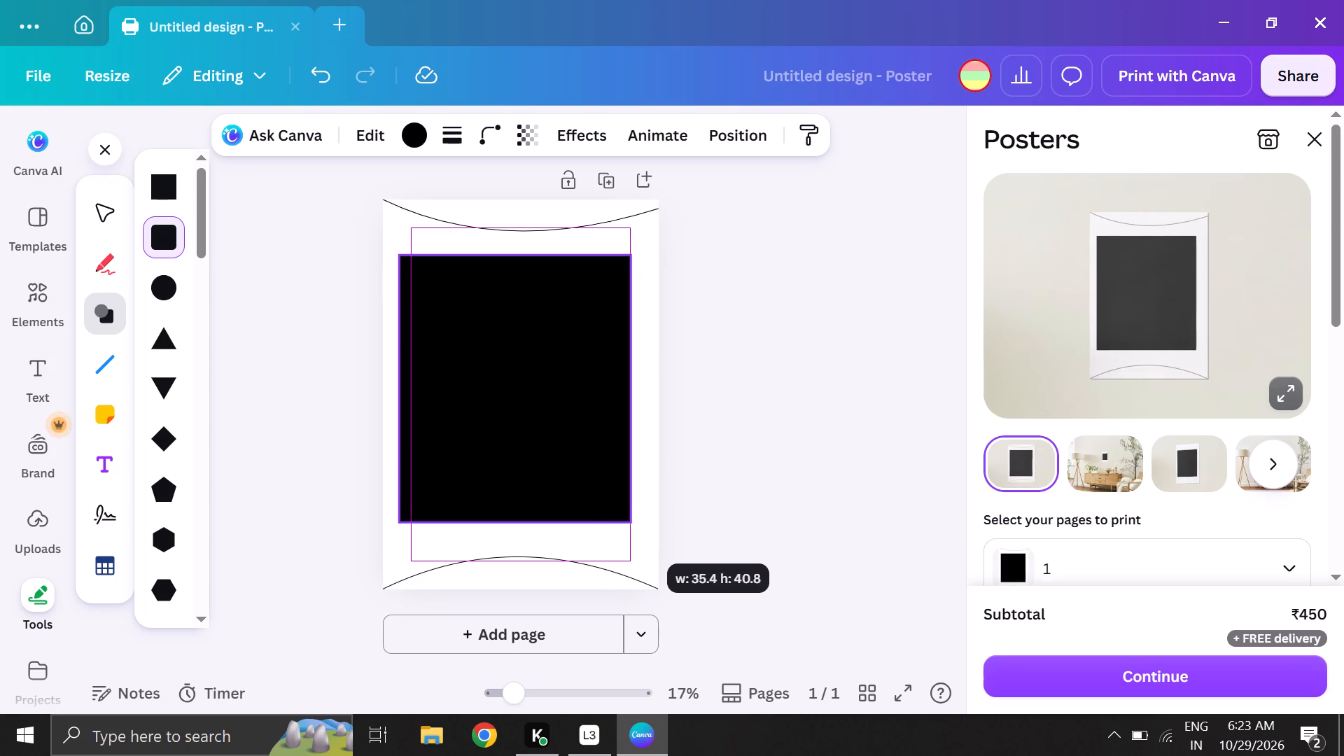
left_click_drag(632, 526, 636, 529)
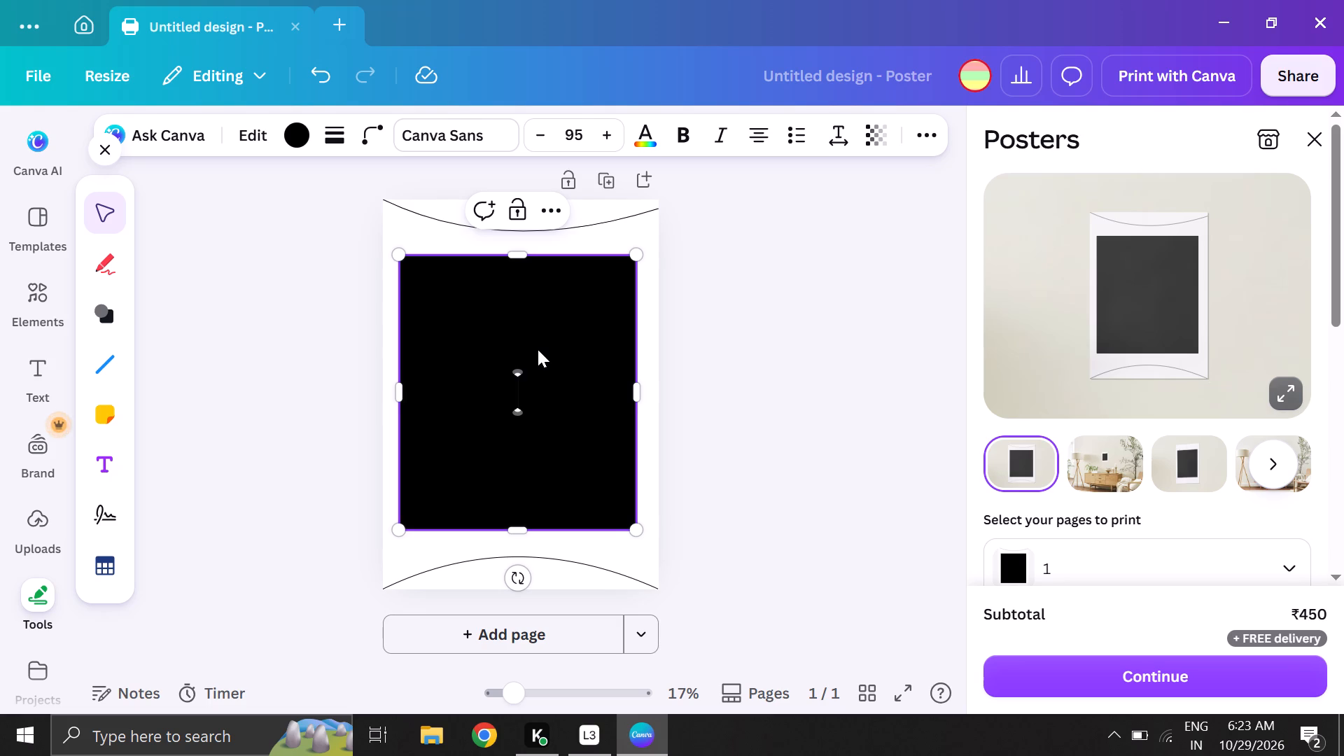
Set the black rectangle's transparency to 6 and deselect it.
left_click(538, 349)
right_click(538, 349)
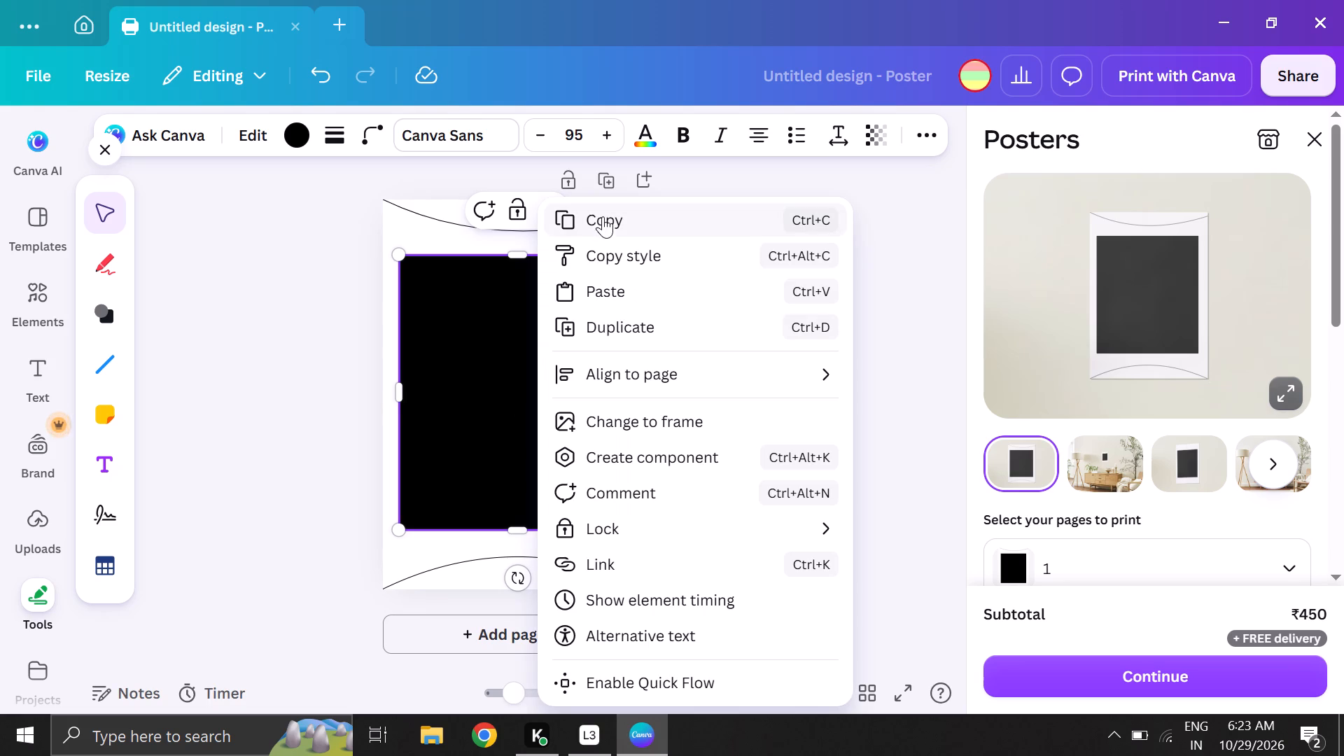
left_click(314, 328)
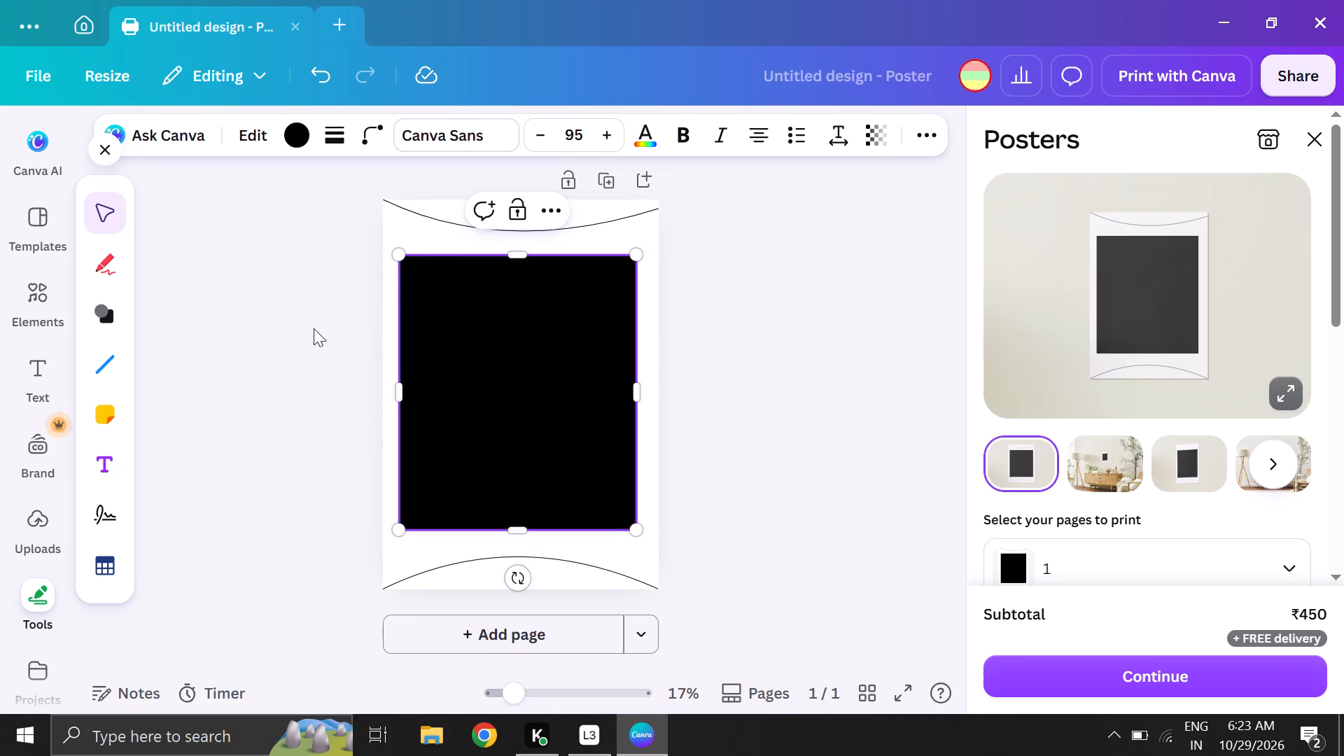
left_click(876, 138)
left_click(836, 217)
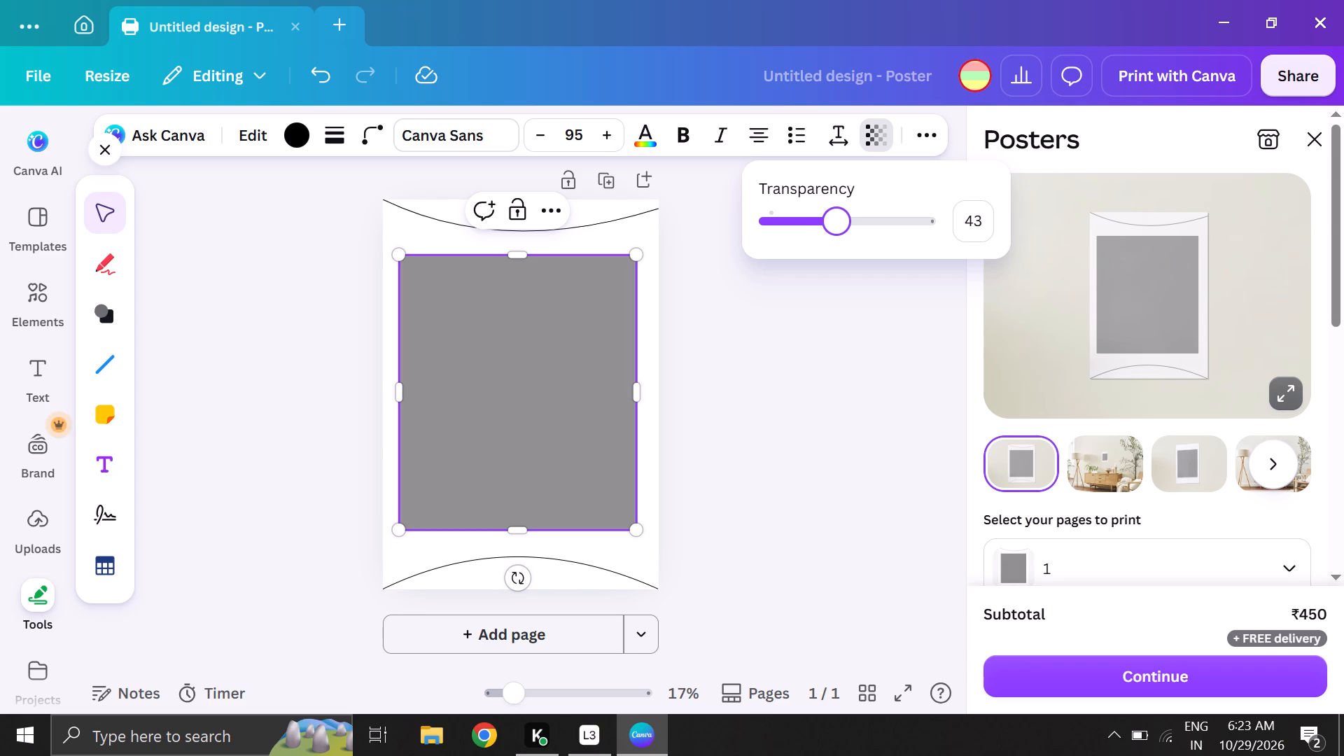
left_click_drag(837, 216, 777, 222)
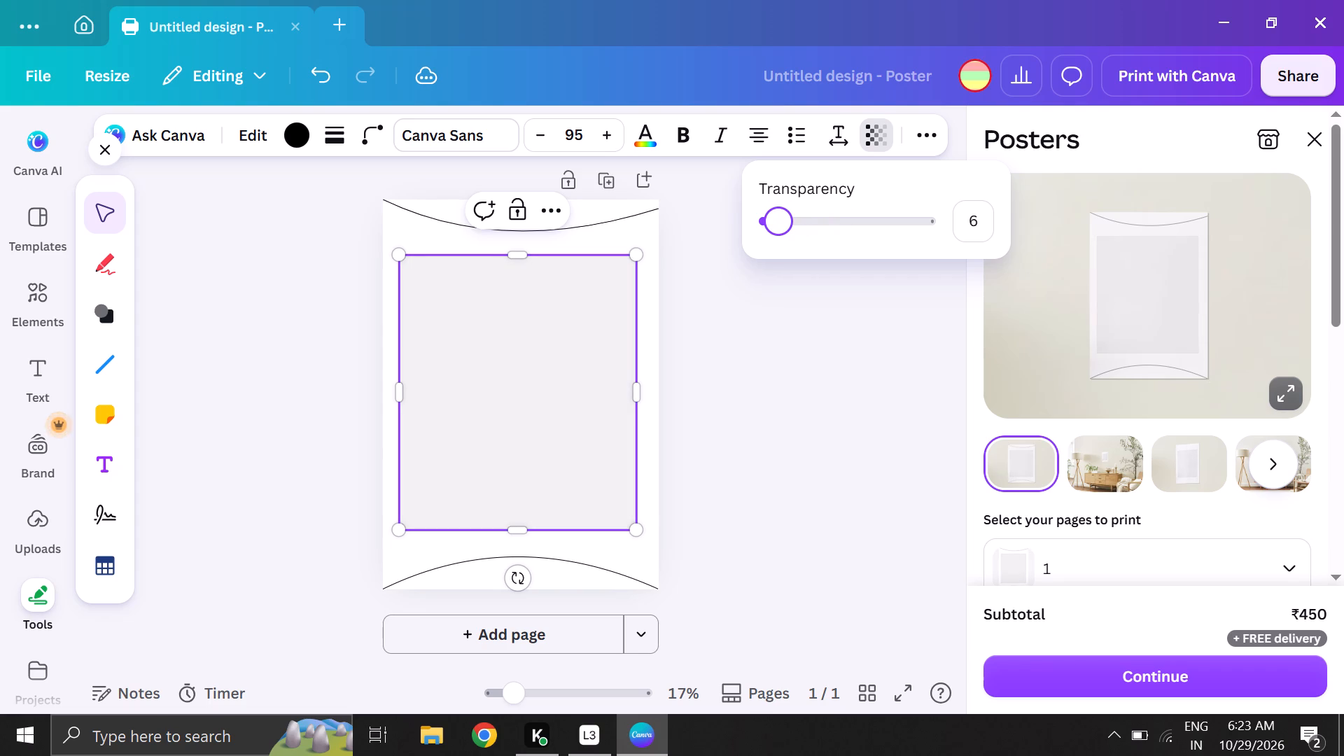
left_click_drag(777, 222, 777, 223)
left_click(776, 394)
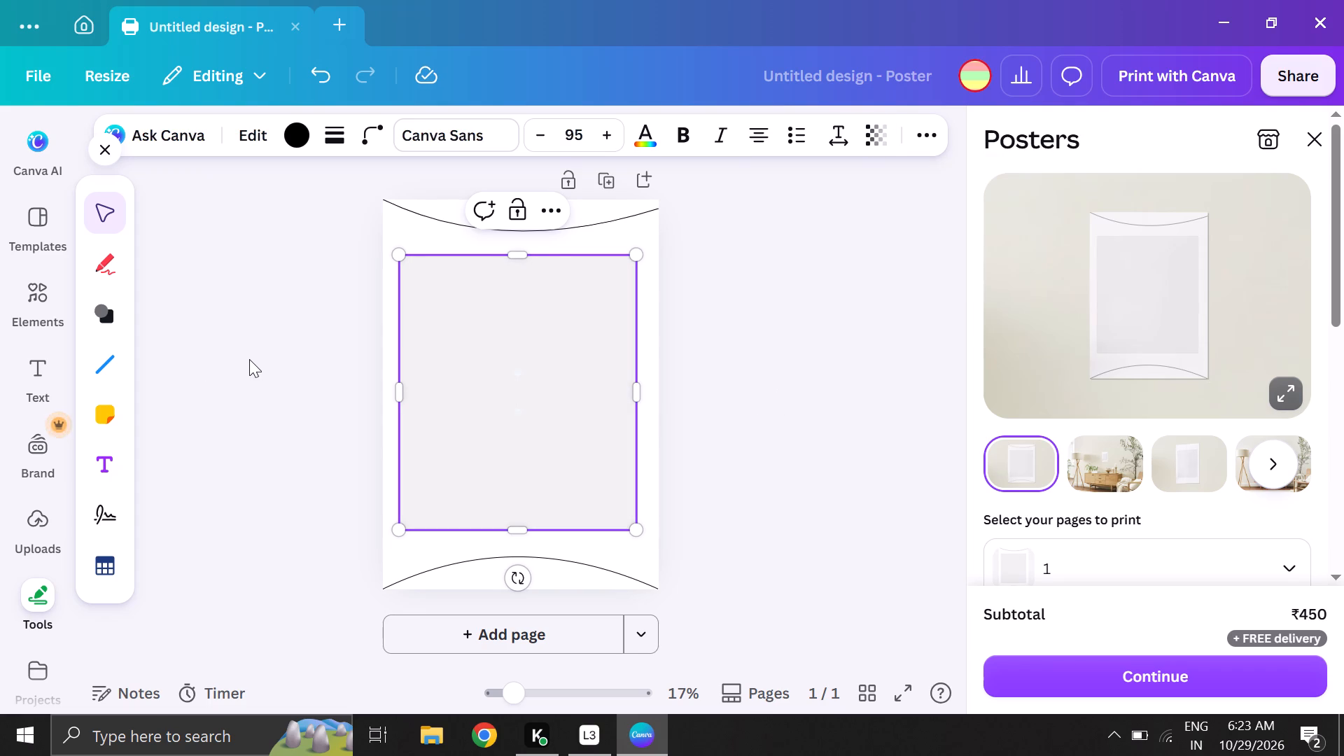
left_click(250, 360)
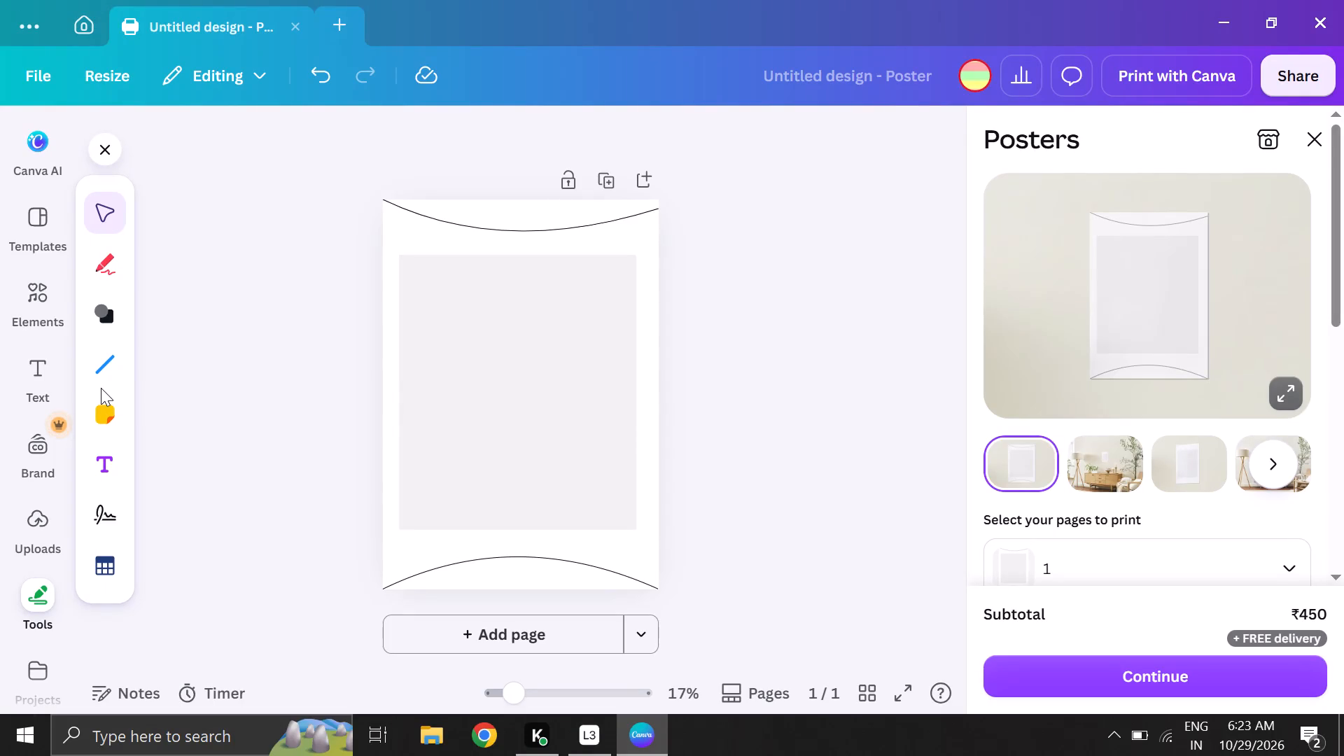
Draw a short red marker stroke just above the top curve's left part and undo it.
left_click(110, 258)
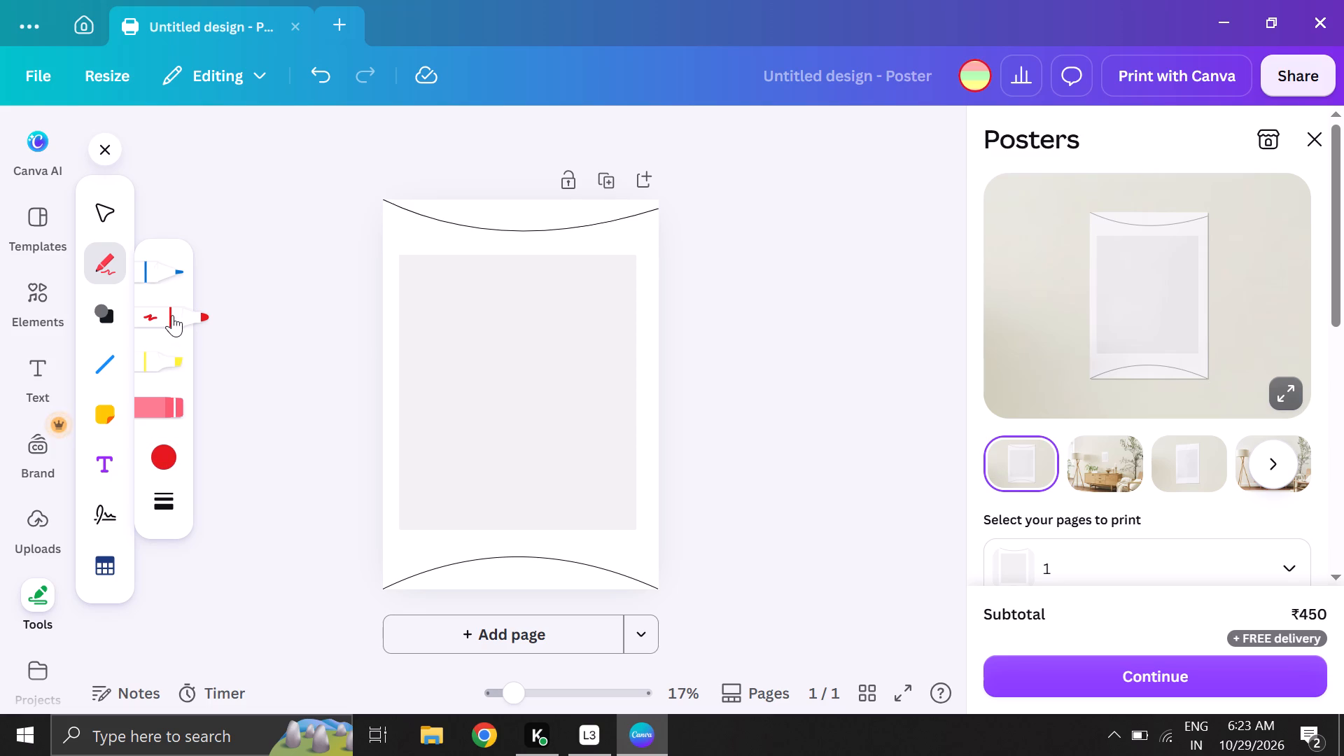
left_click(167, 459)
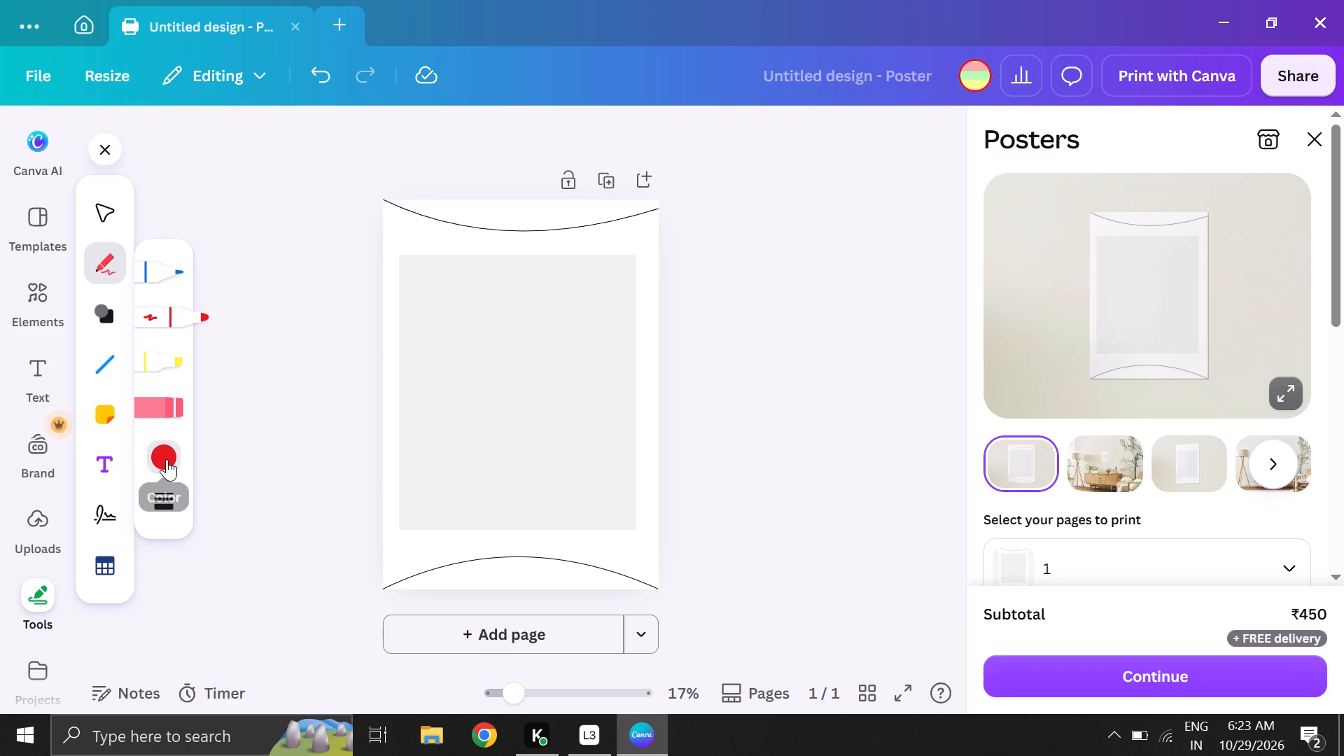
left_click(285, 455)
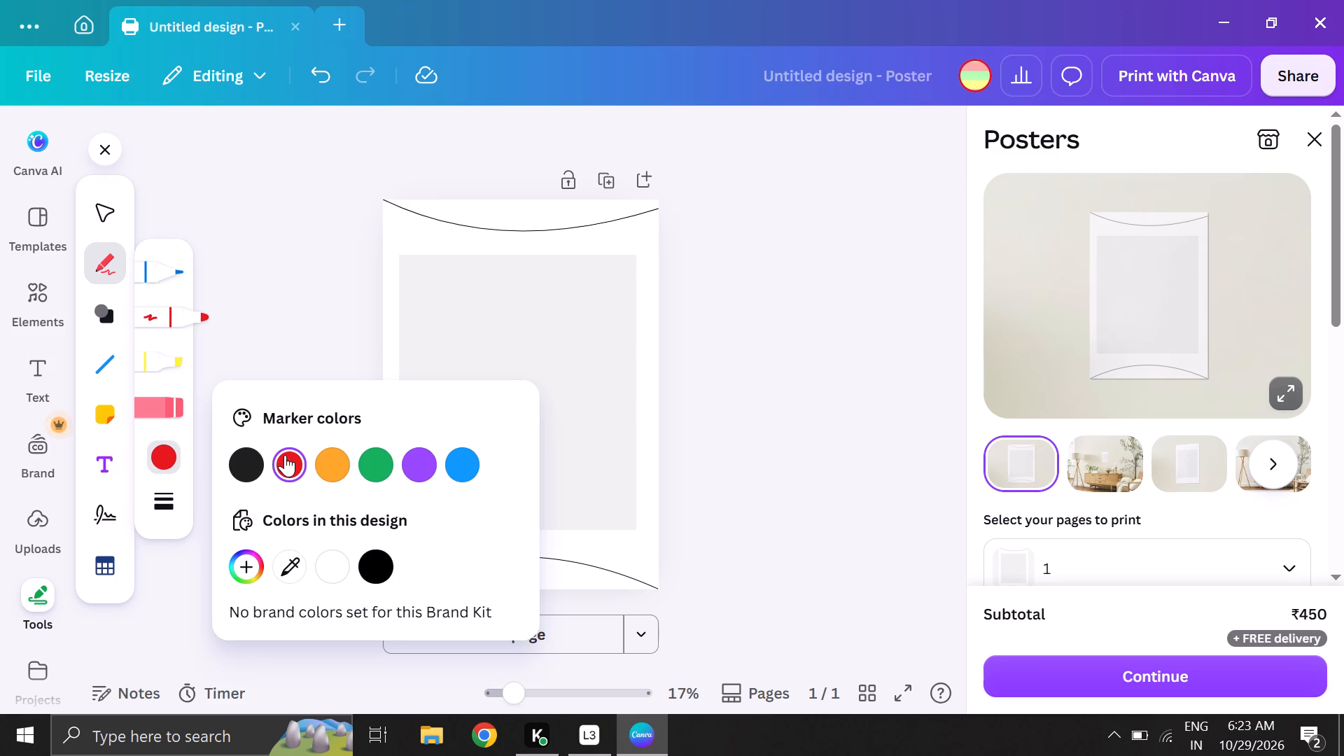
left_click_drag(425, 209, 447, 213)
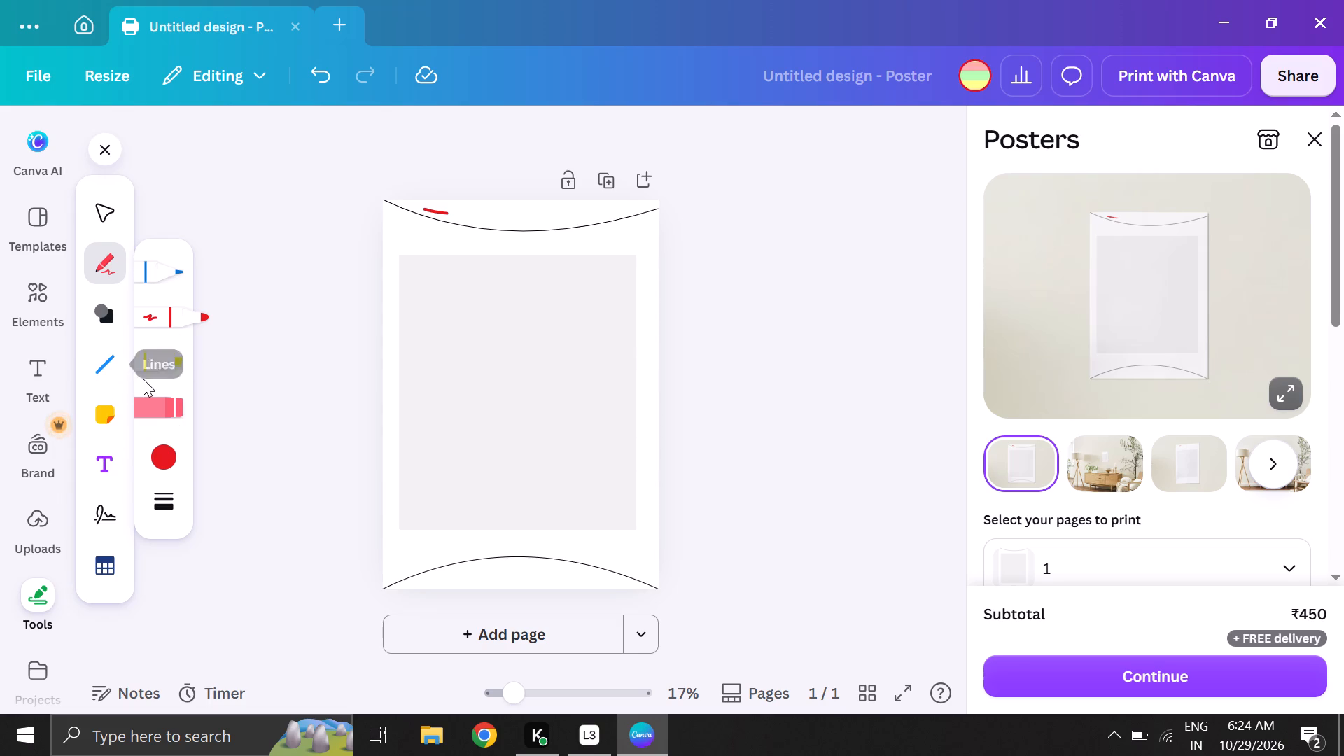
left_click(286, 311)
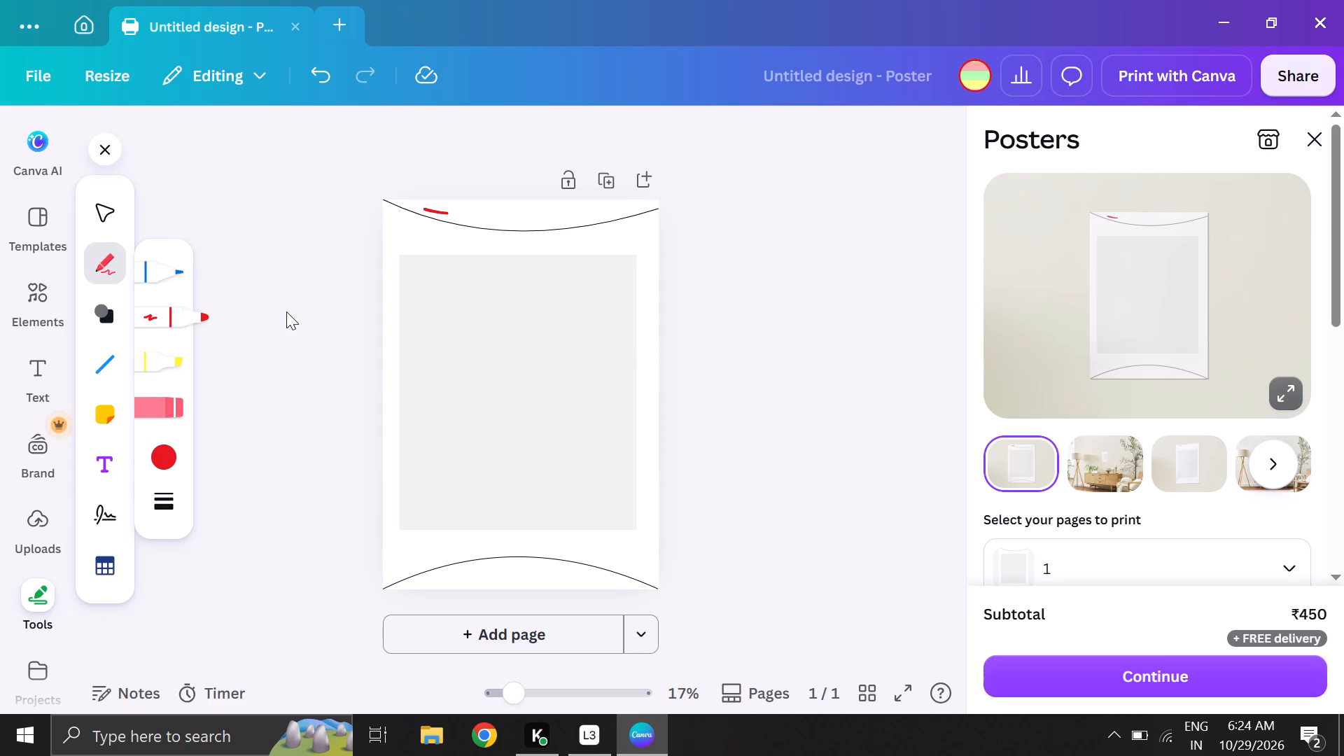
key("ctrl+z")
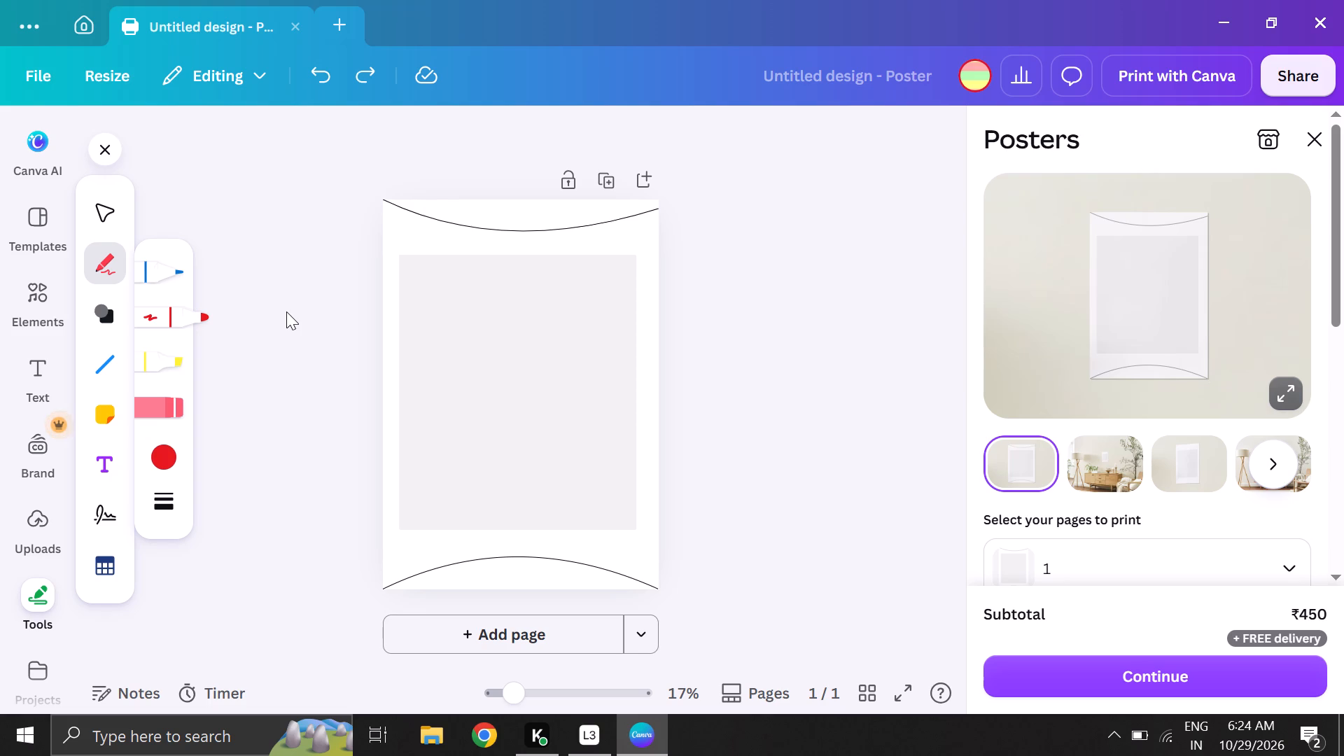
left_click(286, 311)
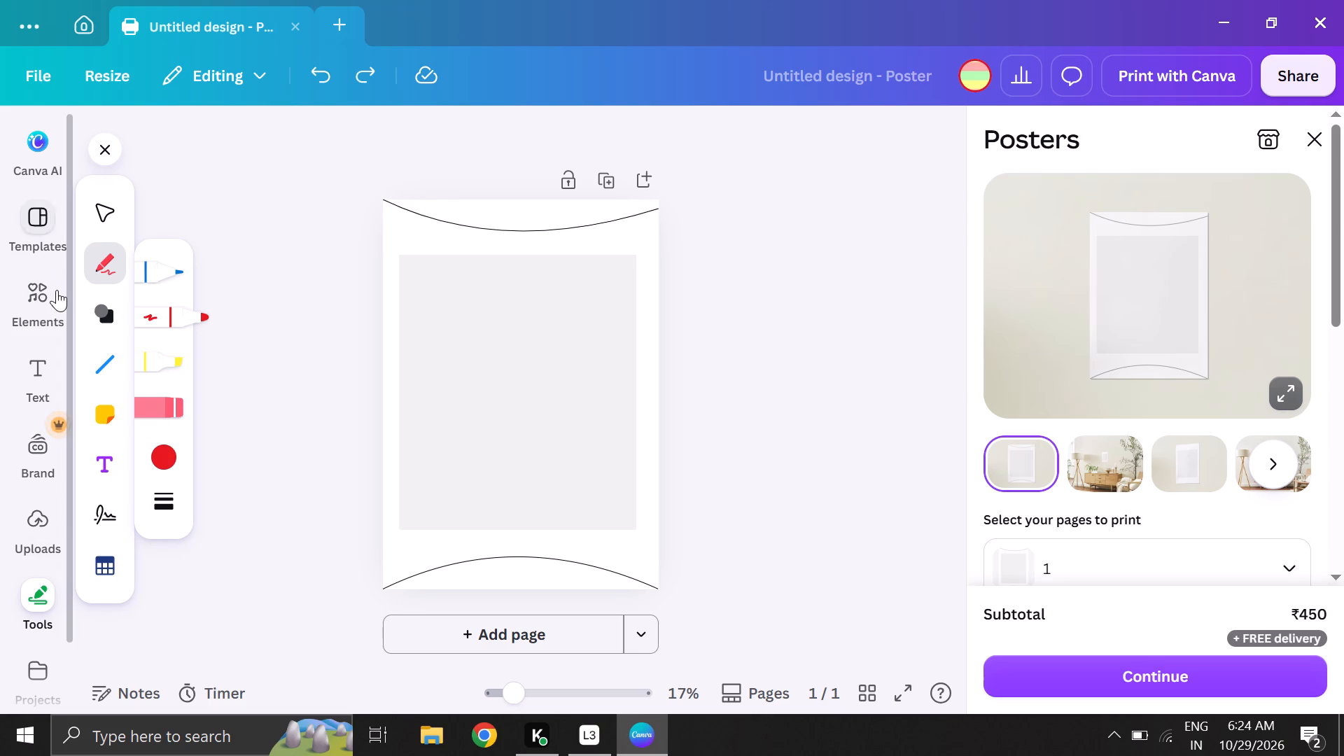
Add the recently used sun graphic and move it to the poster's upper-left corner.
left_click(55, 291)
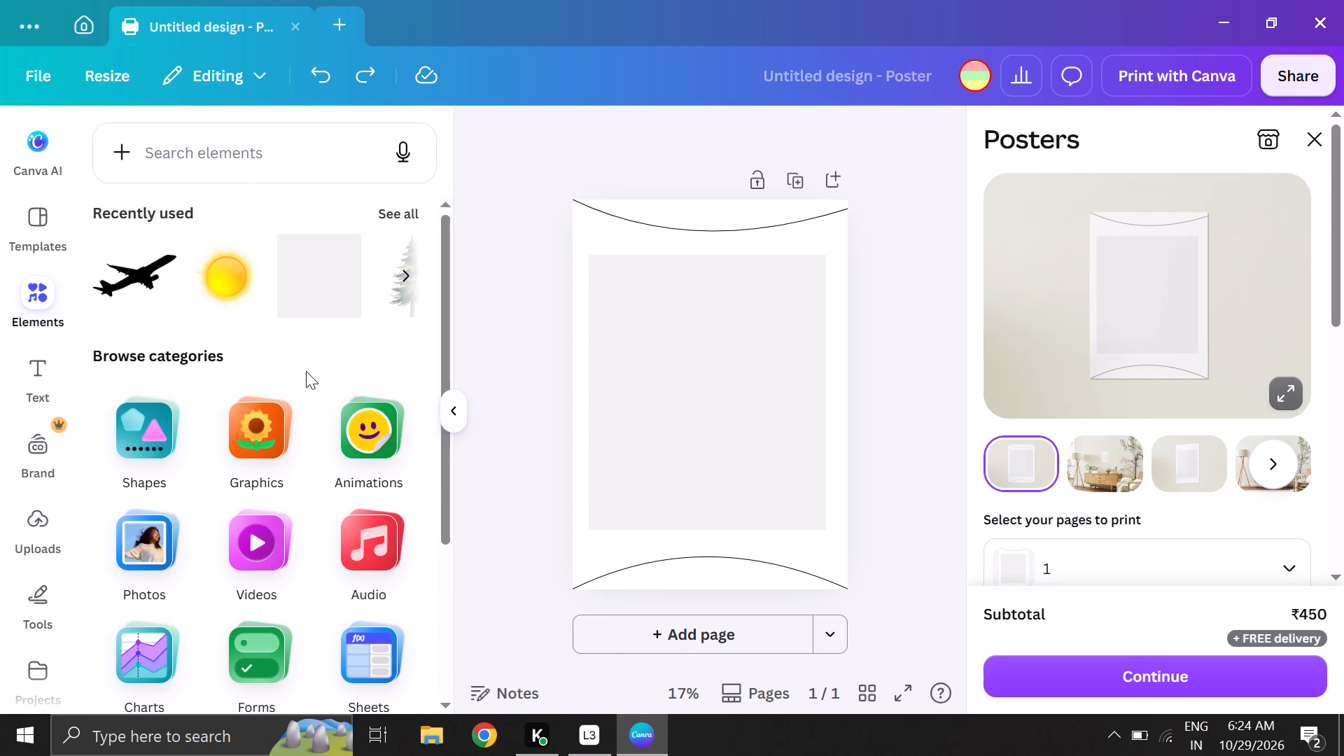
left_click(229, 293)
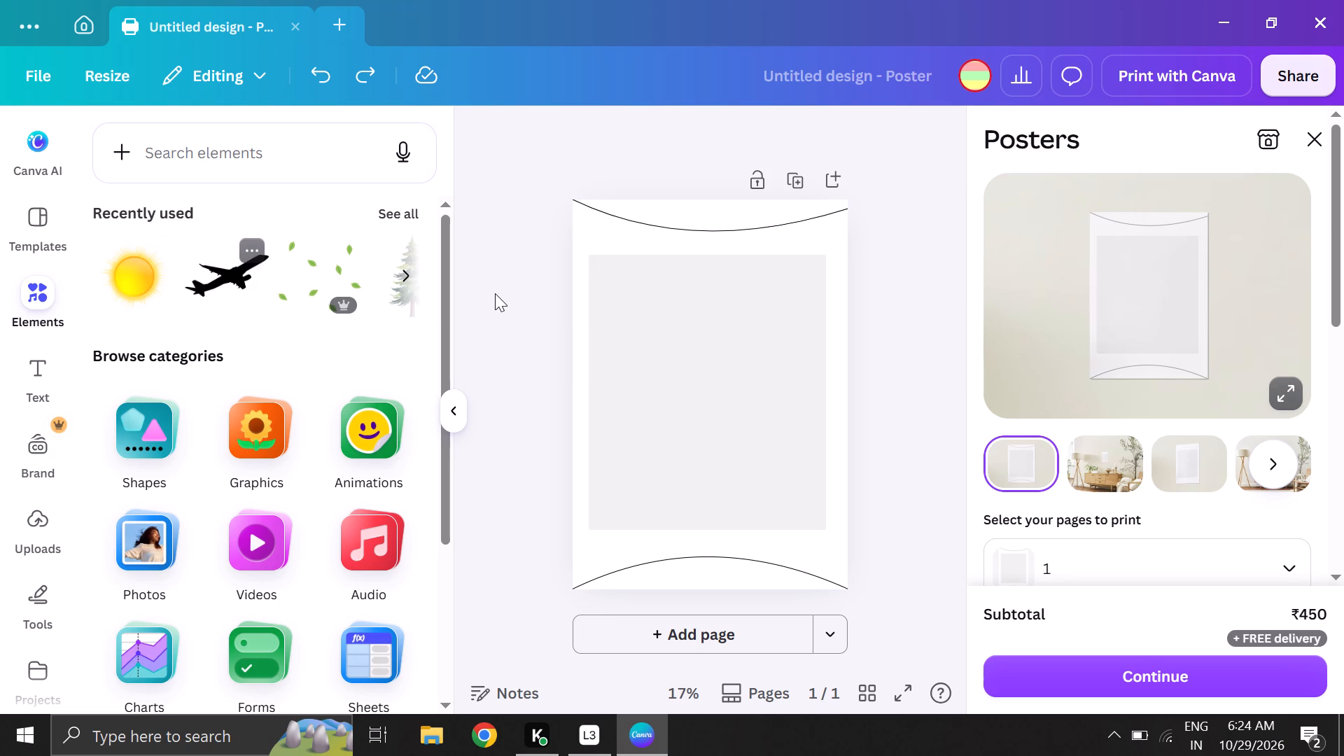
left_click_drag(694, 377, 690, 362)
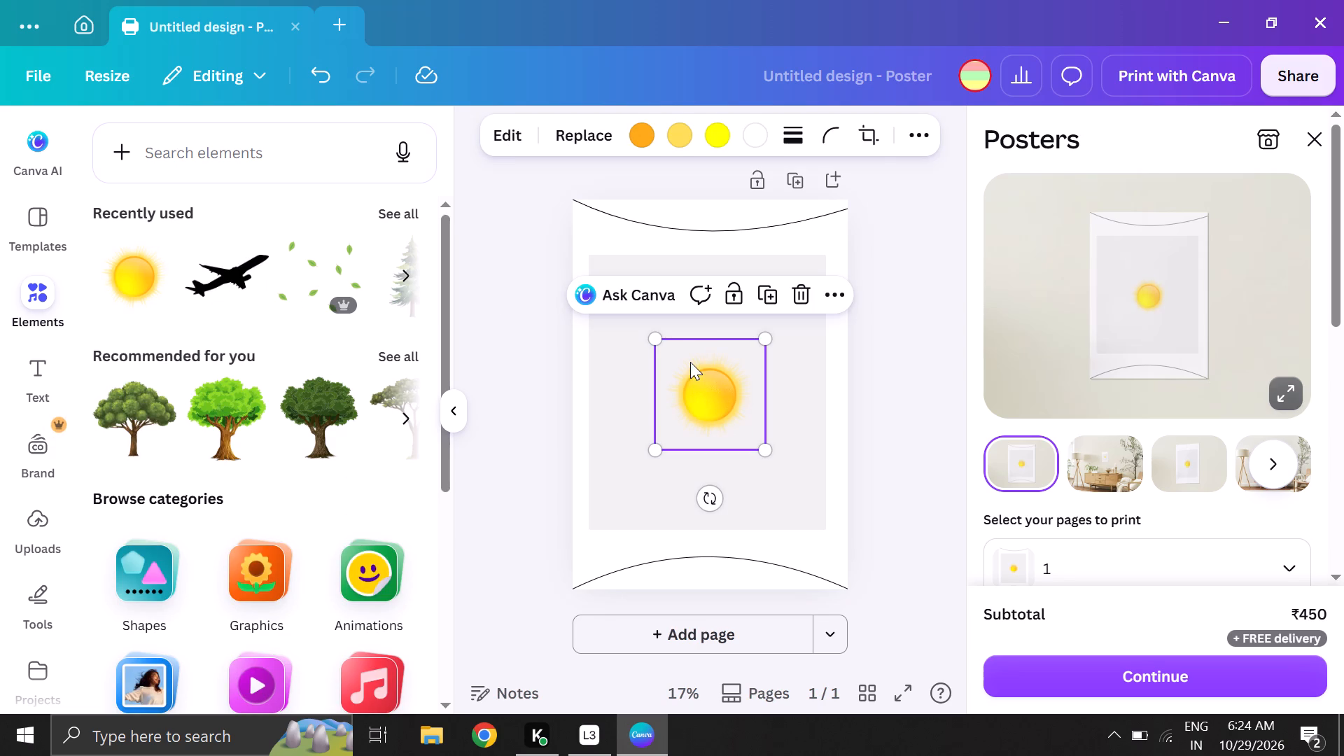
left_click_drag(690, 362, 584, 195)
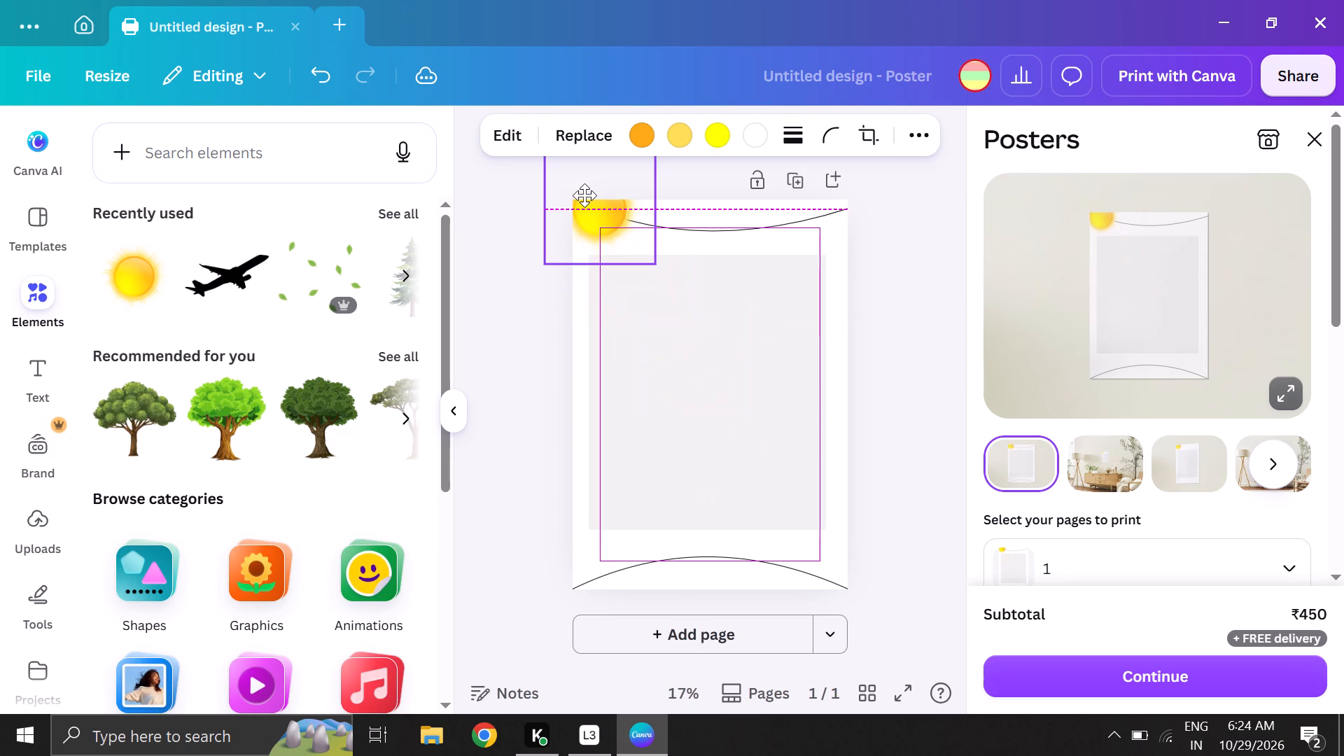
left_click_drag(584, 195, 582, 202)
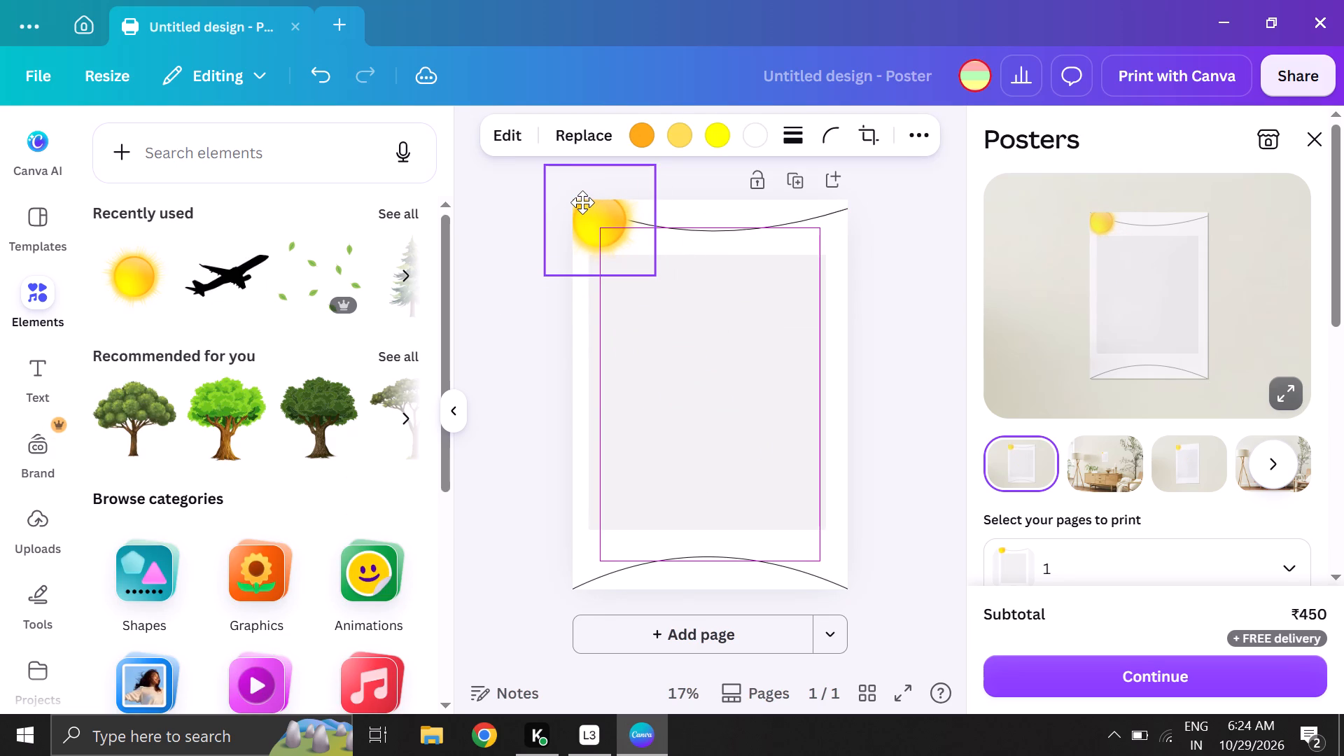
Enlarge the sun graphic and reposition it so it is partly cropped by the poster's upper-left corner.
left_click_drag(656, 276, 684, 286)
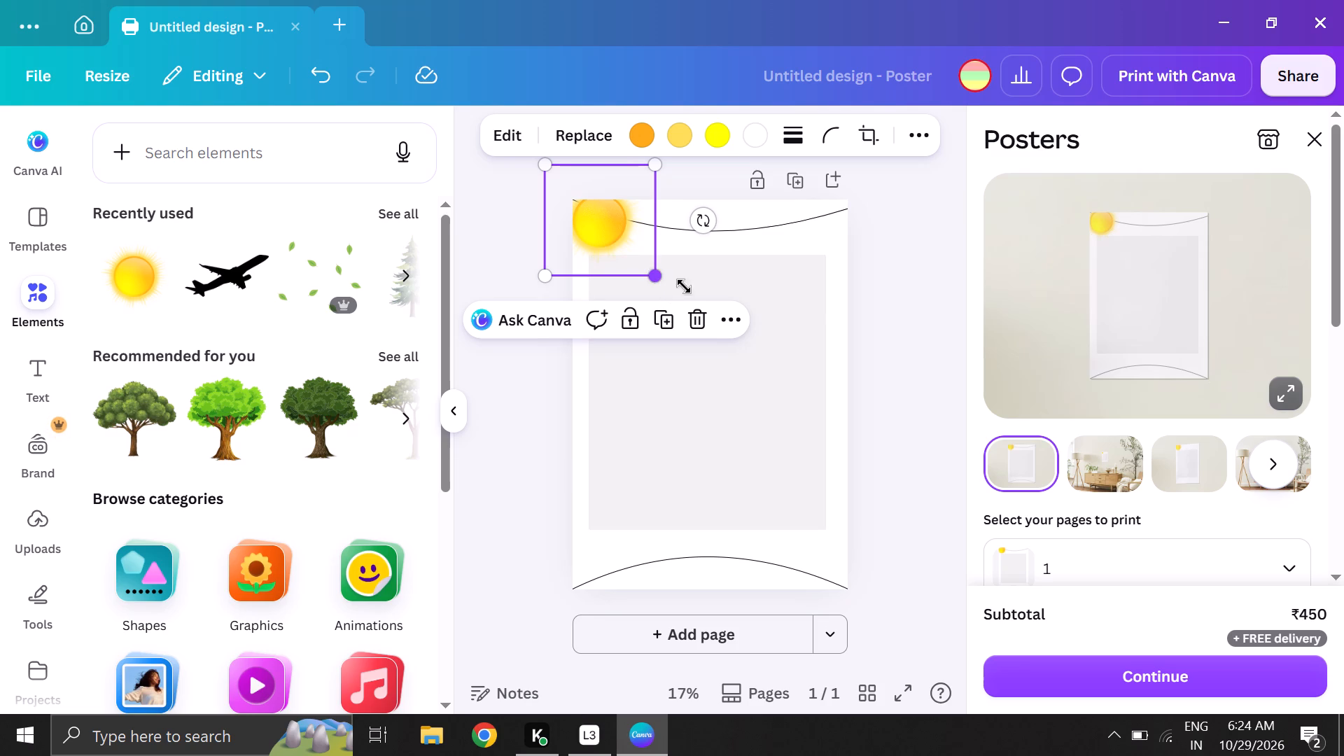
left_click_drag(684, 286, 855, 391)
left_click_drag(677, 290, 647, 260)
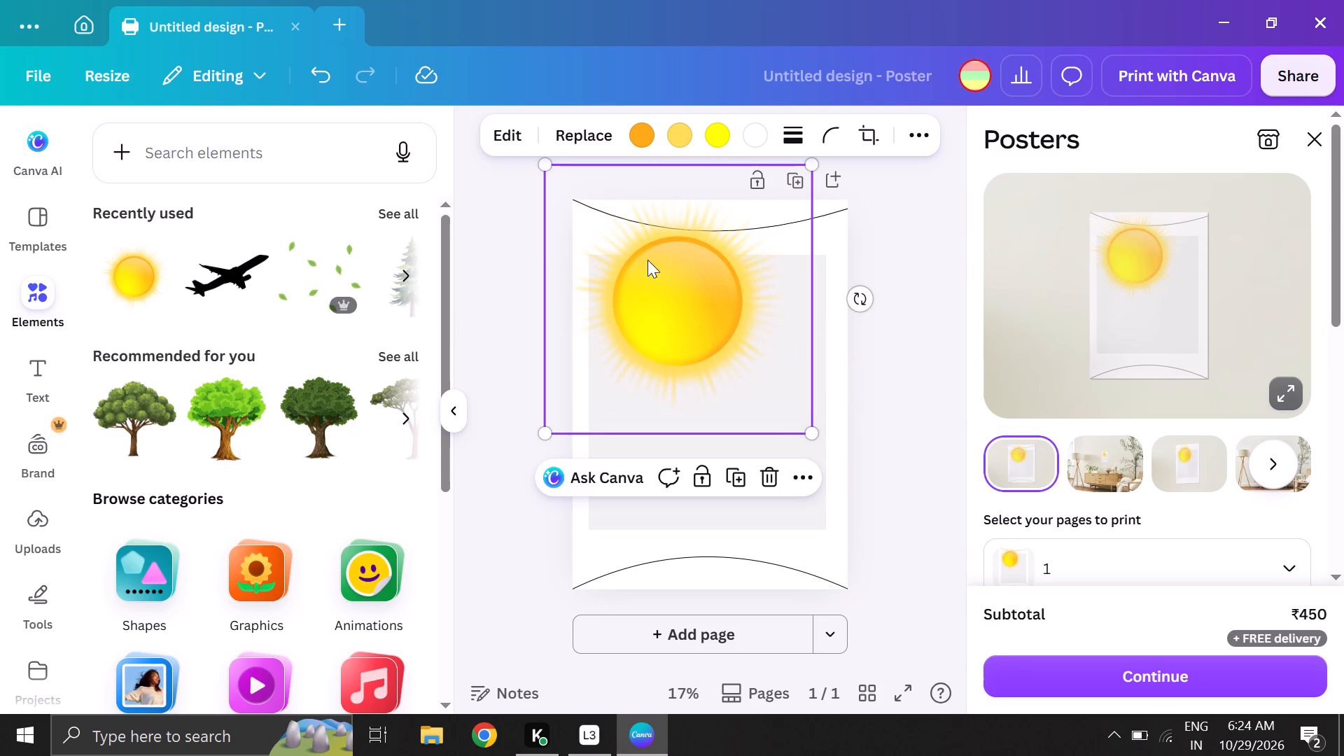
left_click_drag(647, 260, 592, 213)
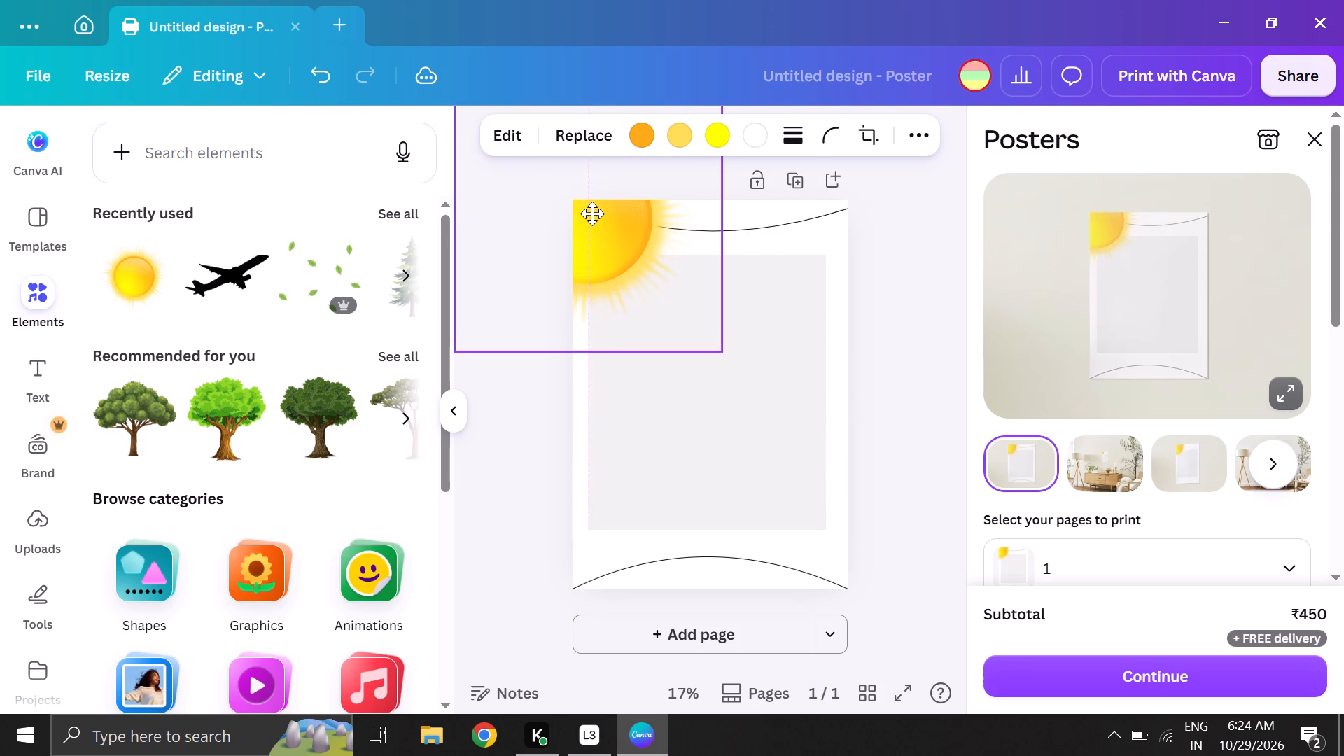
left_click_drag(592, 213, 617, 223)
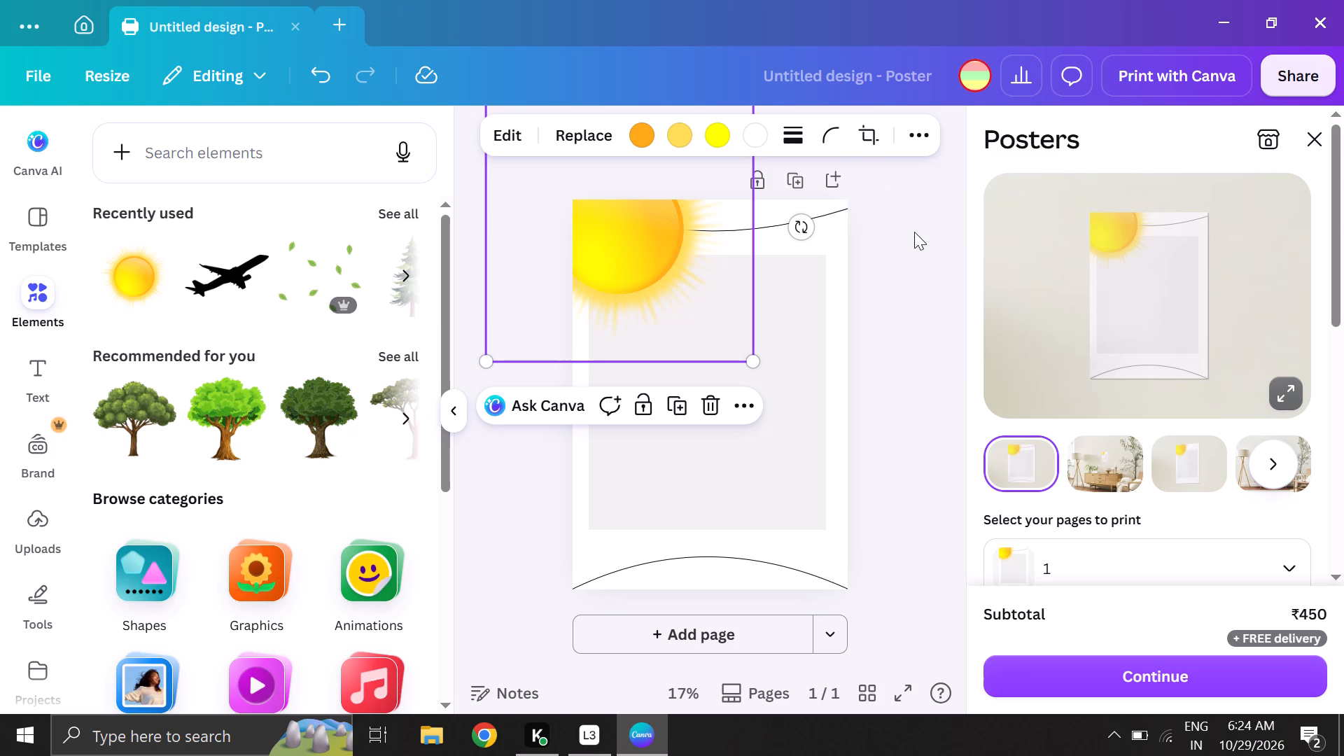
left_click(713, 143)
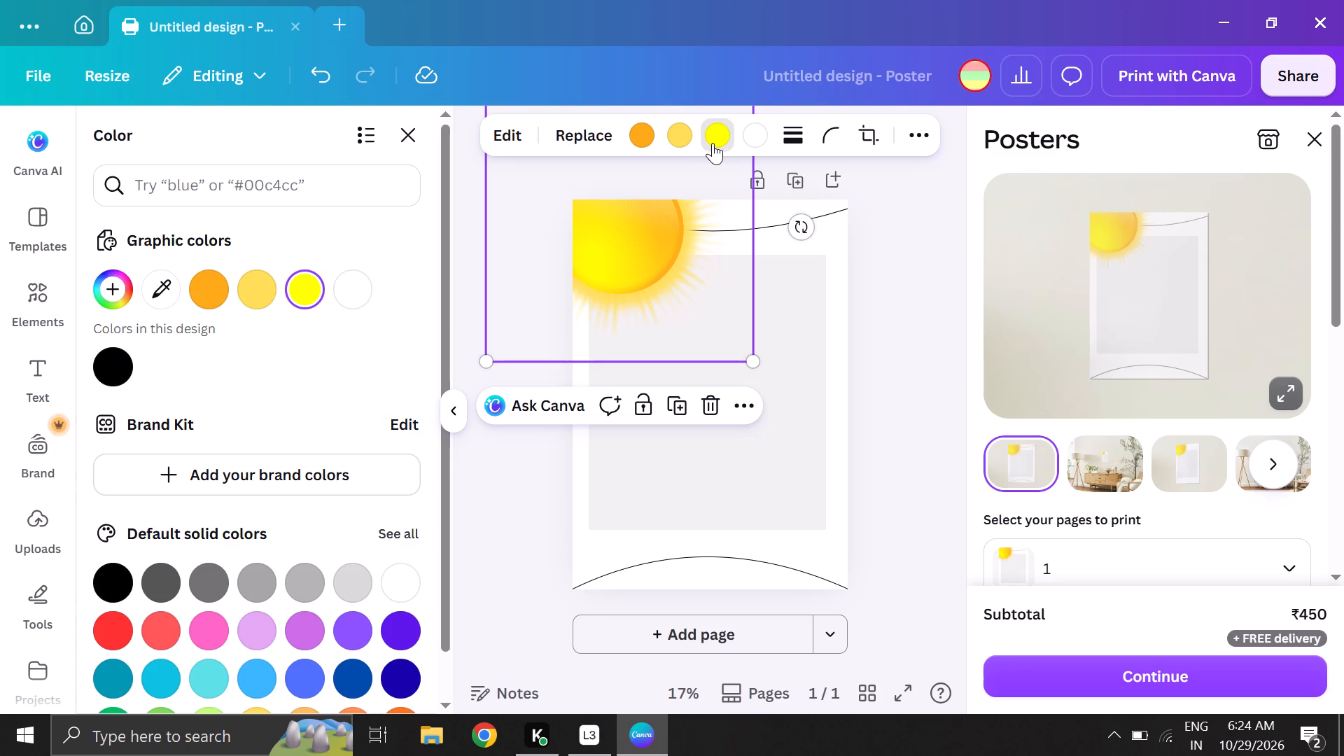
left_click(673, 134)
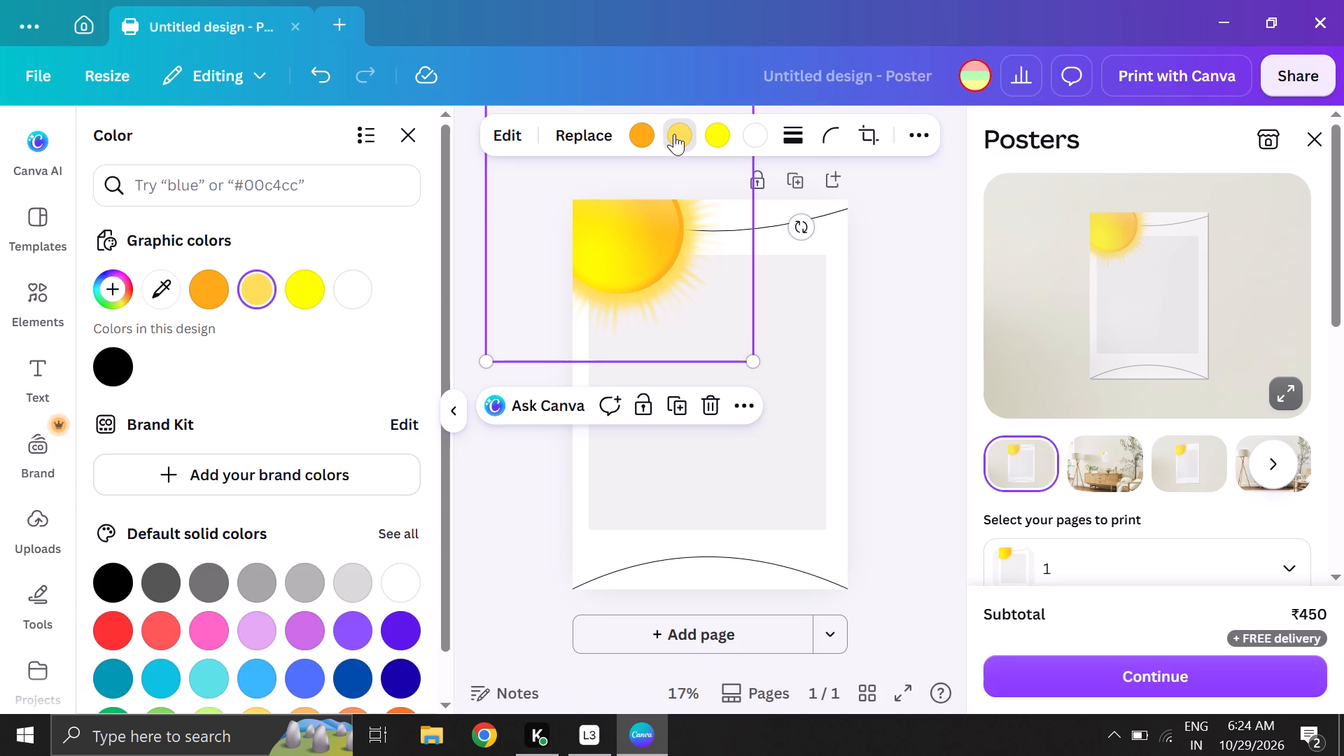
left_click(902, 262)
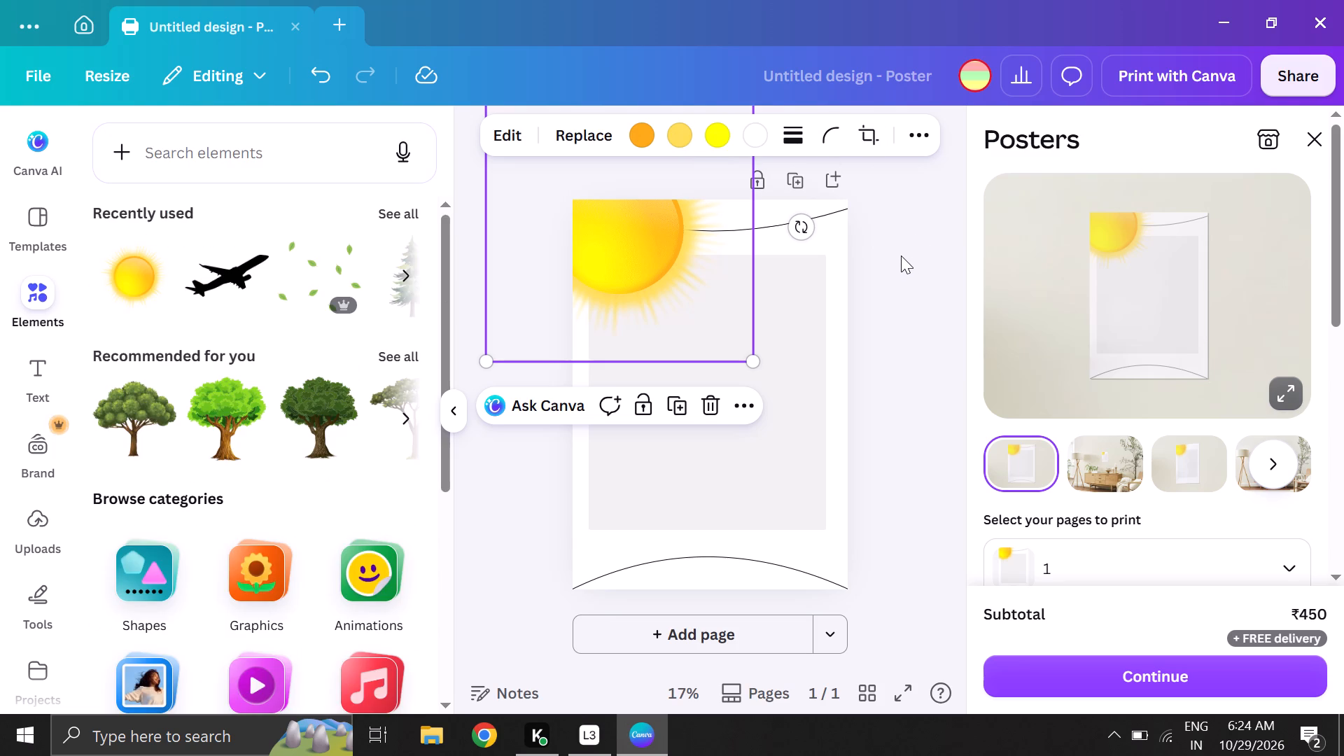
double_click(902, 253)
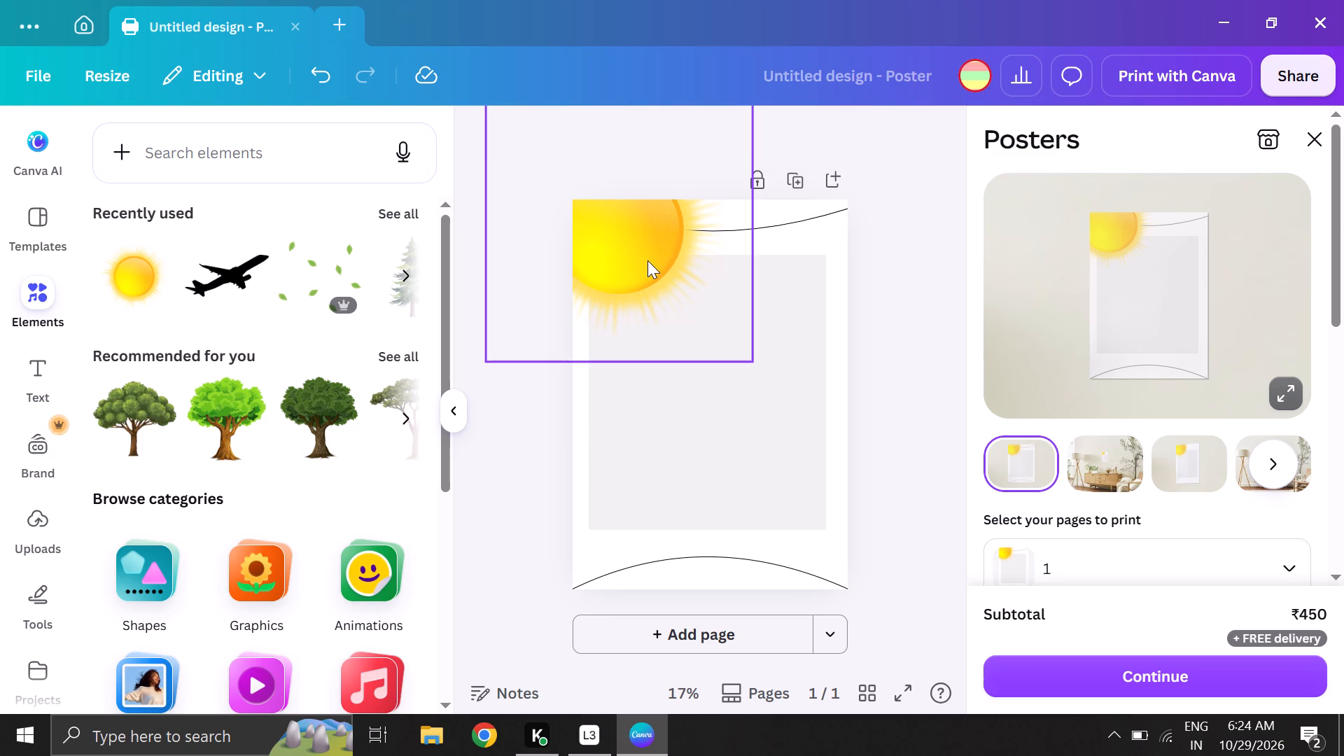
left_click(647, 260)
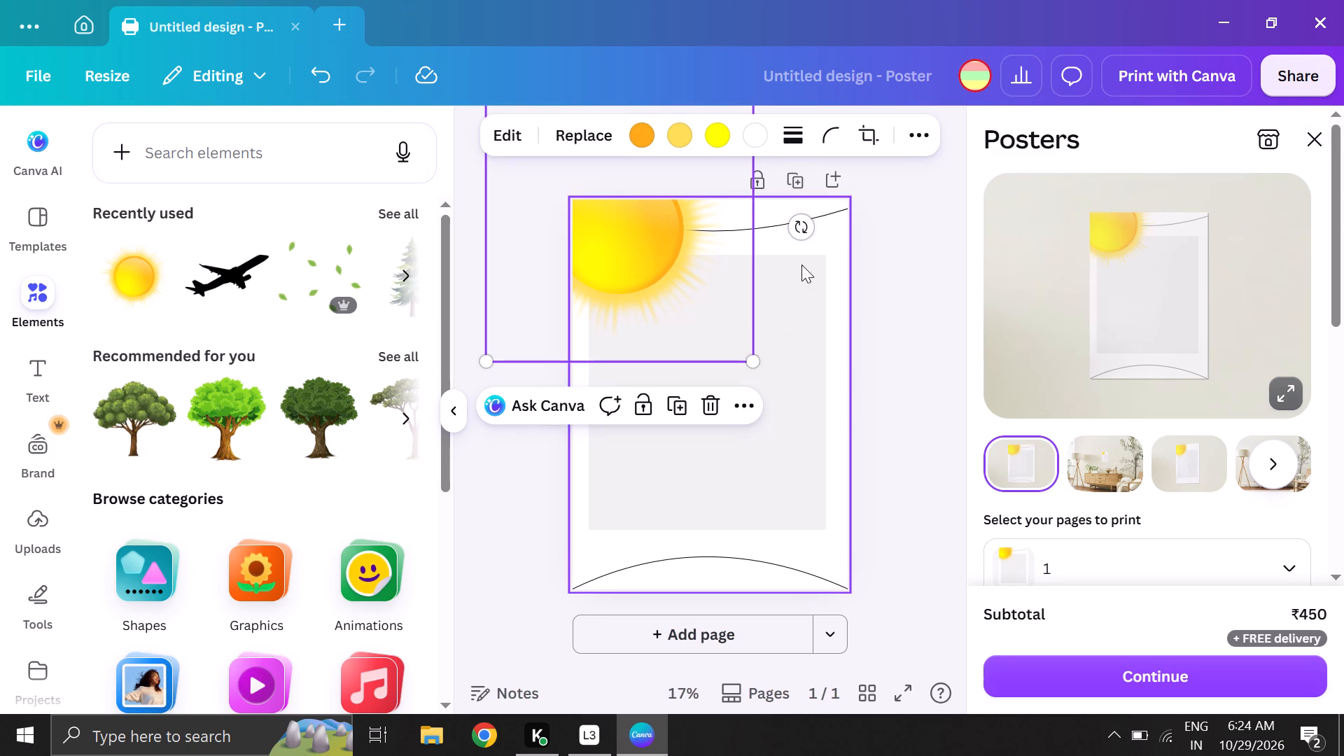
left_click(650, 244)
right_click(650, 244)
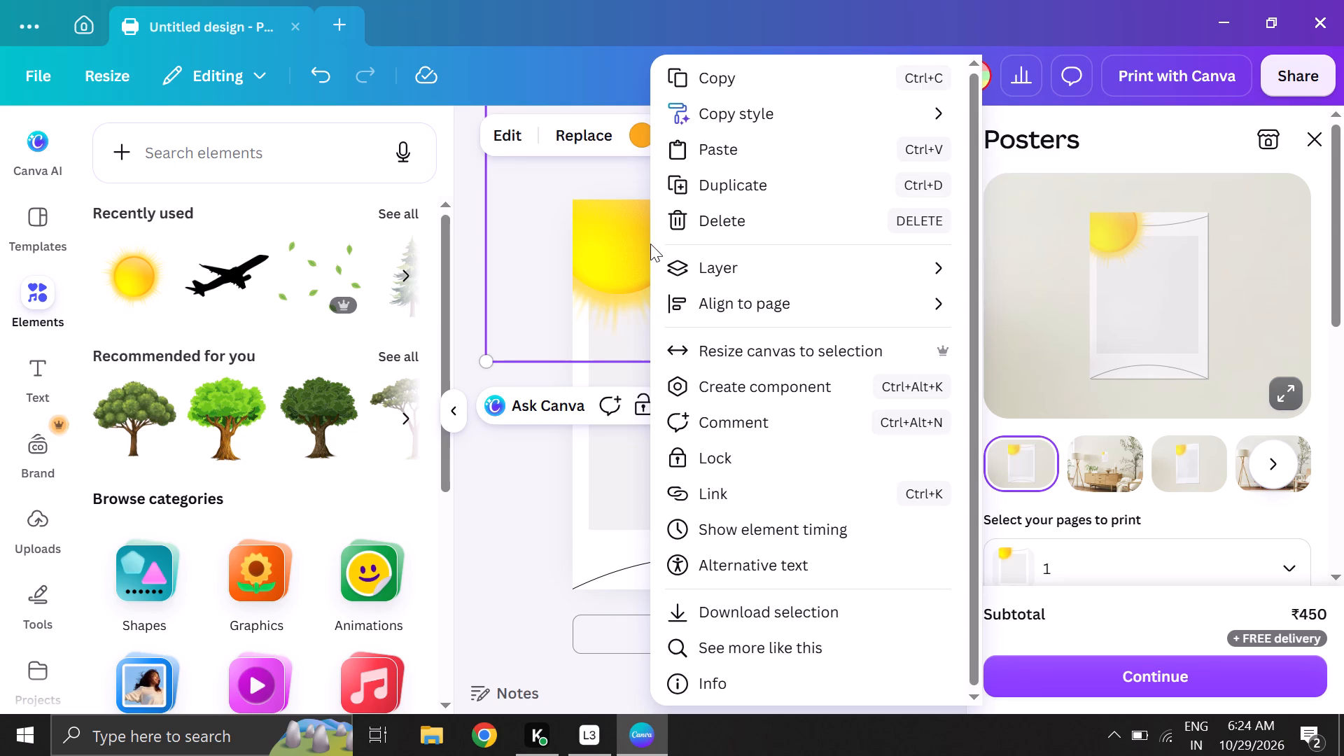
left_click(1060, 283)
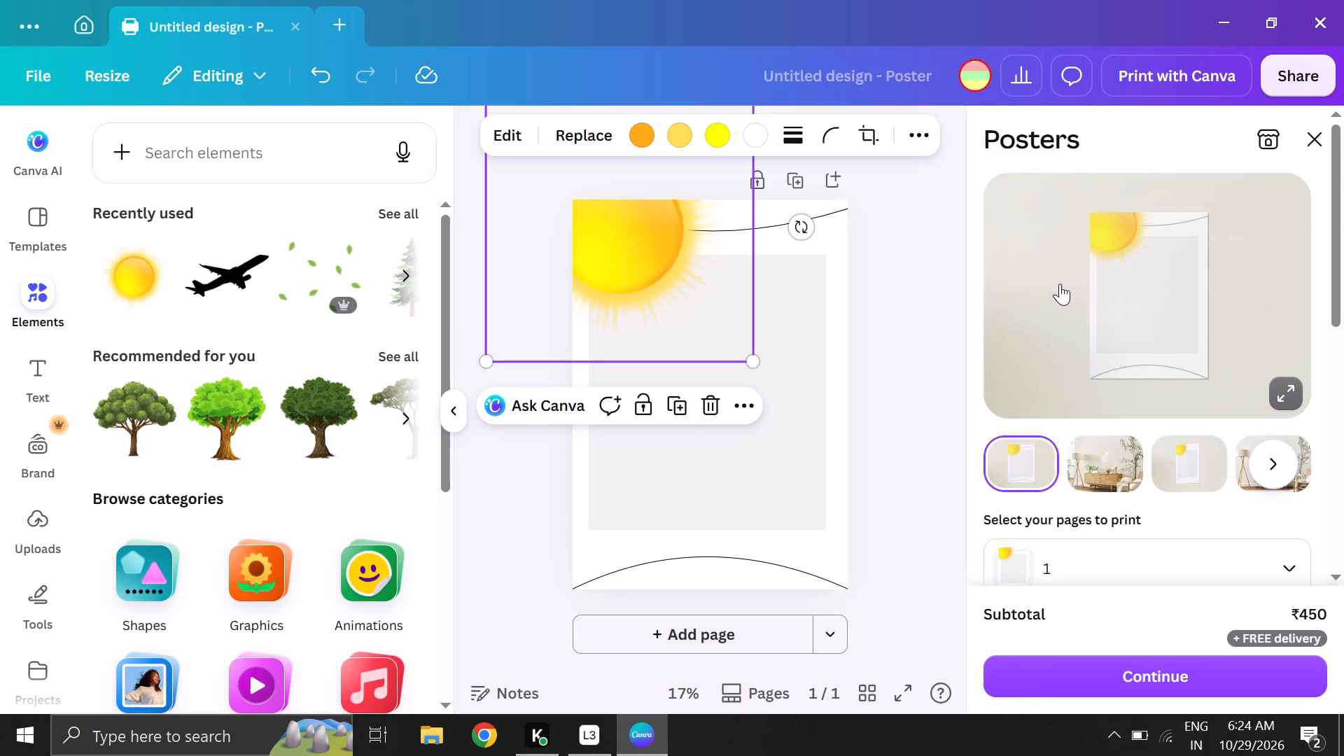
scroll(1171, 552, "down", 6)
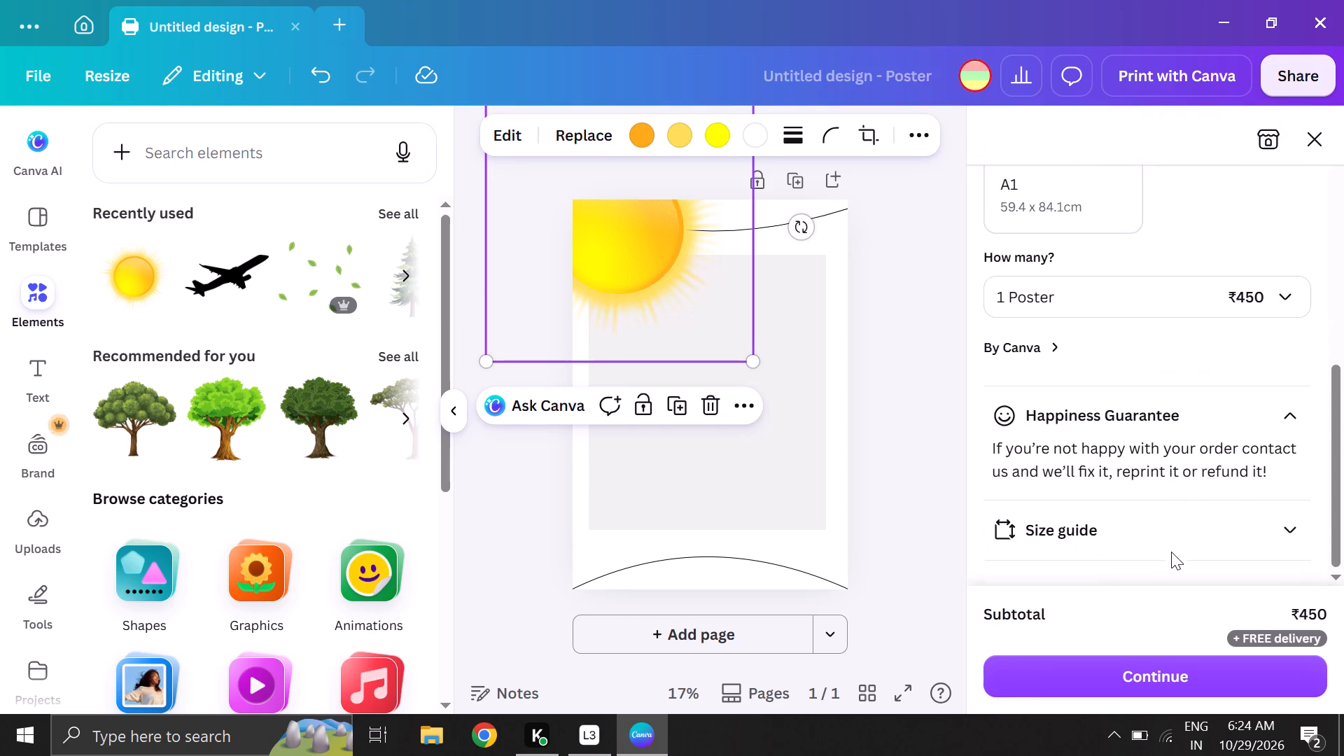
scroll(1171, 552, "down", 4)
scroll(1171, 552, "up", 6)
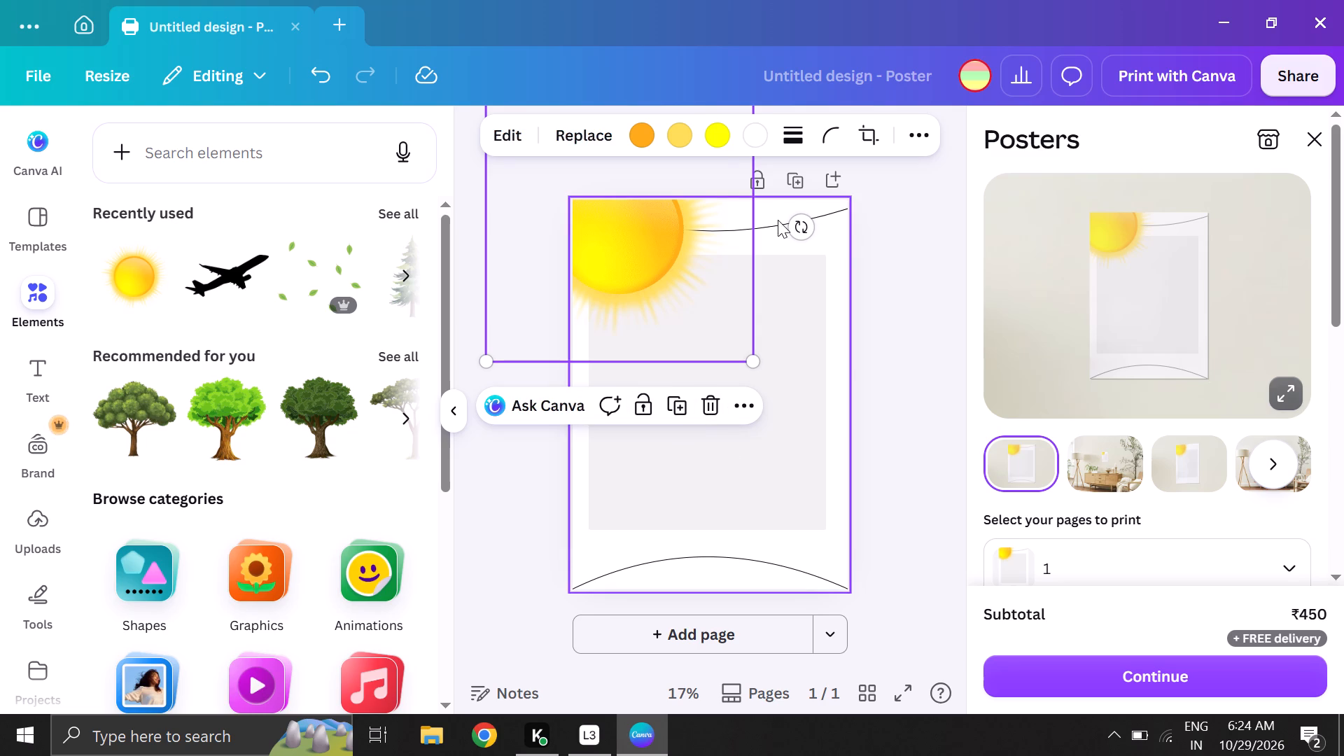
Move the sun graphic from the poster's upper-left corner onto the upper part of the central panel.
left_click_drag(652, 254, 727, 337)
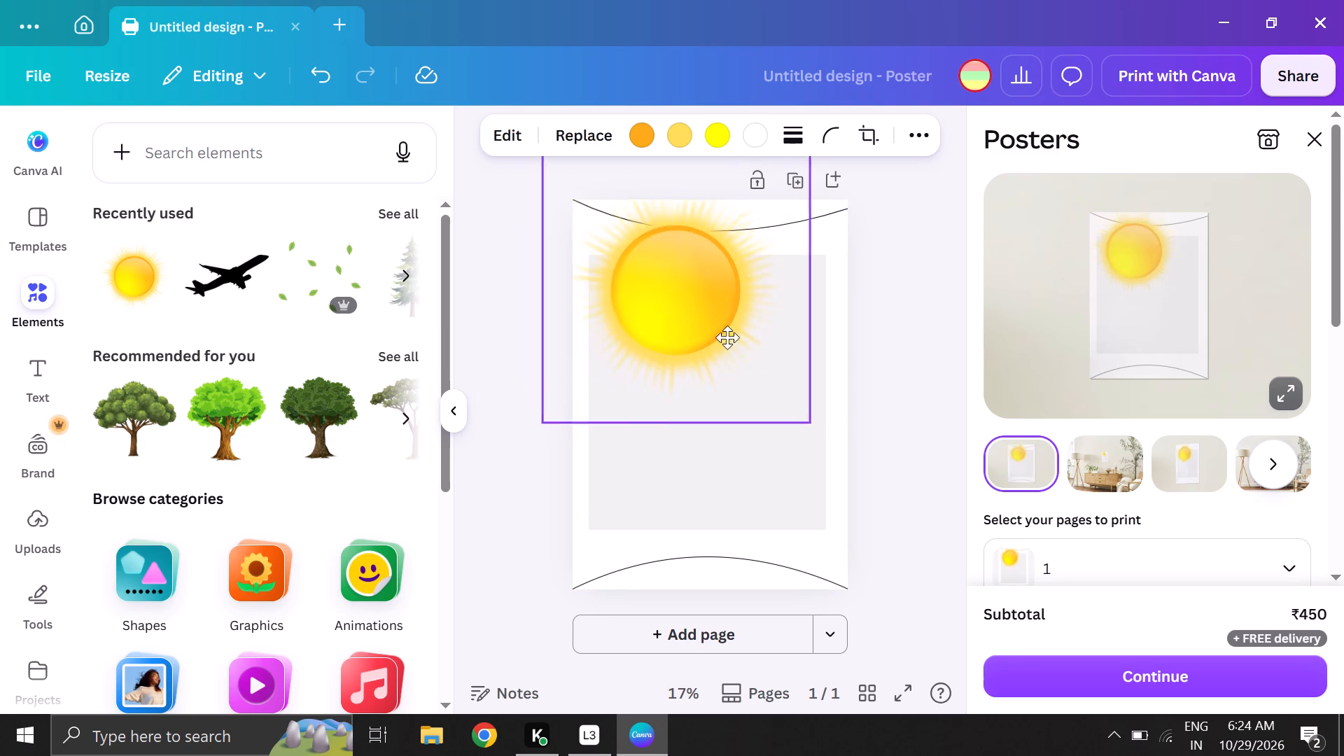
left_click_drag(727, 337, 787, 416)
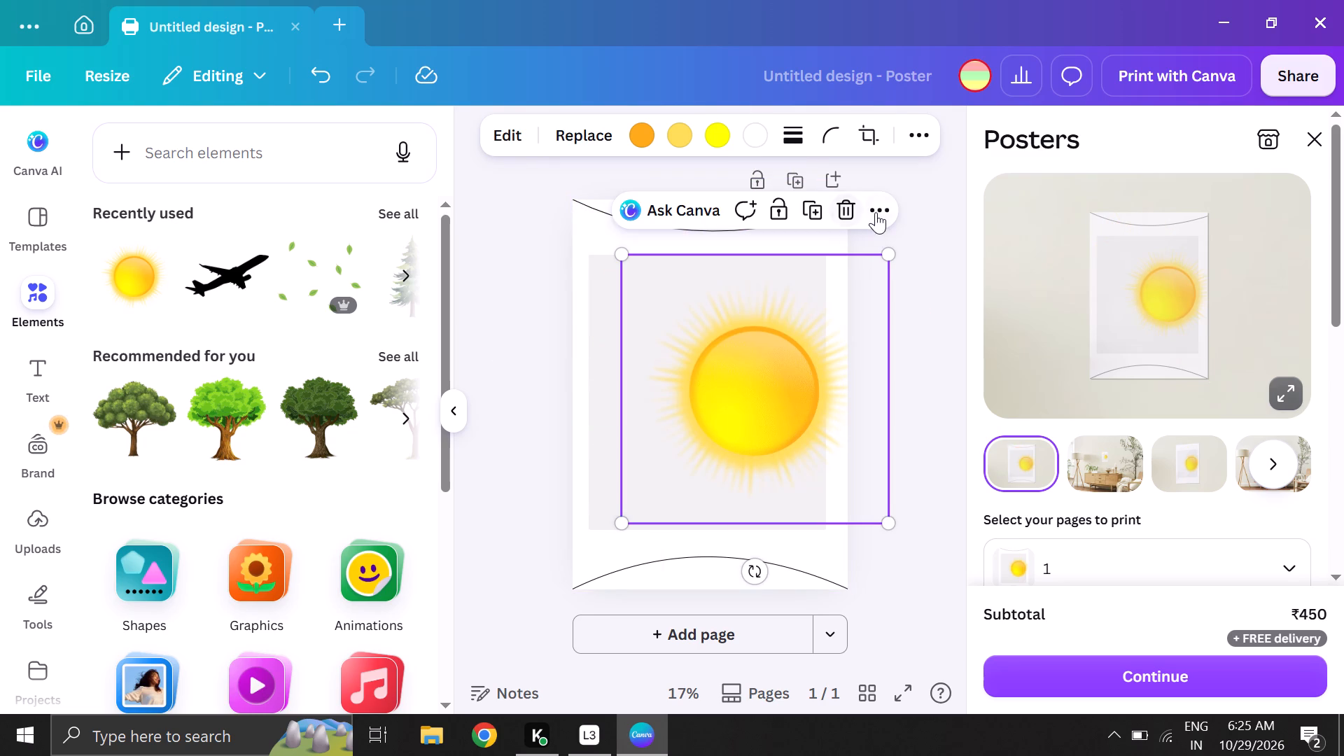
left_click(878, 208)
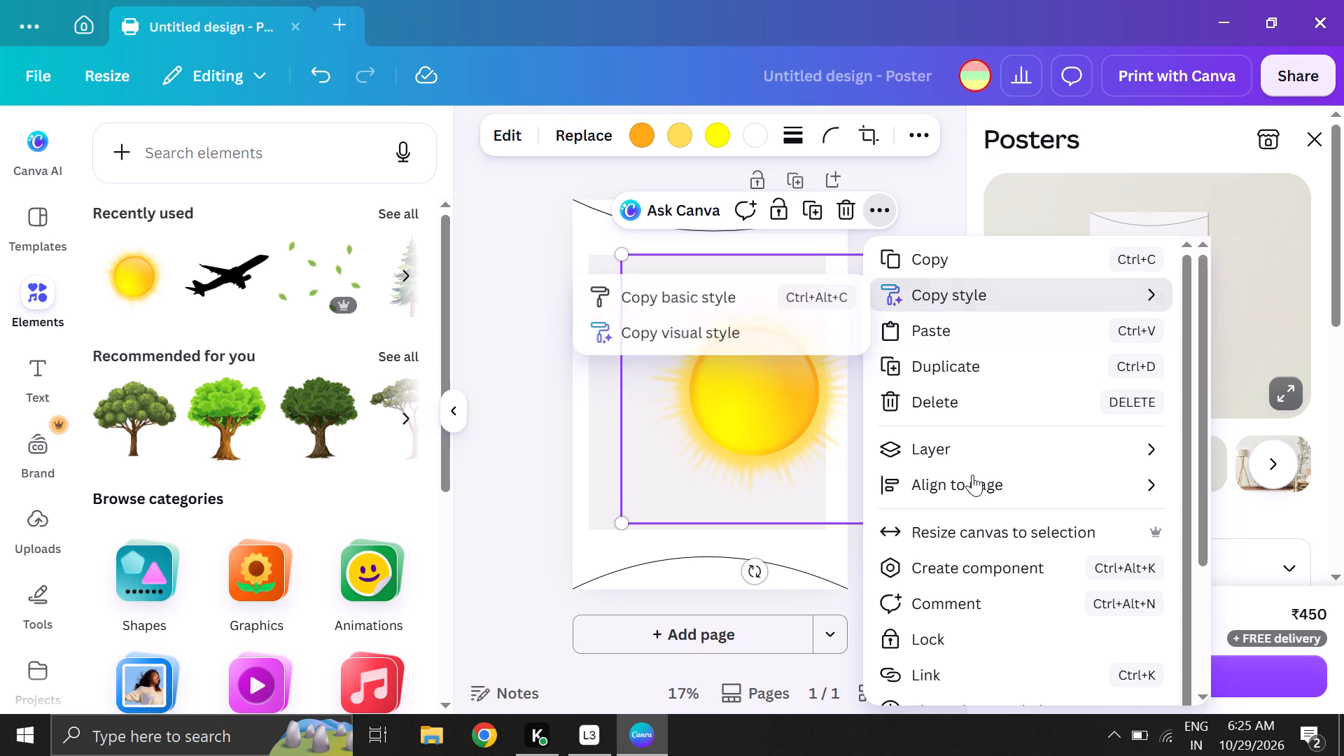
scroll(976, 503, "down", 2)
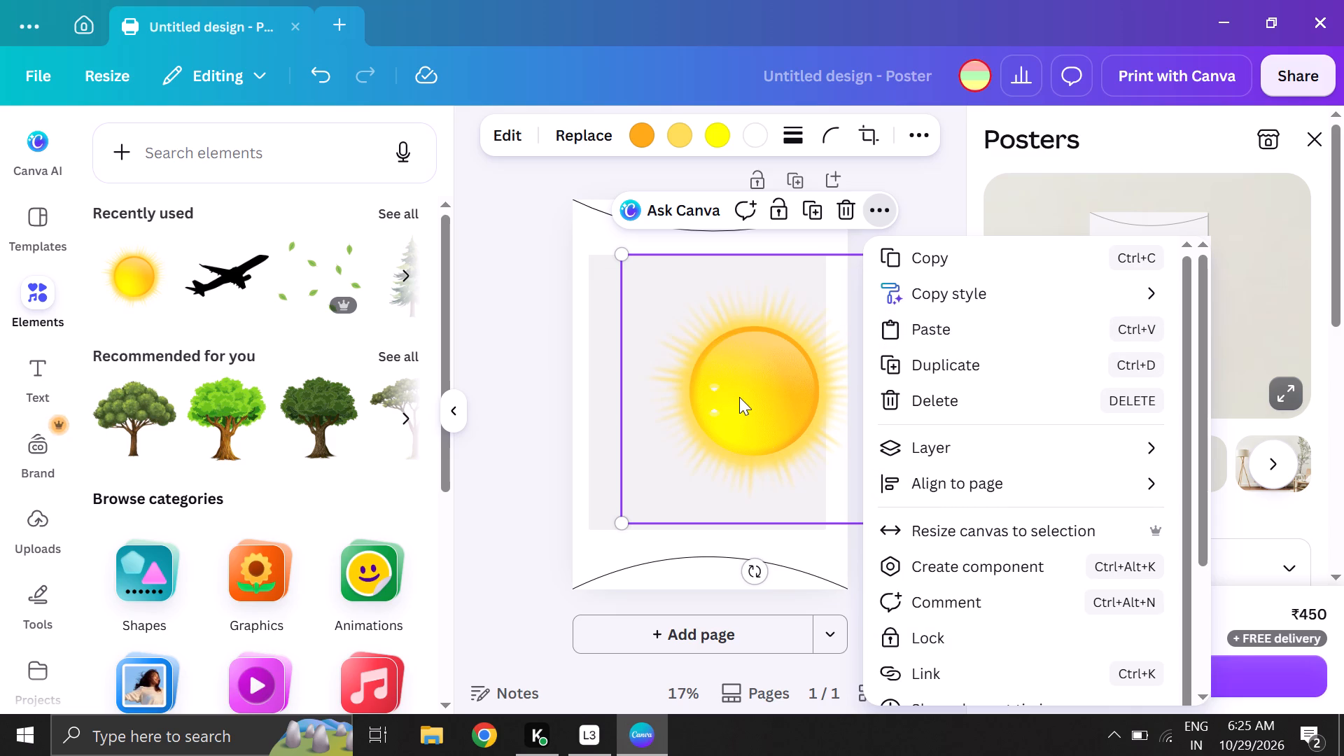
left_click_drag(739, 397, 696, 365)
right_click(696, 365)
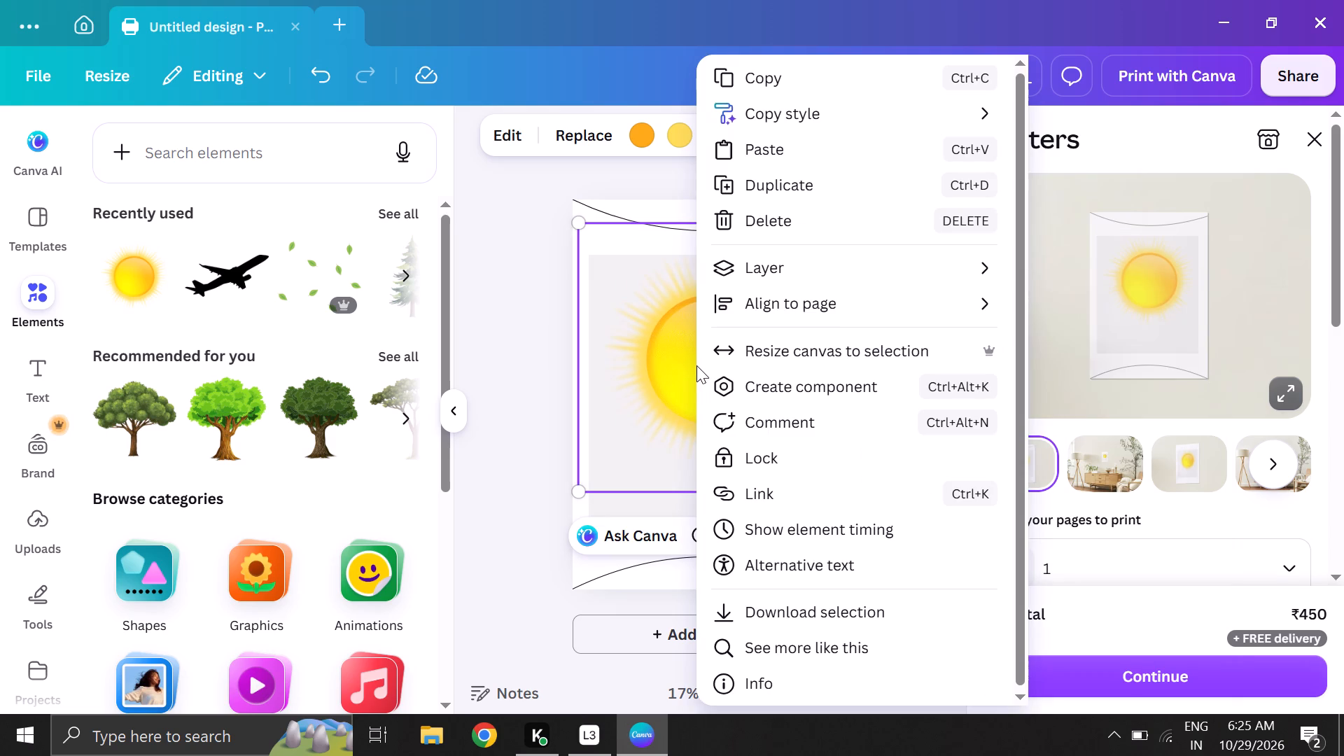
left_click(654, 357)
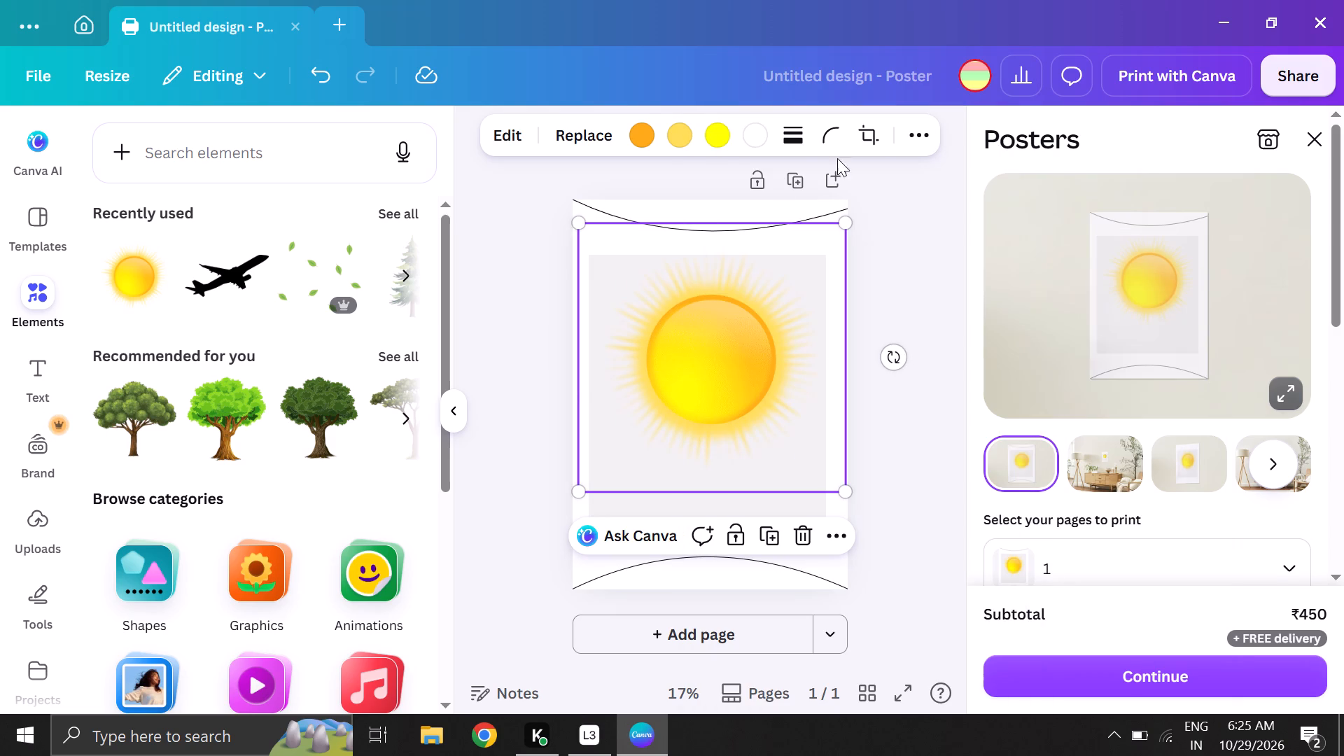
Fade the sun graphic by lowering its transparency value to roughly a third.
left_click(916, 146)
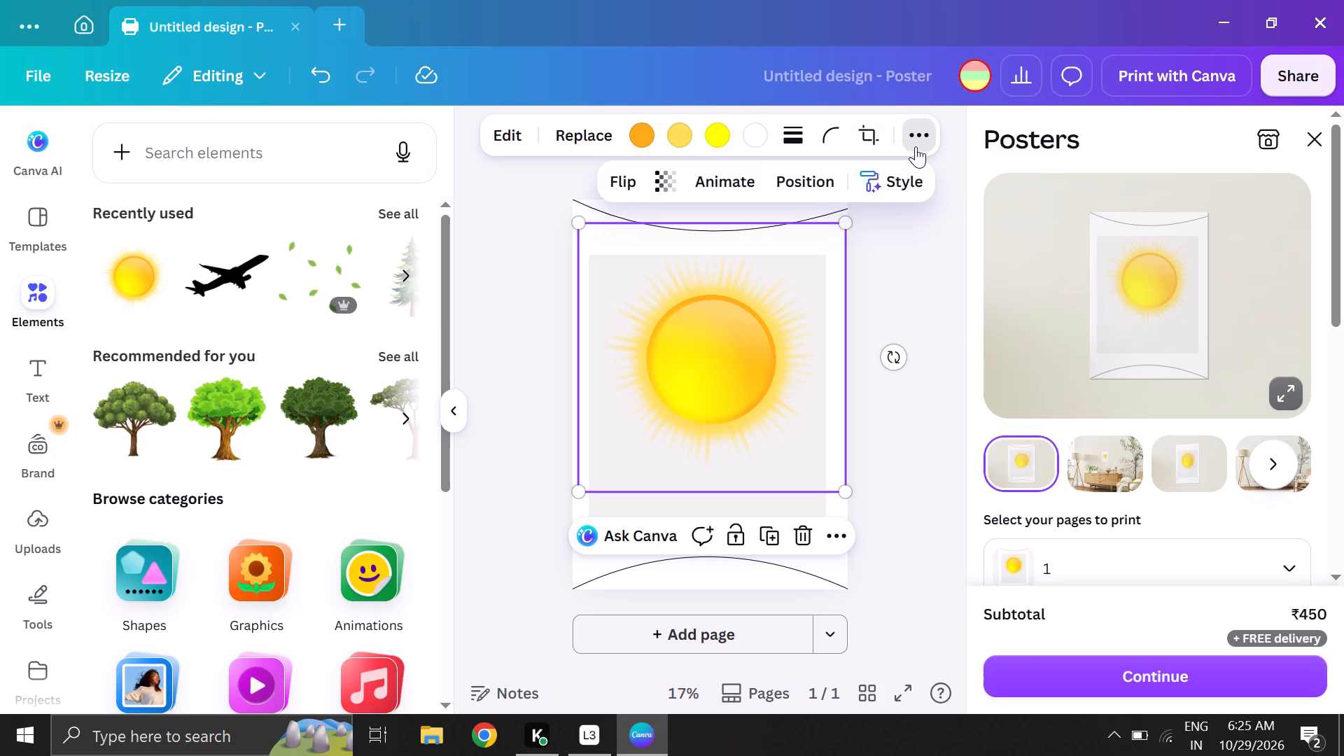
left_click(663, 180)
left_click_drag(702, 279, 607, 276)
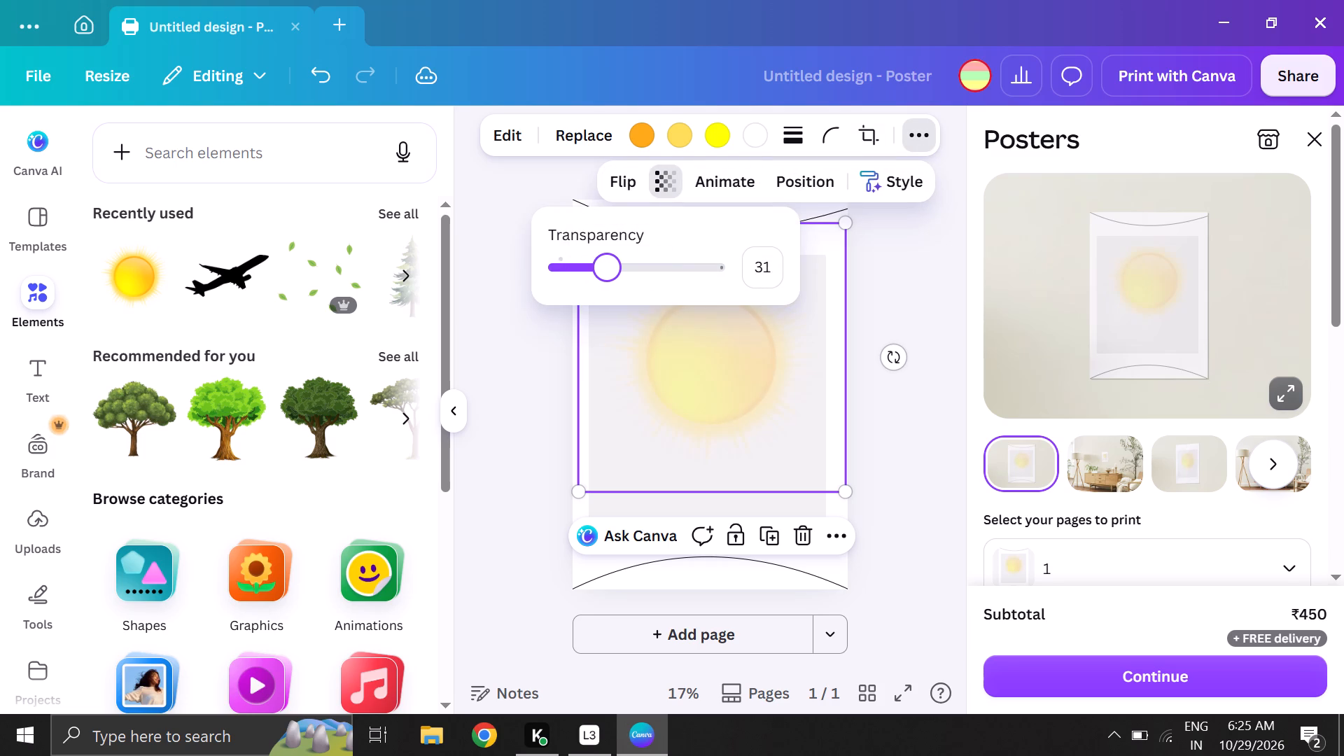
left_click_drag(607, 276, 611, 276)
left_click(912, 332)
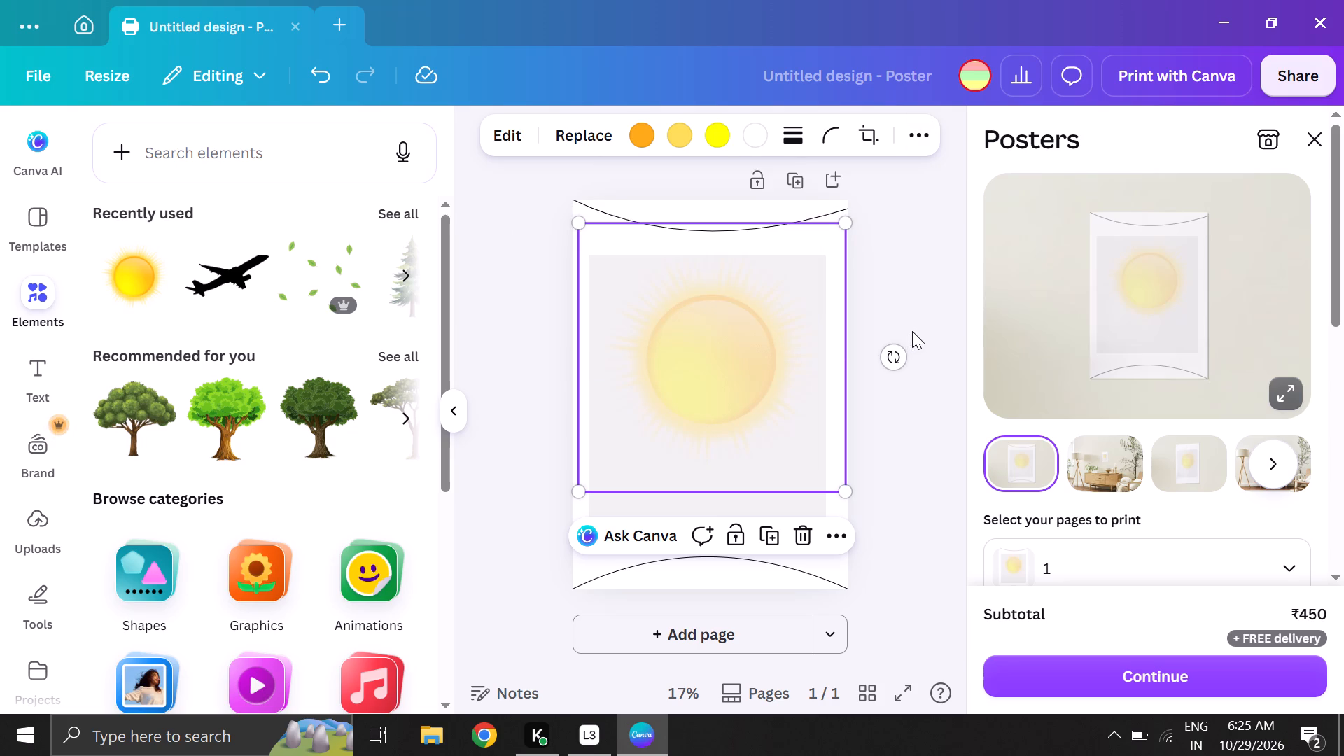
Move the faded sun to the poster's upper-left corner so it is partly cropped by the edges, and deselect it.
left_click_drag(736, 342, 615, 207)
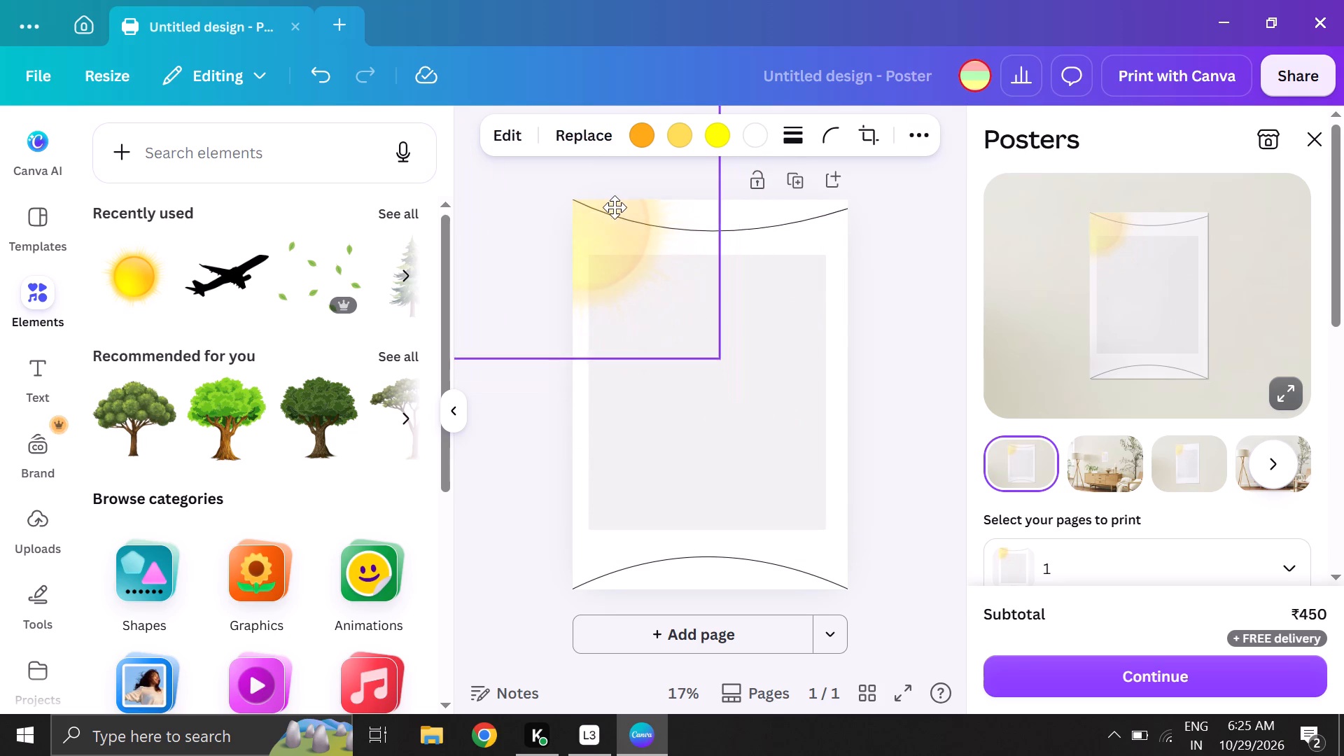
left_click_drag(615, 207, 629, 209)
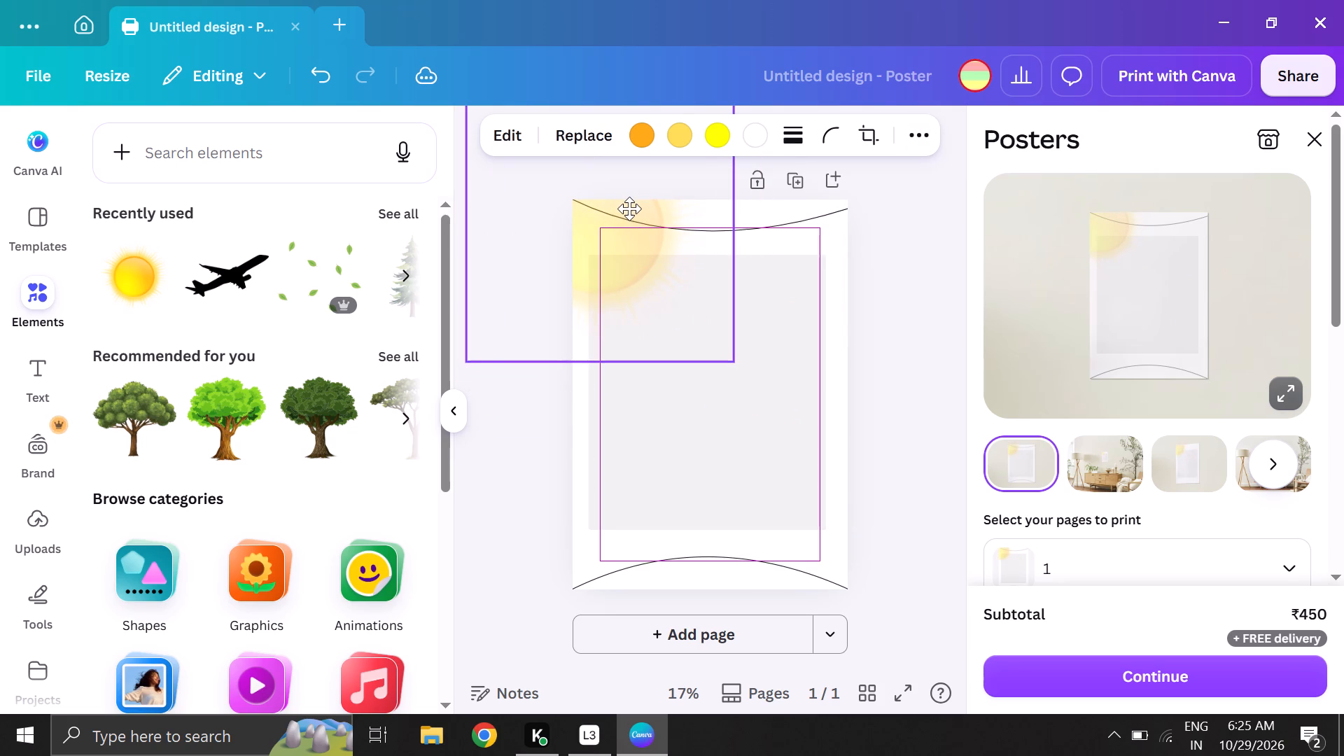
left_click(918, 269)
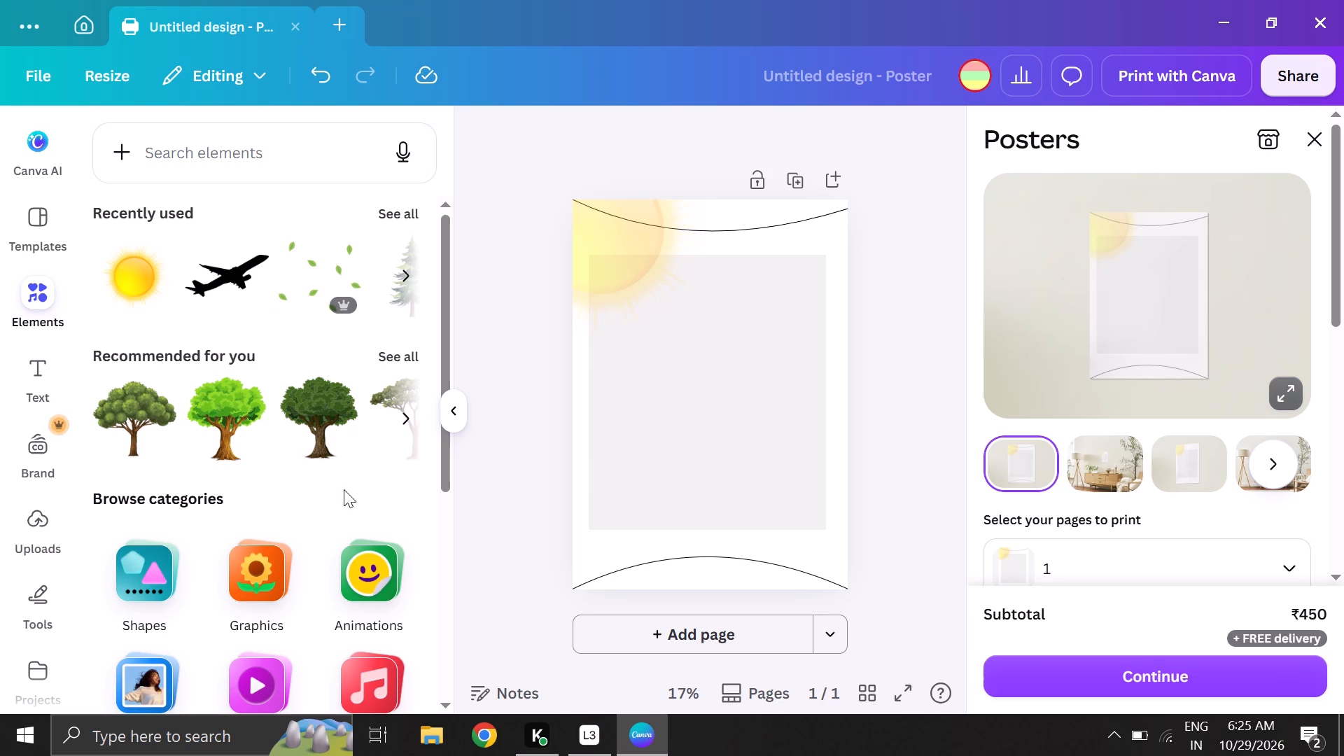
Search the elements library for "sad person".
scroll(344, 489, "down", 2)
scroll(344, 489, "up", 17)
left_click(122, 152)
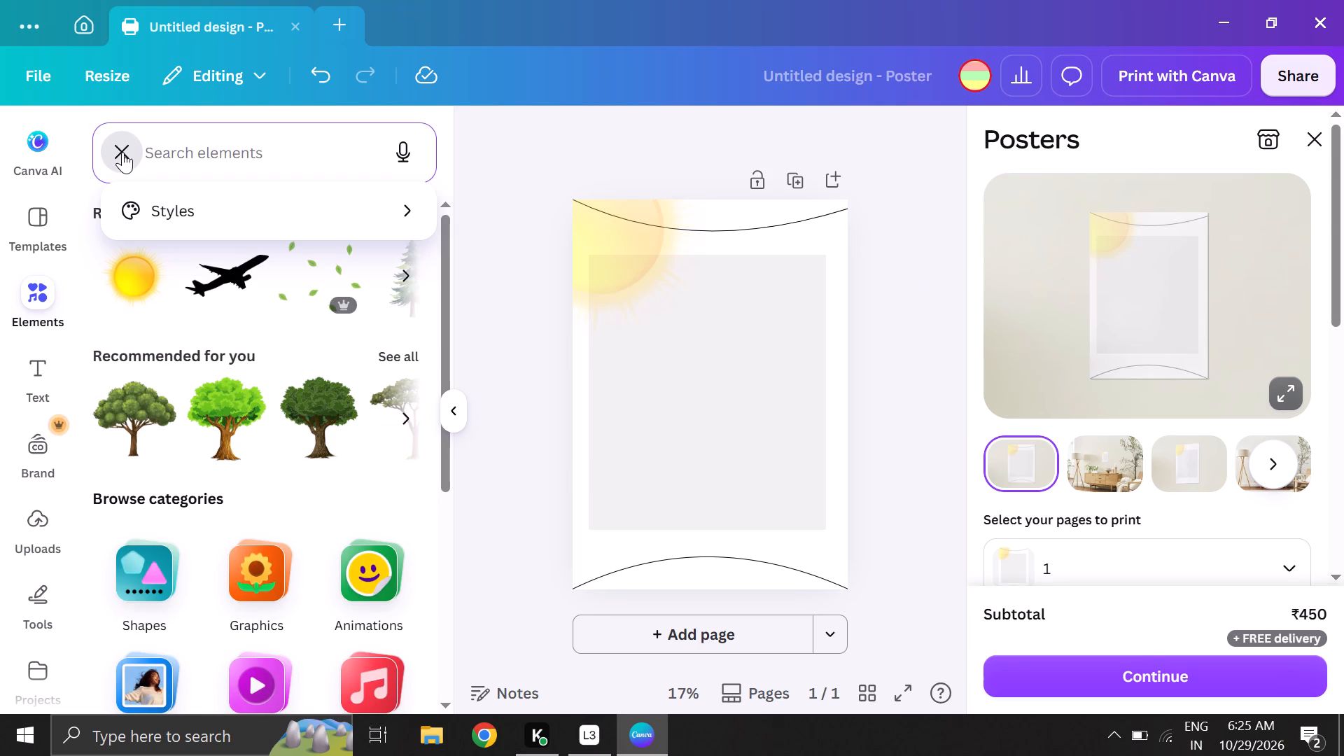
left_click_drag(253, 127, 253, 134)
left_click(237, 140)
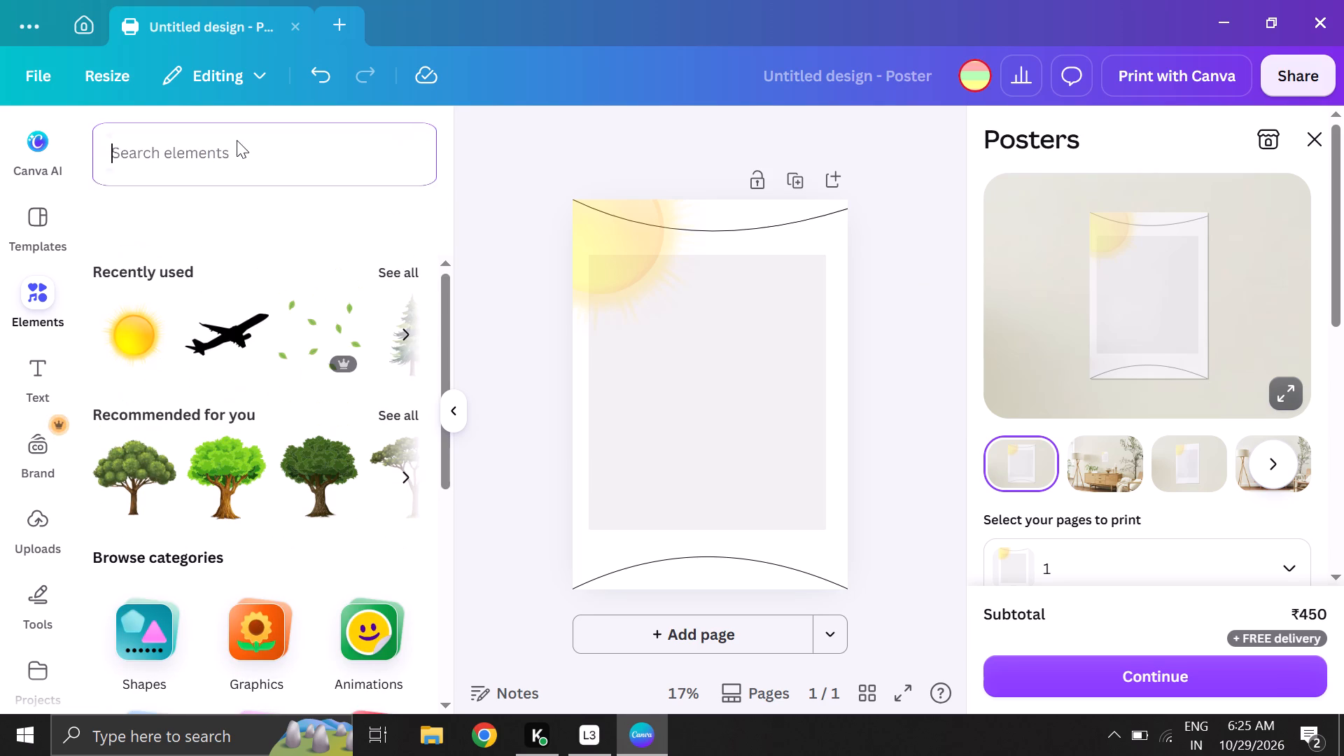
scroll(224, 357, "down", 1)
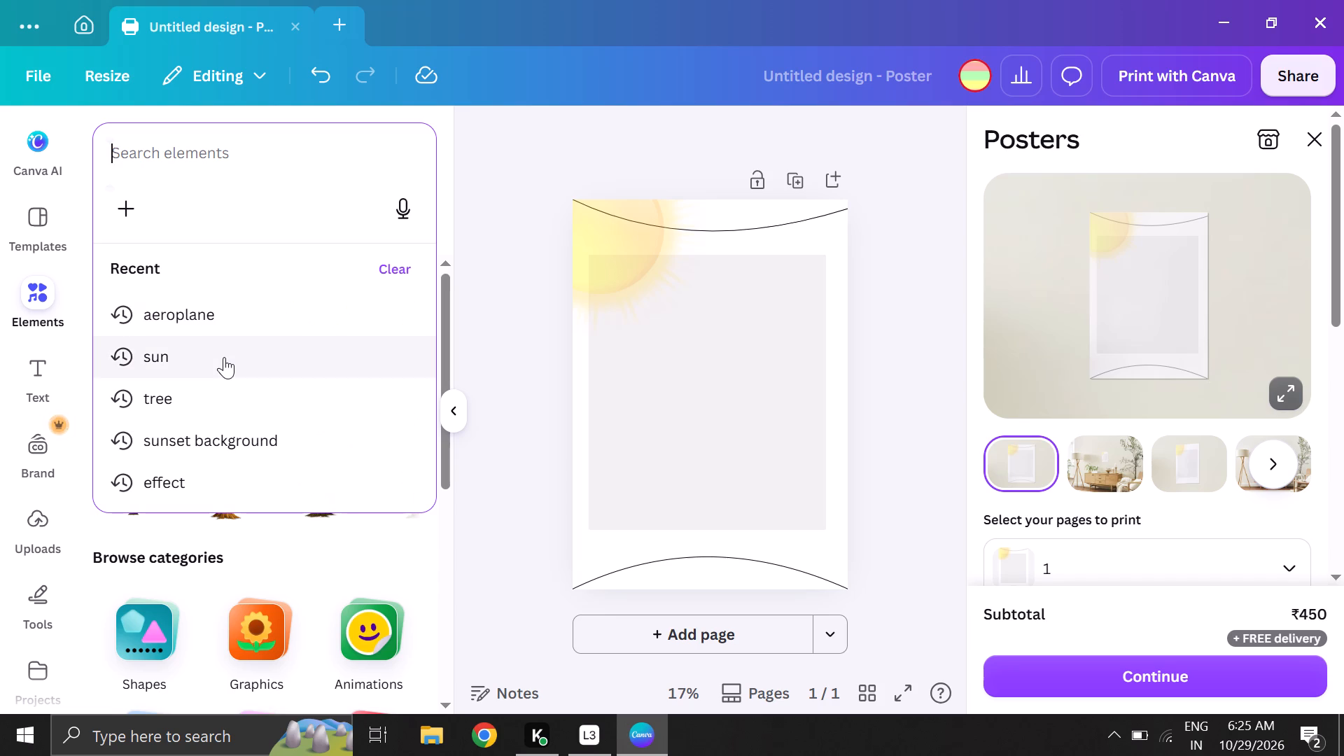
scroll(224, 357, "down", 1)
left_click(199, 140)
type("sa")
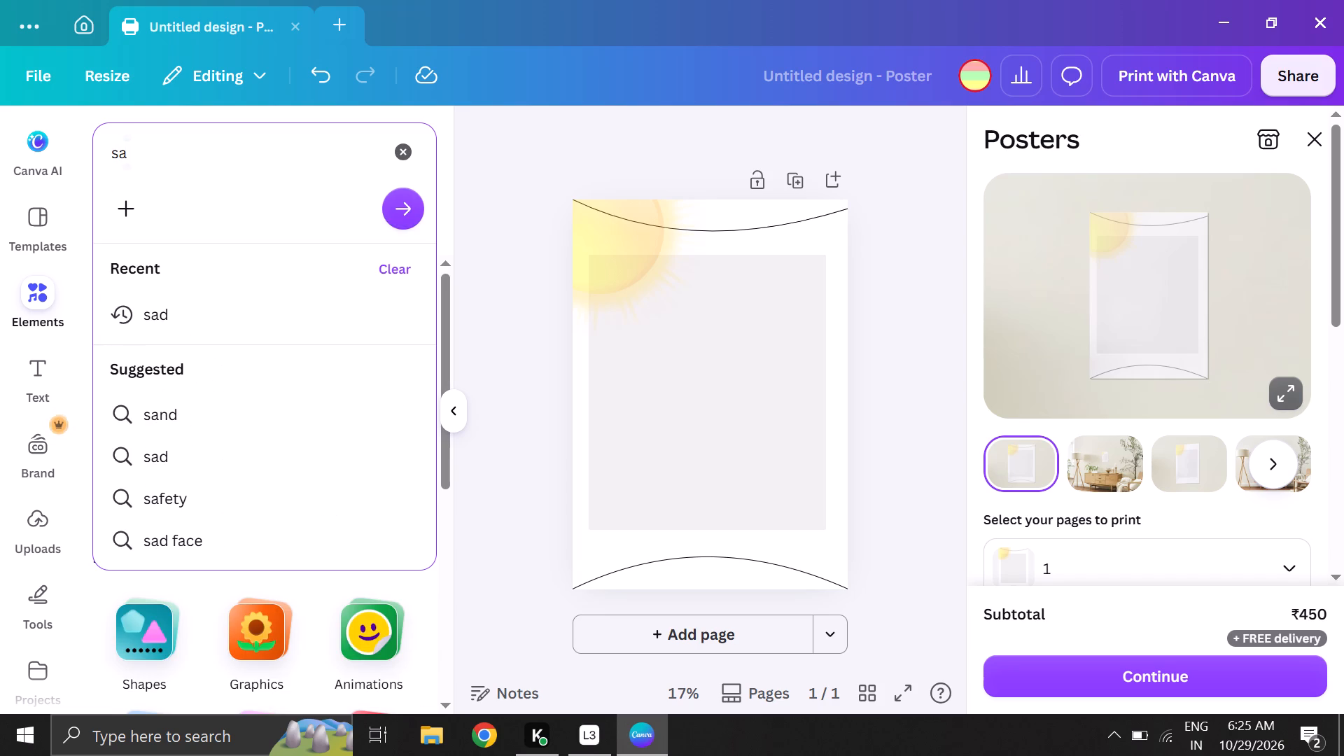
key("s")
key("BackSpace")
type("d person")
key("Return")
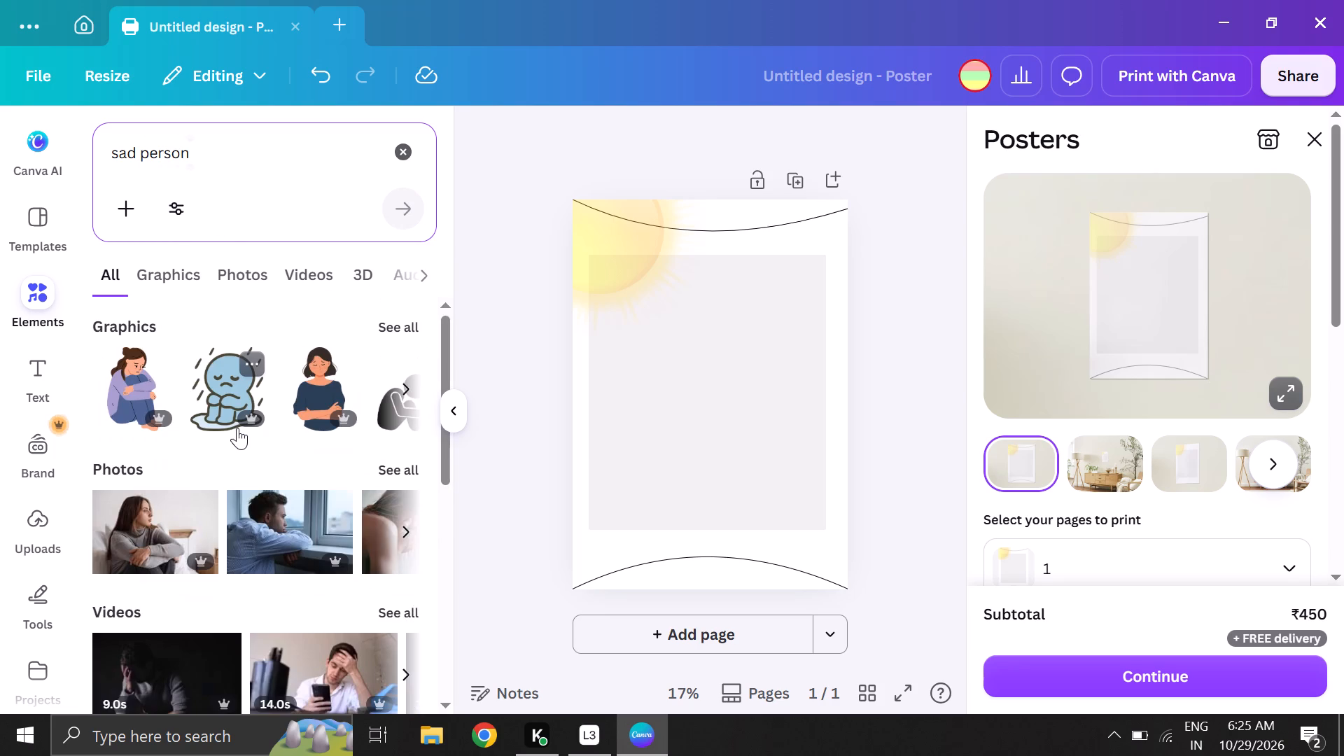
Limit the sad person results to graphics and add the black silhouette of a person sitting with outstretched legs.
scroll(302, 395, "left", 6)
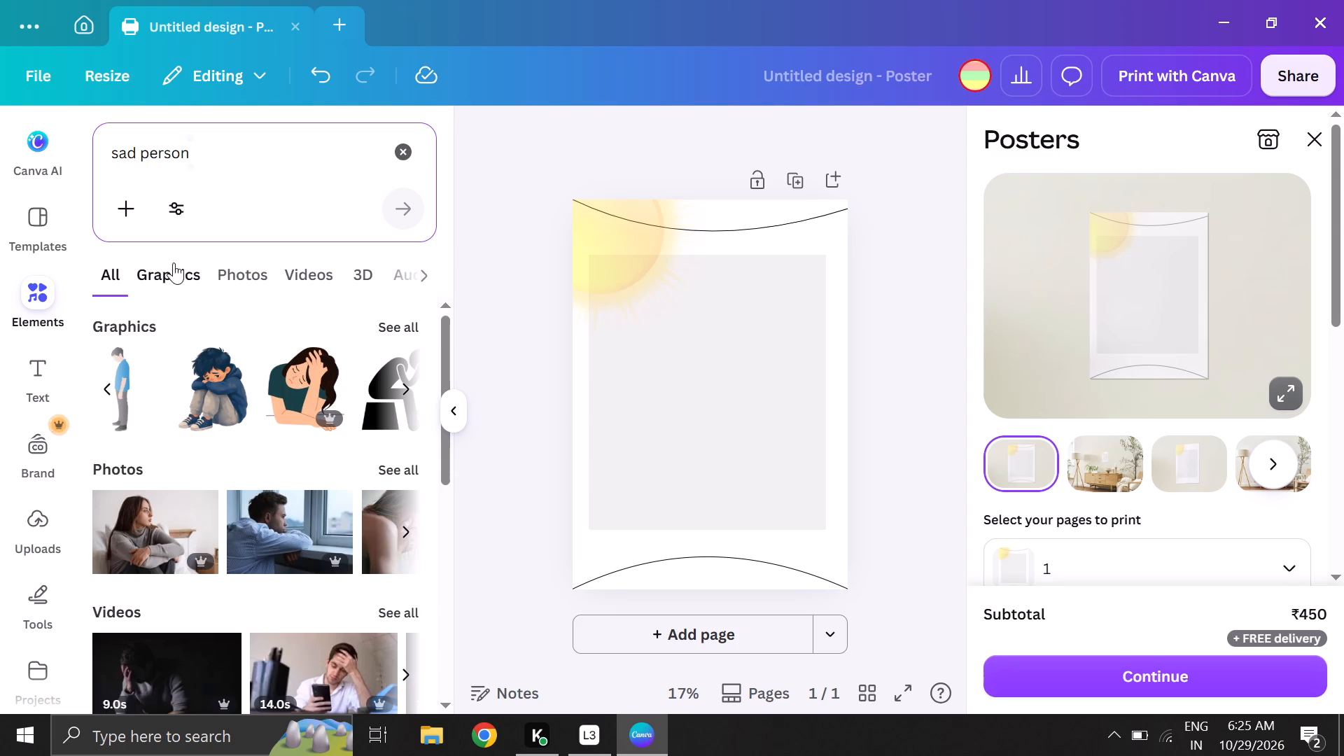
left_click(156, 267)
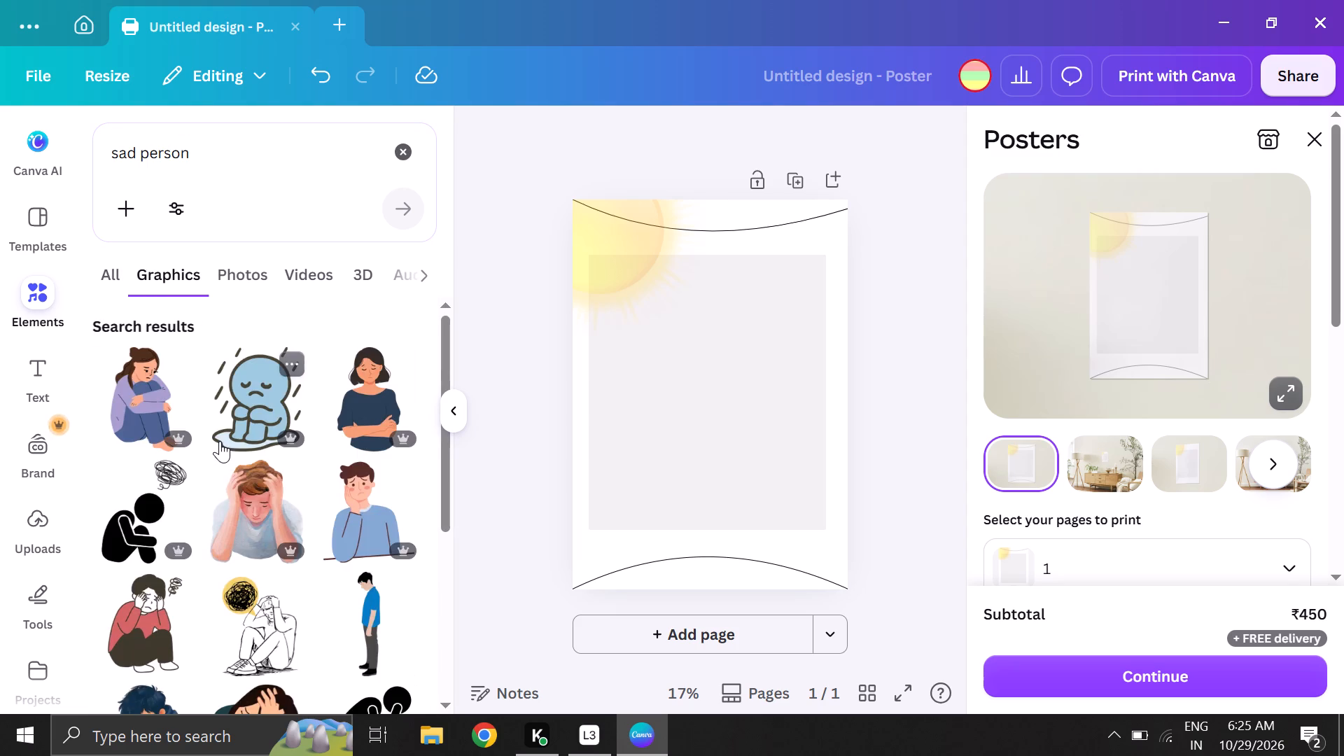
scroll(220, 441, "down", 3)
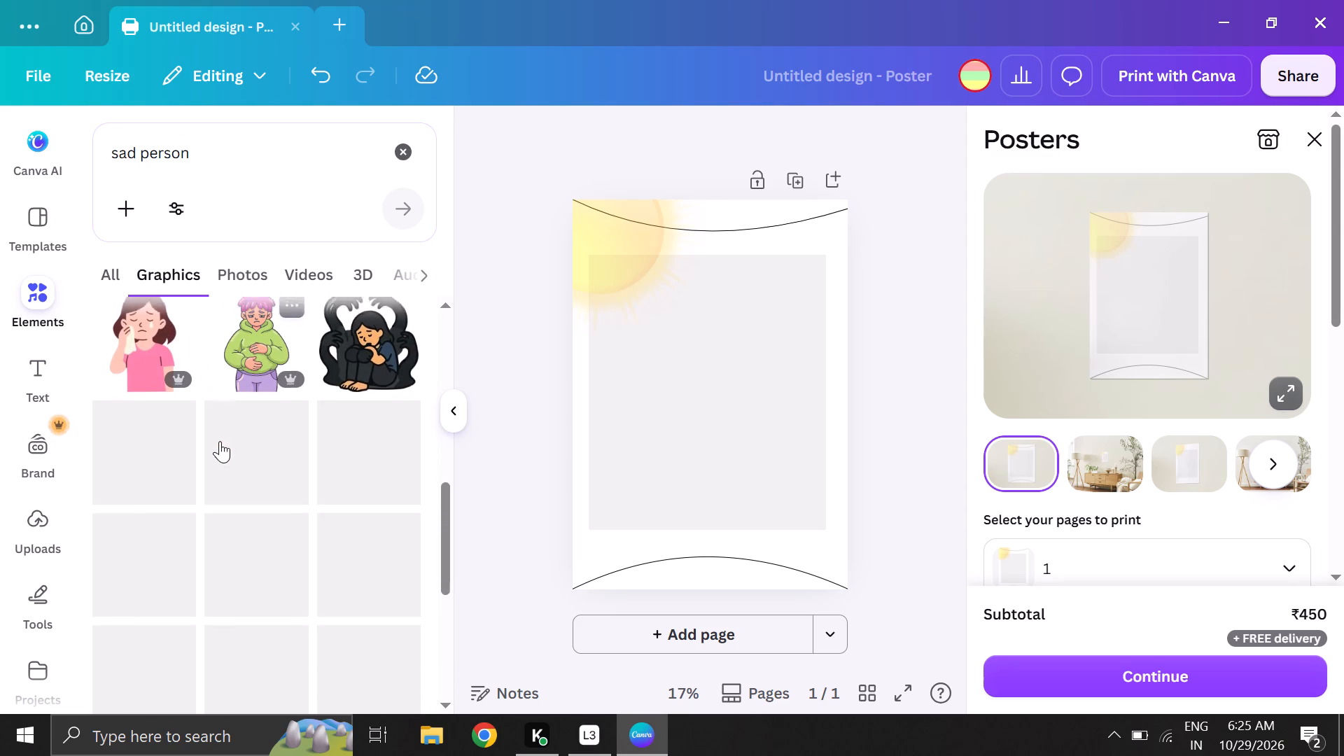
scroll(220, 441, "down", 1)
scroll(220, 441, "up", 1)
scroll(220, 441, "down", 1)
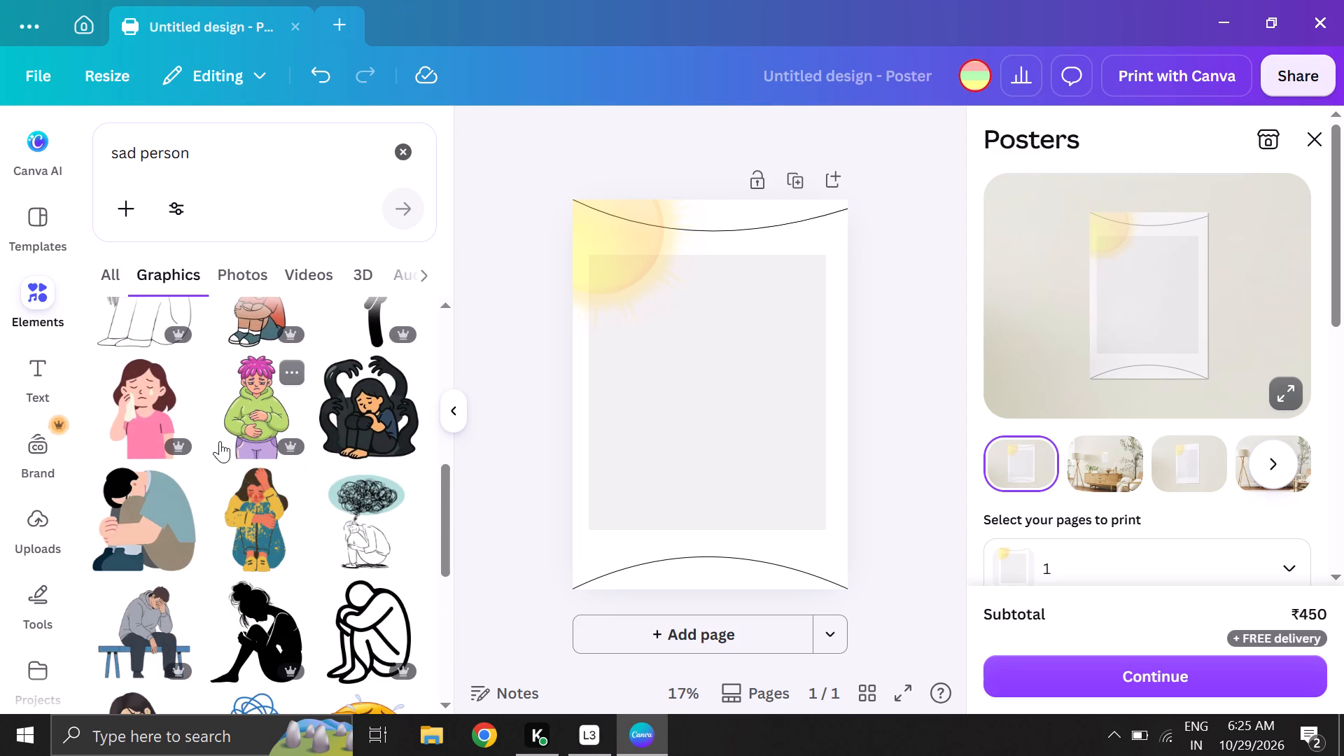
scroll(220, 441, "down", 3)
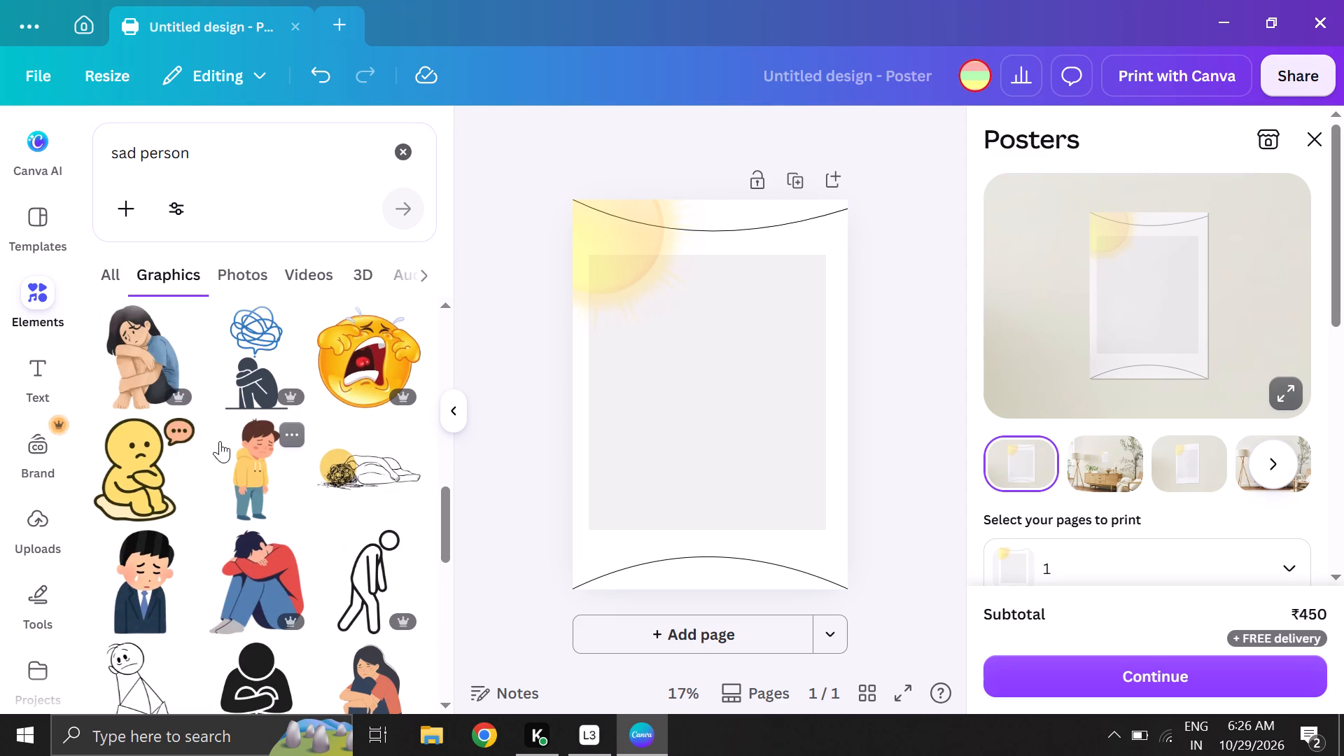
scroll(220, 441, "down", 3)
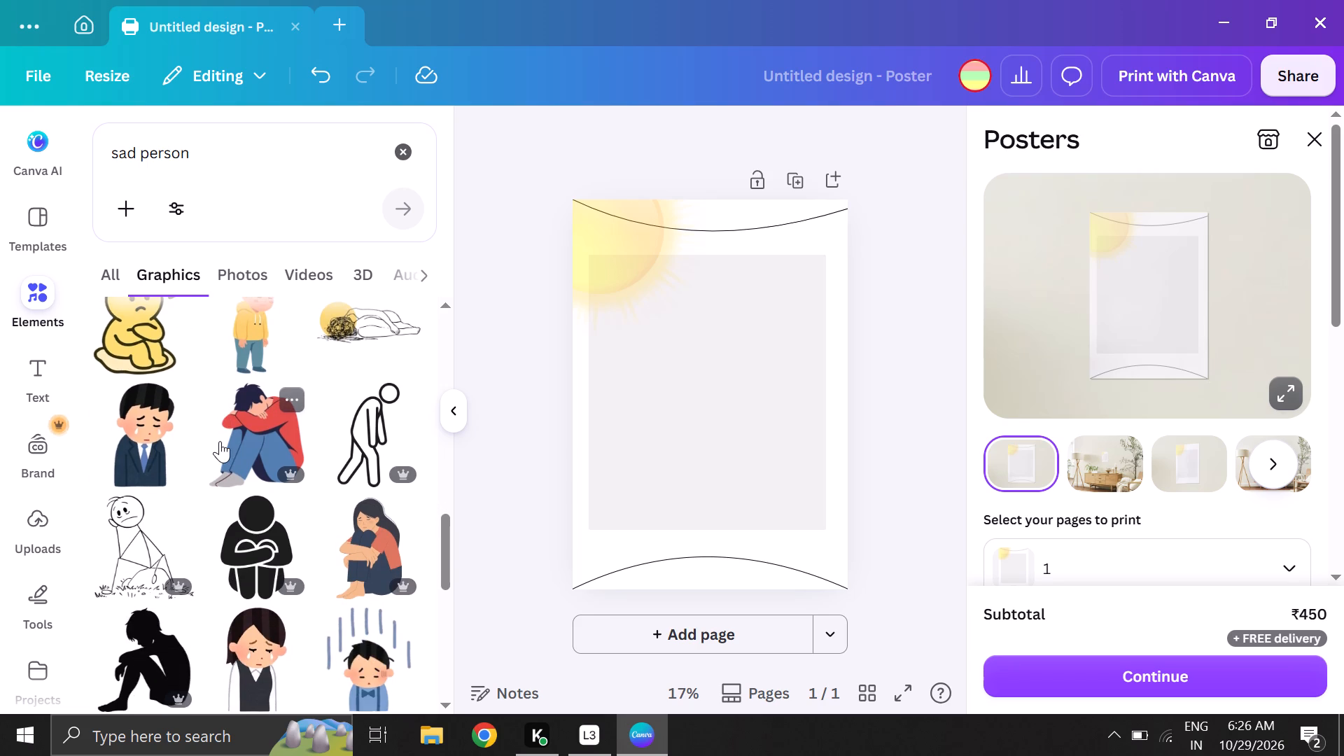
scroll(220, 441, "down", 2)
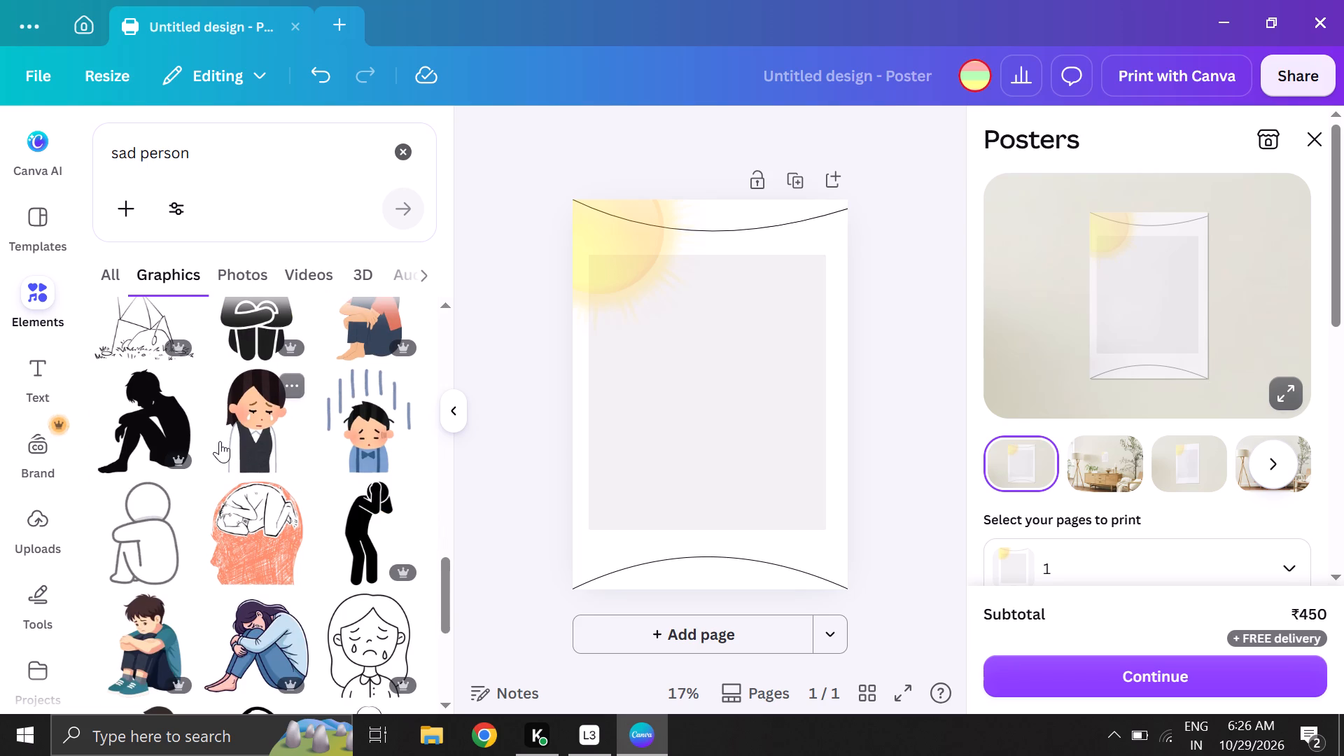
scroll(220, 441, "down", 2)
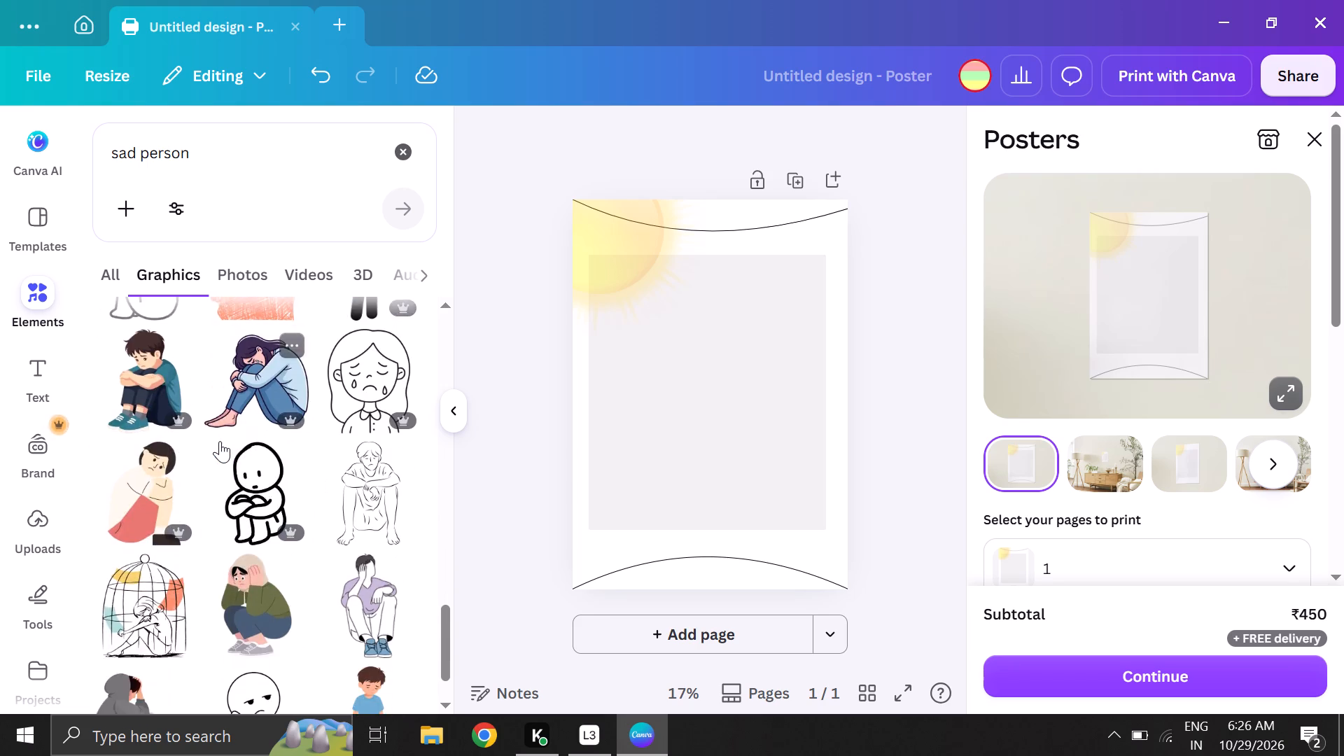
scroll(220, 441, "down", 2)
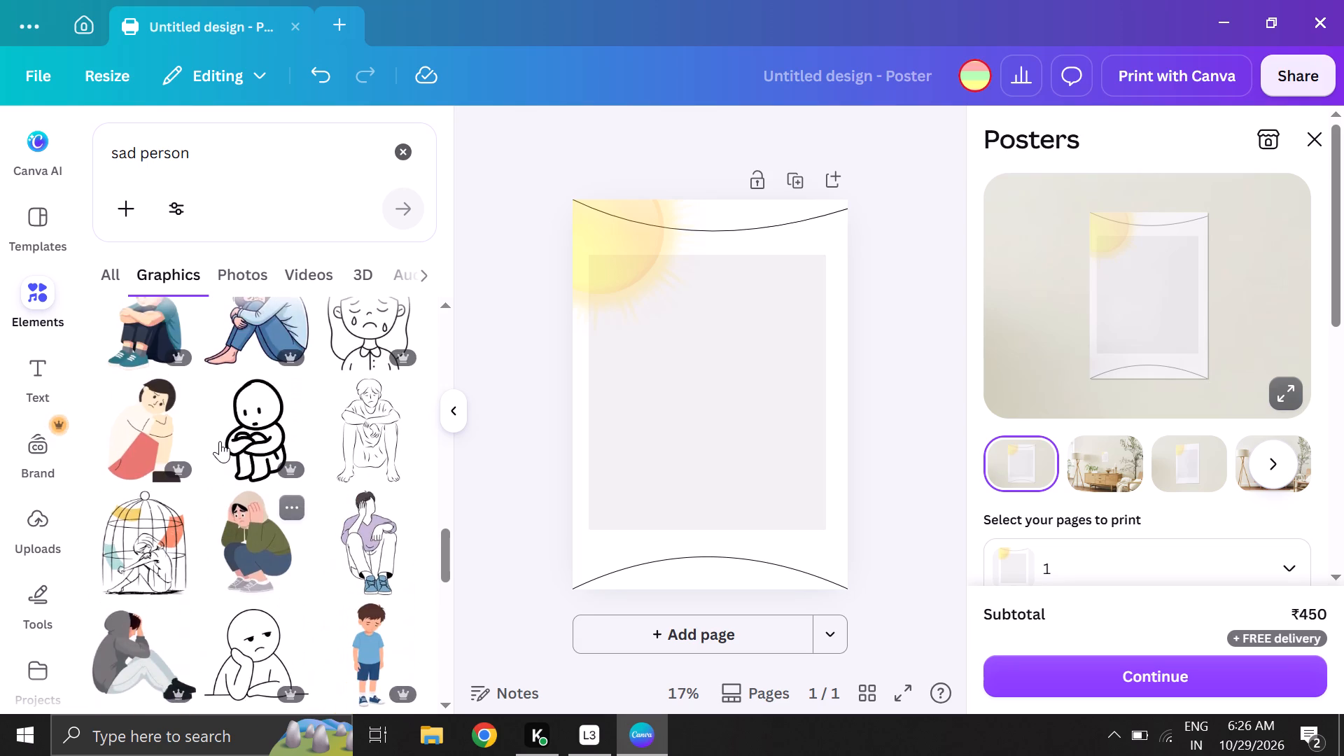
scroll(220, 441, "up", 1)
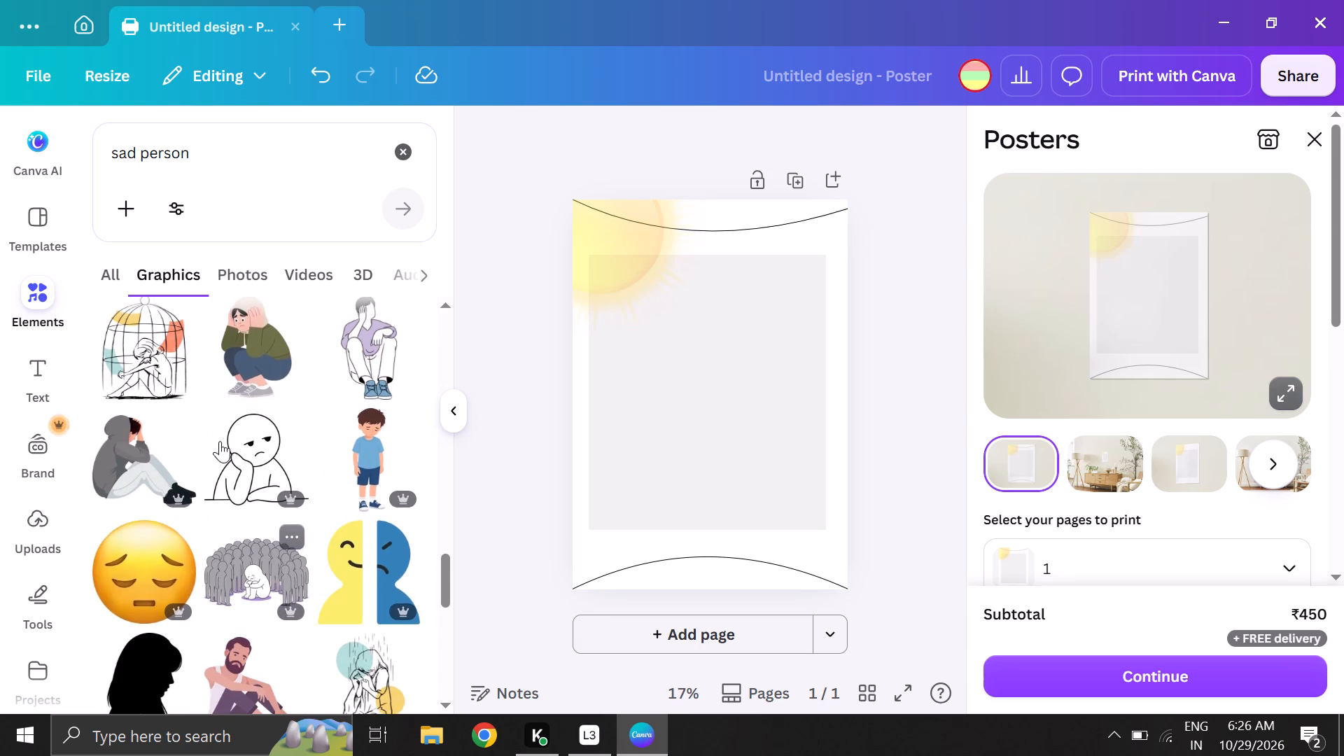
scroll(220, 441, "up", 1)
scroll(220, 441, "down", 2)
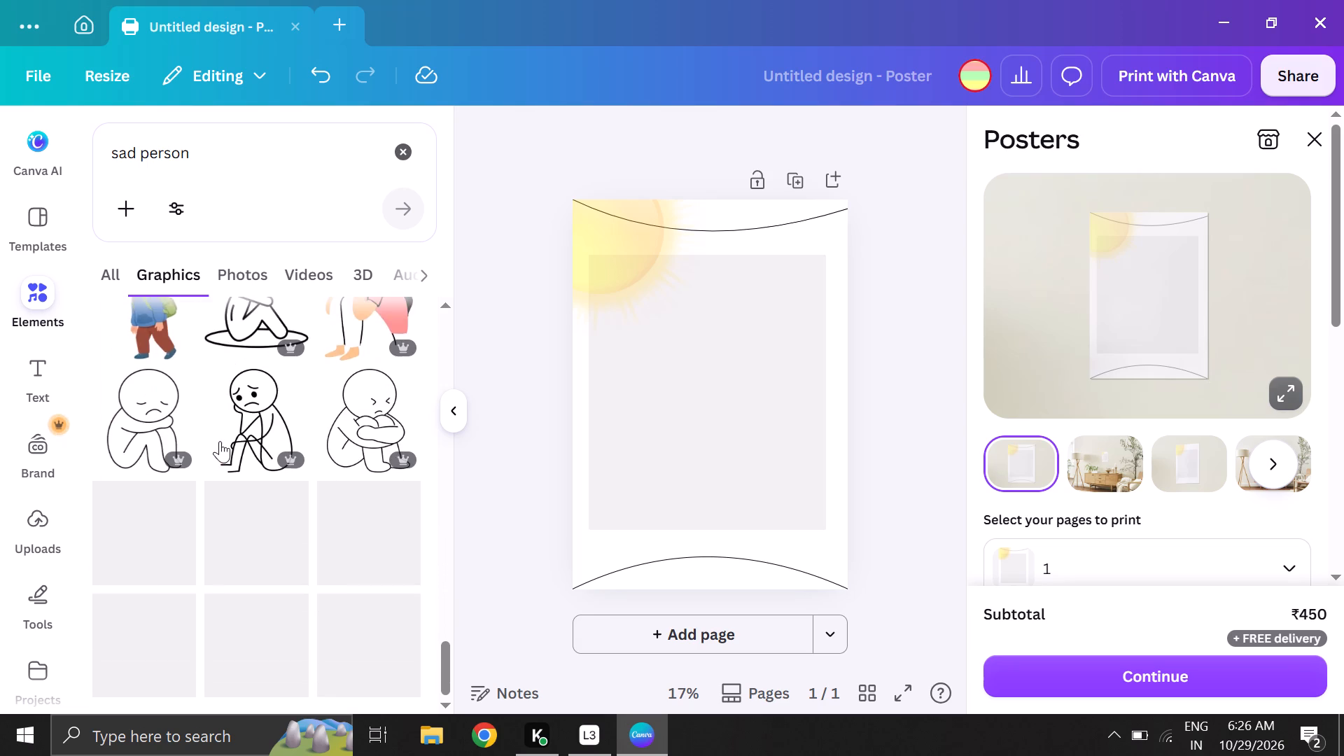
scroll(220, 441, "down", 3)
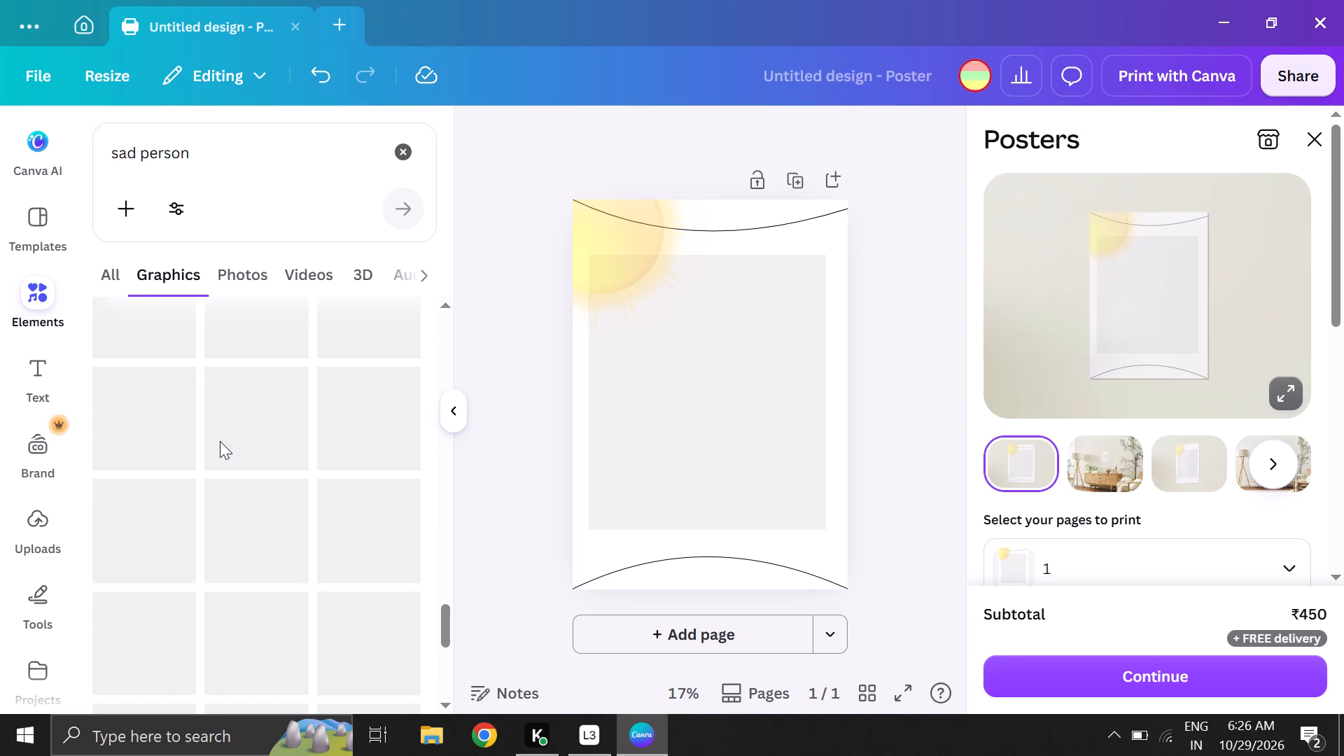
scroll(220, 441, "down", 3)
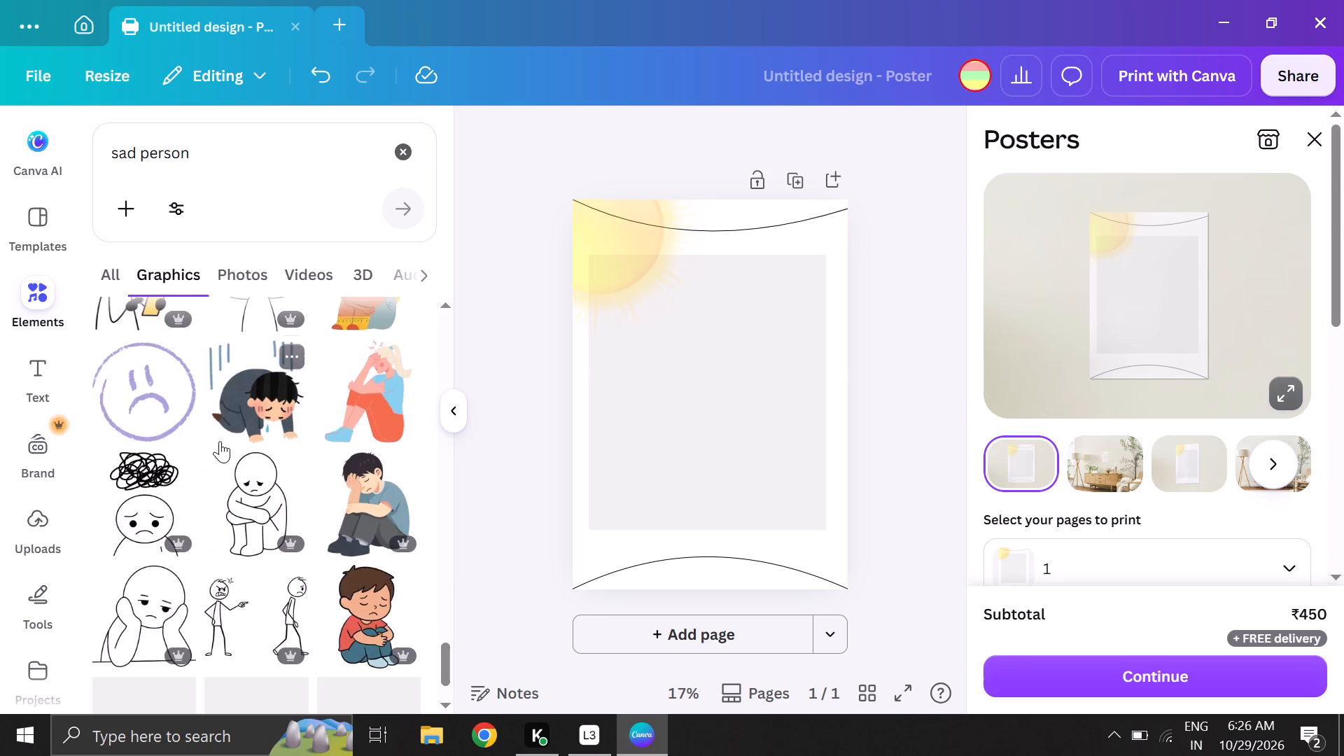
scroll(220, 441, "down", 1)
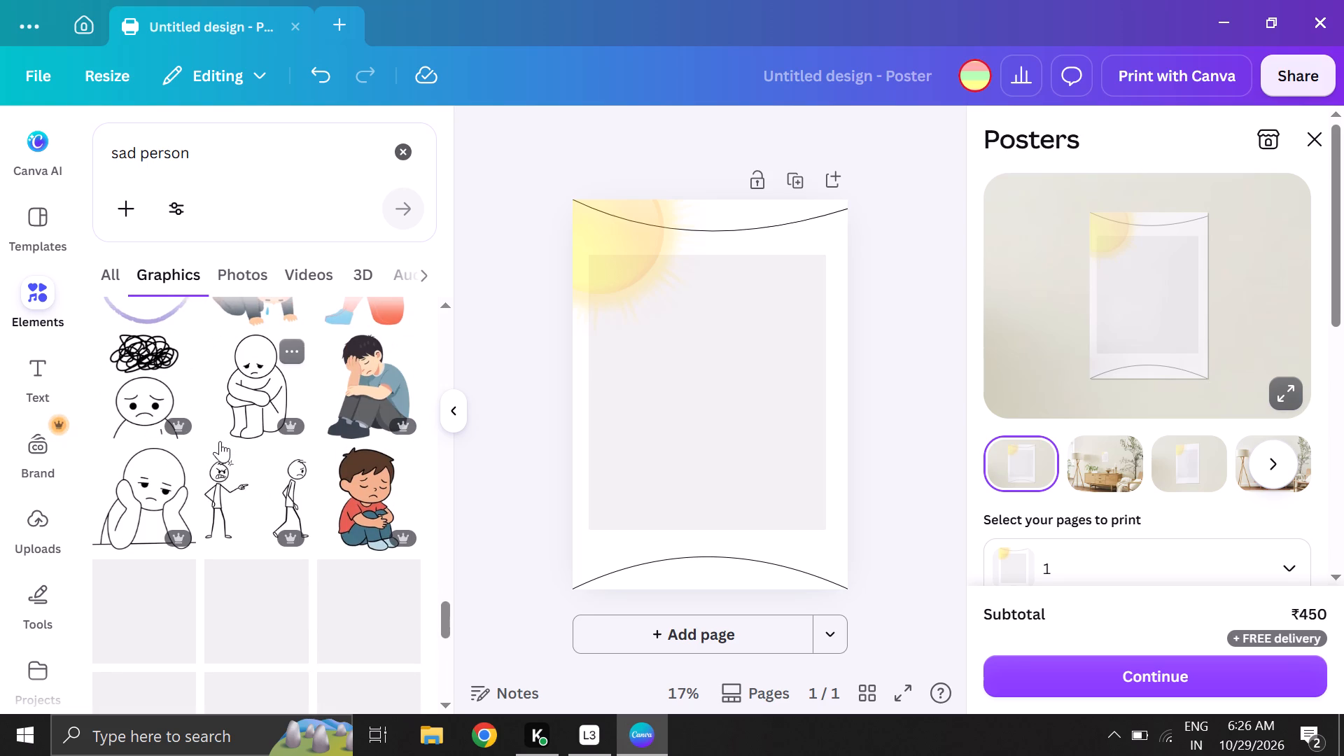
scroll(220, 441, "down", 2)
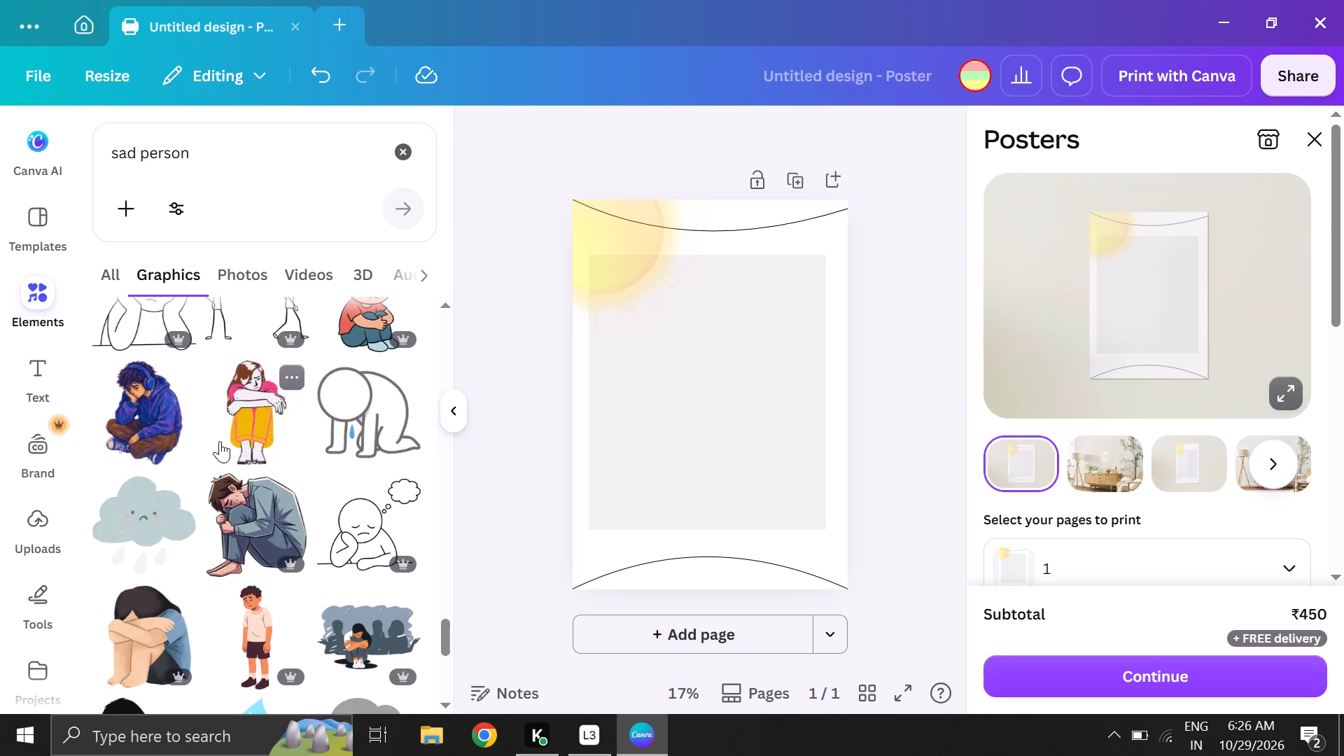
scroll(220, 441, "down", 2)
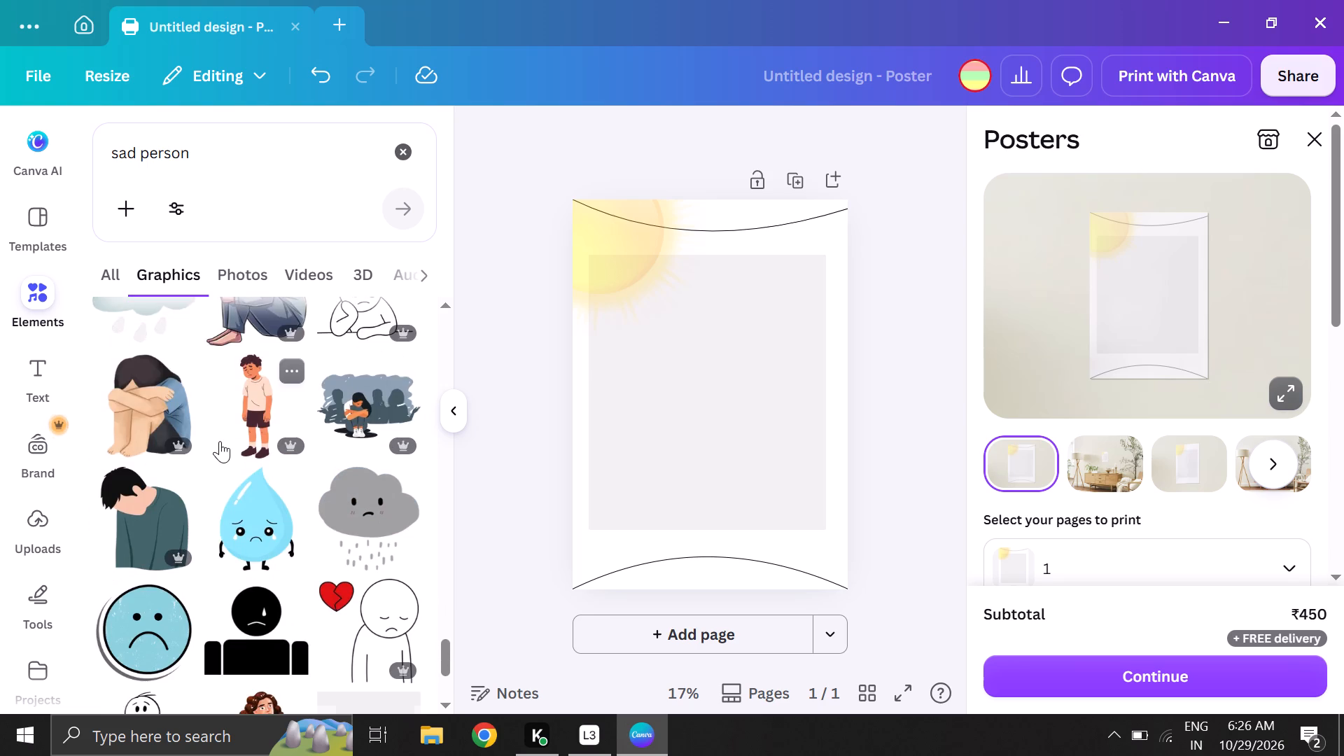
scroll(220, 441, "down", 3)
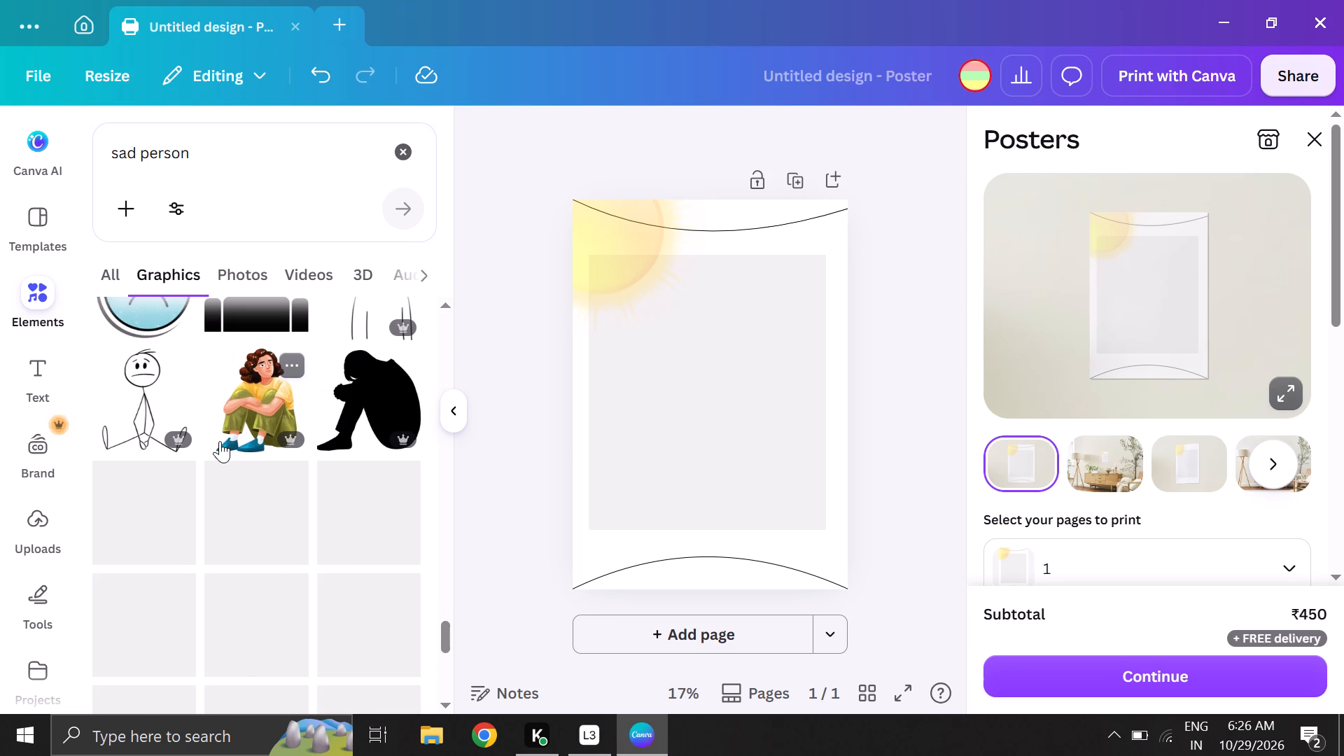
scroll(220, 441, "down", 1)
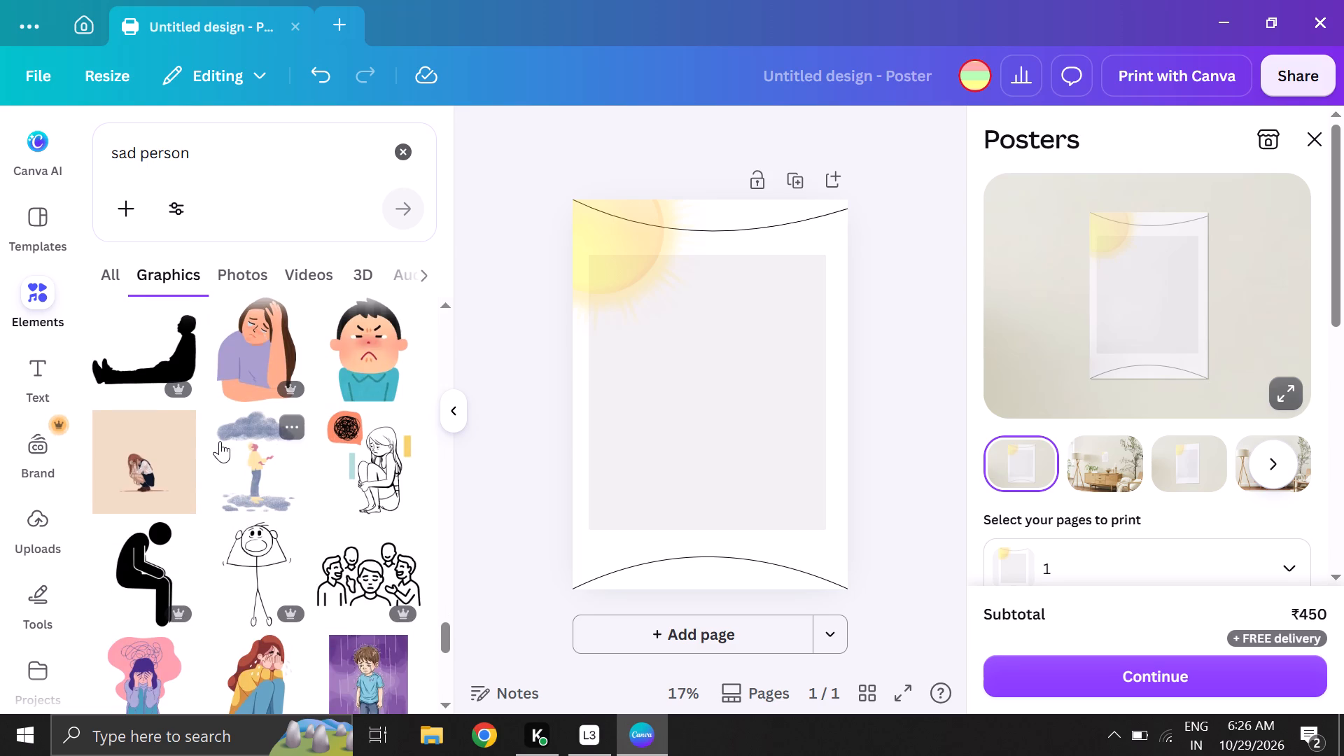
left_click(141, 365)
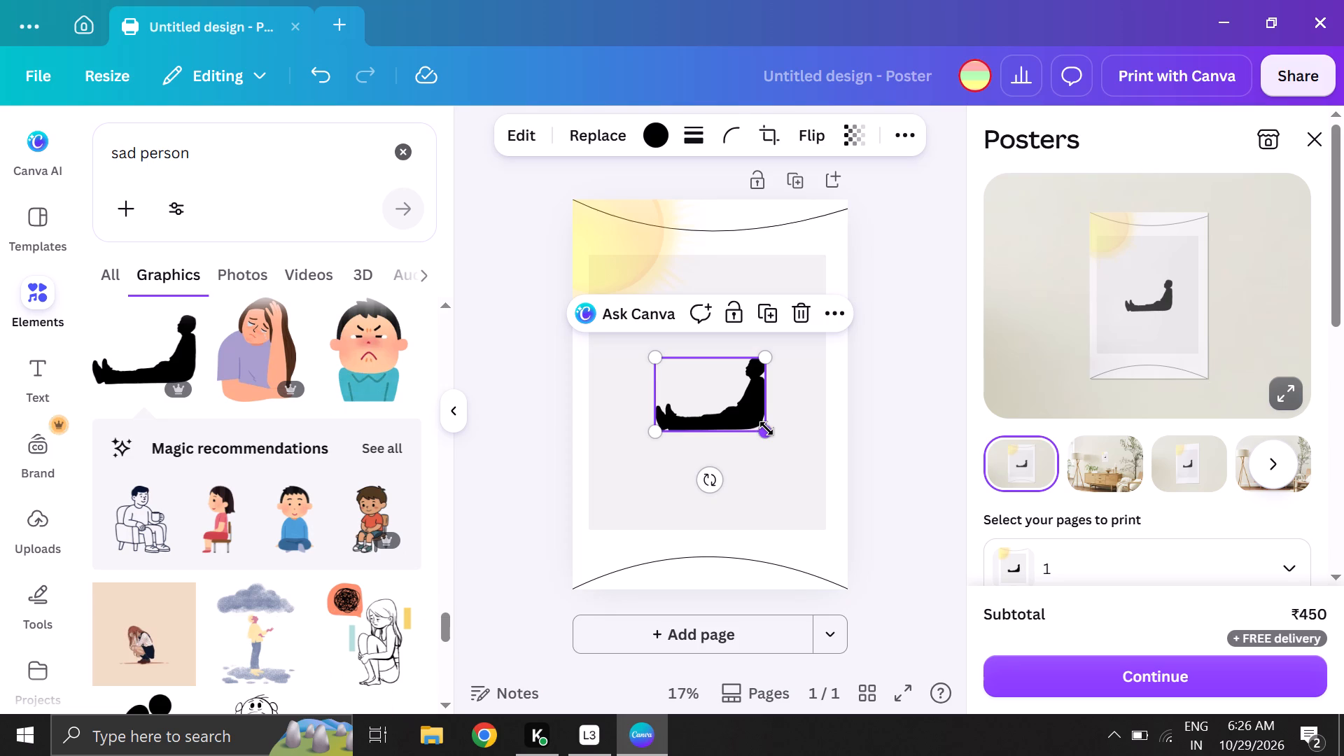
Move the seated silhouette to the lower-right corner of the central panel and leave everything deselected.
left_click(766, 428)
left_click_drag(717, 393, 772, 486)
left_click(763, 367)
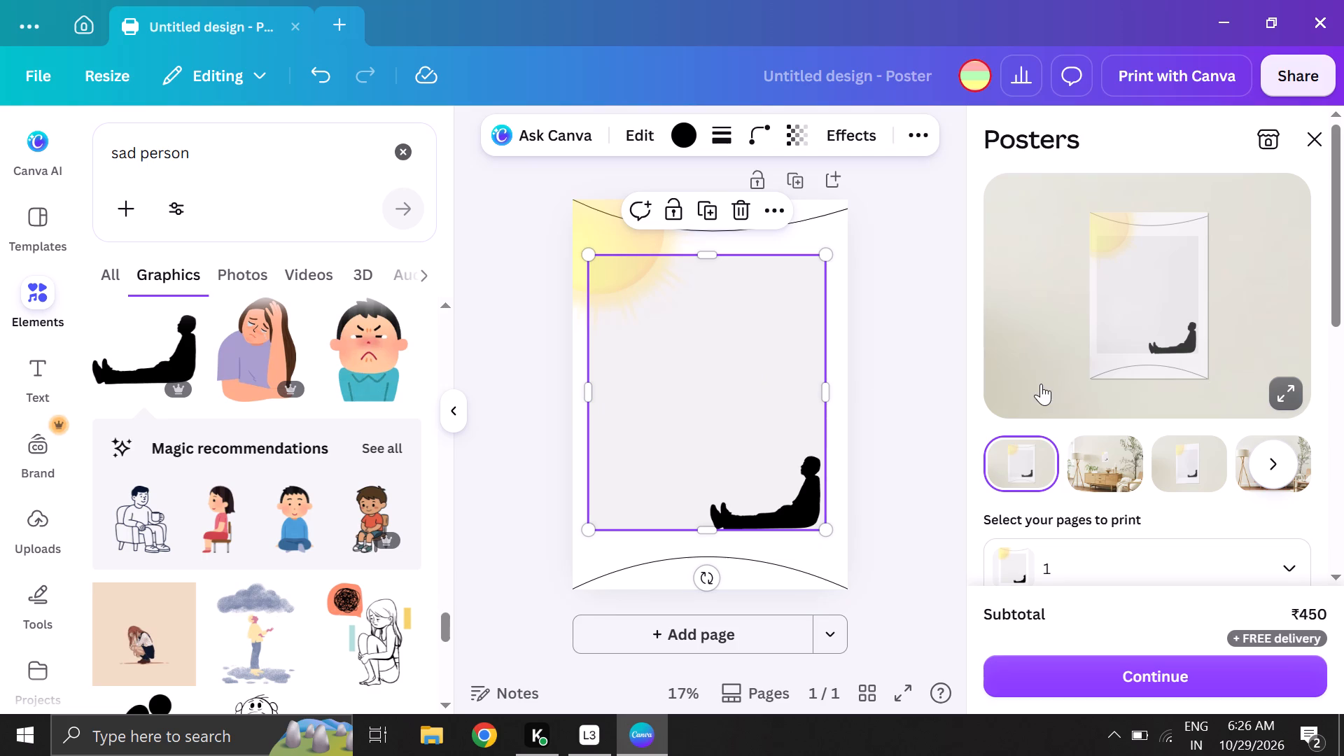
left_click(913, 348)
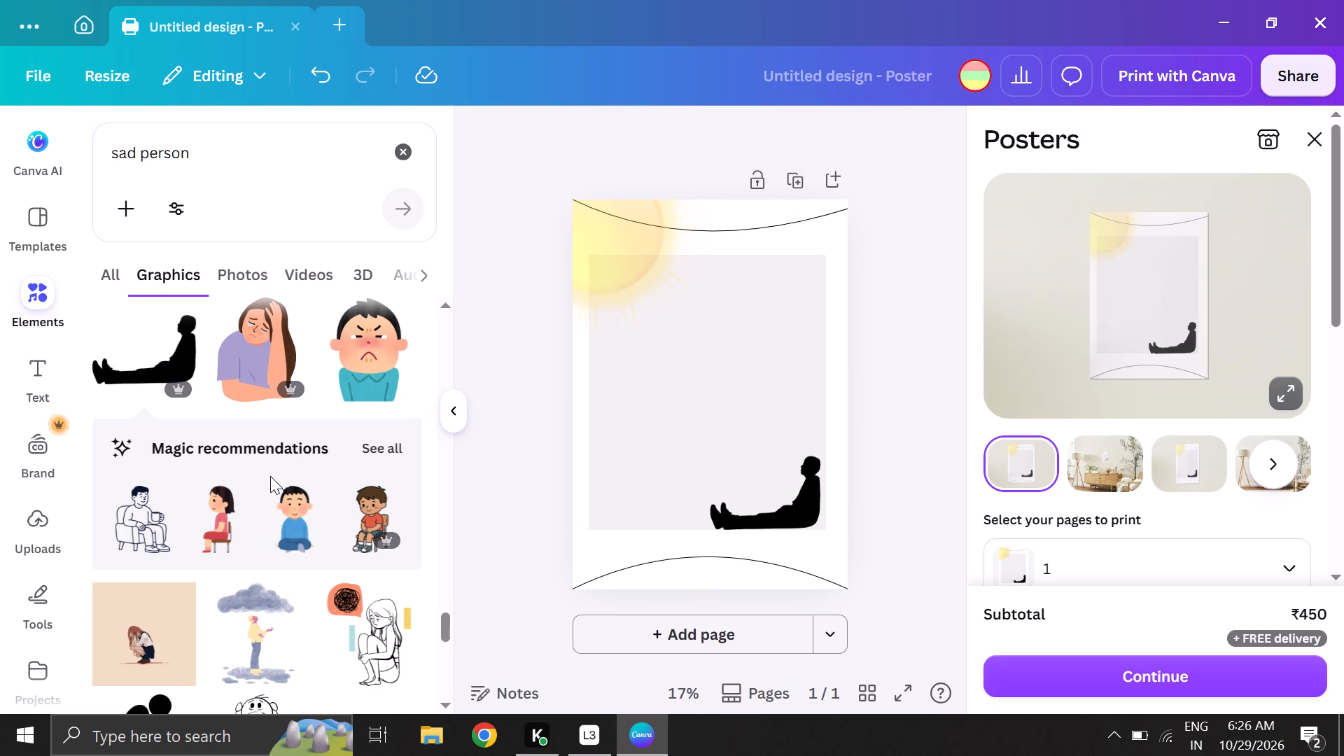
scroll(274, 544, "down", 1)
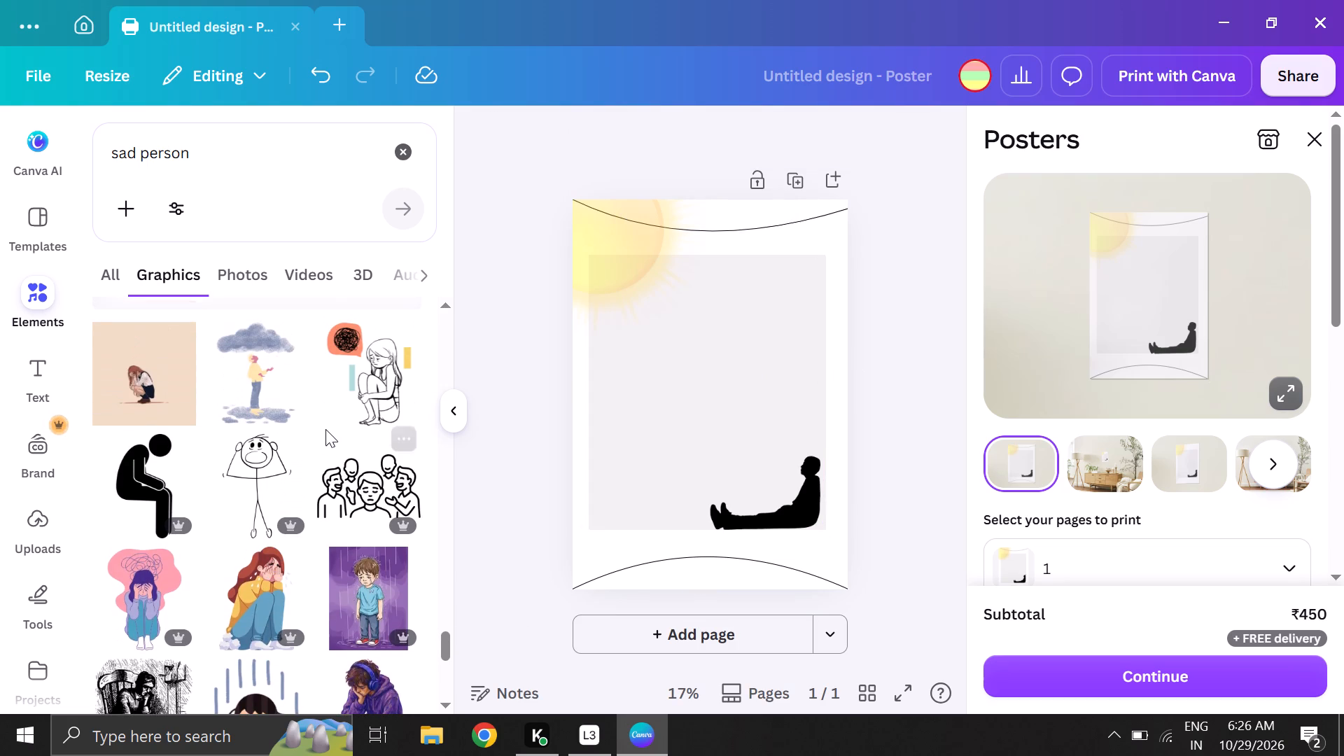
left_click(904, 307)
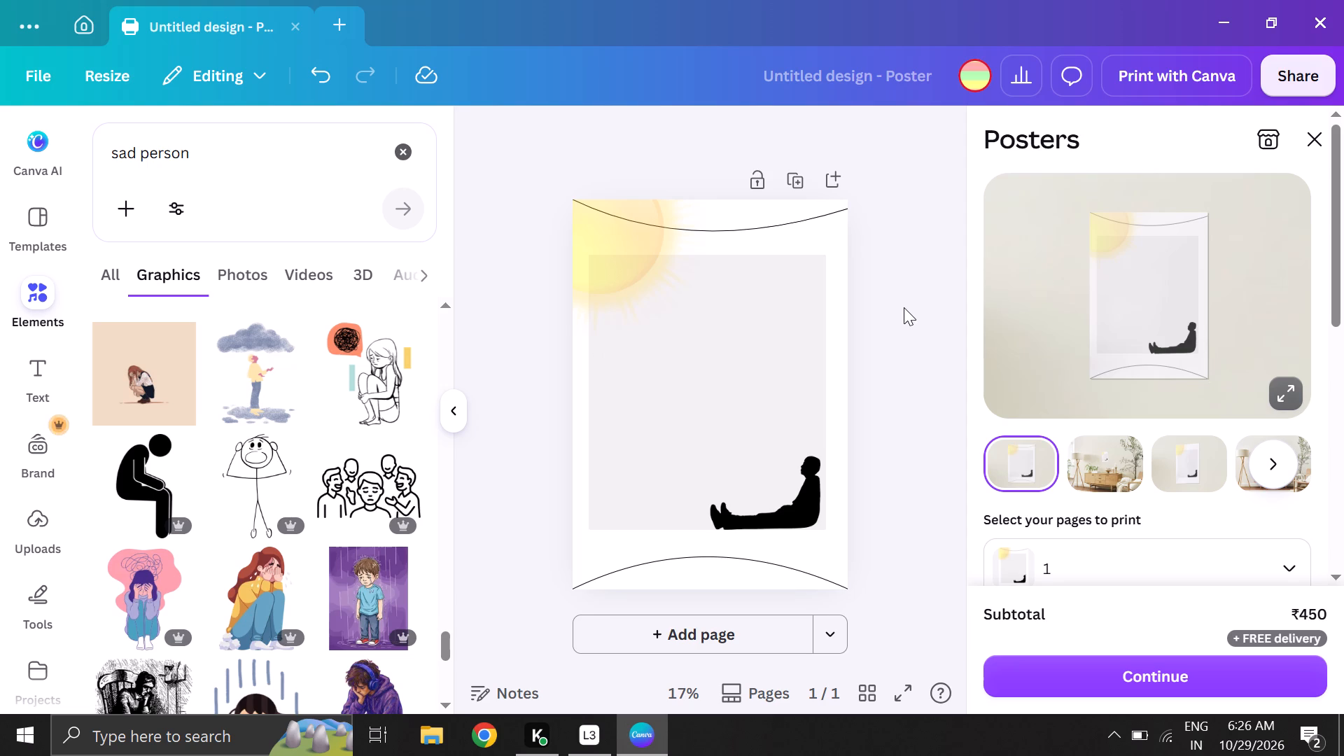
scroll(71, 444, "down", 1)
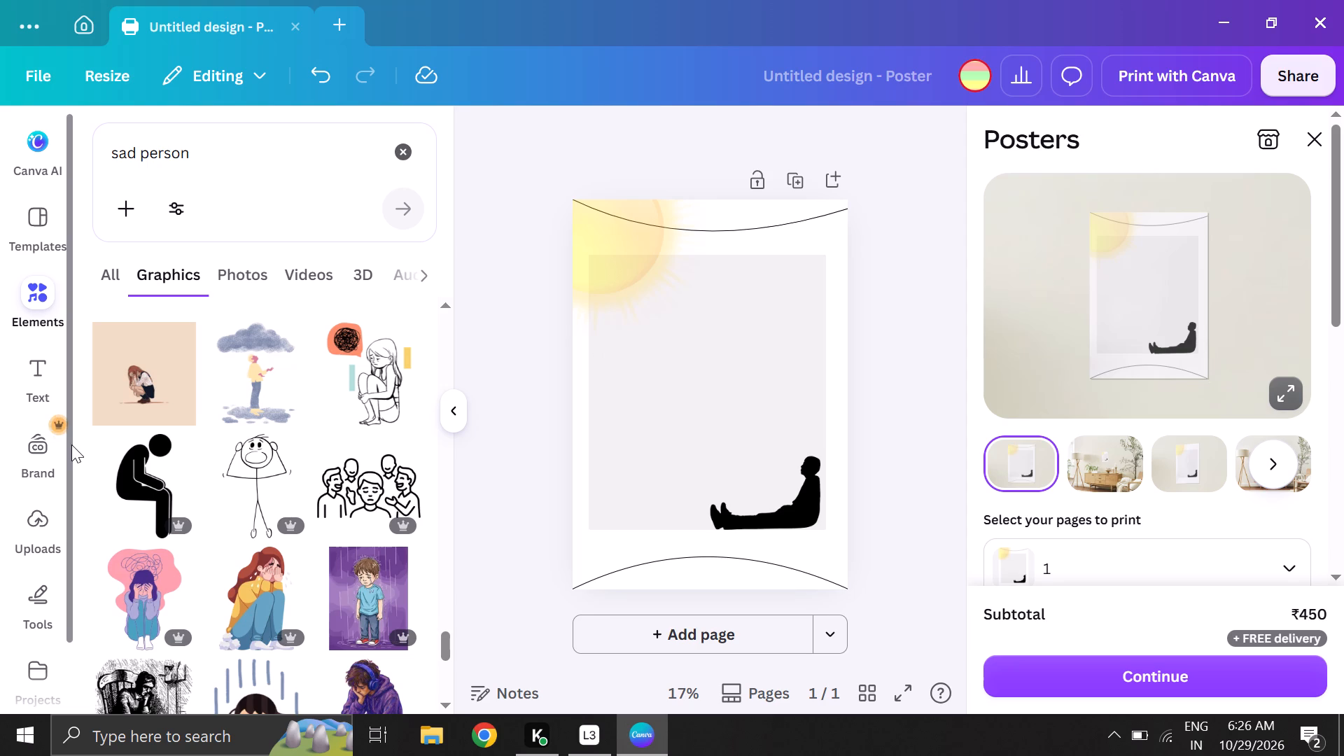
Replace the elements search term with "cloud" and run the search.
left_click(260, 162)
key("BackSpace")
key("BackSpace")
key("BackSpace")
key("BackSpace")
key("BackSpace")
key("BackSpace")
key("BackSpace")
key("BackSpace")
key("BackSpace")
key("BackSpace")
key("BackSpace")
key("BackSpace")
key("BackSpace")
key("BackSpace")
key("BackSpace")
key("BackSpace")
key("BackSpace")
key("BackSpace")
key("BackSpace")
key("BackSpace")
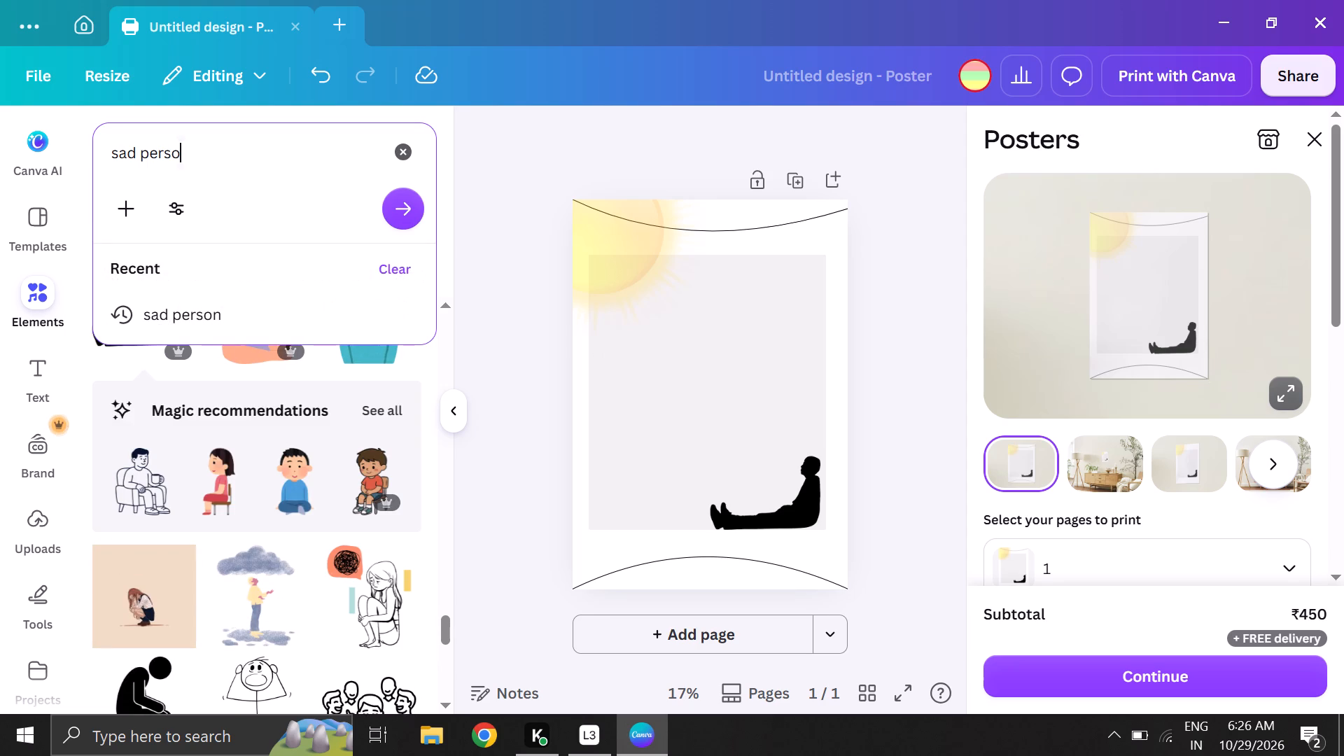
key("BackSpace")
key("BackSpace")
key("BackSpace")
key("BackSpace")
key("BackSpace")
key("BackSpace")
type("cloud")
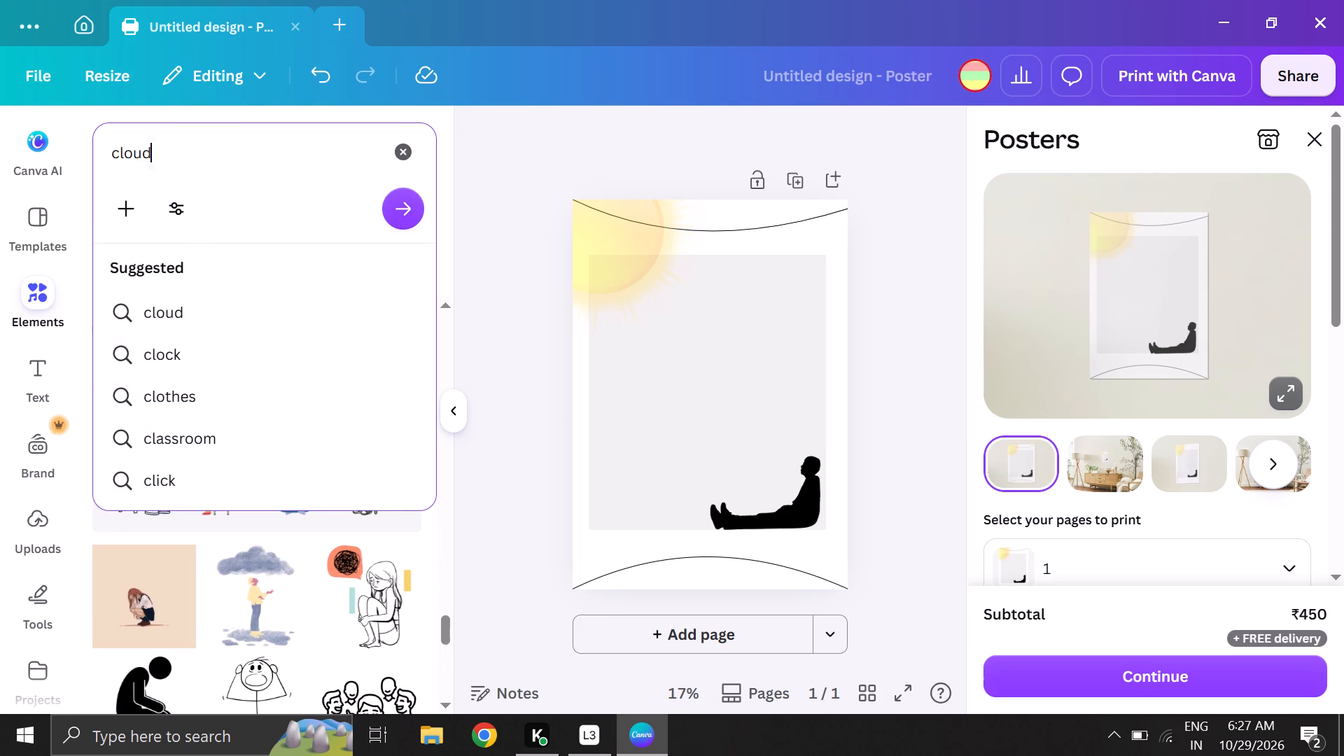
key("Return")
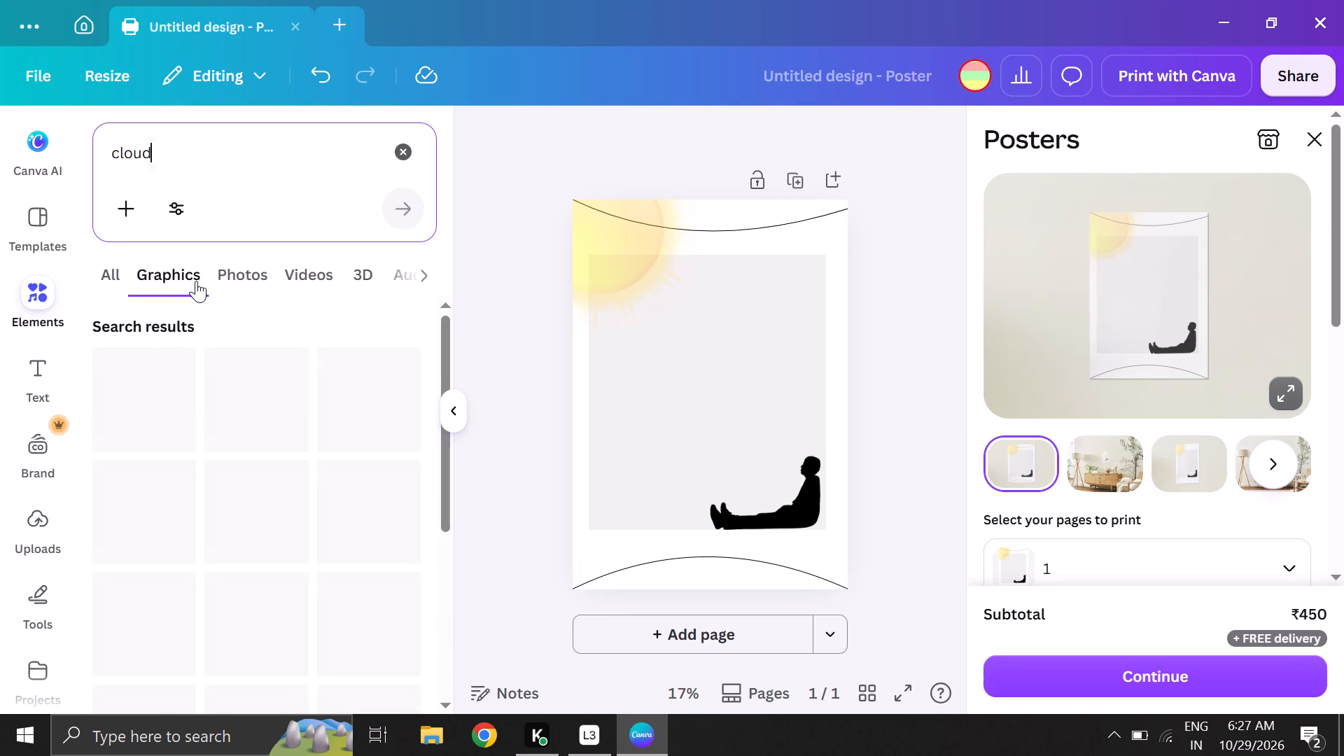
Add the pink cloud graphic with a glowing yellow sun from the cloud results to the poster.
scroll(204, 404, "down", 1)
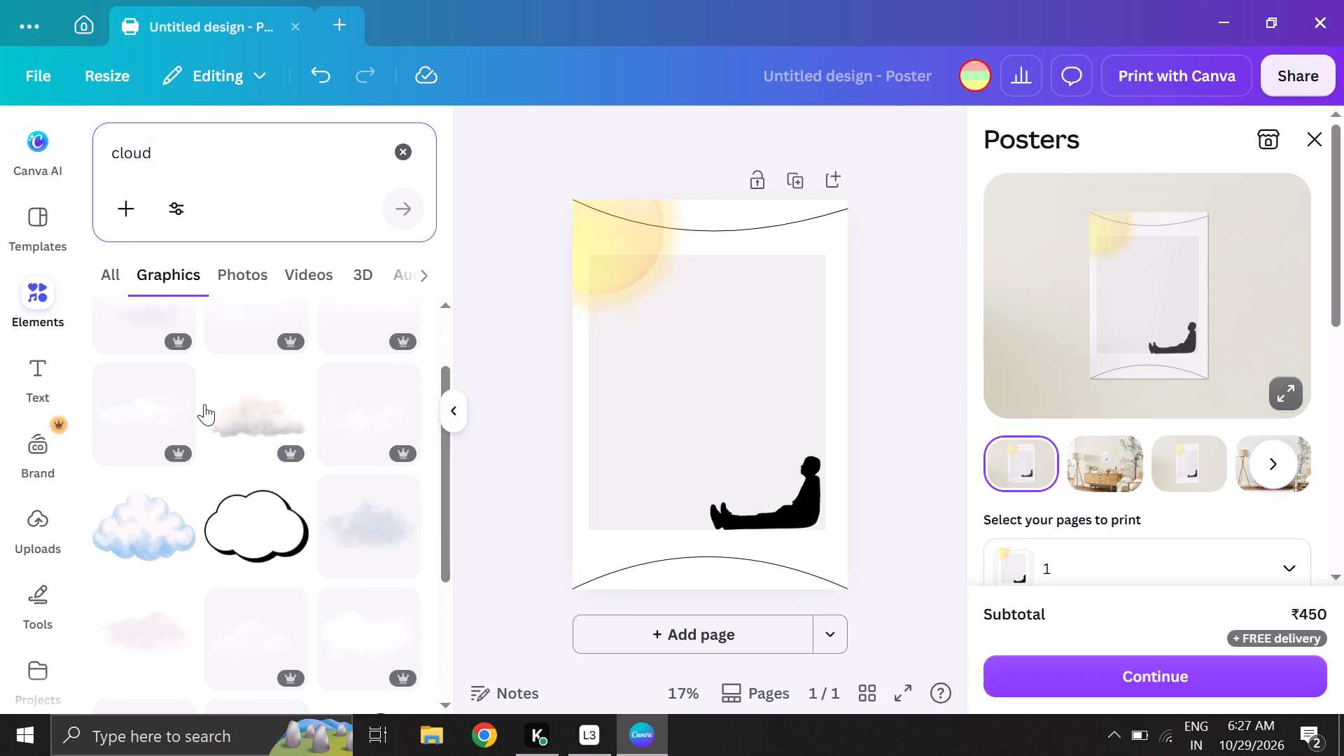
scroll(204, 404, "down", 1)
scroll(204, 404, "up", 1)
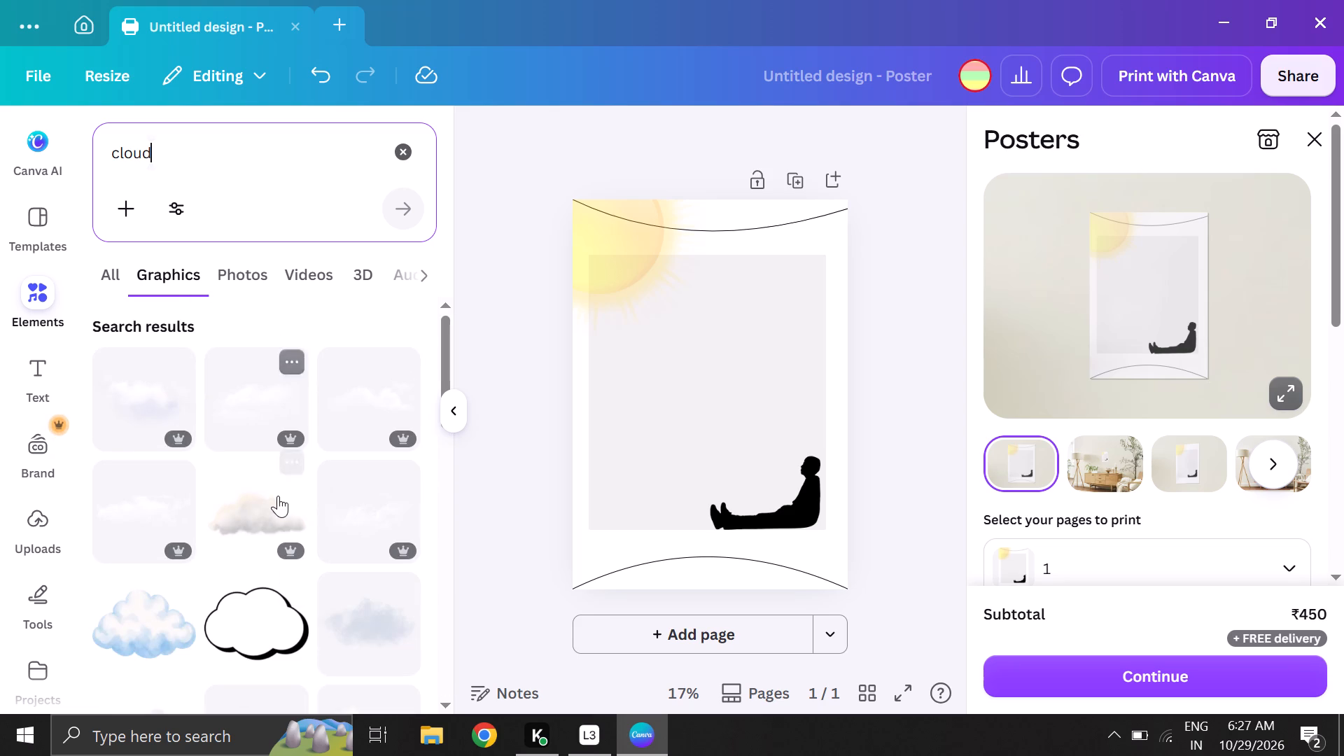
scroll(278, 496, "down", 3)
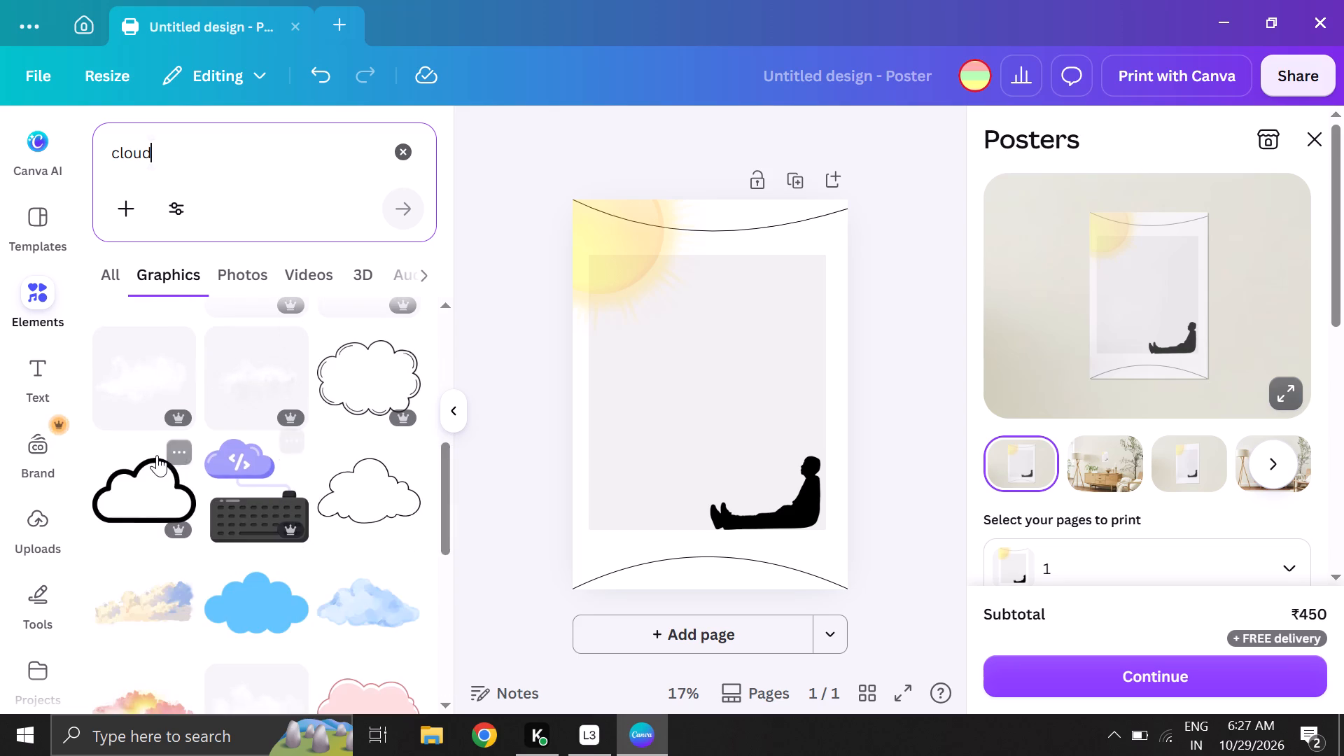
scroll(157, 455, "down", 1)
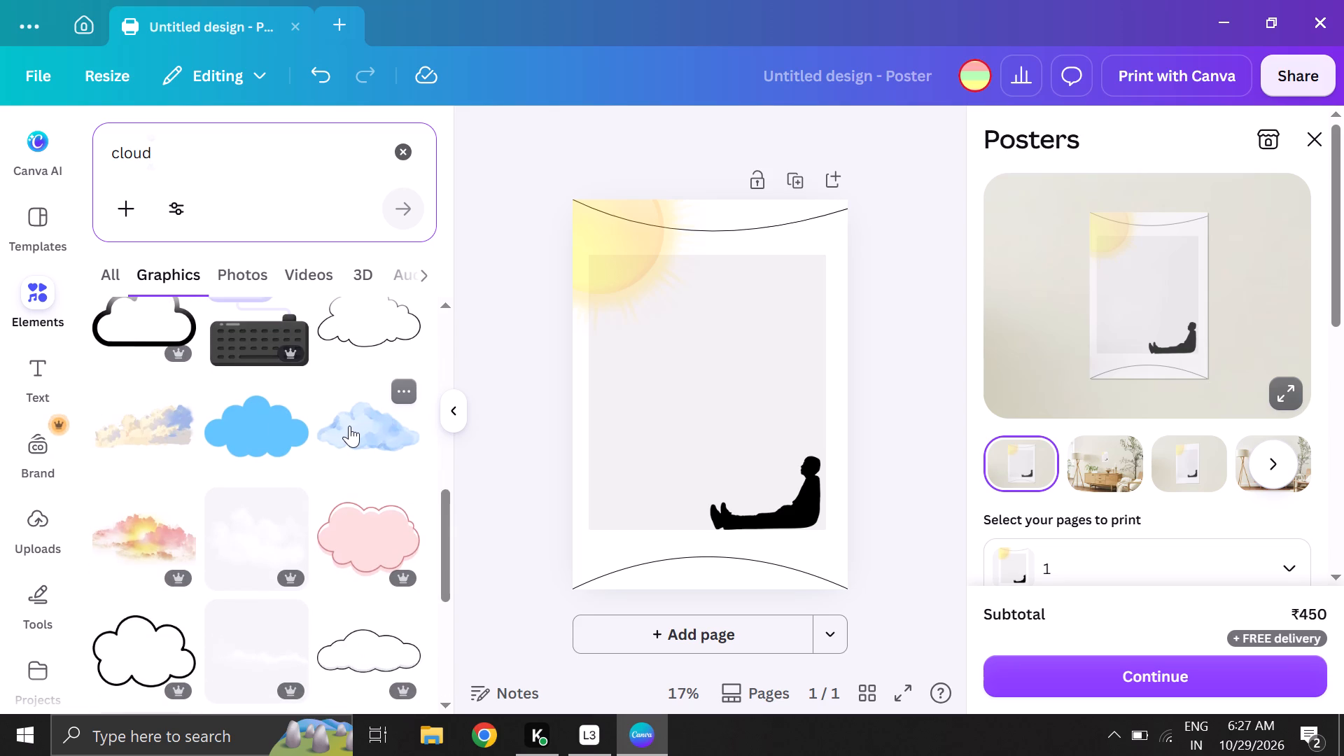
left_click(139, 539)
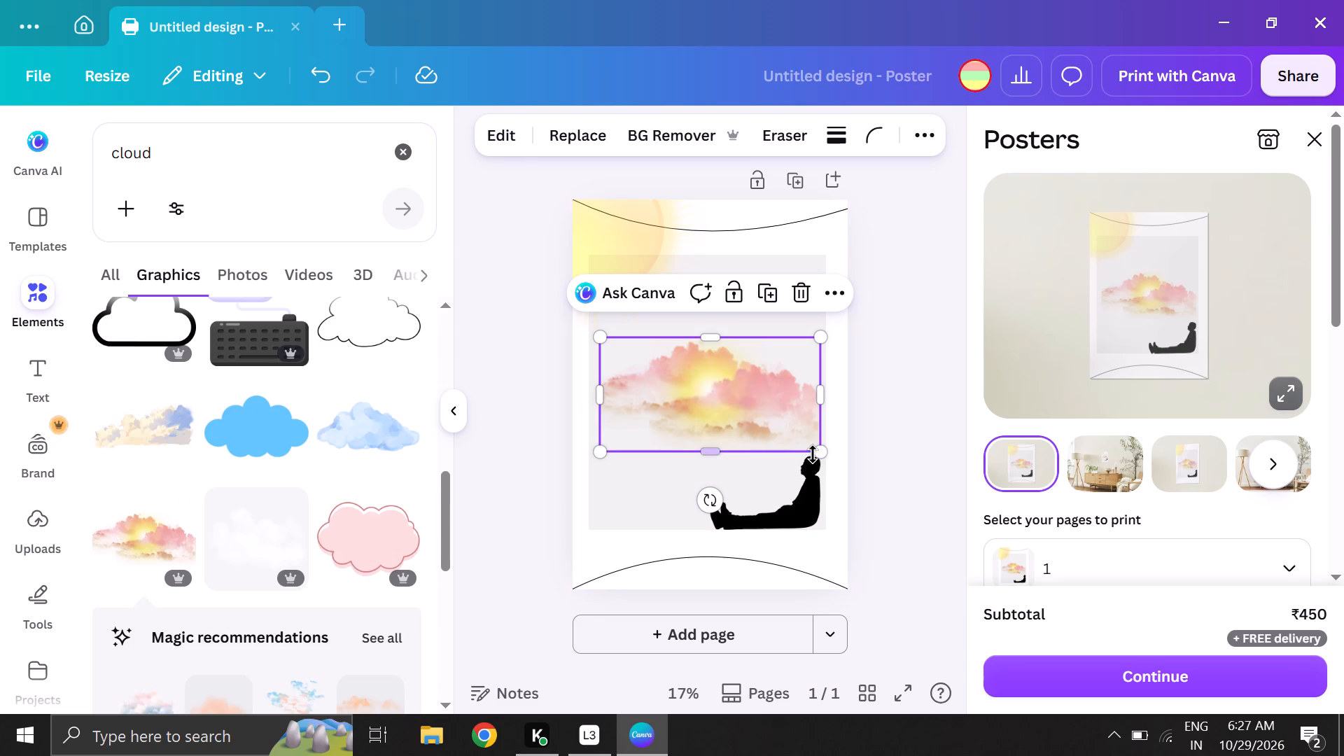
Shrink the pink cloud graphic, place it in the upper-right corner of the central panel and leave it deselected.
left_click_drag(827, 455, 725, 388)
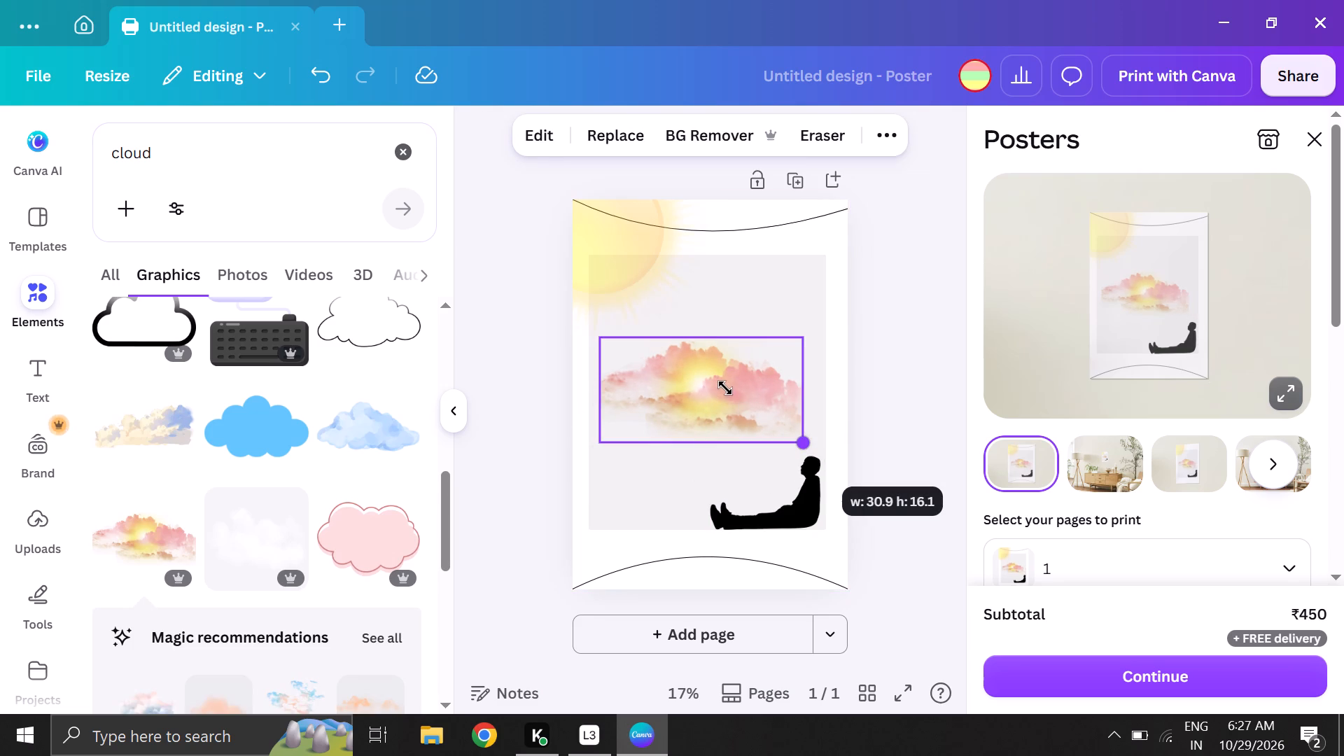
left_click_drag(725, 388, 718, 395)
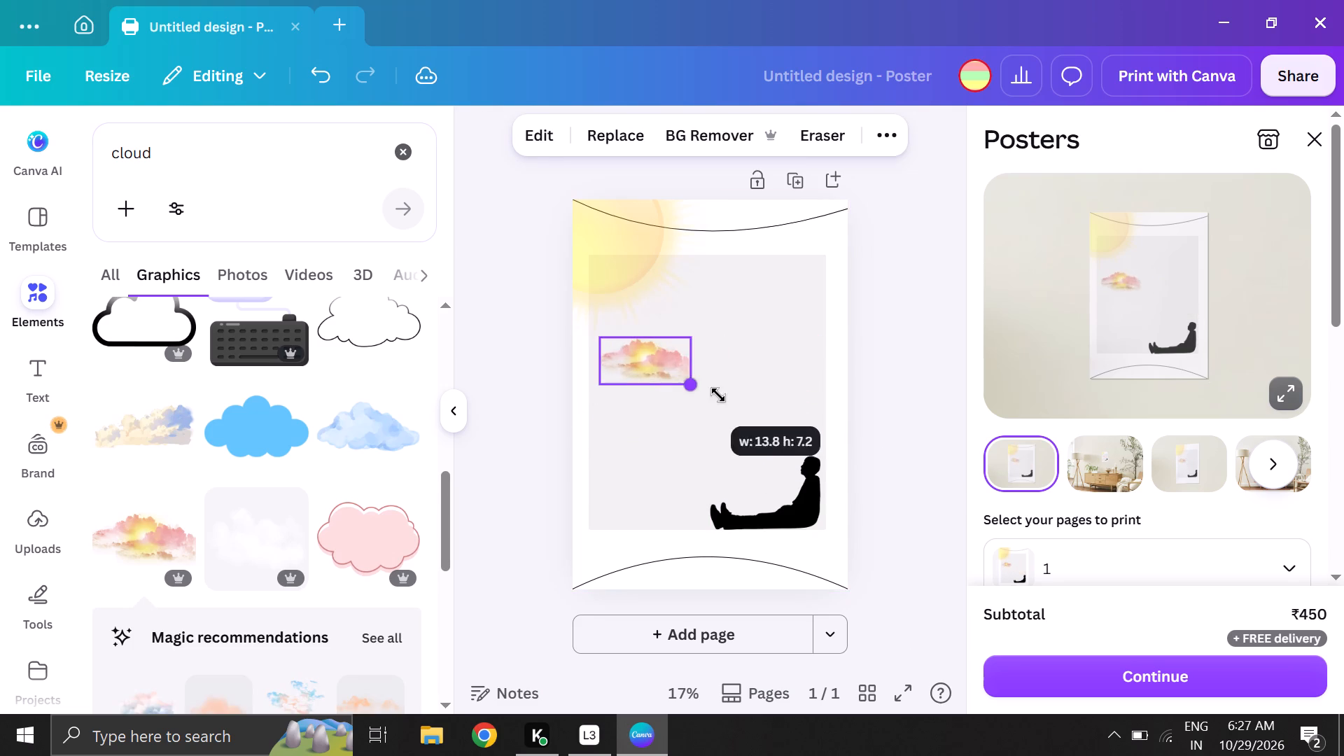
left_click_drag(718, 395, 771, 418)
left_click_drag(658, 377, 703, 305)
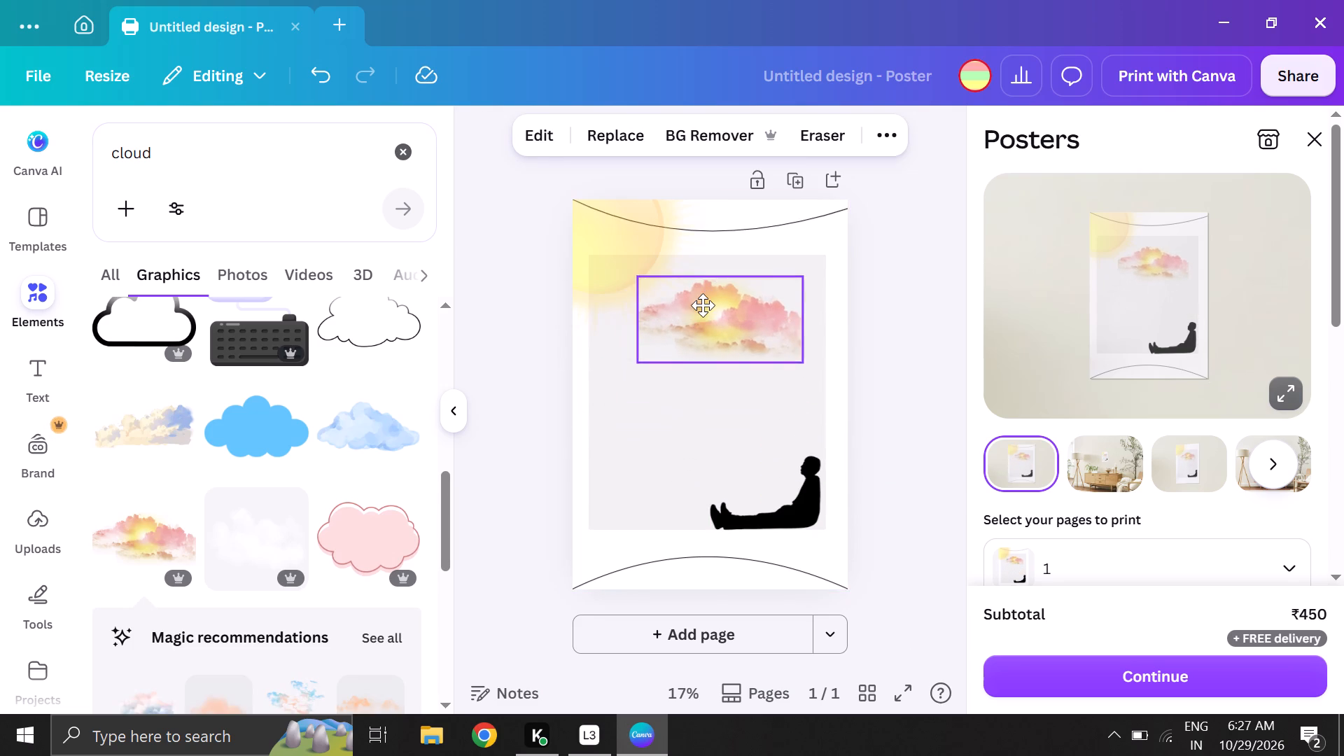
left_click_drag(703, 305, 727, 280)
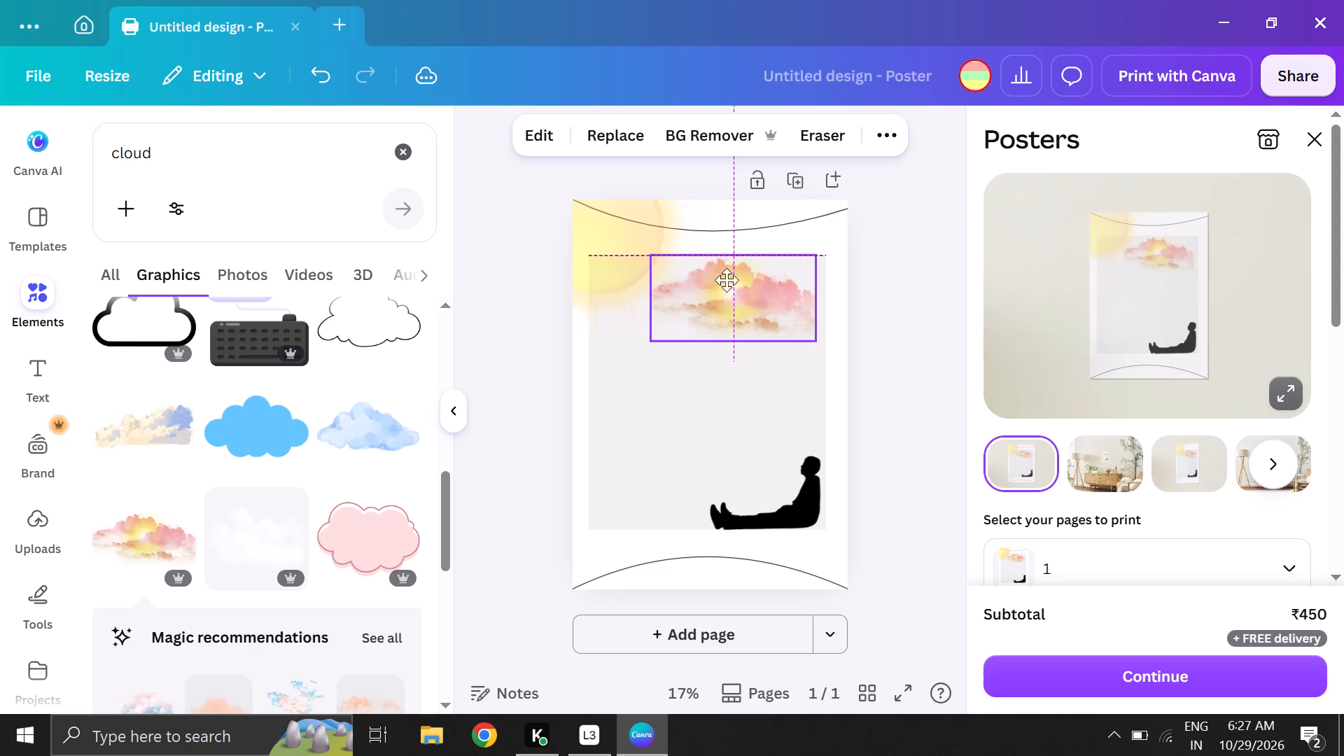
left_click_drag(727, 280, 721, 291)
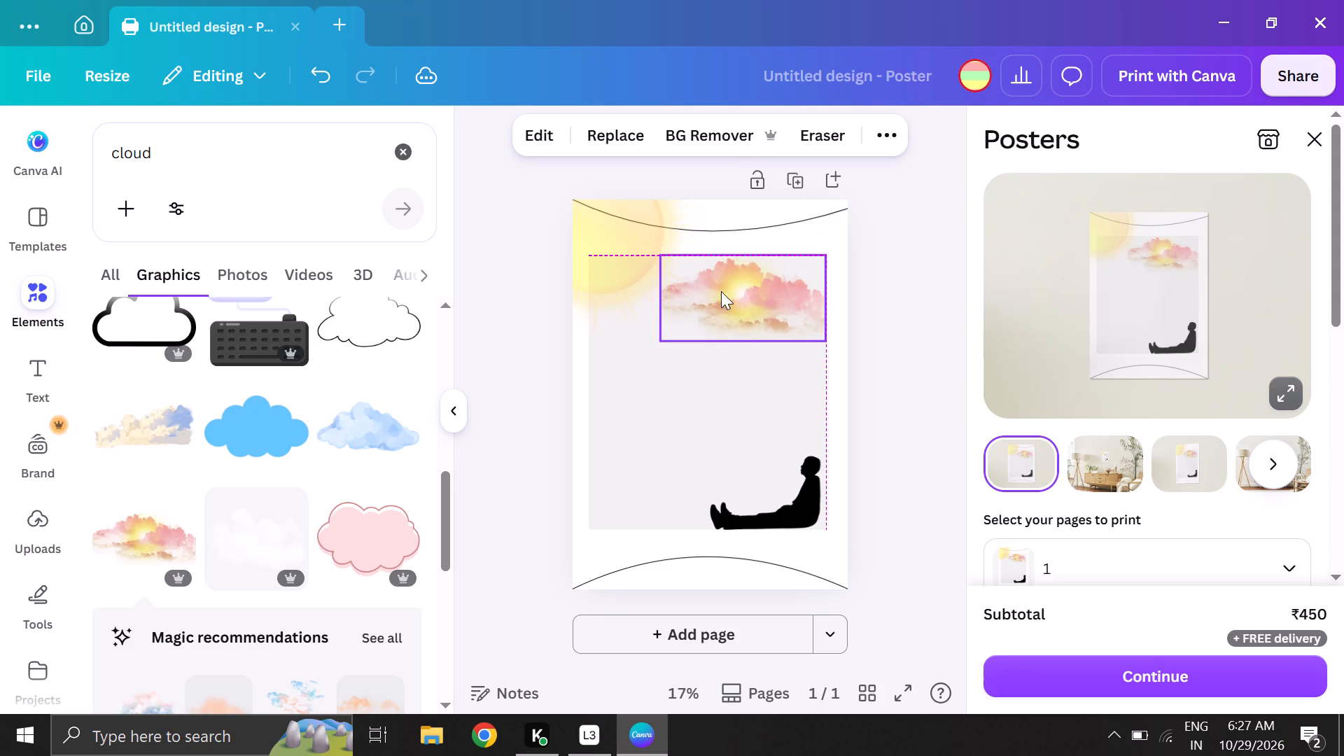
left_click(898, 332)
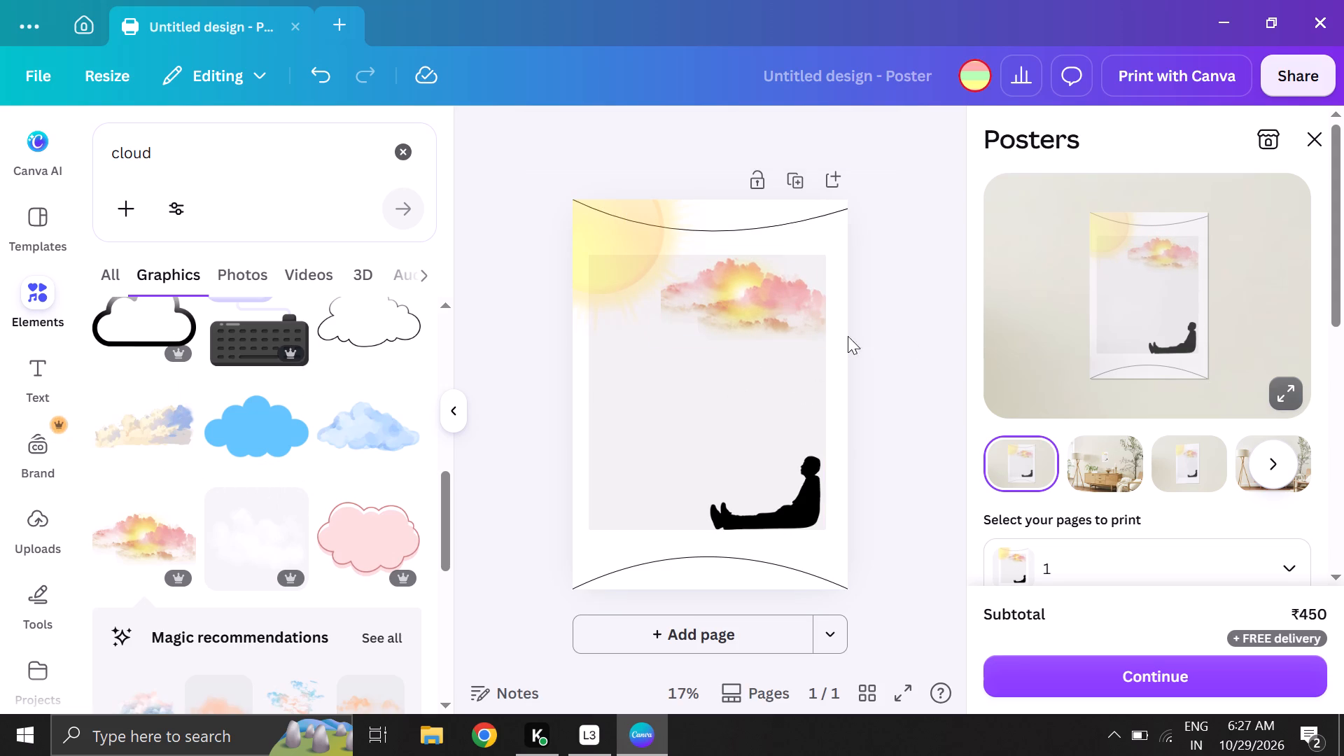
left_click(895, 316)
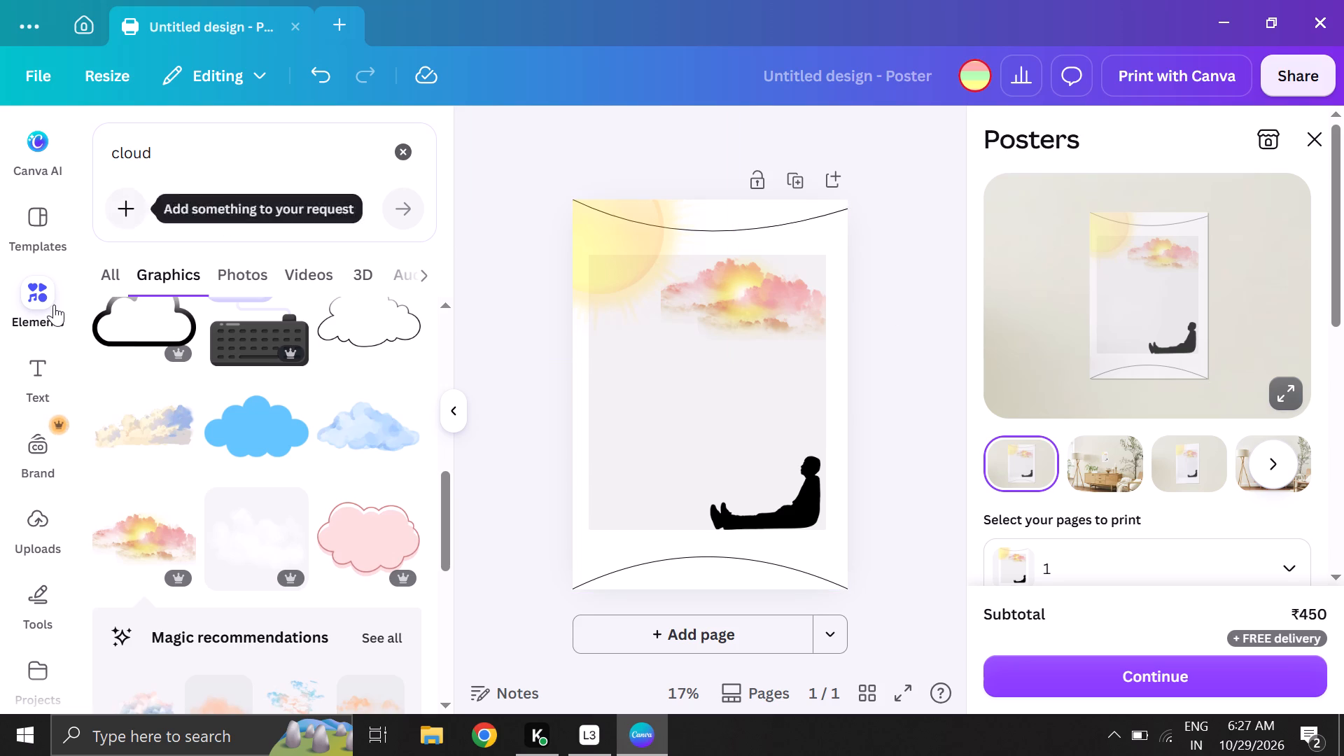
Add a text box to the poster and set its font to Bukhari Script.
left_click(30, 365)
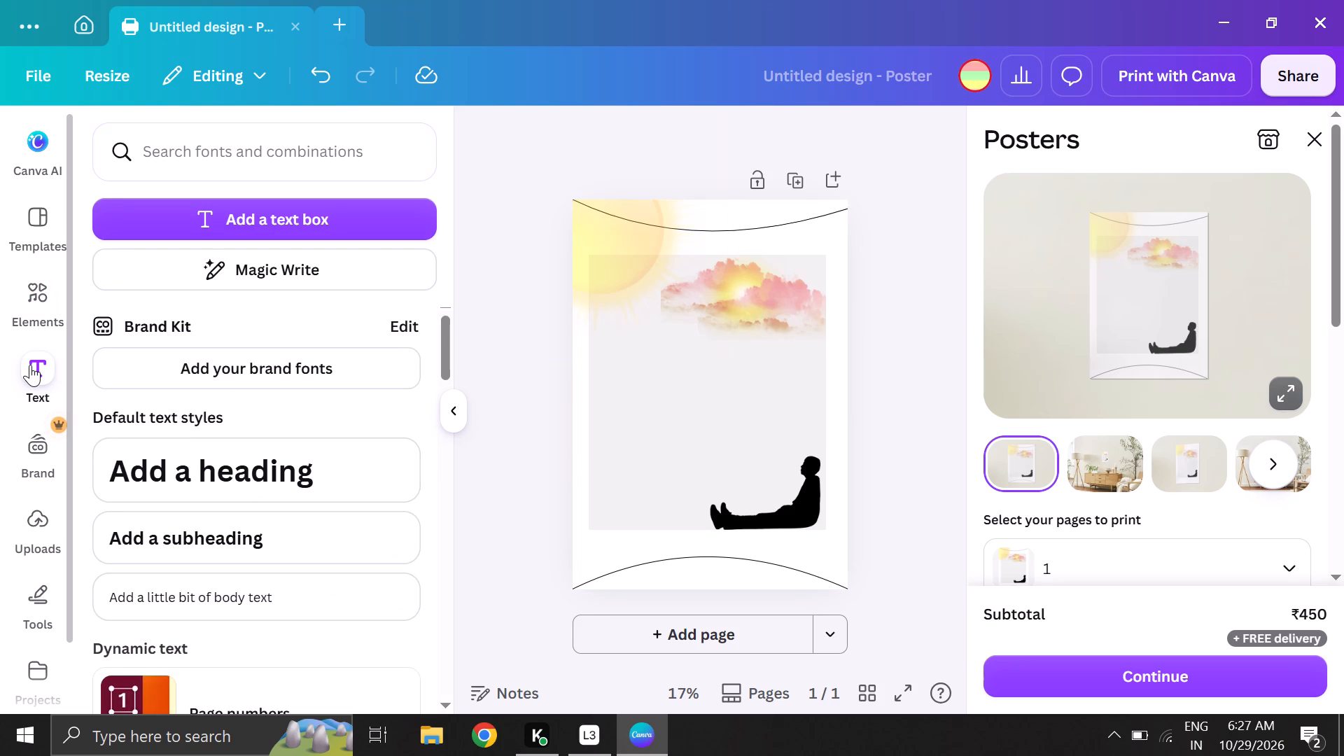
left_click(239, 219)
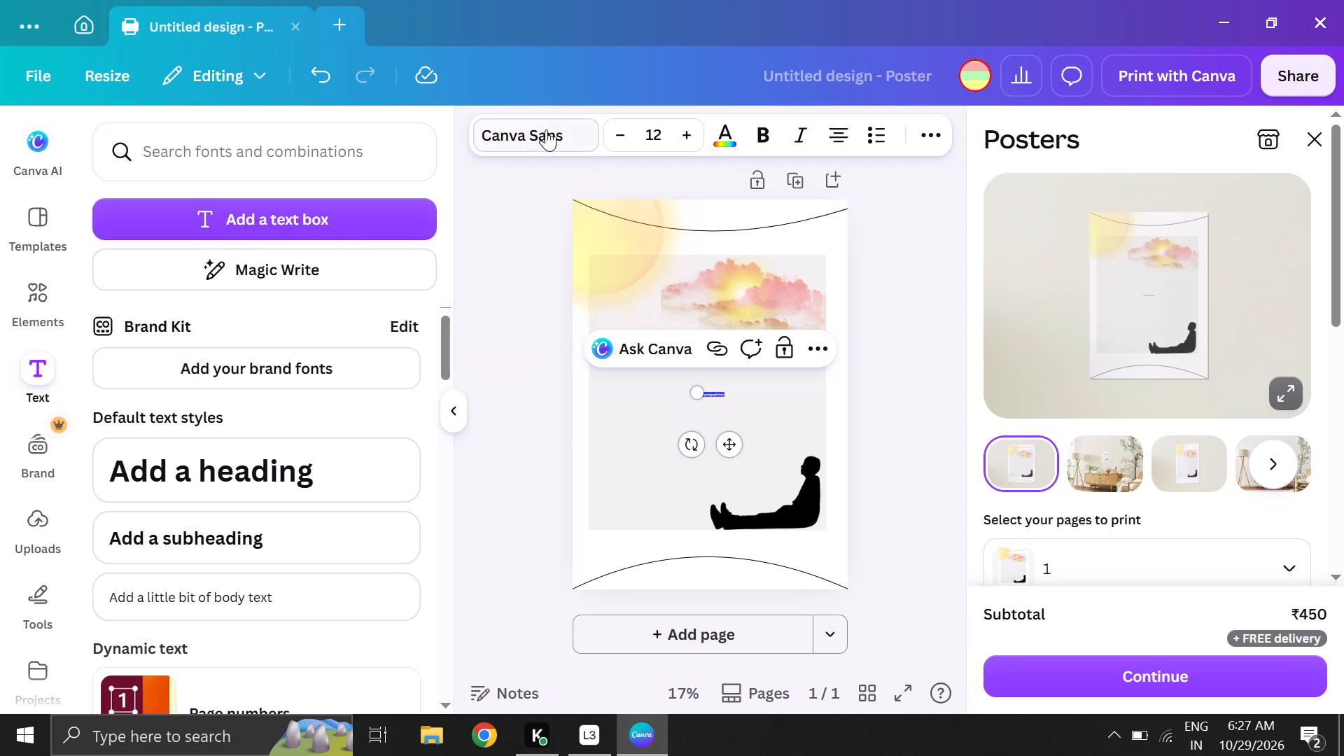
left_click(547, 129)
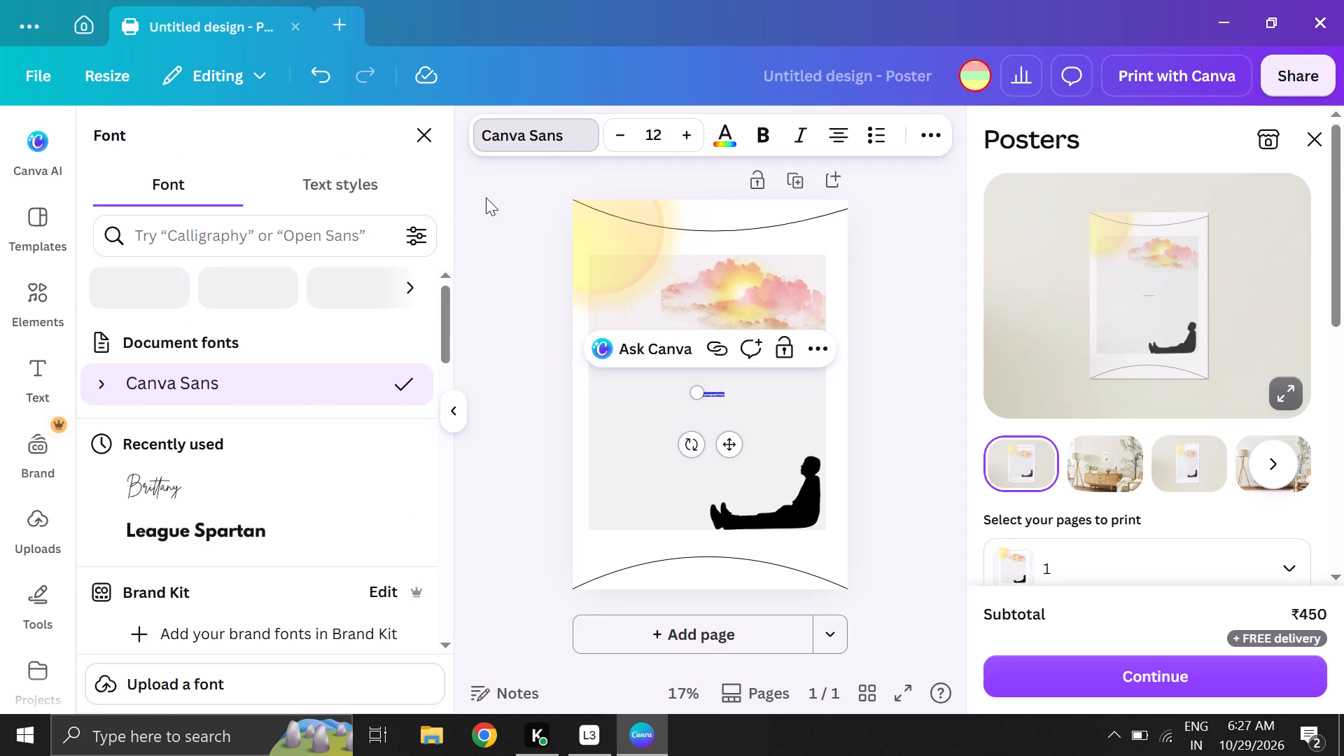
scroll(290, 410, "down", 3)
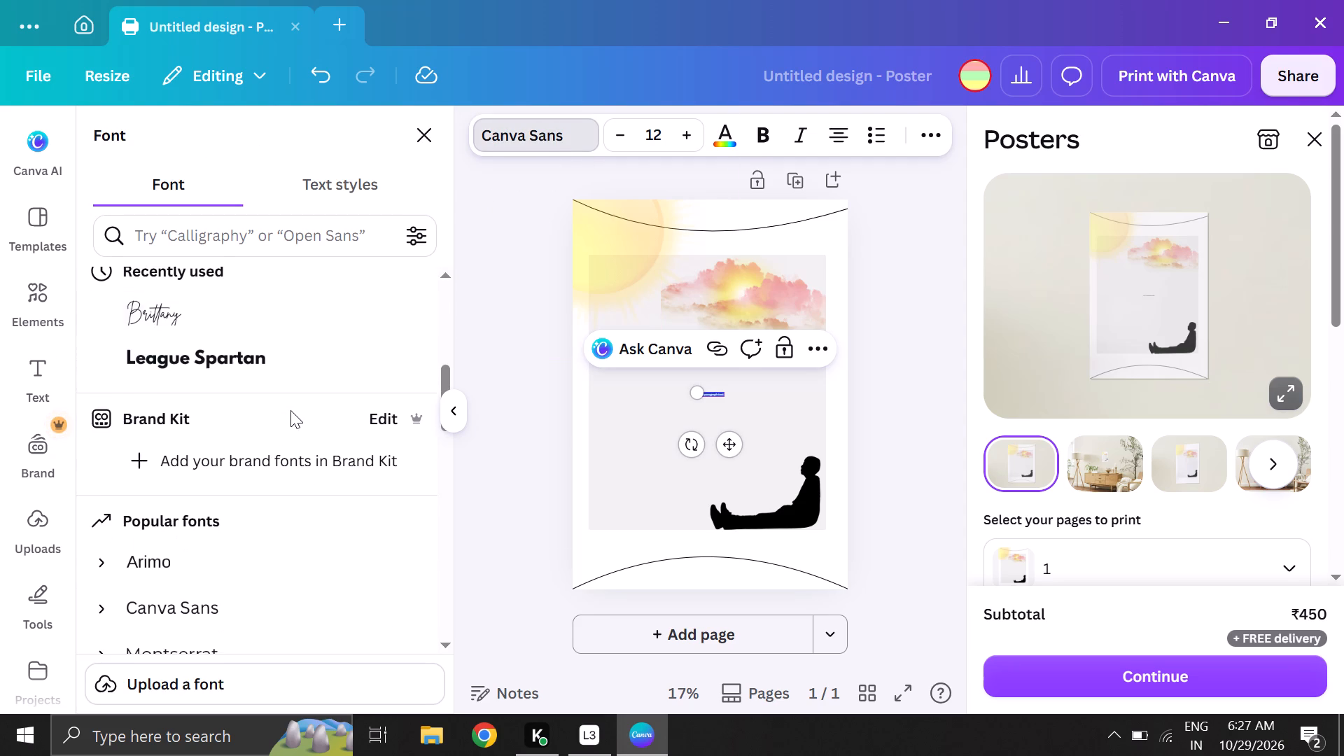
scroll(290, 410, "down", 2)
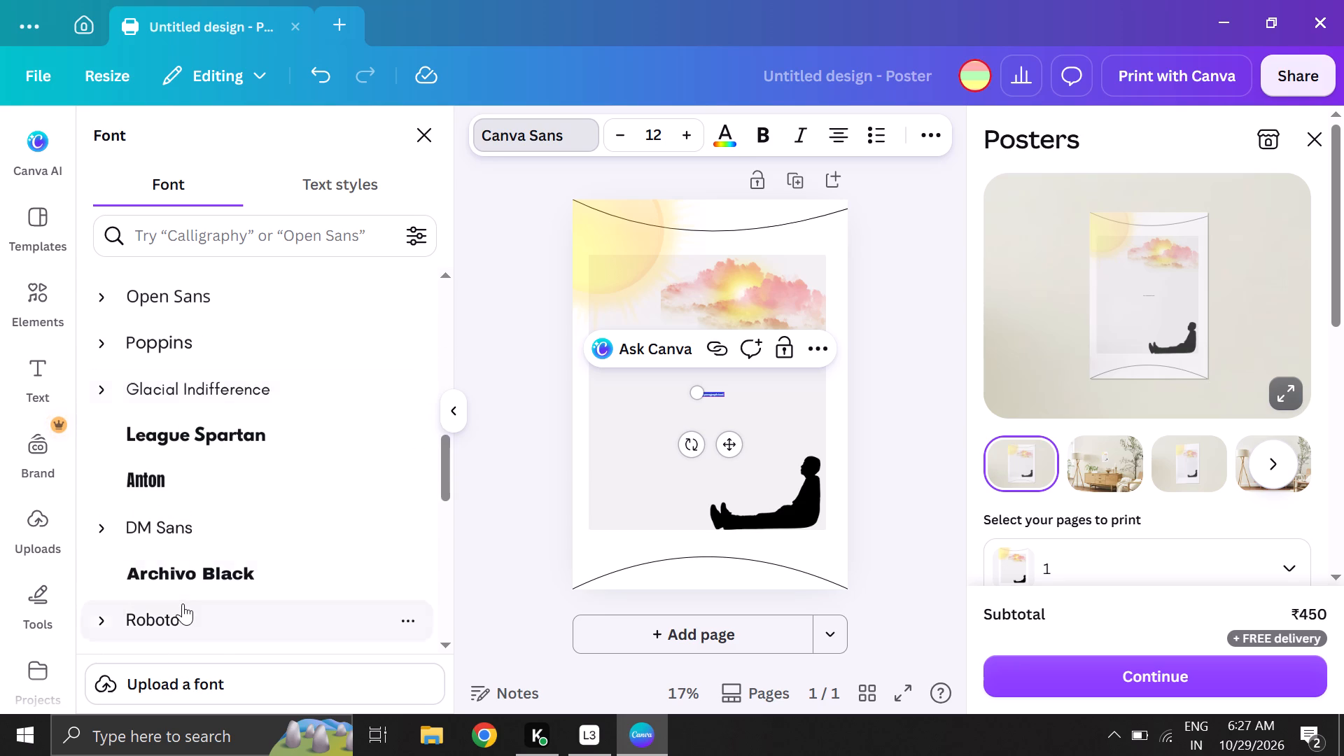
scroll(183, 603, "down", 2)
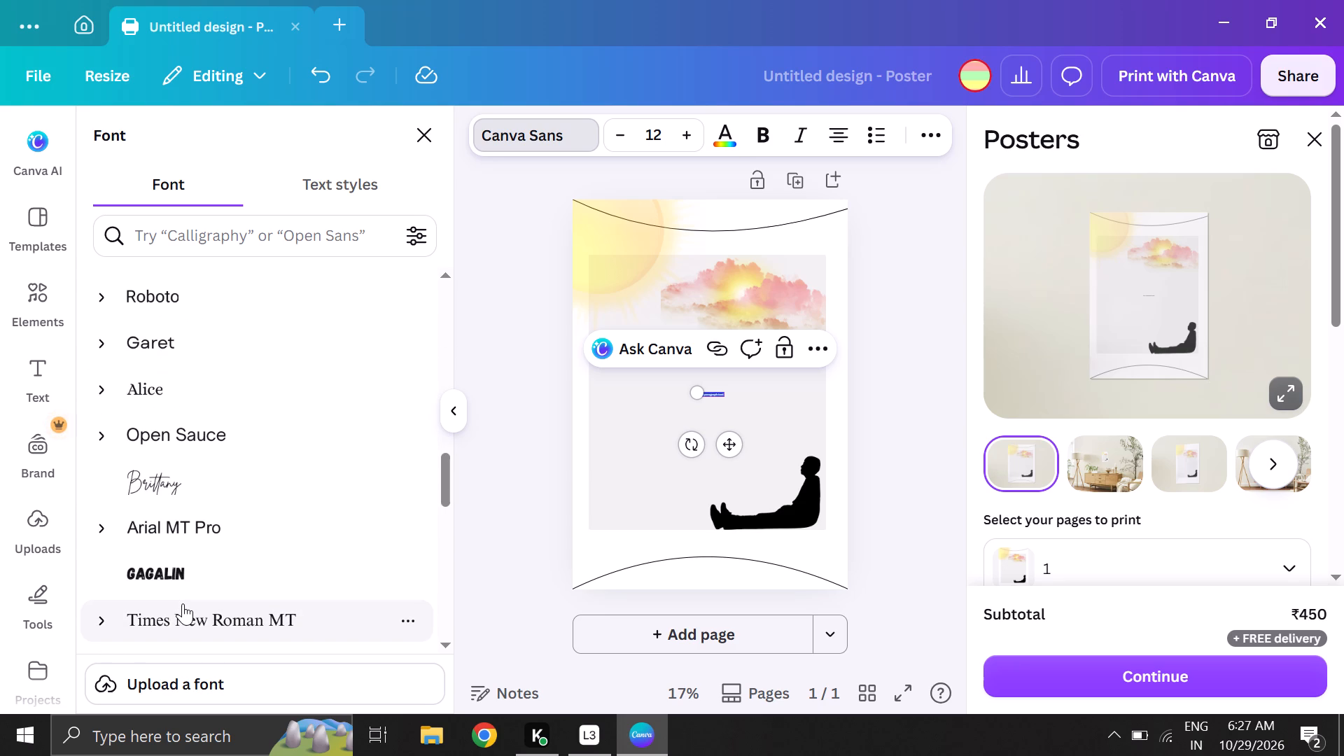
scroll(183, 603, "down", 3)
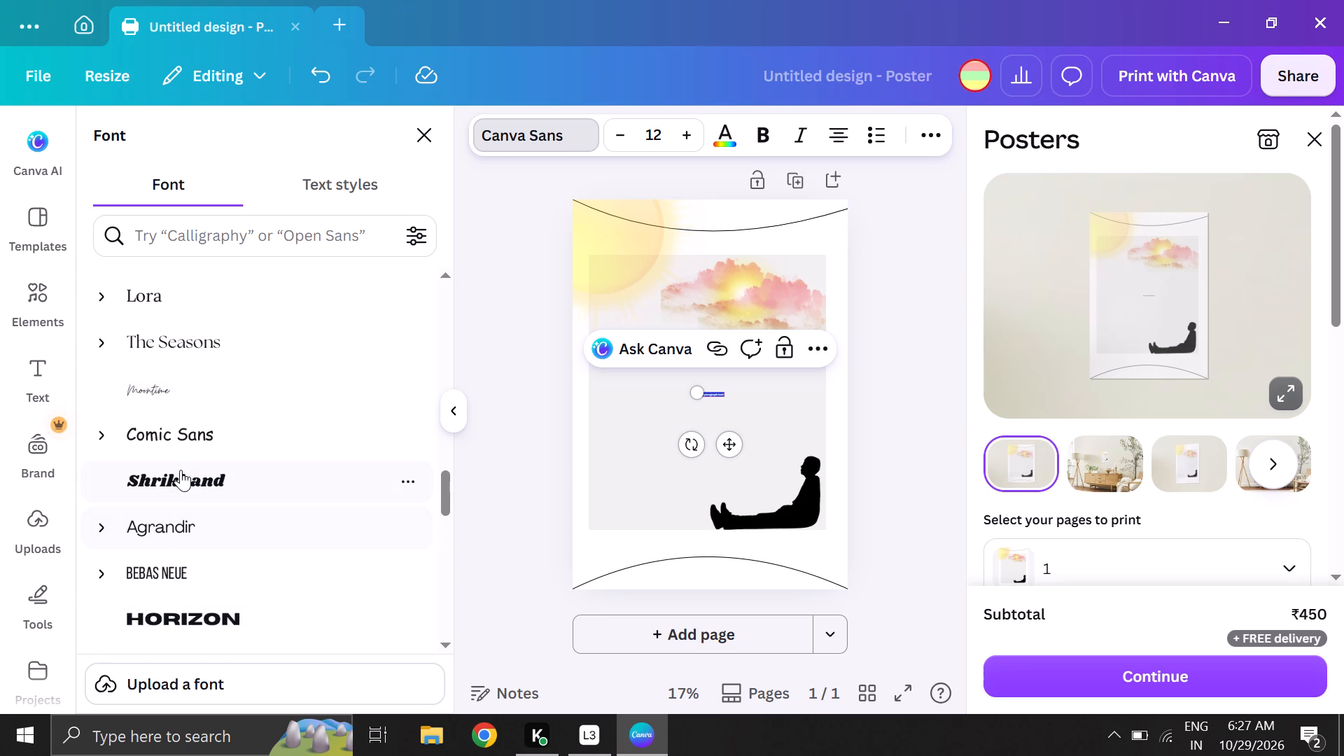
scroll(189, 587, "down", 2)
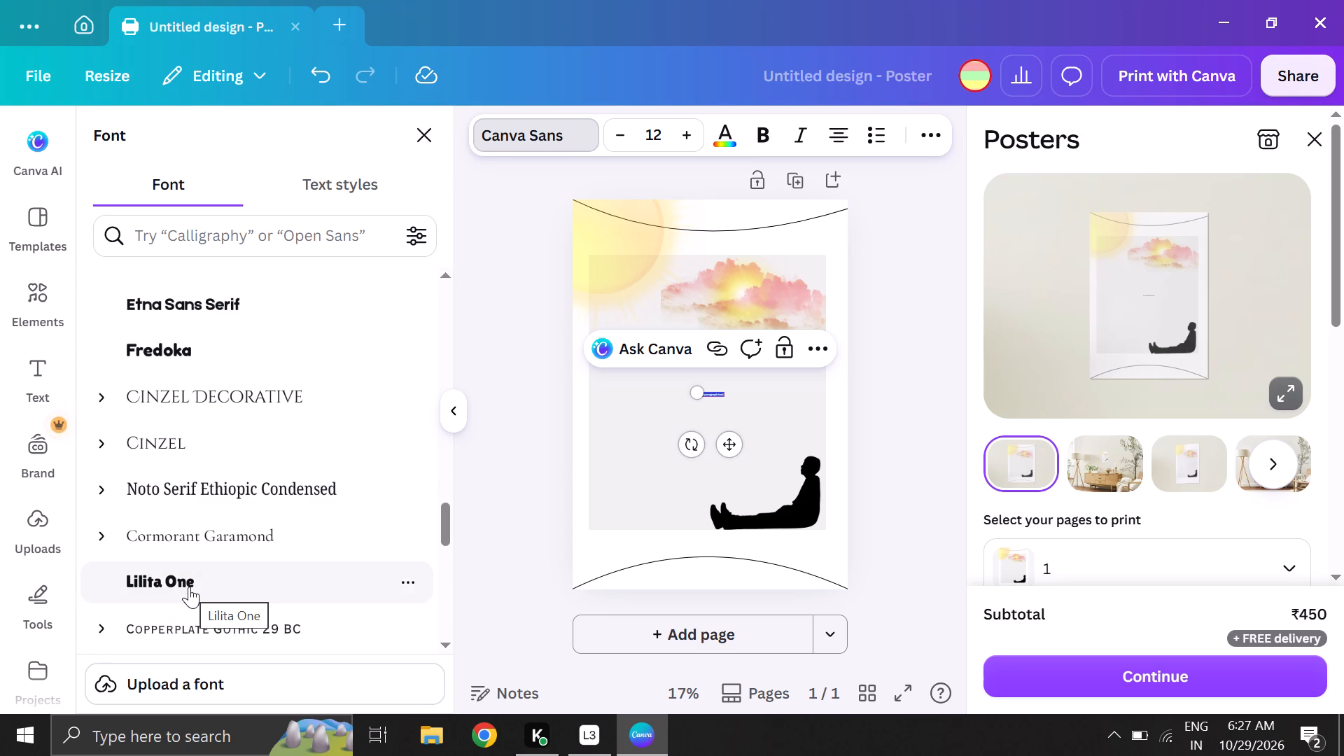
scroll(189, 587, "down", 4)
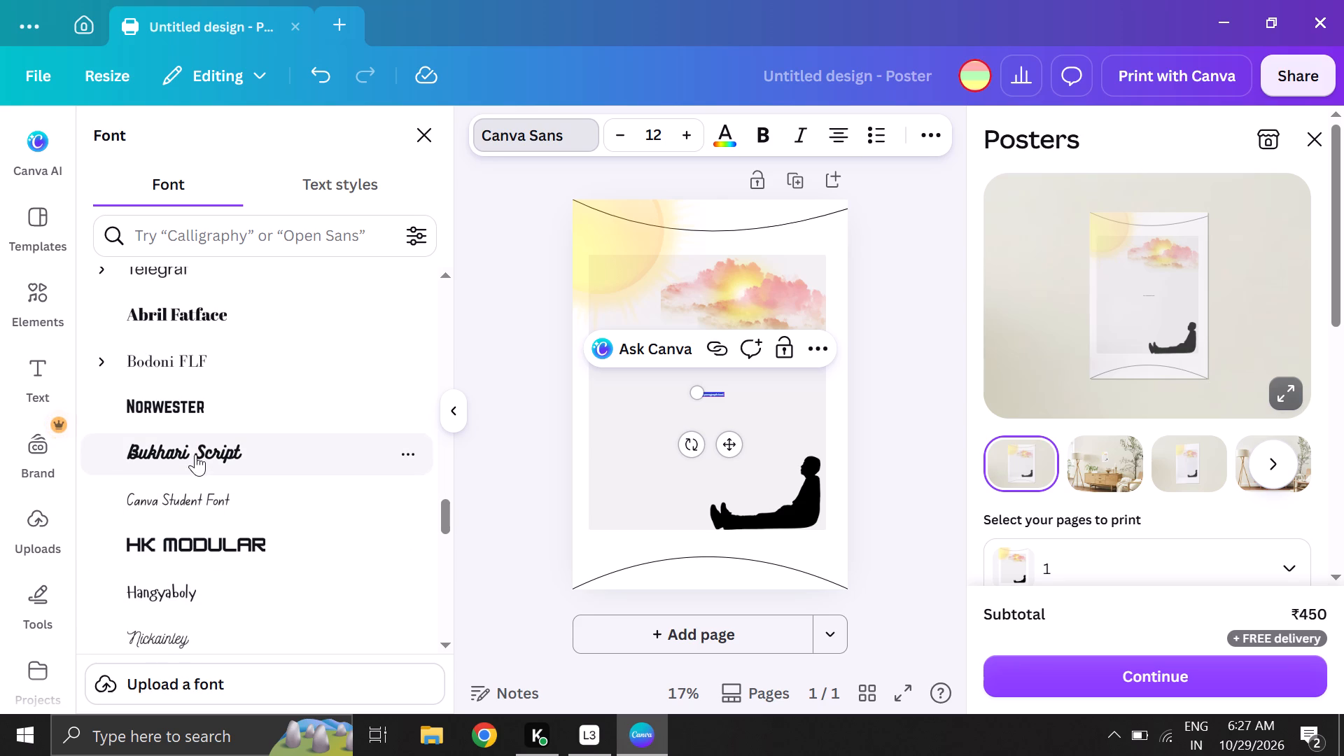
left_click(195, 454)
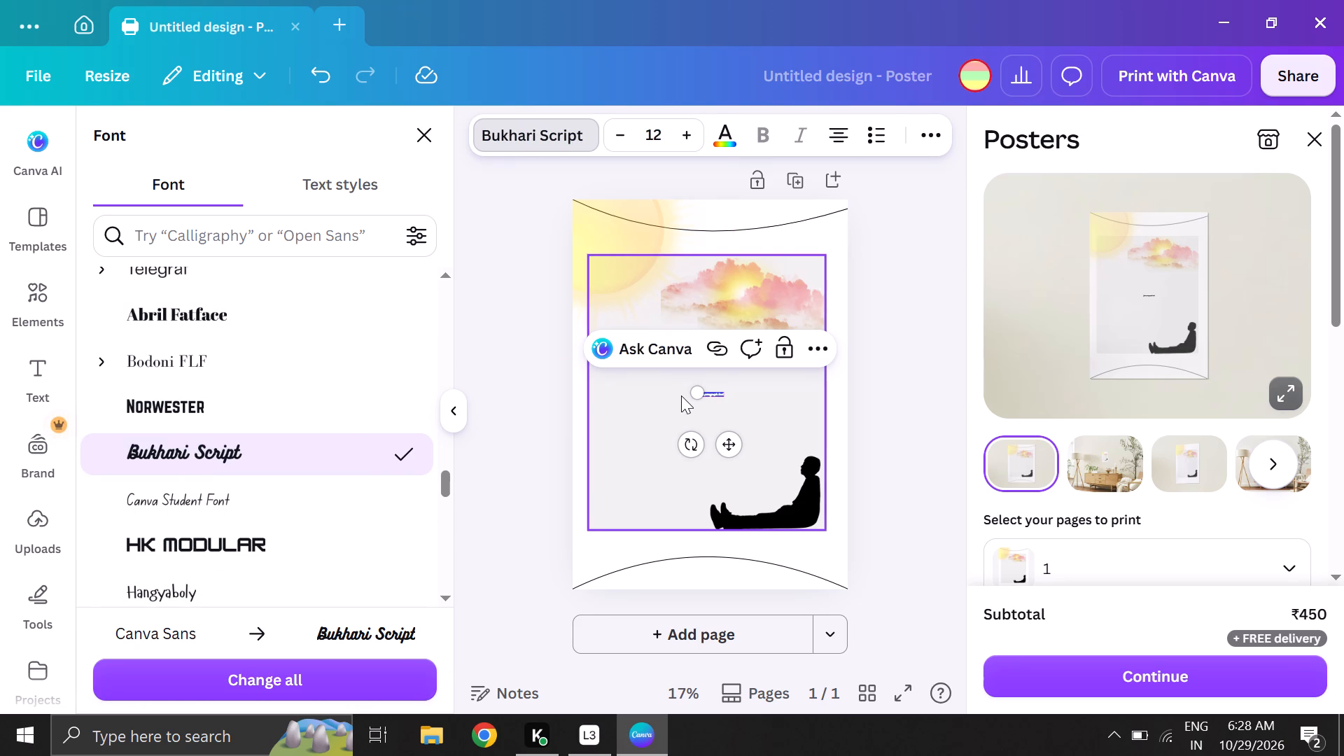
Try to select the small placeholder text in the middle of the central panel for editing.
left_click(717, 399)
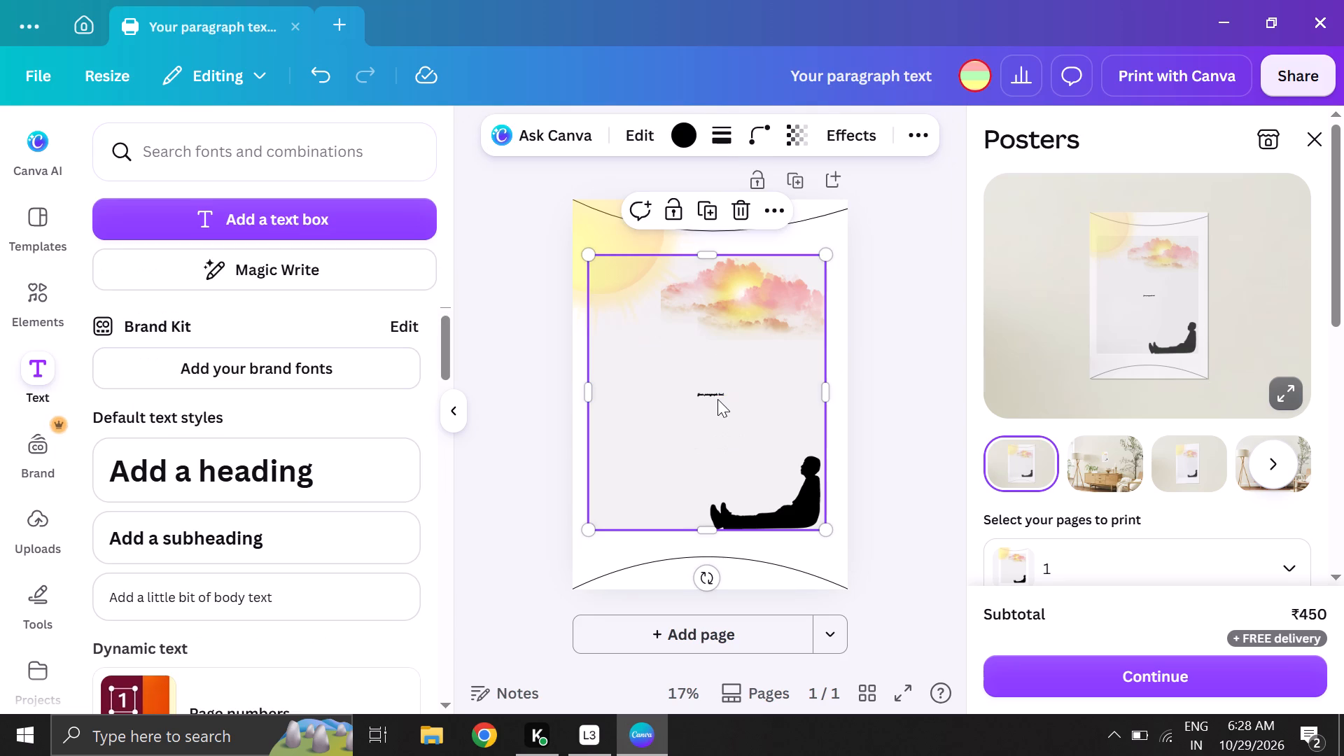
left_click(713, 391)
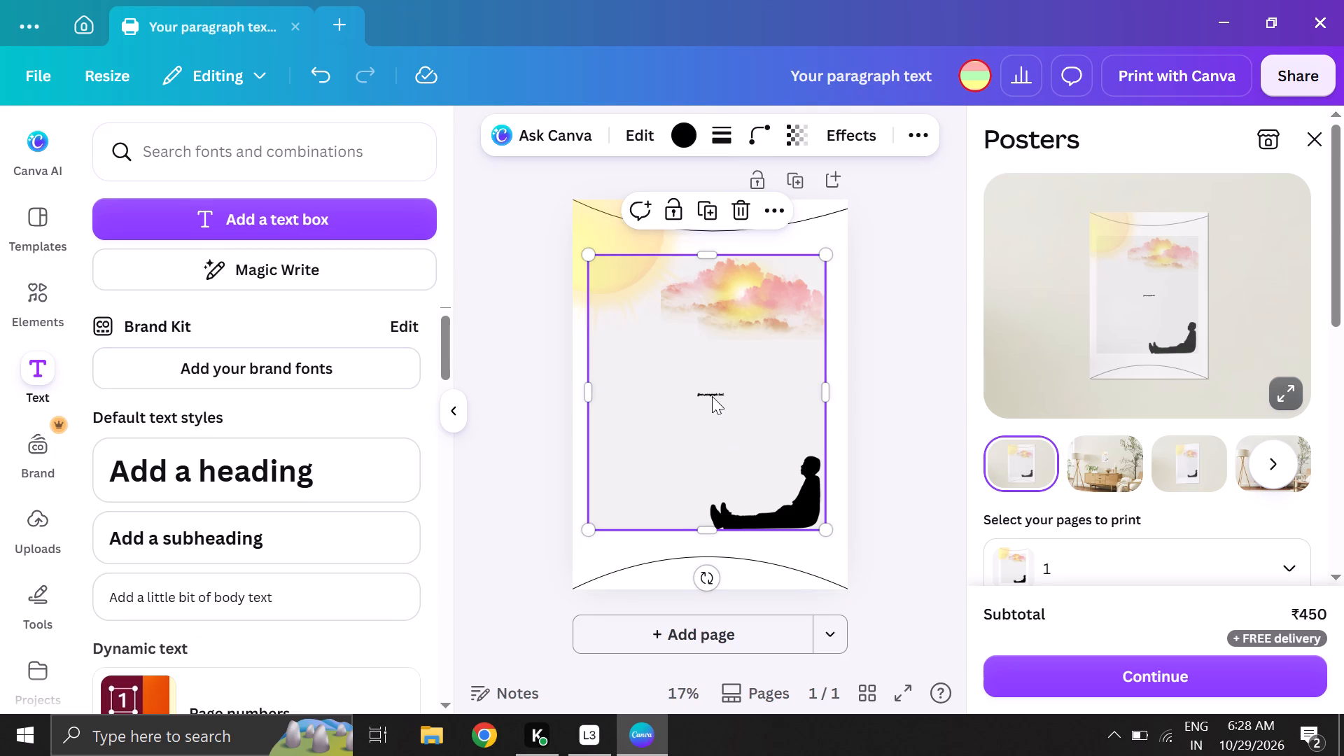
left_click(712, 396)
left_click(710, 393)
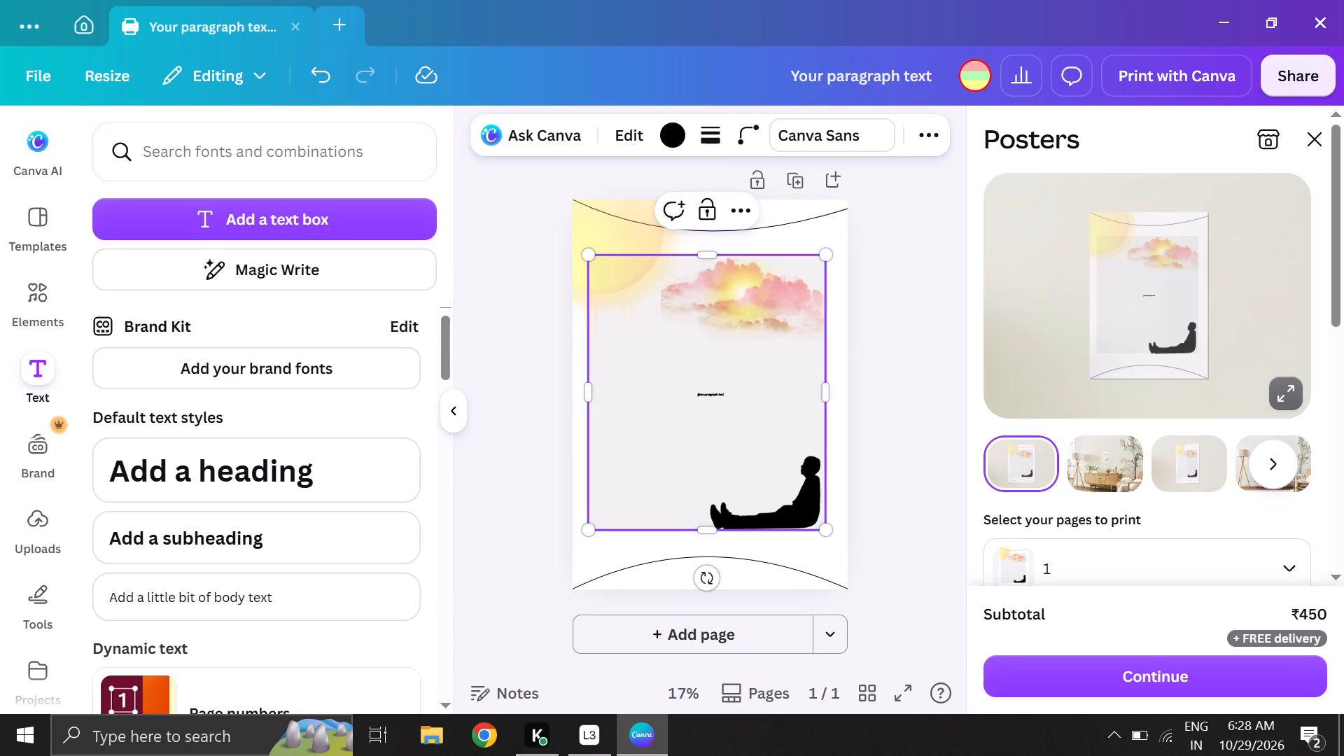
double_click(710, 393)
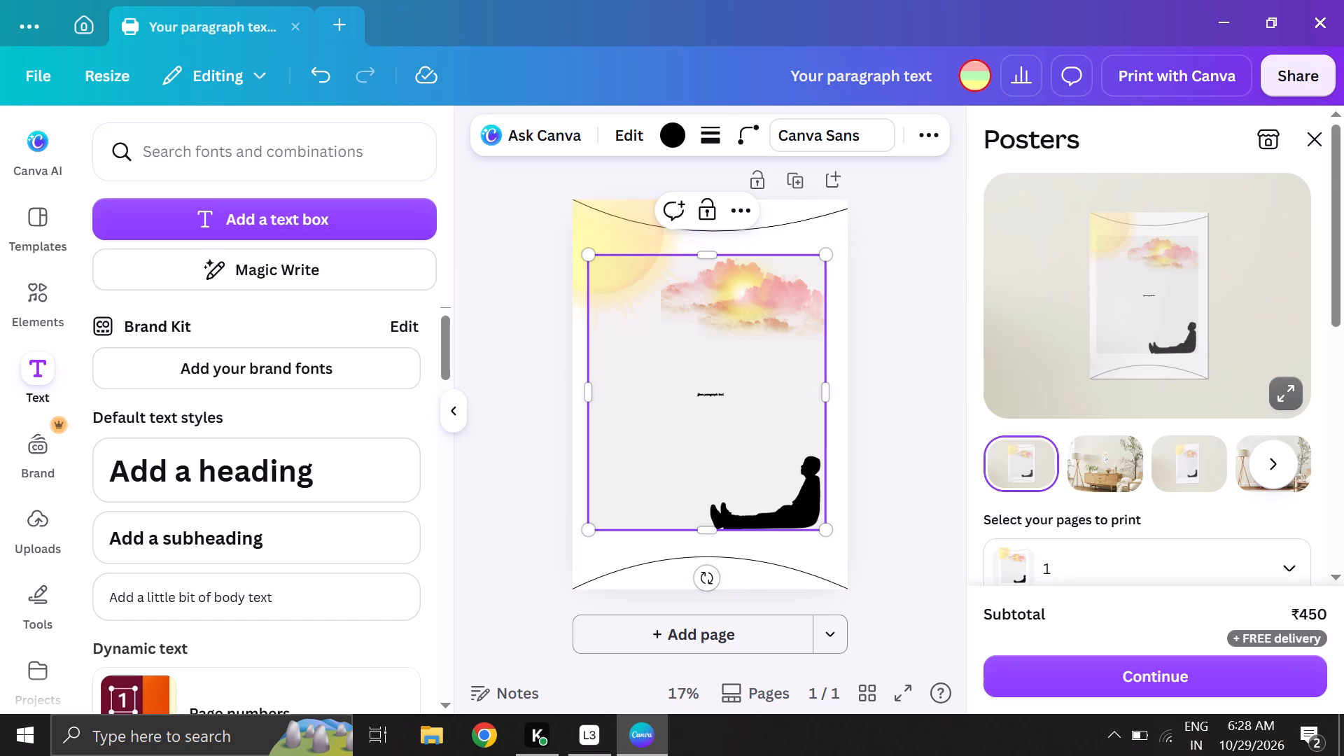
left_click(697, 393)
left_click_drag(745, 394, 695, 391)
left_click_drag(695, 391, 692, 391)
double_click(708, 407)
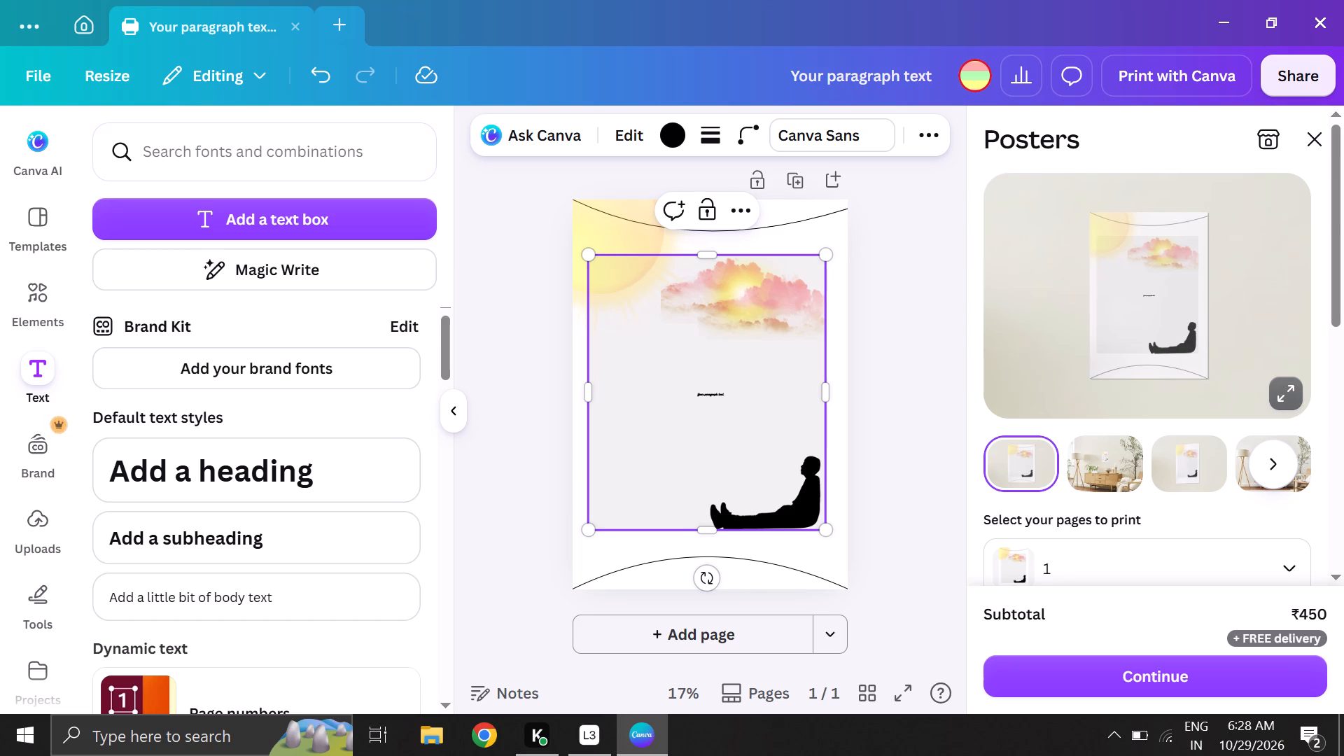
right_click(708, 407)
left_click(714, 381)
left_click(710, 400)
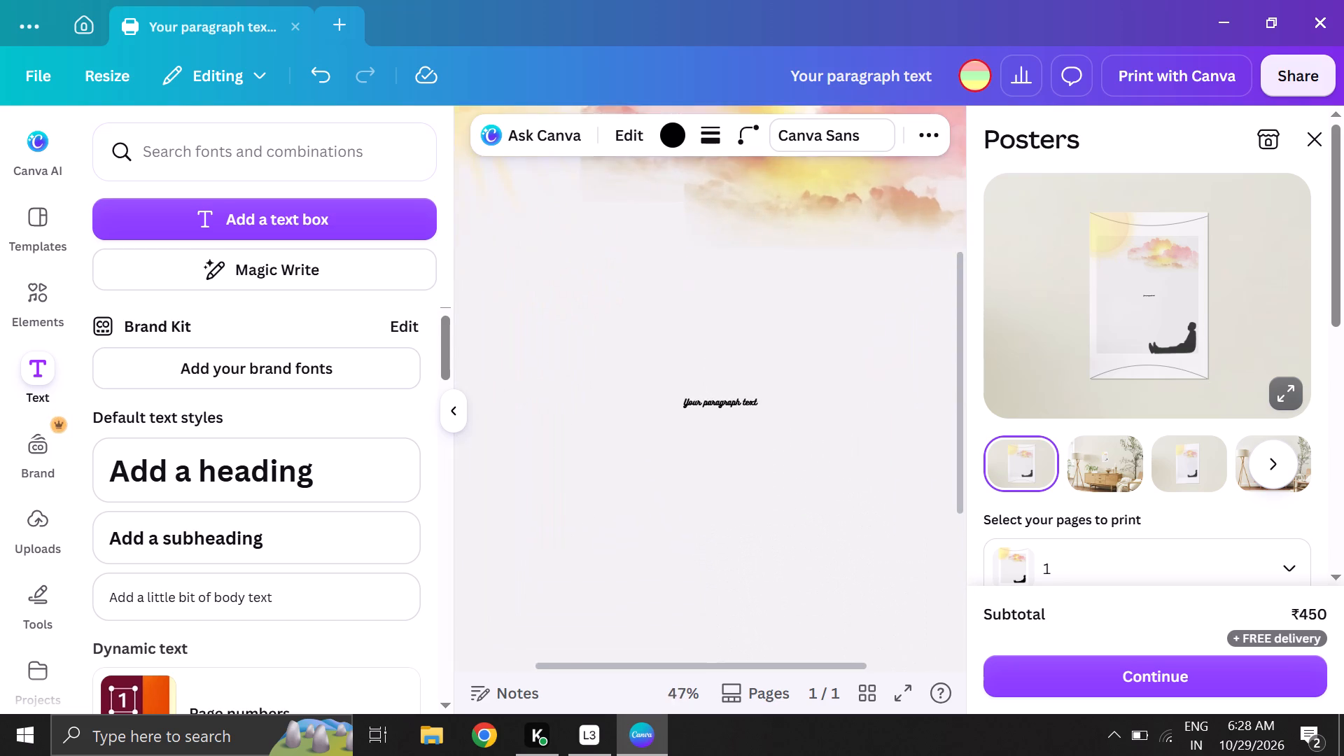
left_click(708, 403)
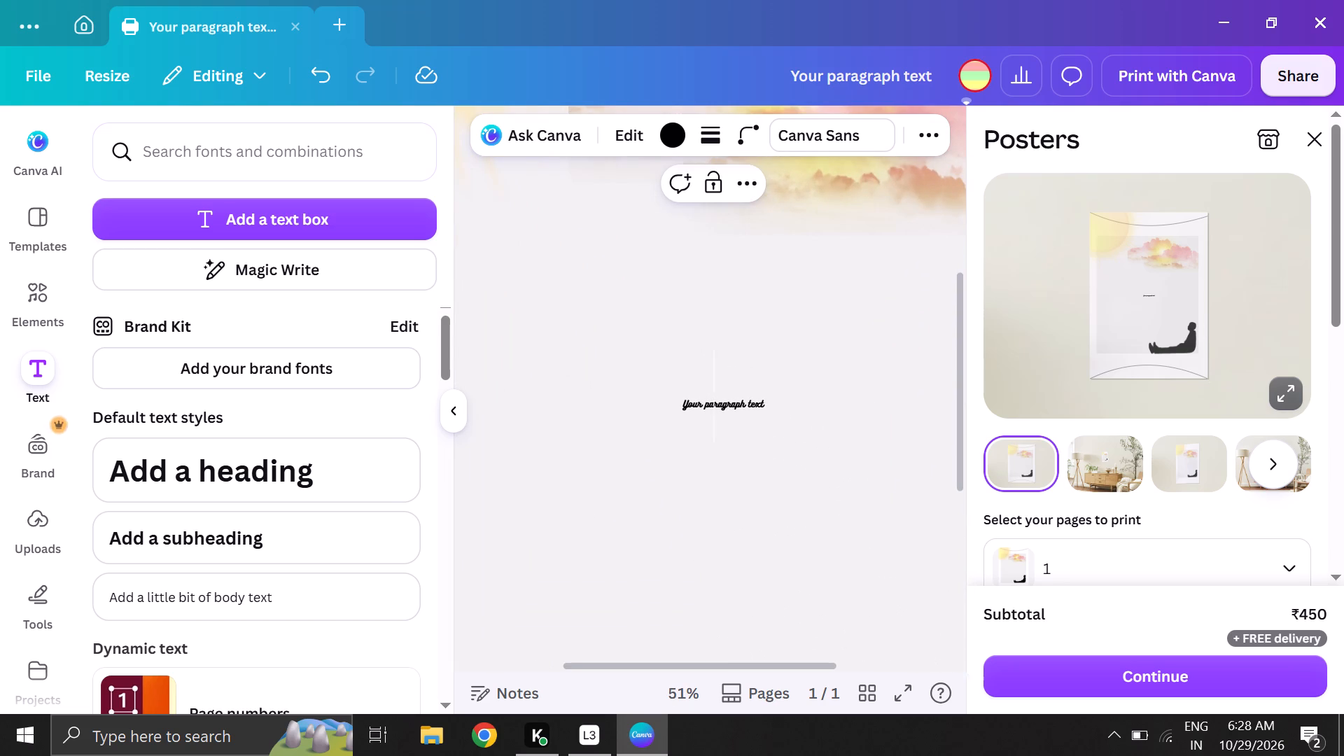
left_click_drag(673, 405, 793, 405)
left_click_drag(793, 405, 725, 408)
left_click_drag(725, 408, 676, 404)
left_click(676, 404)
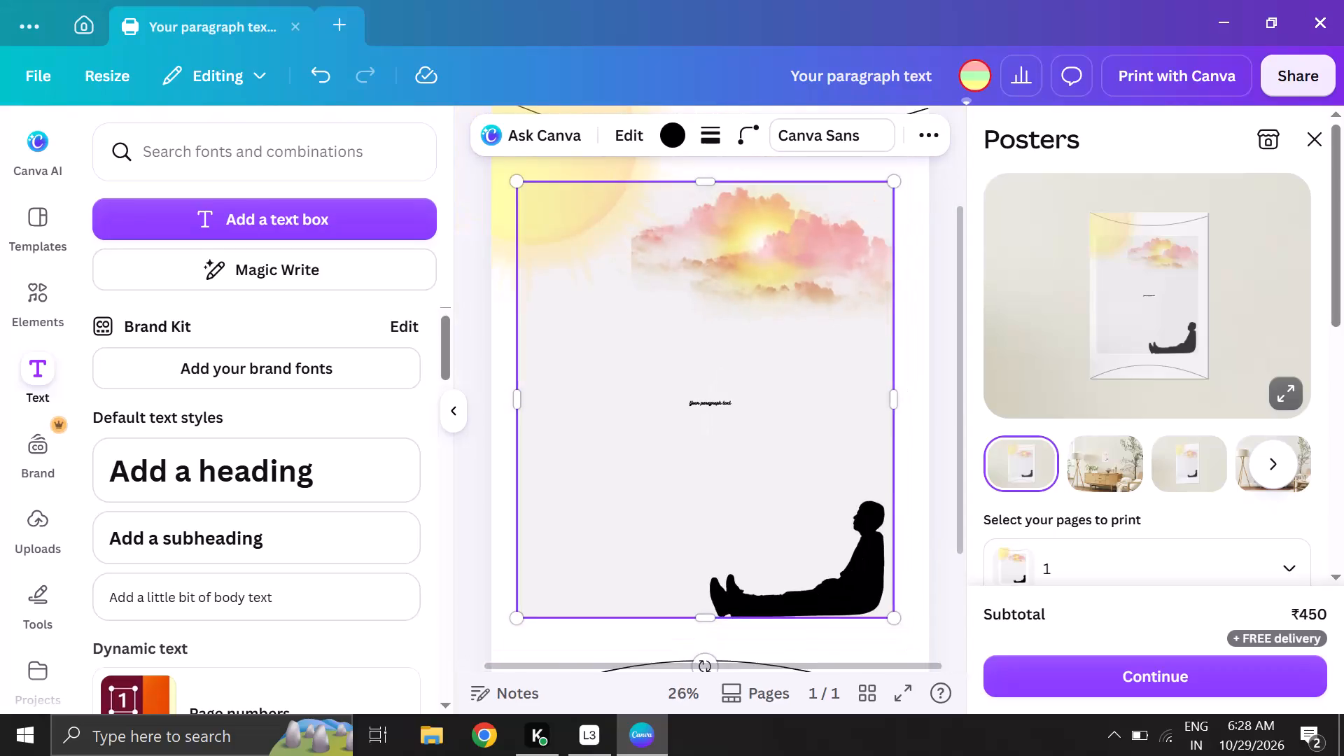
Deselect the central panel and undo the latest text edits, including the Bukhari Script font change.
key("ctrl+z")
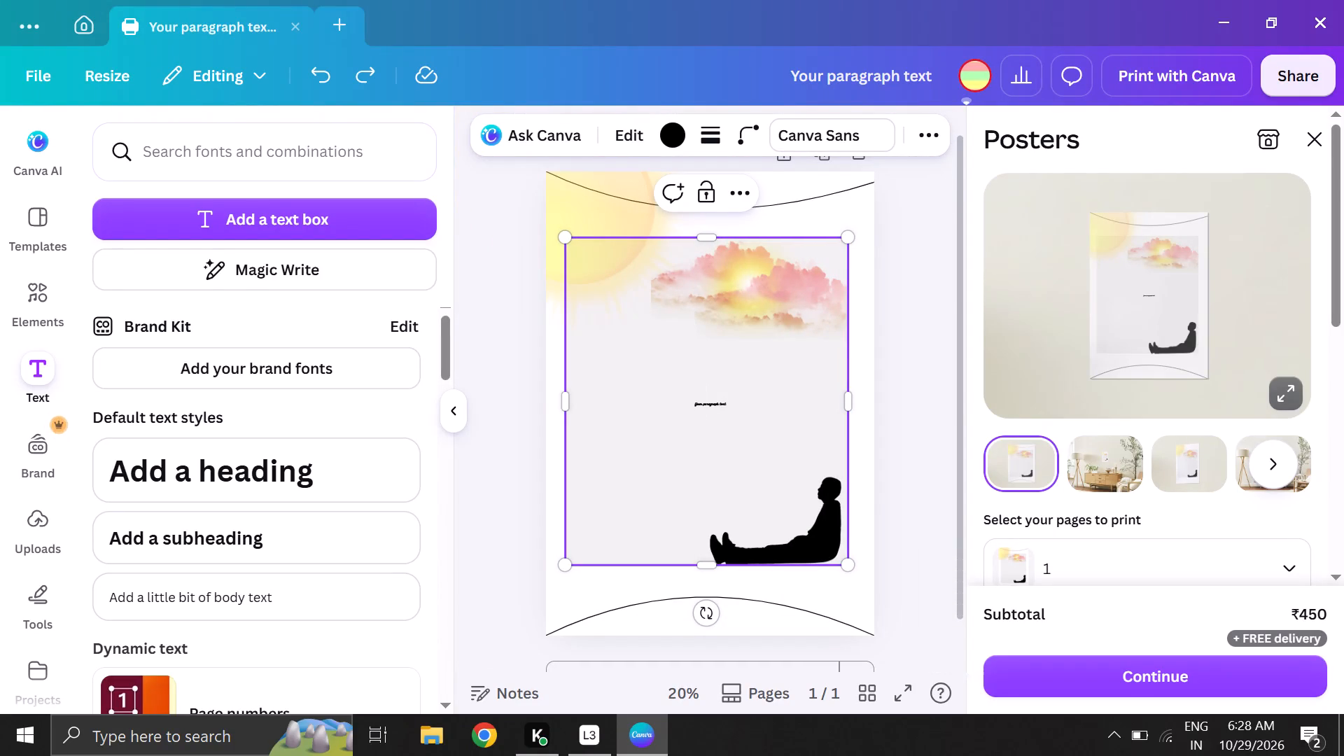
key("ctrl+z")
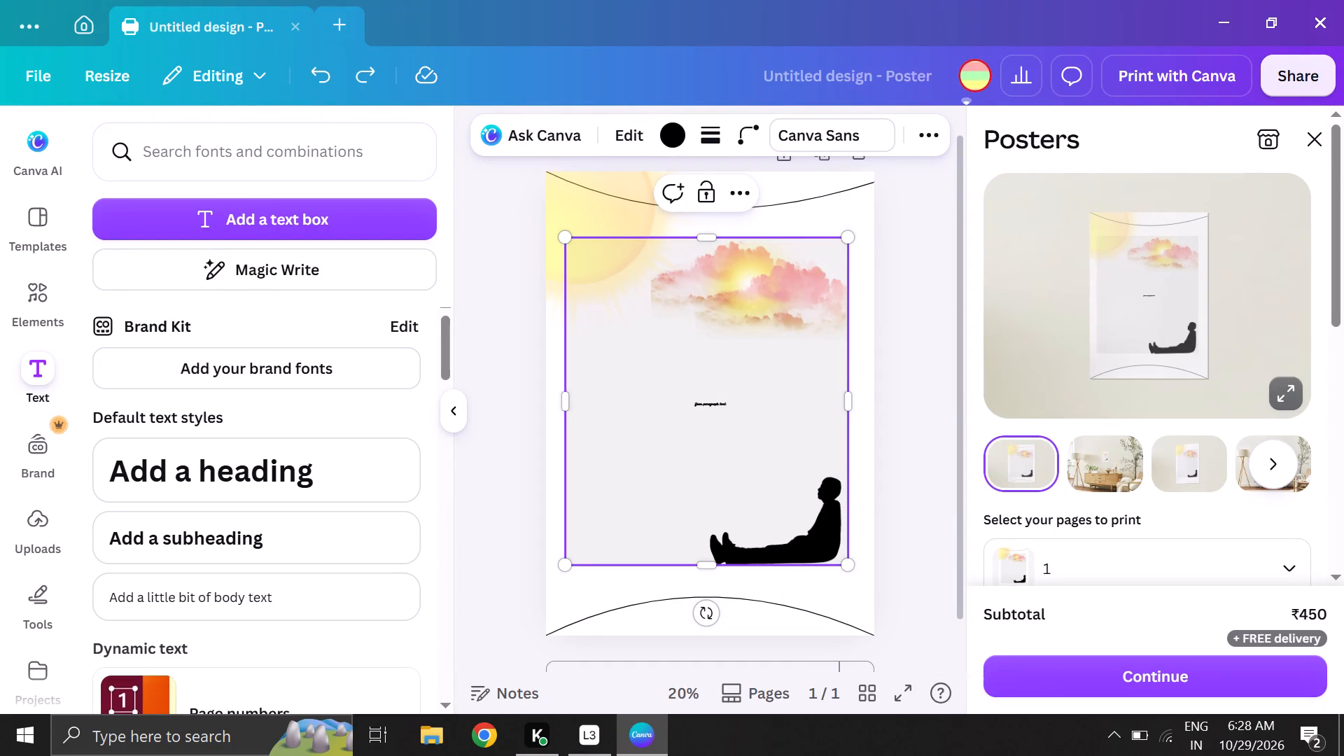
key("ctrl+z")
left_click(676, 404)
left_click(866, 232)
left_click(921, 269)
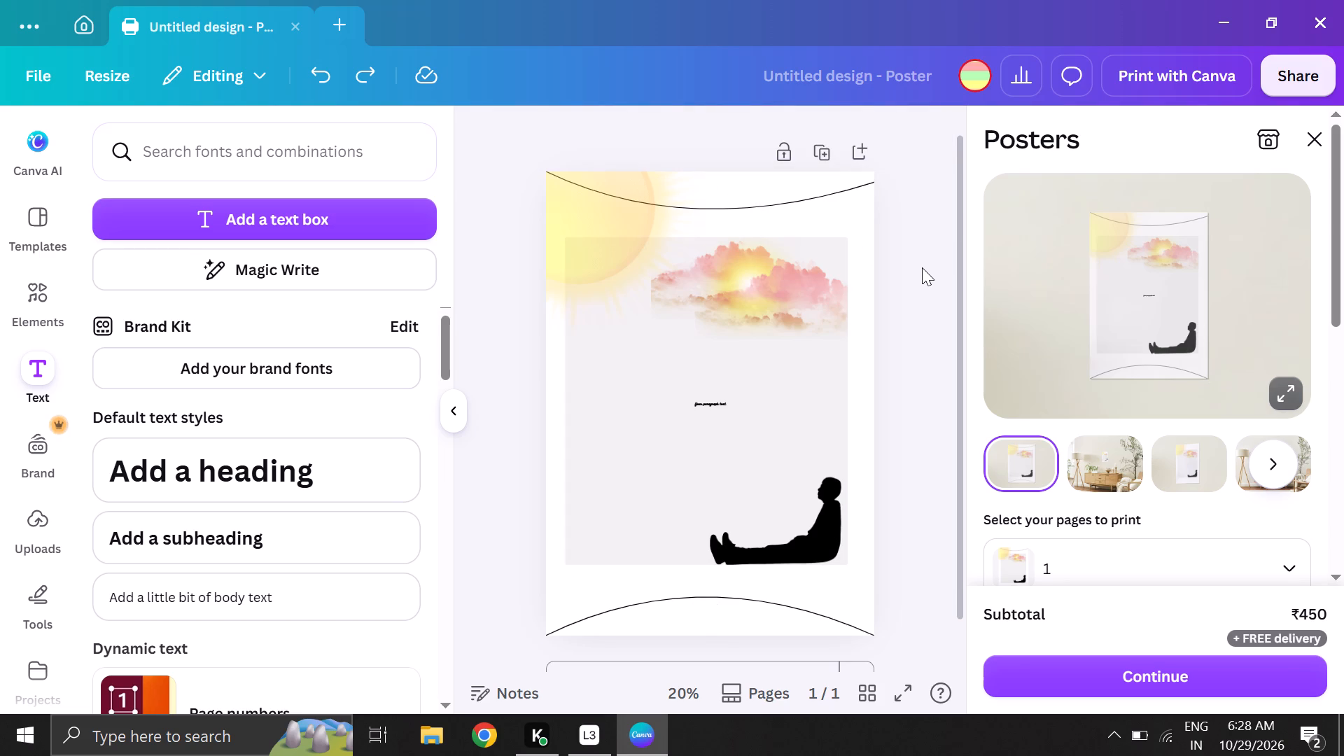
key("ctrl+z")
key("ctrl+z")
Add a new default text box to the middle of the poster.
left_click(216, 218)
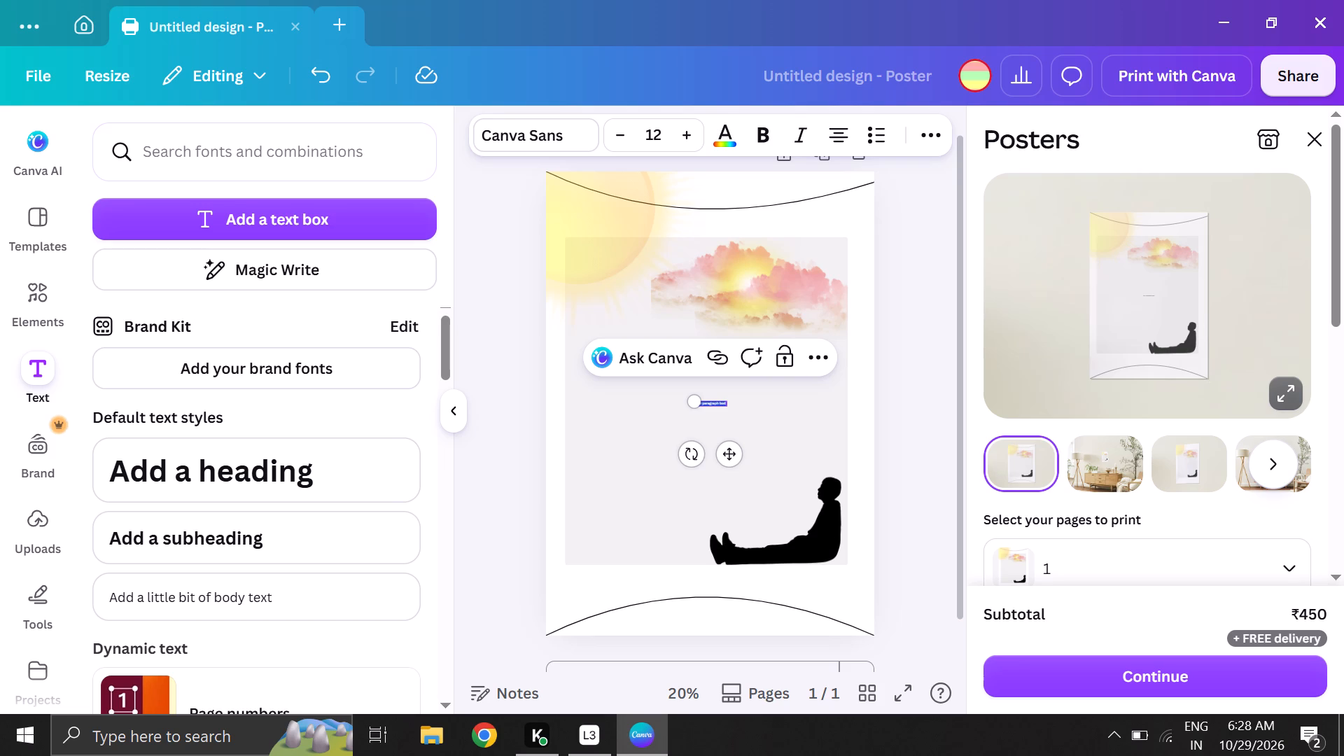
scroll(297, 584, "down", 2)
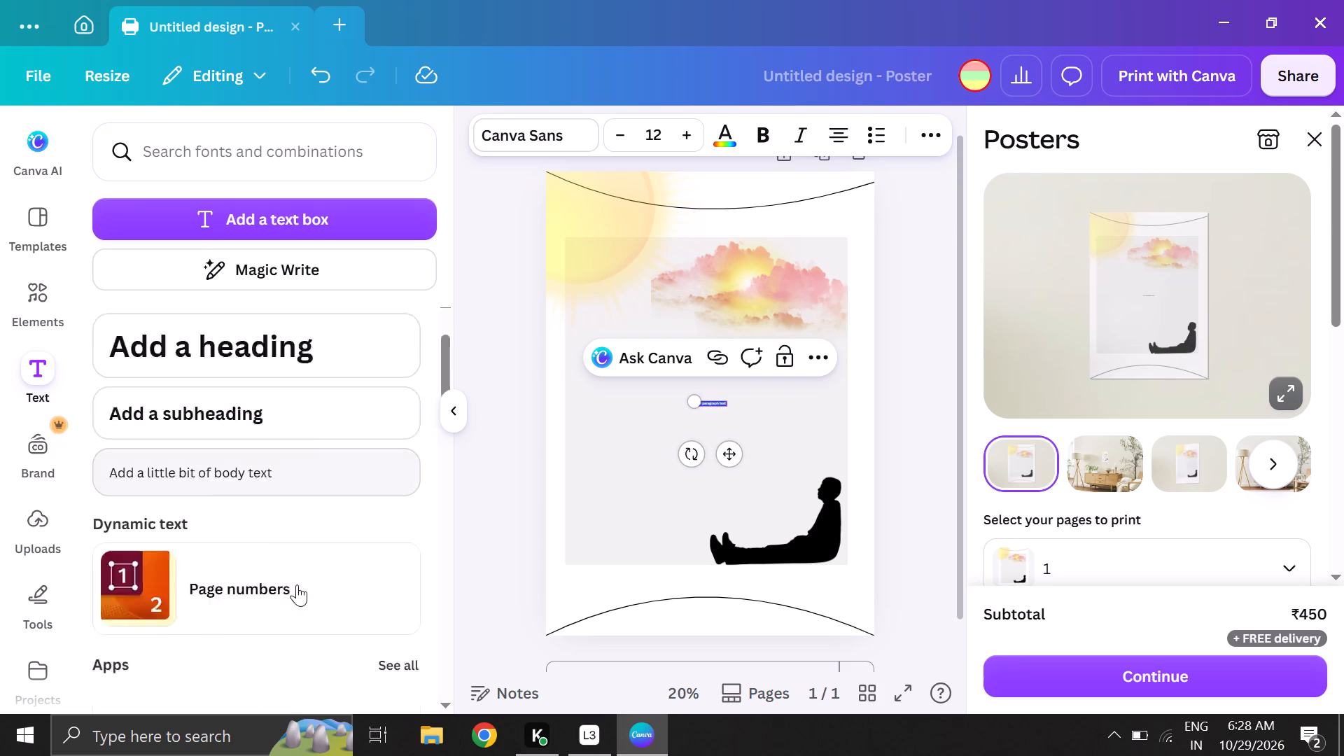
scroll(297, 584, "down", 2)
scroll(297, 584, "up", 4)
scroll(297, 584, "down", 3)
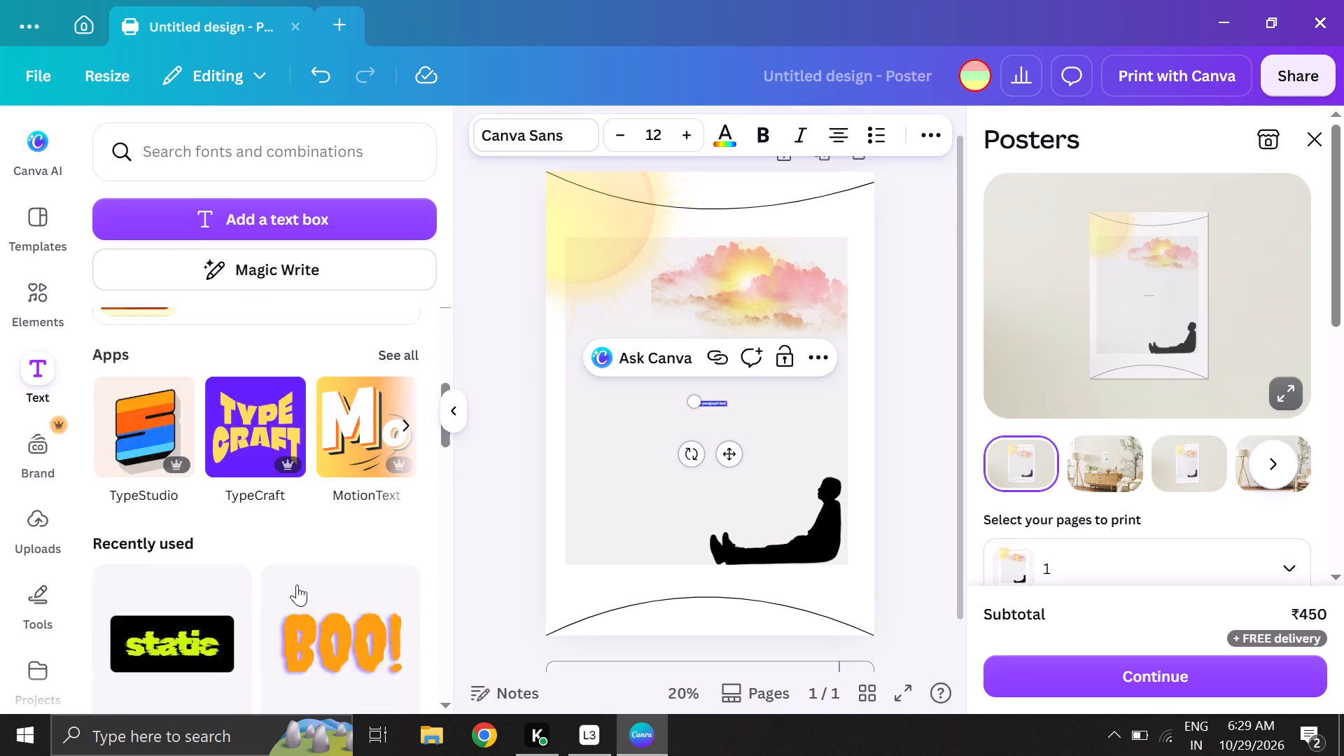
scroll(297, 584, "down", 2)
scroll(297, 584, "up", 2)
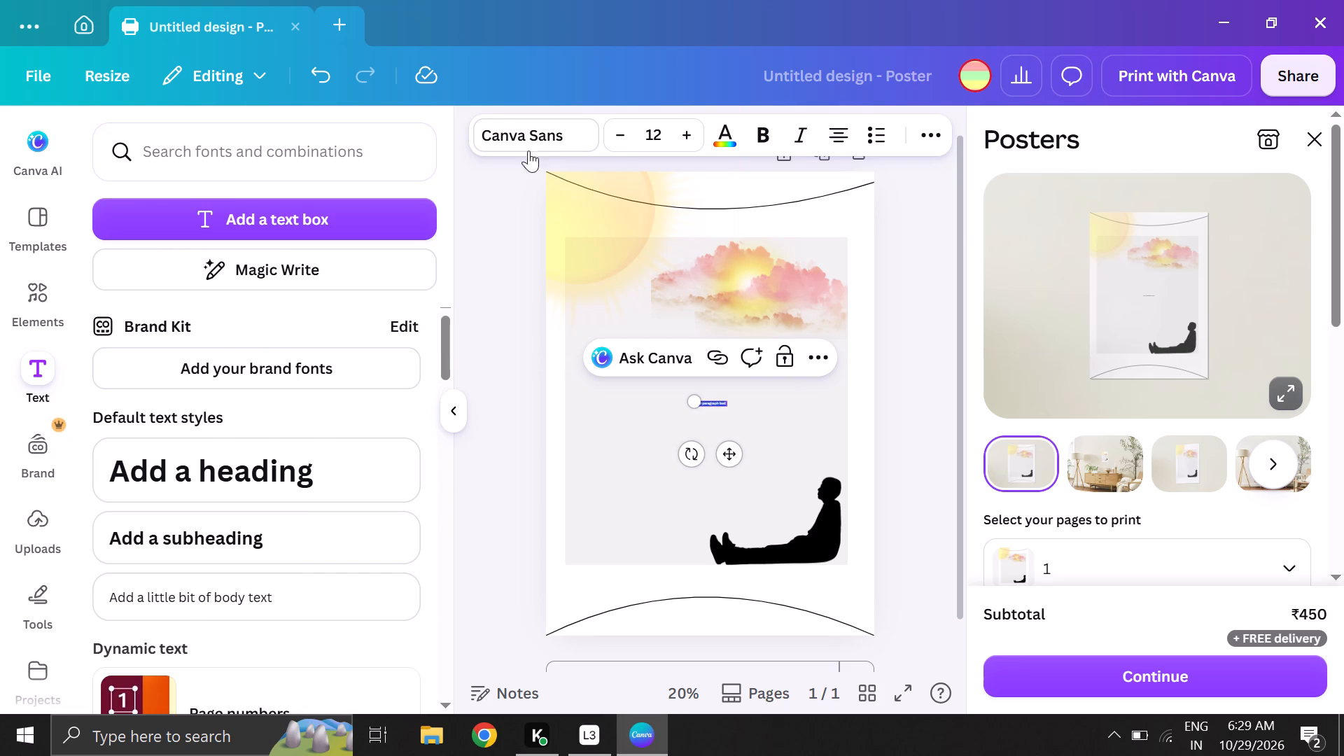
Set the font of the new text box in the central panel to Bukhari Script.
left_click(531, 150)
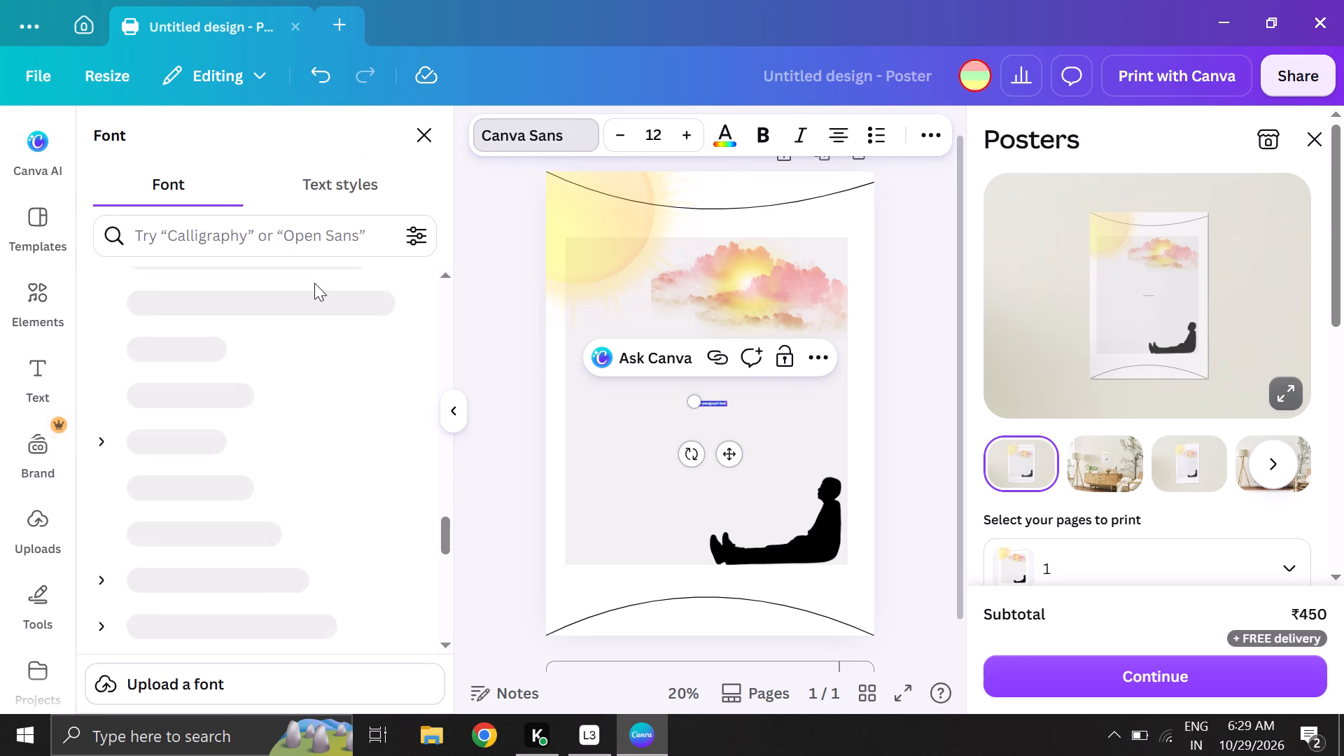
scroll(187, 393, "right", 1)
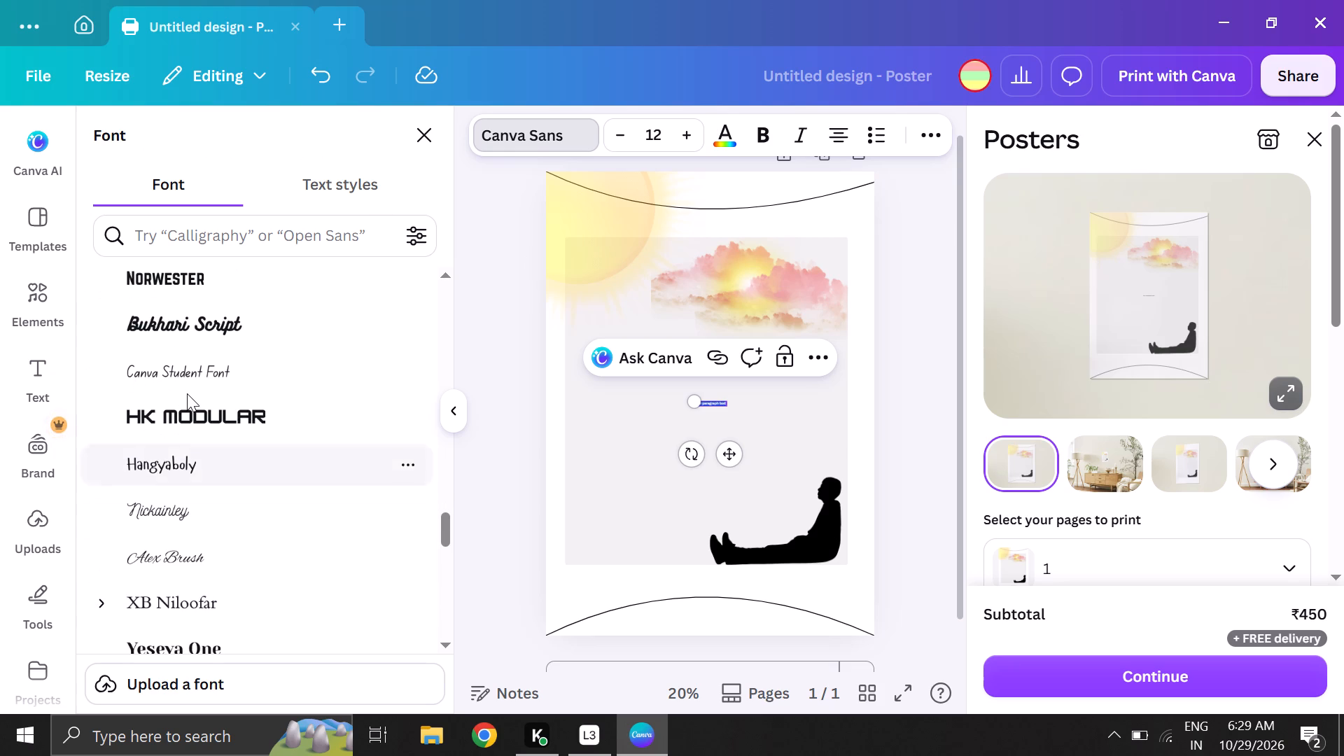
scroll(187, 393, "right", 1)
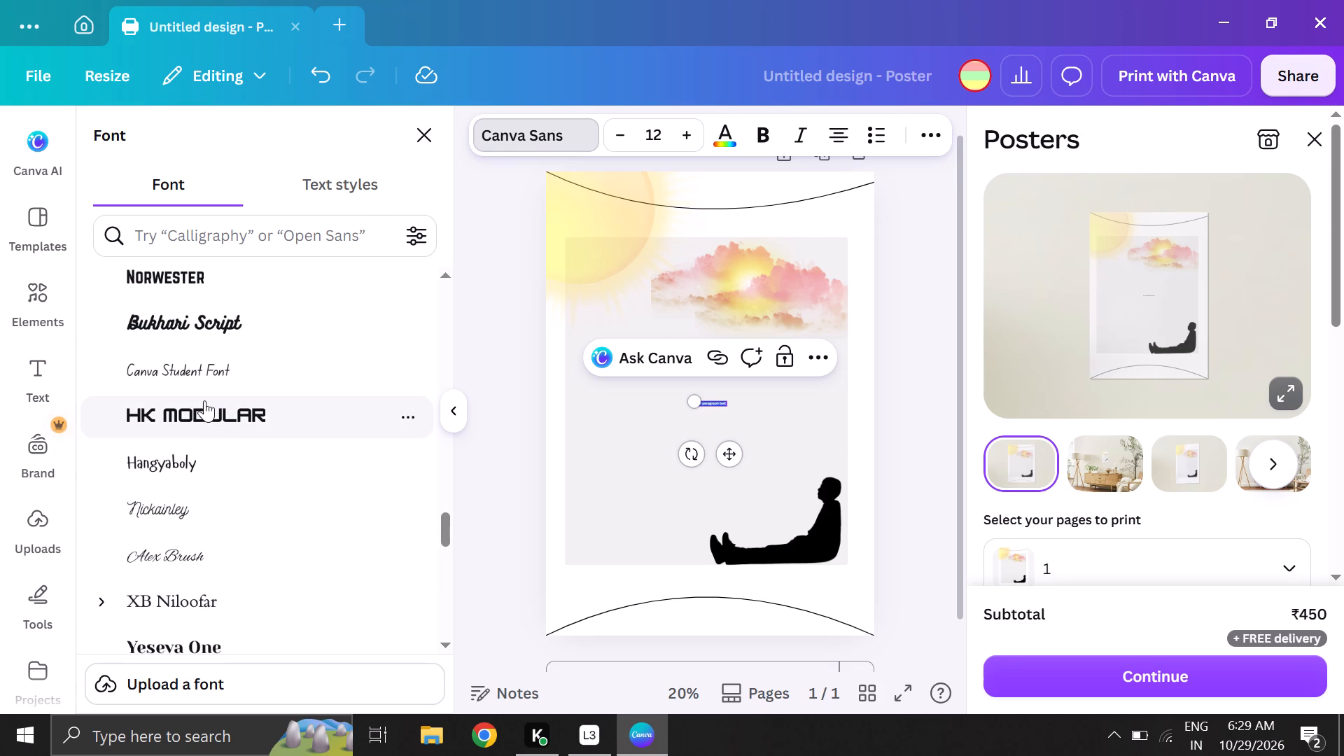
scroll(191, 354, "up", 1)
left_click(191, 365)
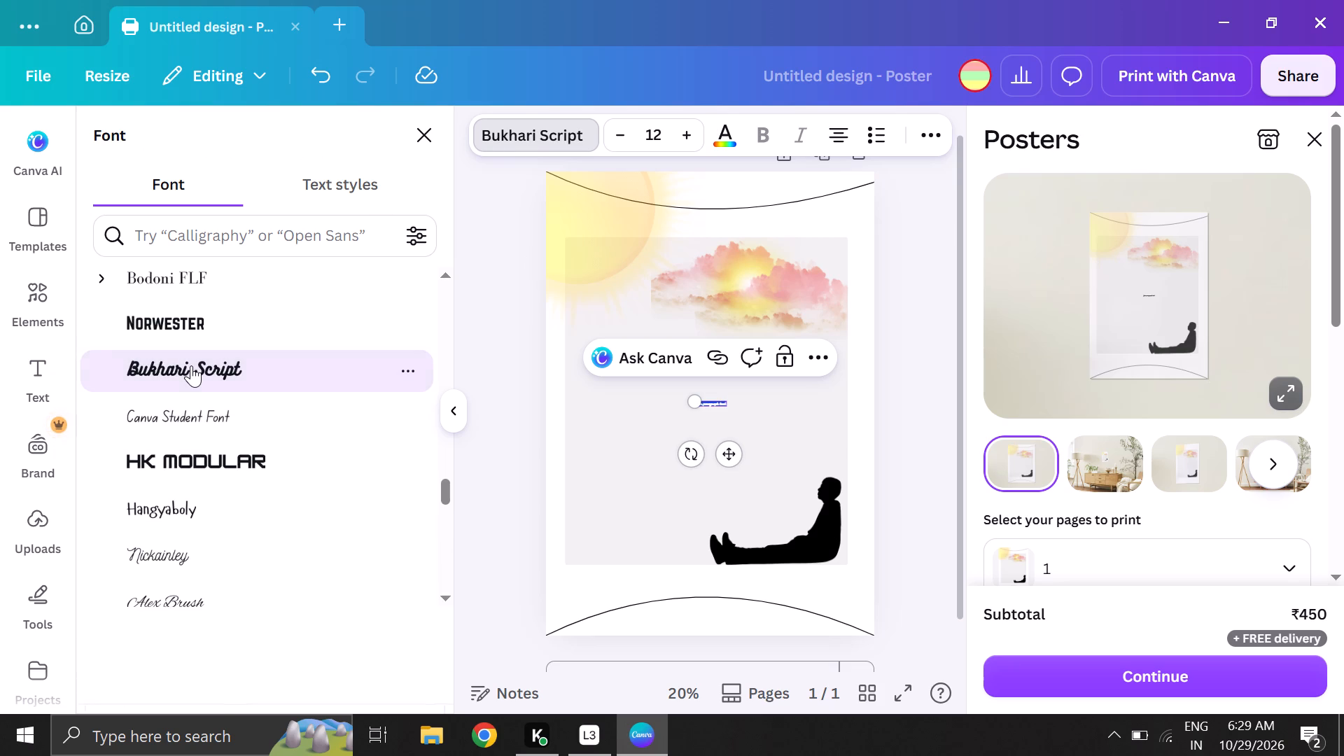
Replace the placeholder in the text box with the title "The Curse".
key("shift+t")
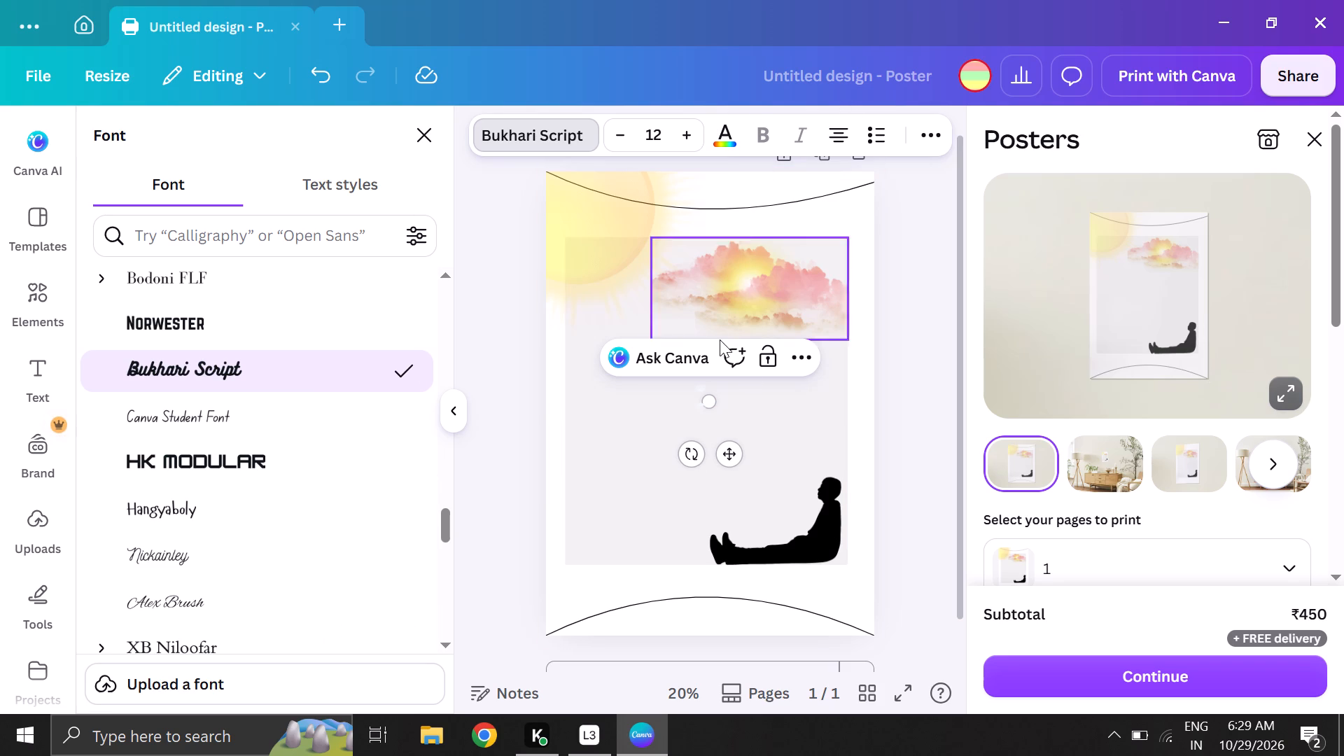
type("he")
key("space")
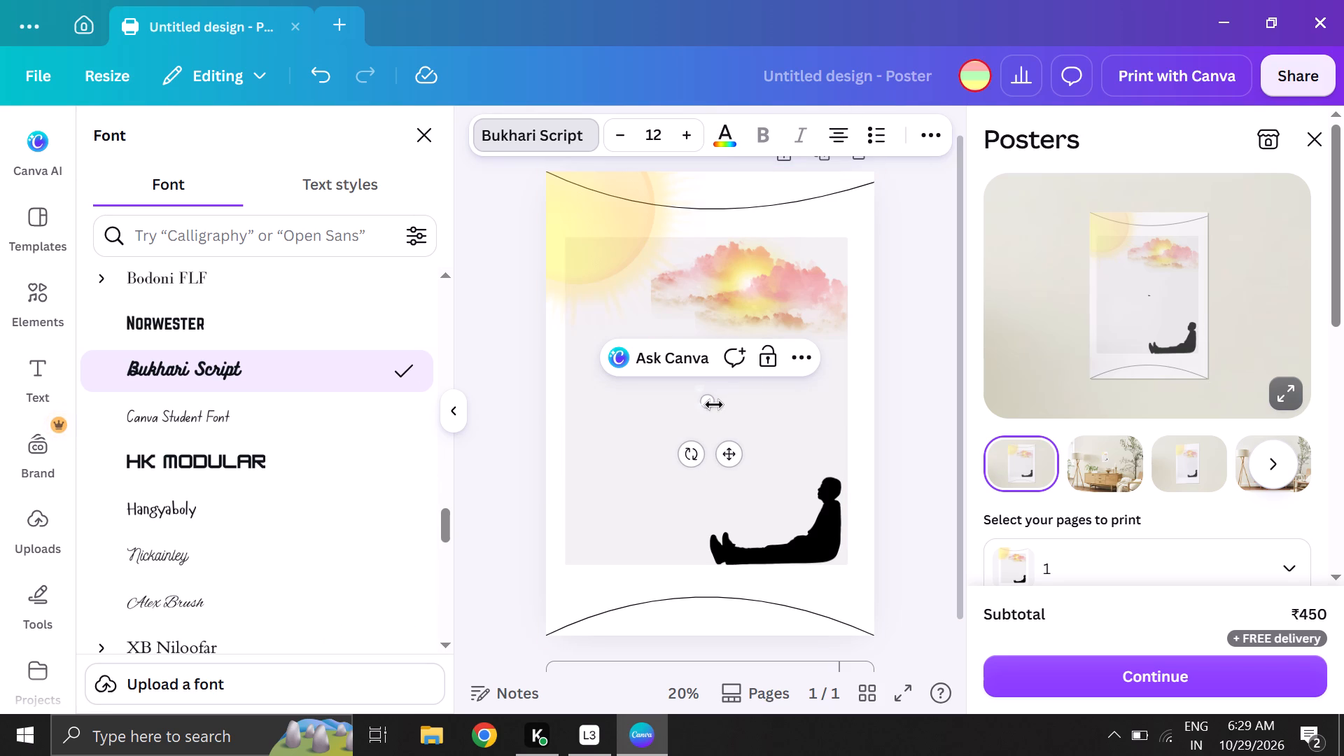
key("shift+c")
type("urse")
Move the title slightly up within the central panel and widen its text box towards the right.
left_click_drag(711, 406, 699, 391)
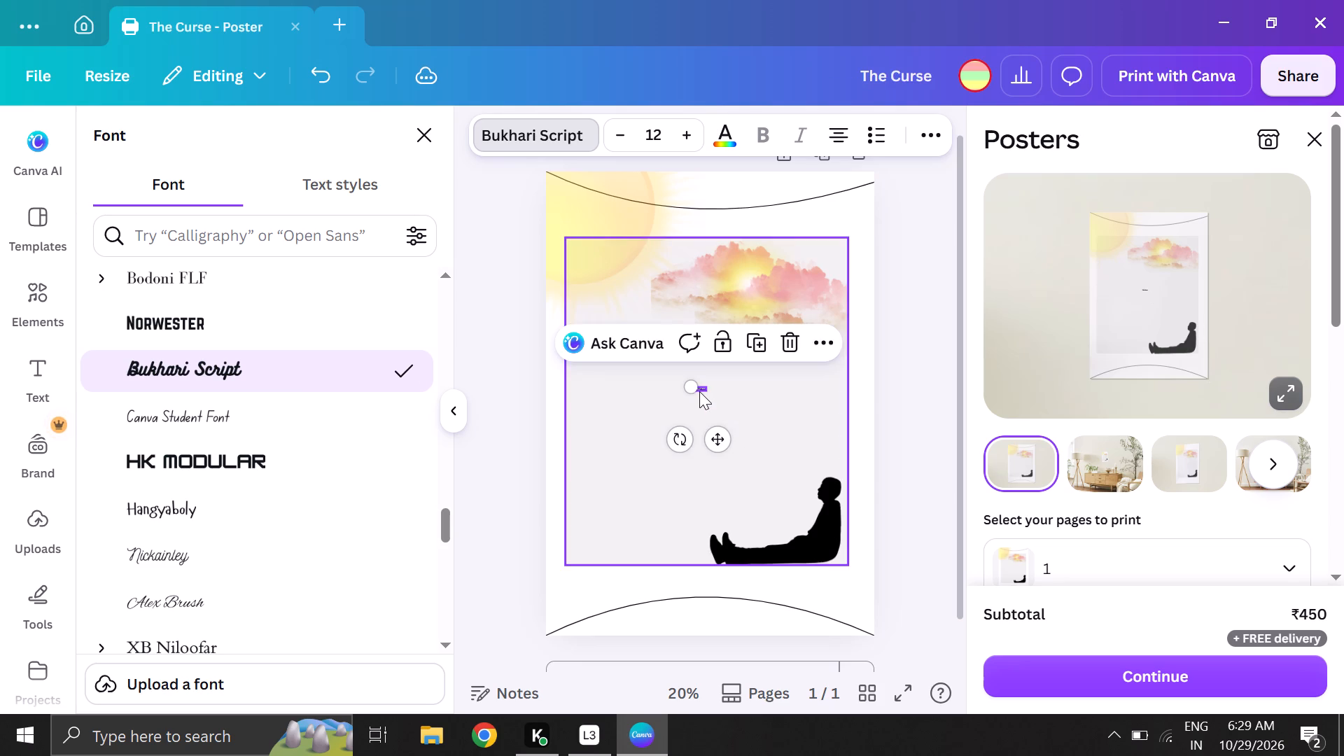
left_click_drag(706, 390, 748, 395)
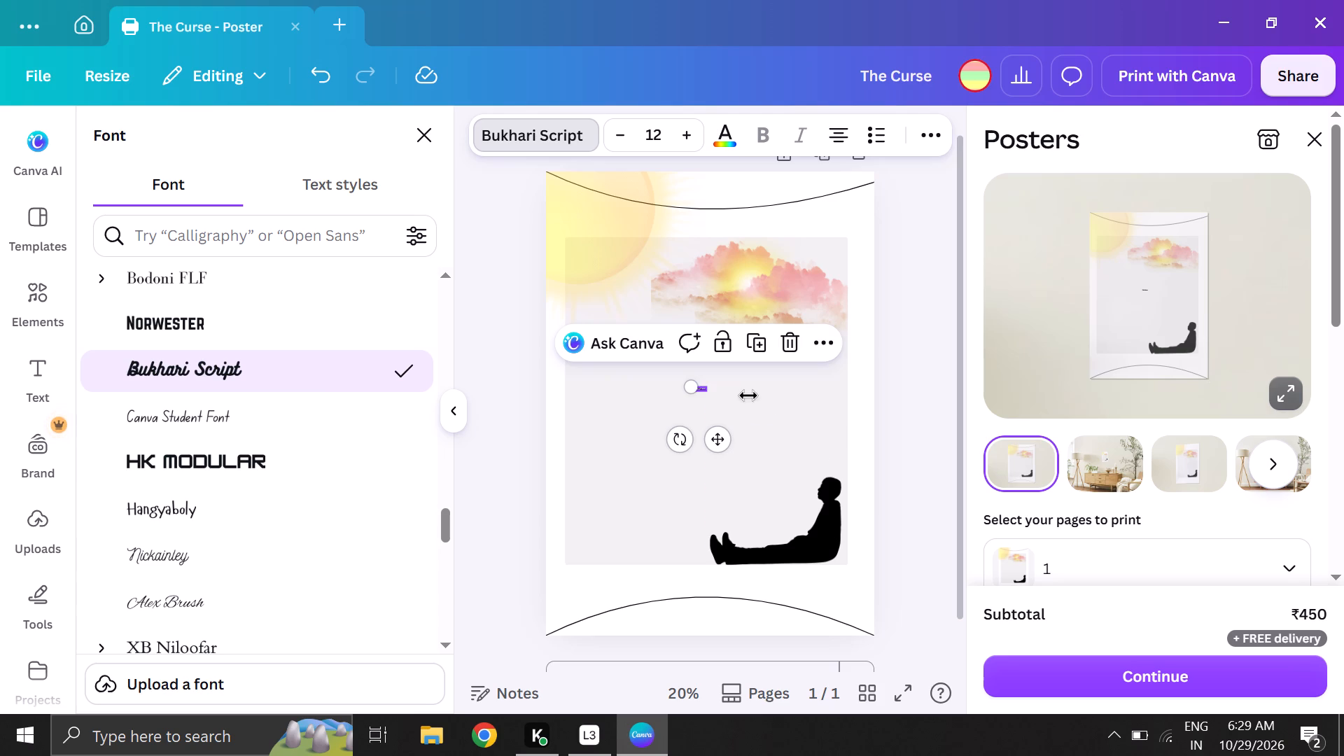
left_click_drag(748, 395, 783, 393)
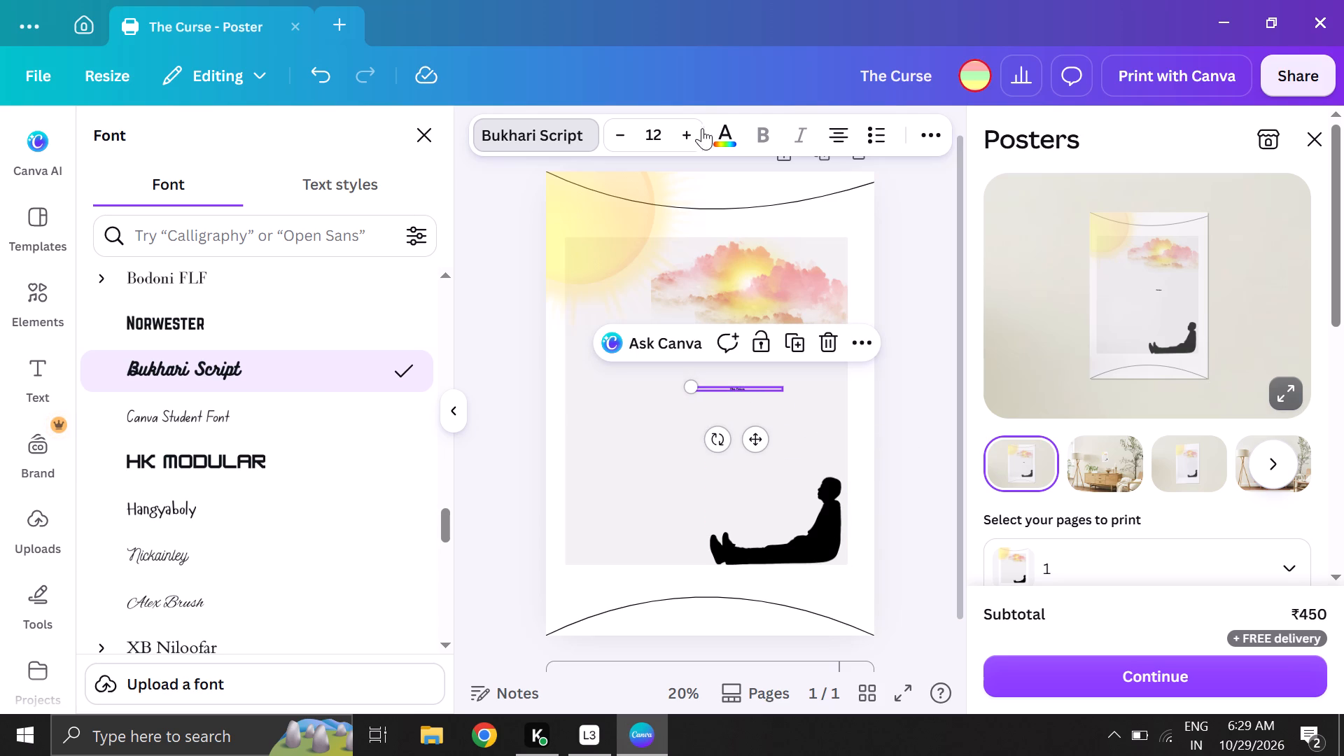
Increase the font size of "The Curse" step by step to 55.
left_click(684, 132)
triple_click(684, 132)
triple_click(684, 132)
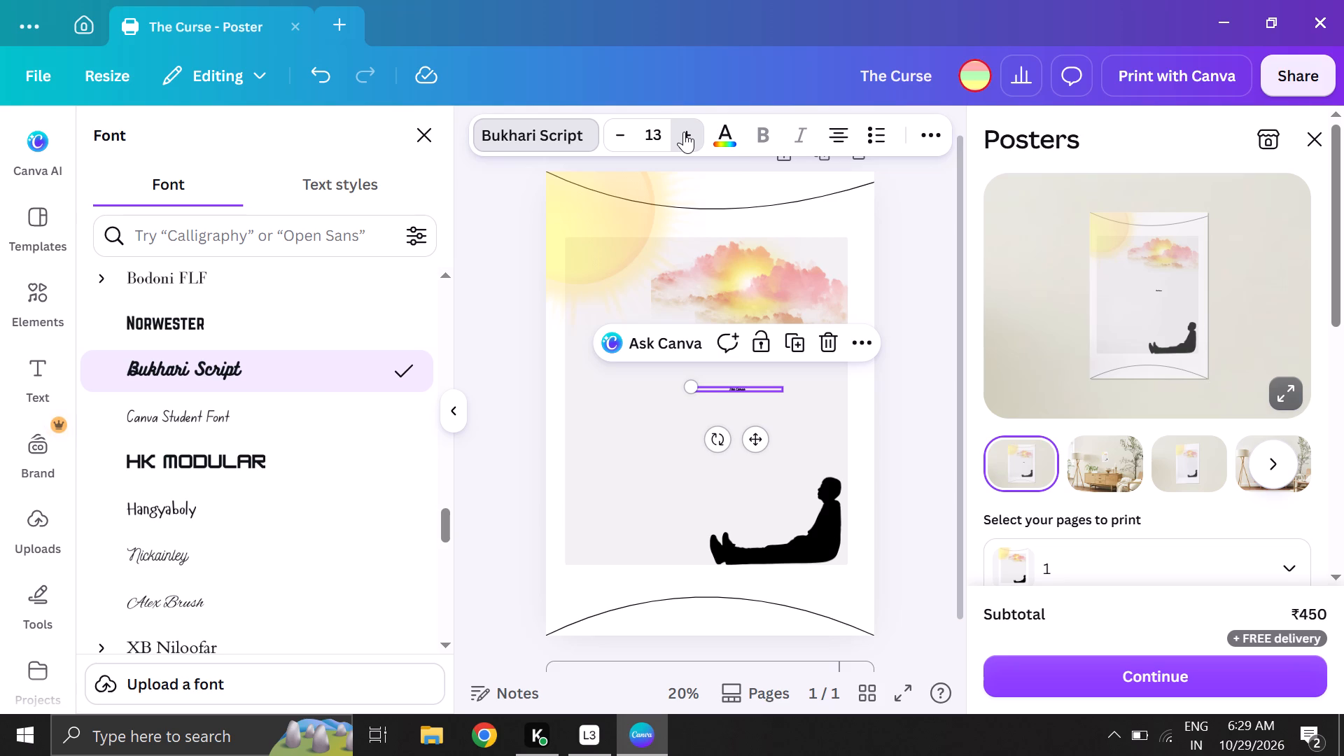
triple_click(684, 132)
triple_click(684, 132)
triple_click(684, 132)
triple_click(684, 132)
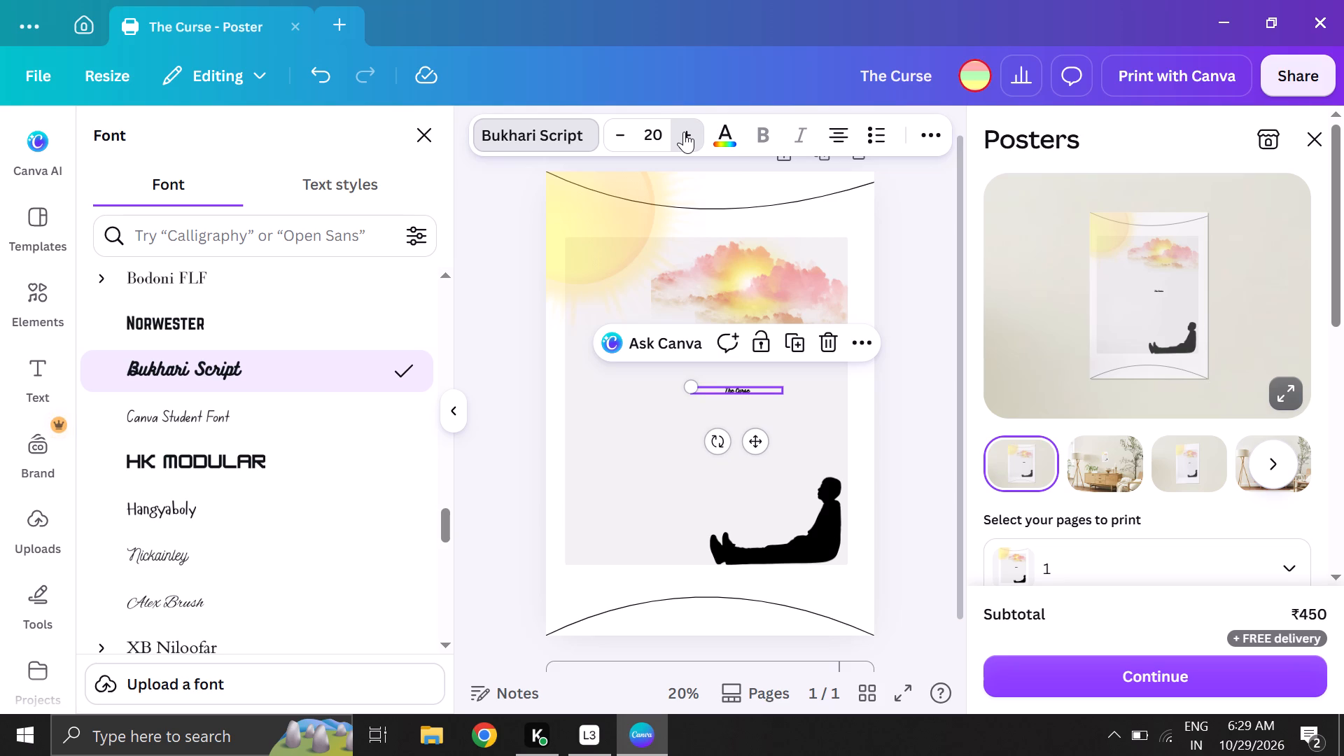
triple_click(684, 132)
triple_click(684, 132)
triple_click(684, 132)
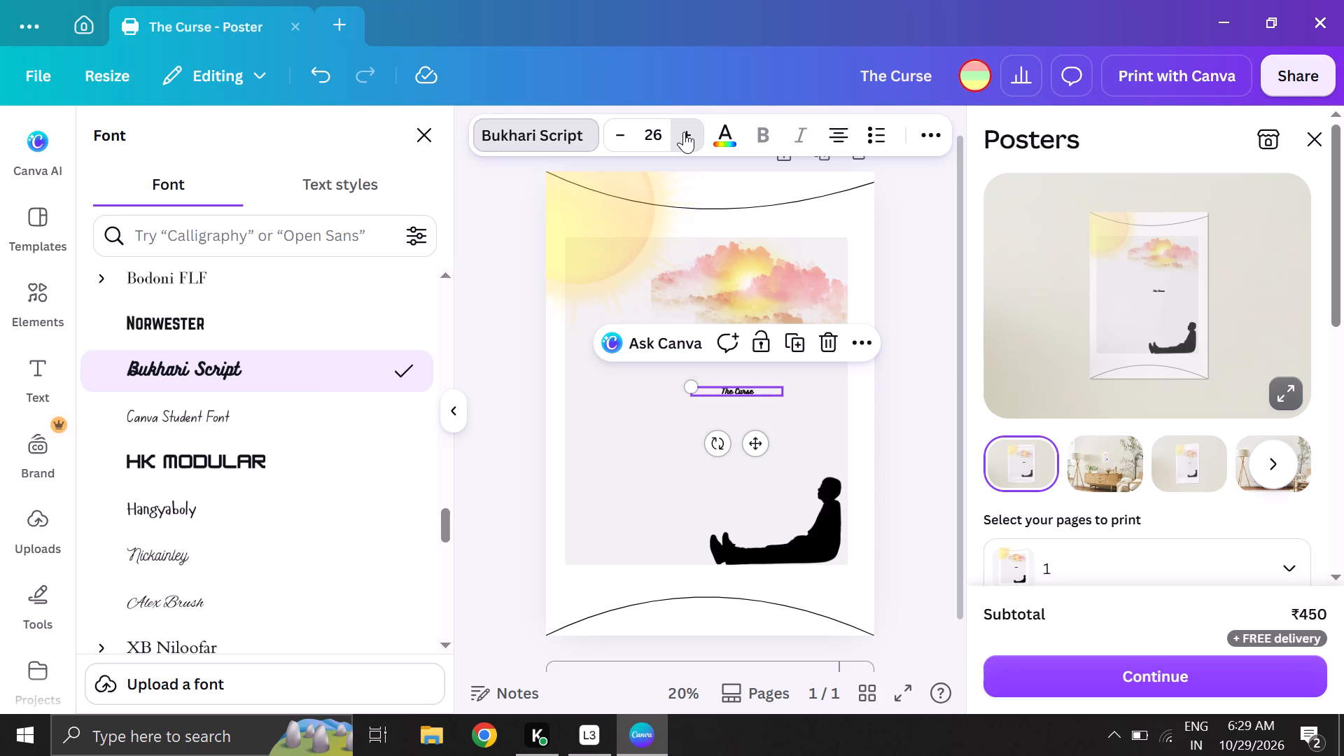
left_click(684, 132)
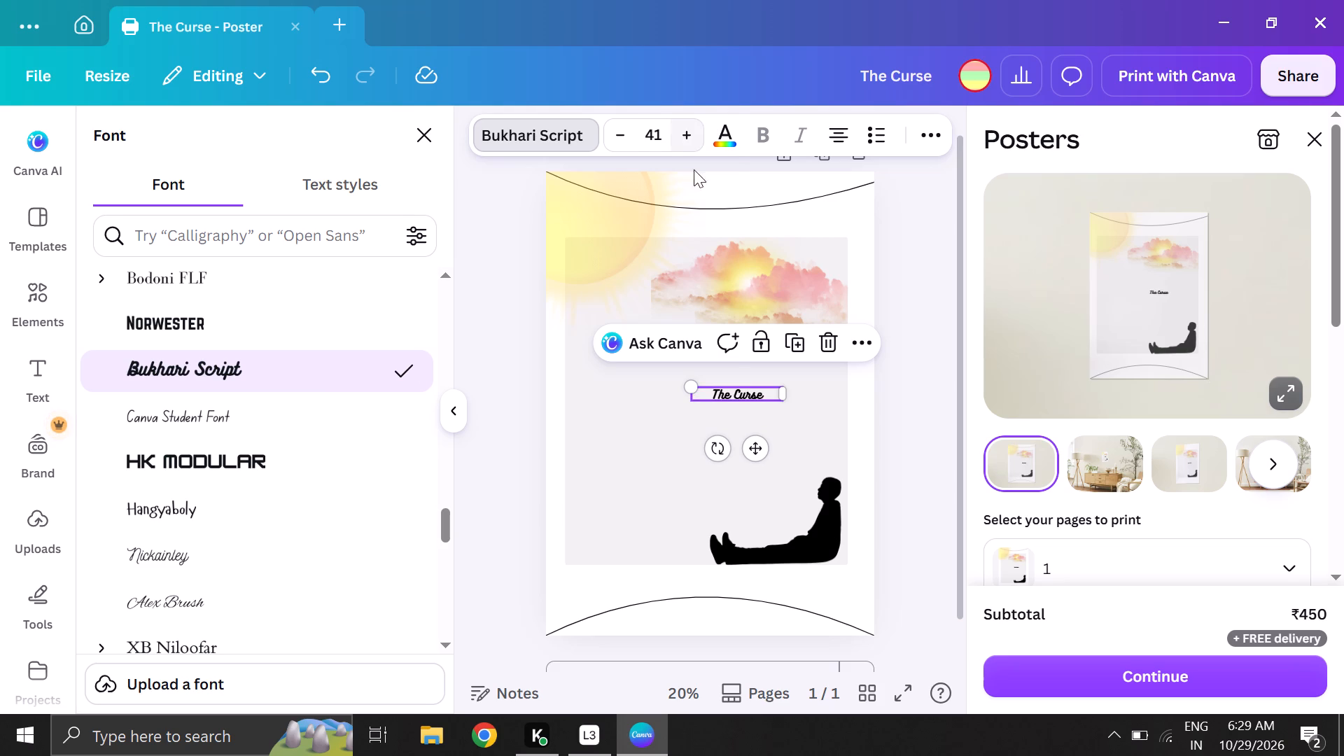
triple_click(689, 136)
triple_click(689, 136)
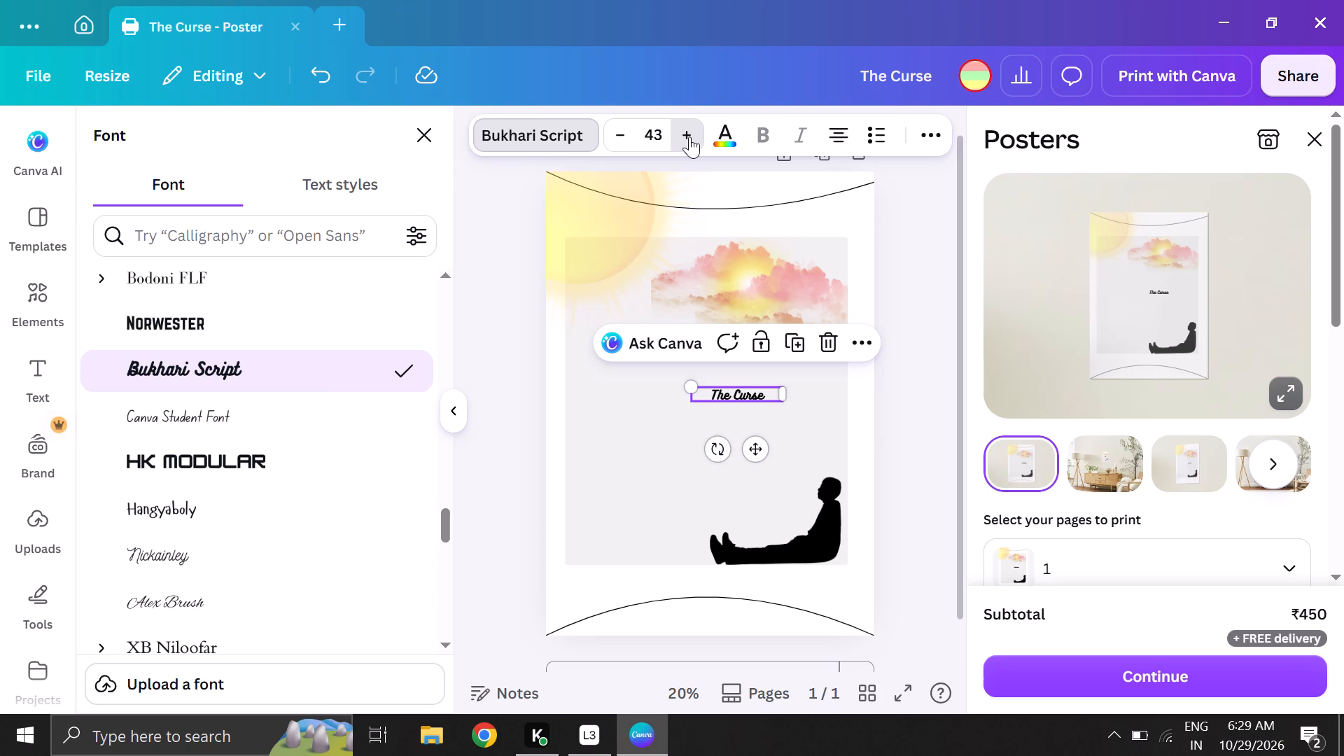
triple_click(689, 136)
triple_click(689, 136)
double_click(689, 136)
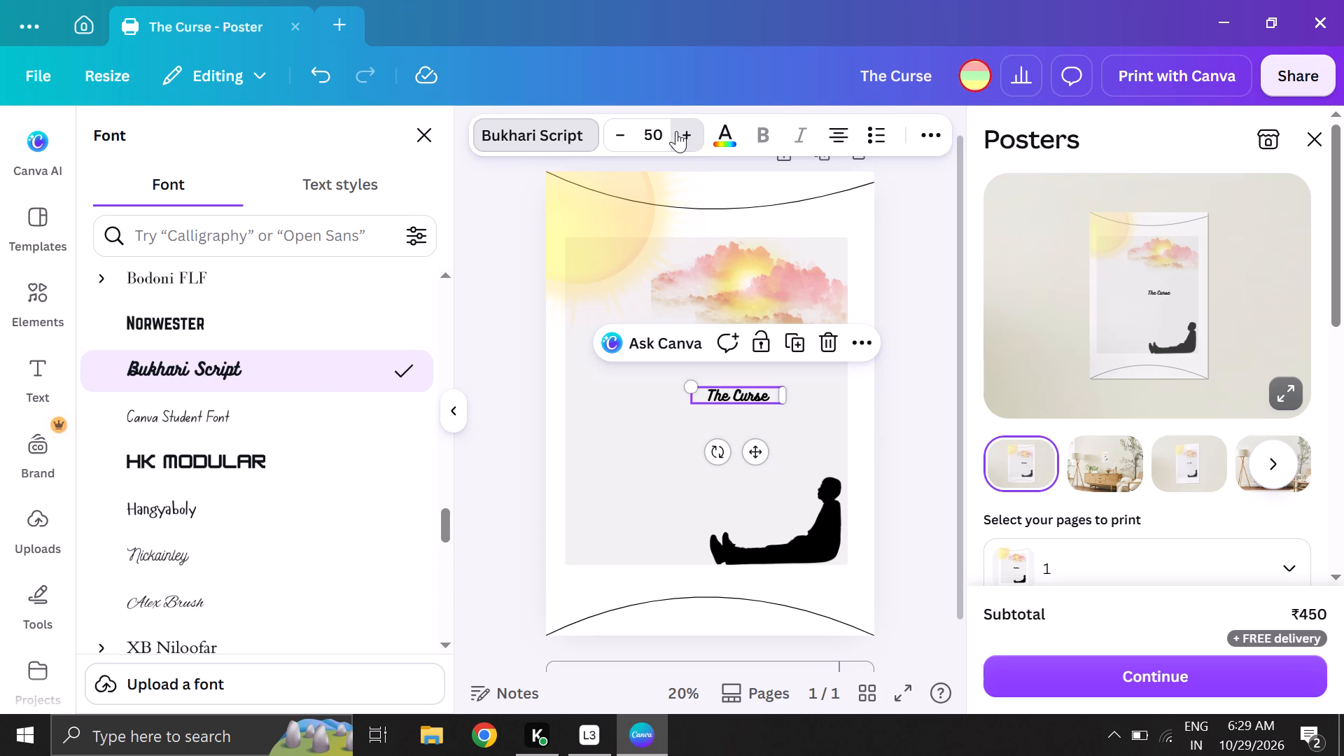
Set the font size of "The Curse" to 96.
left_click(654, 133)
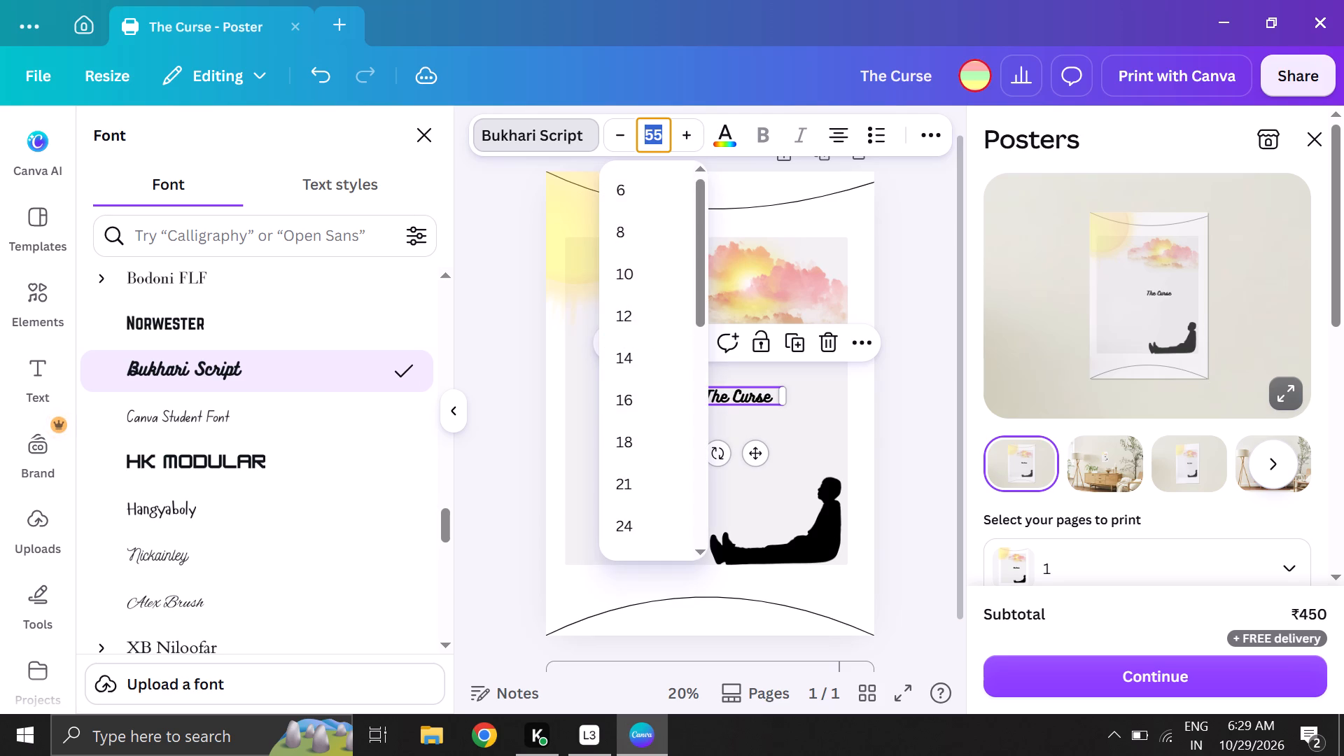
scroll(623, 383, "down", 13)
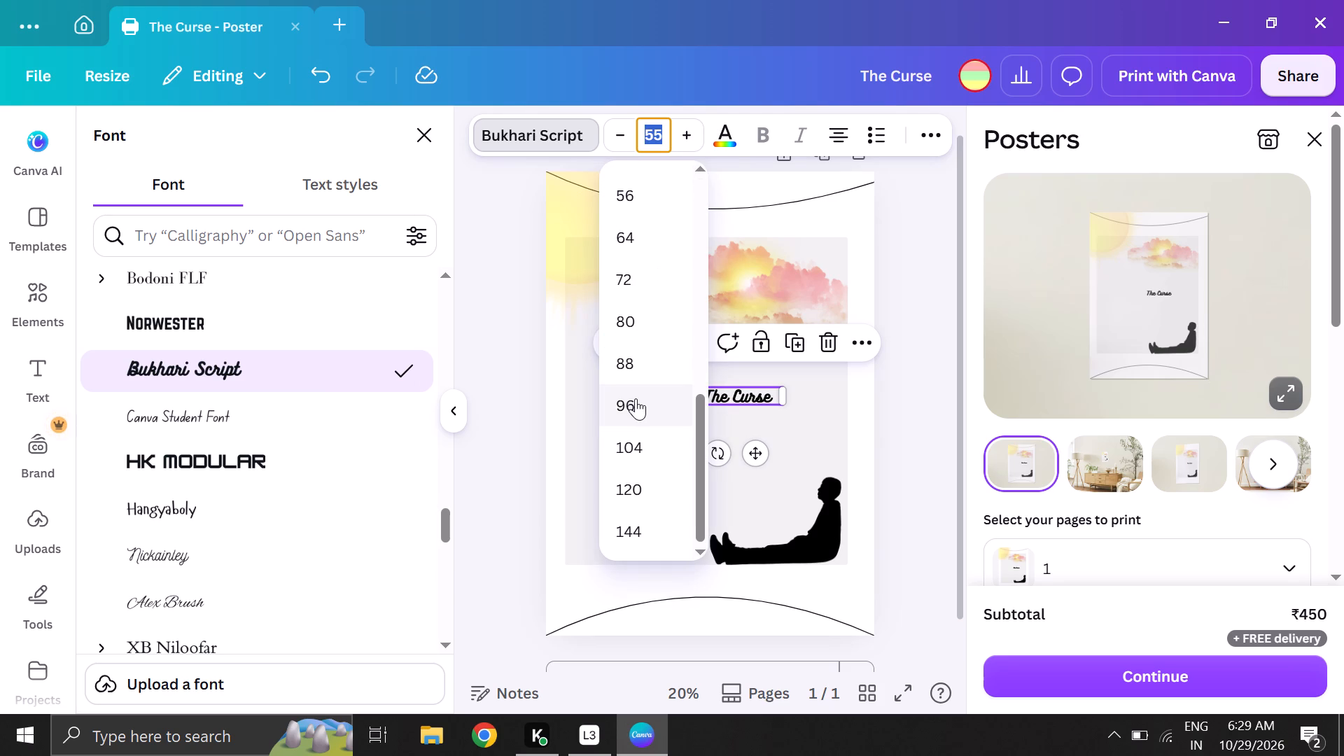
left_click(634, 400)
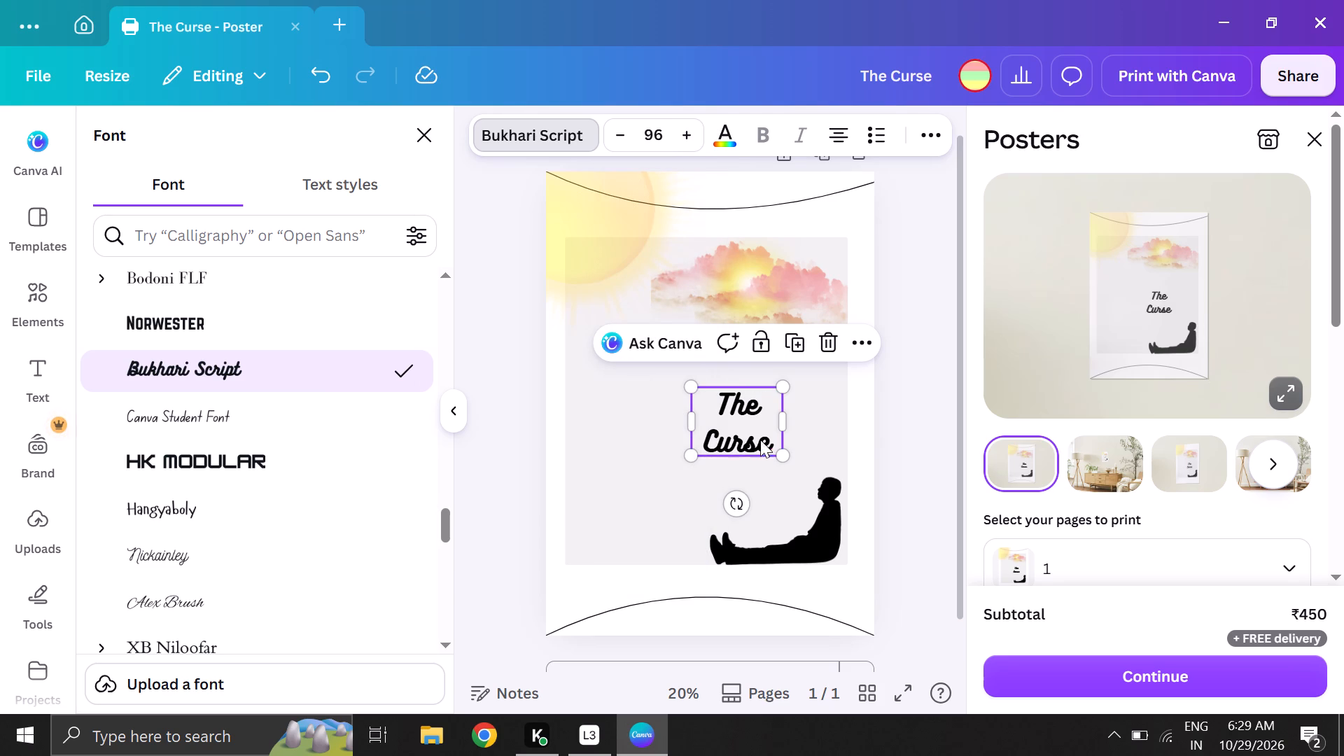
Widen the title's text box to about 27.9 to fit one line, and place it centred over the cloud's lower edge.
left_click_drag(688, 420, 565, 398)
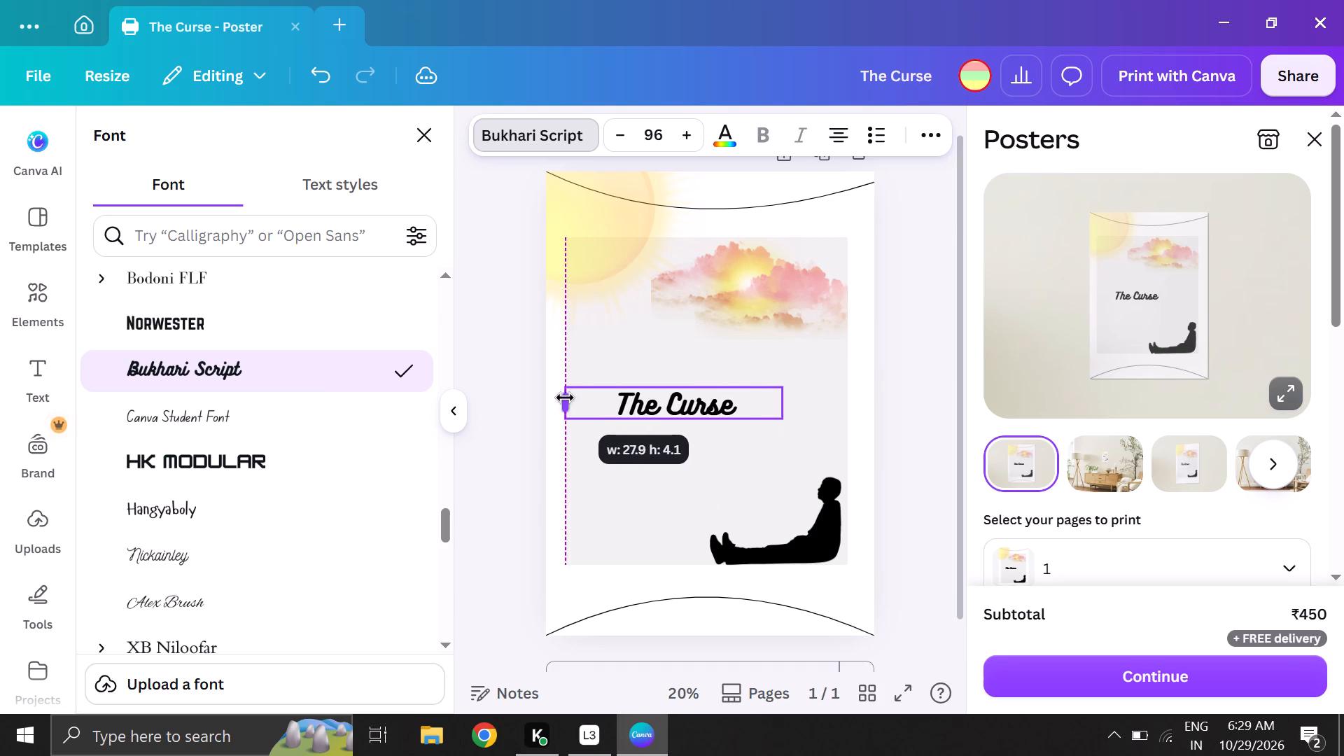
left_click_drag(700, 409, 717, 327)
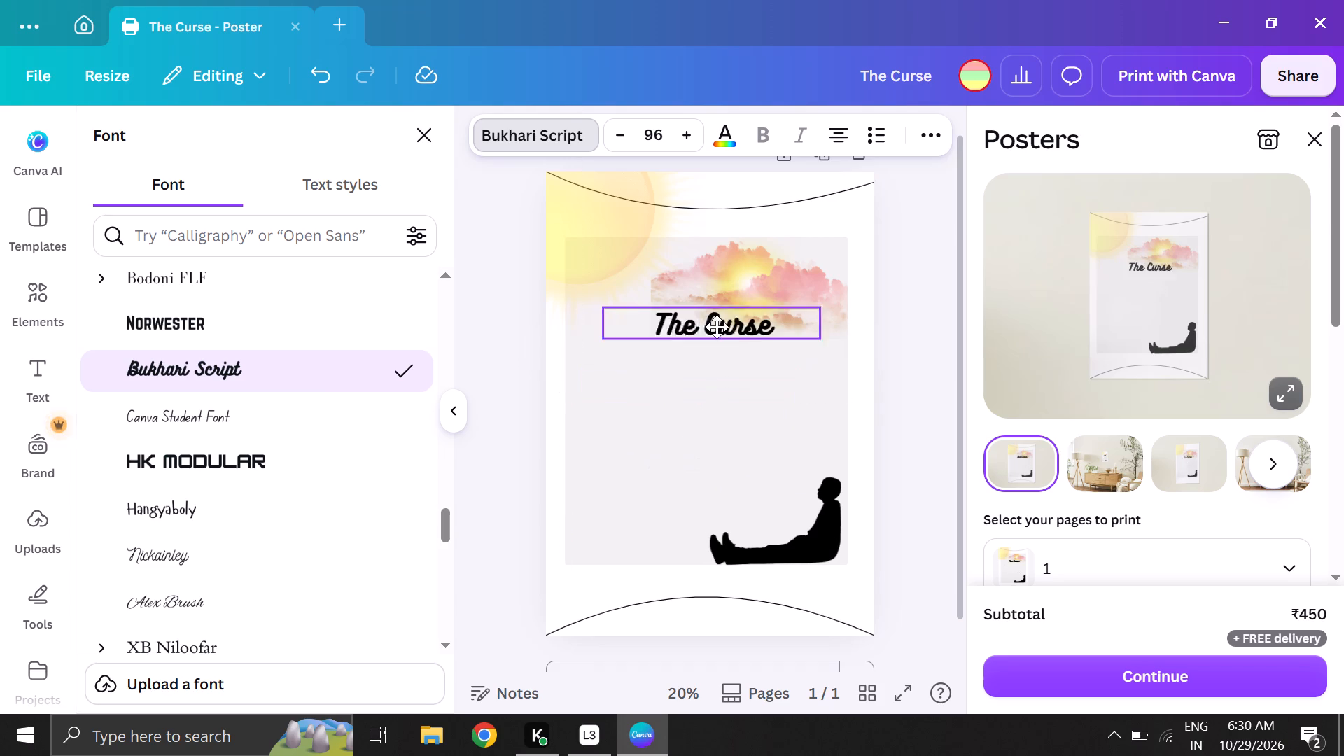
left_click_drag(717, 327, 706, 328)
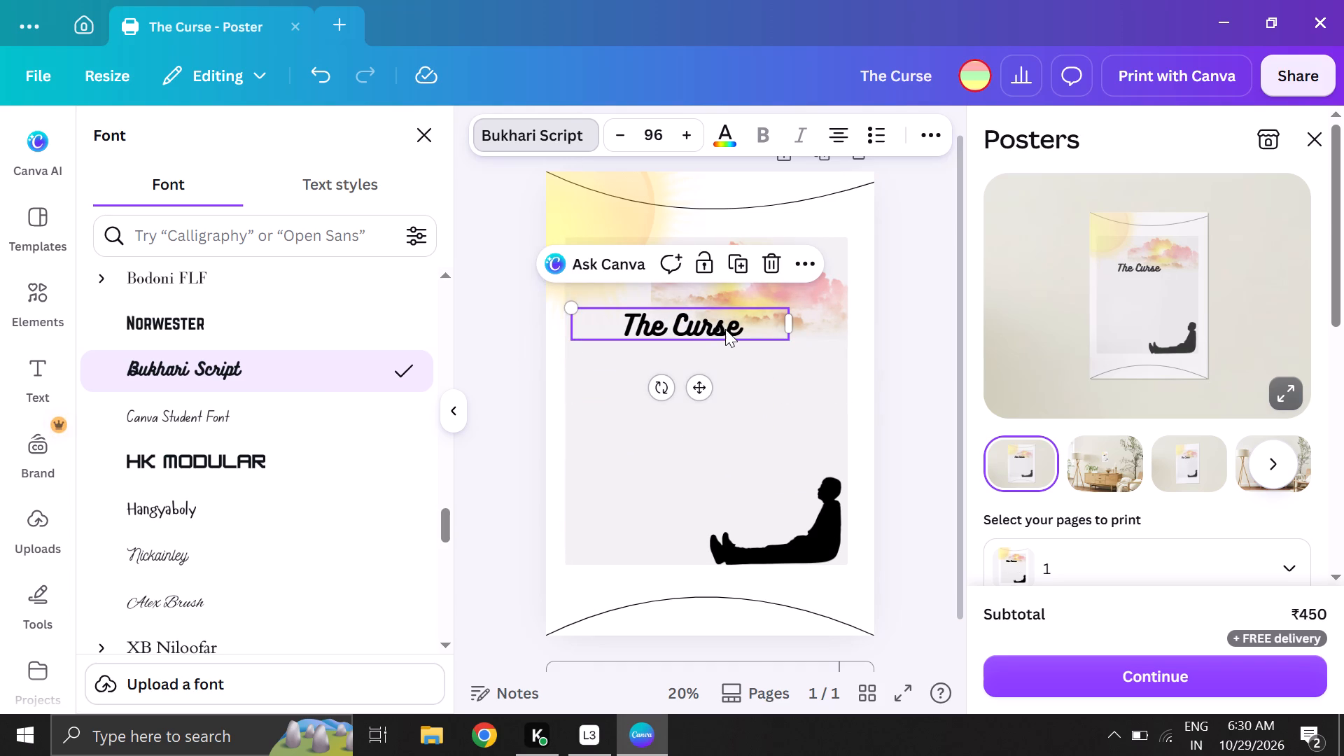
left_click_drag(689, 319, 770, 204)
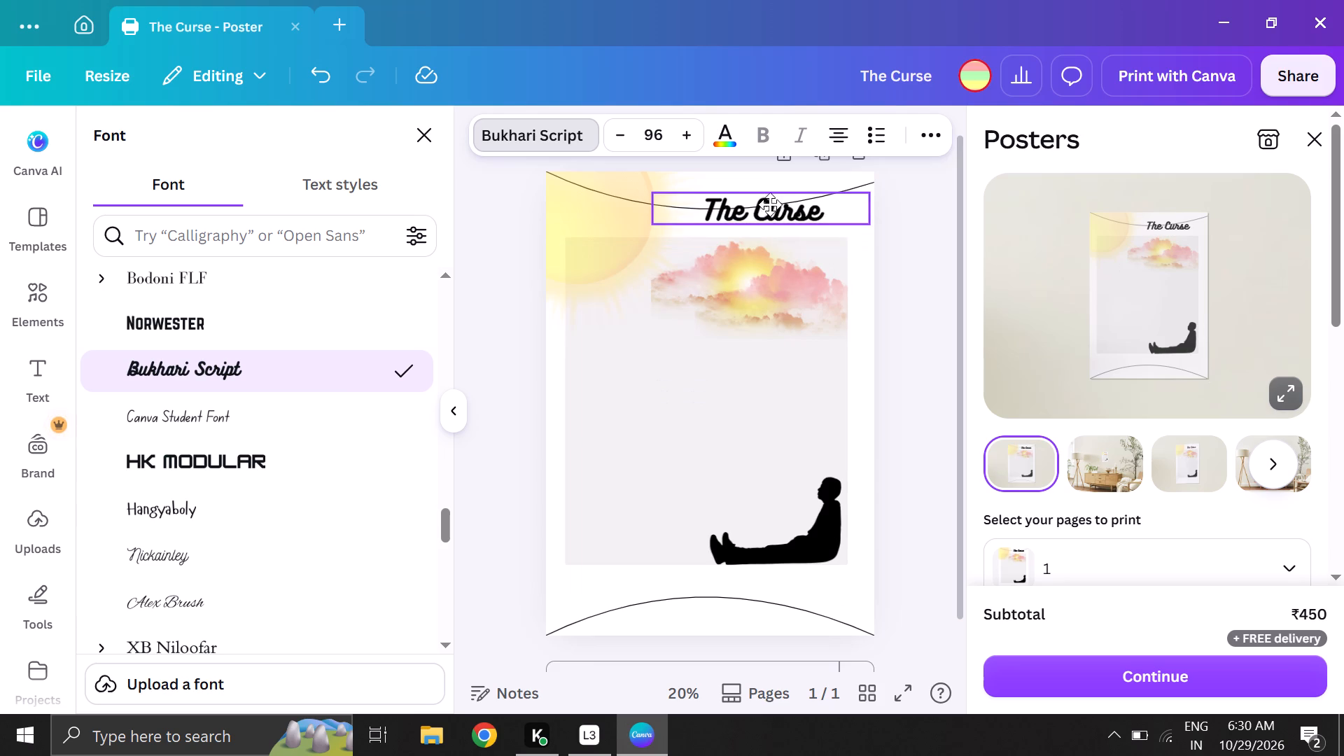
left_click_drag(770, 204, 722, 325)
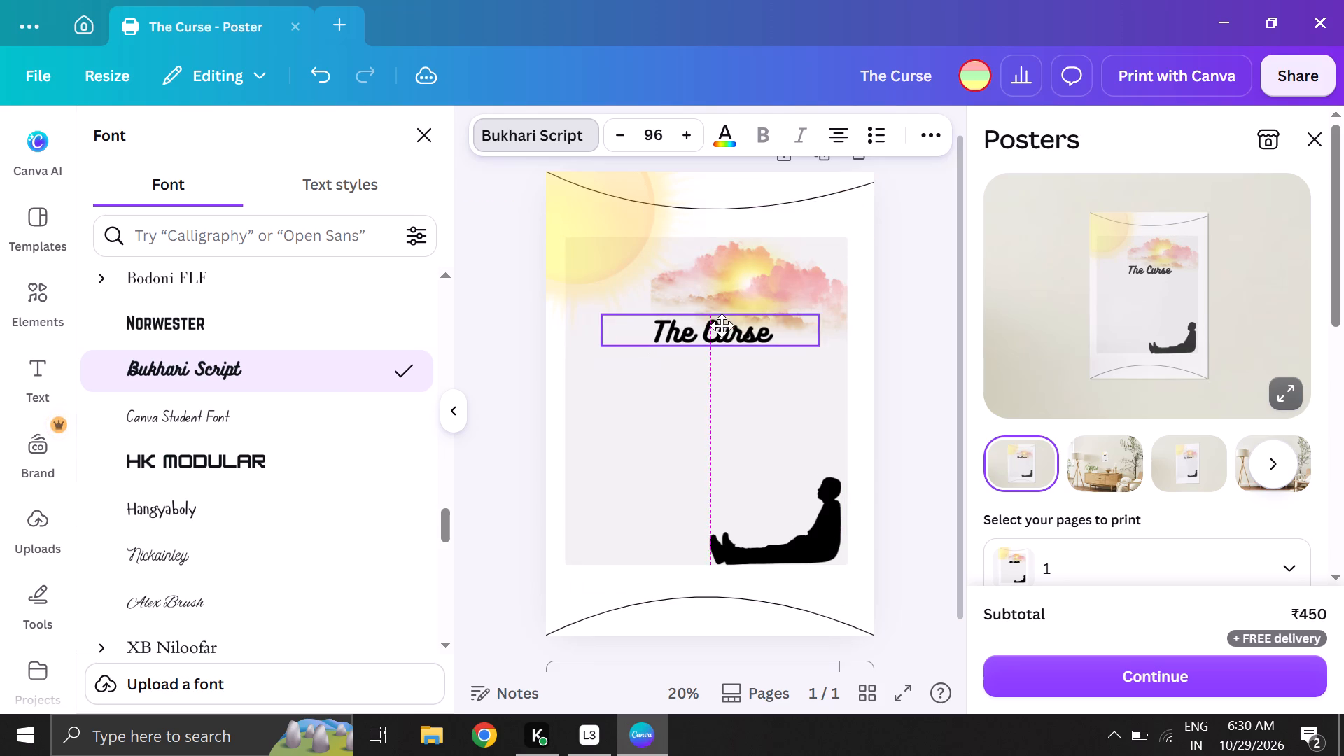
left_click_drag(722, 325, 721, 325)
left_click(769, 437)
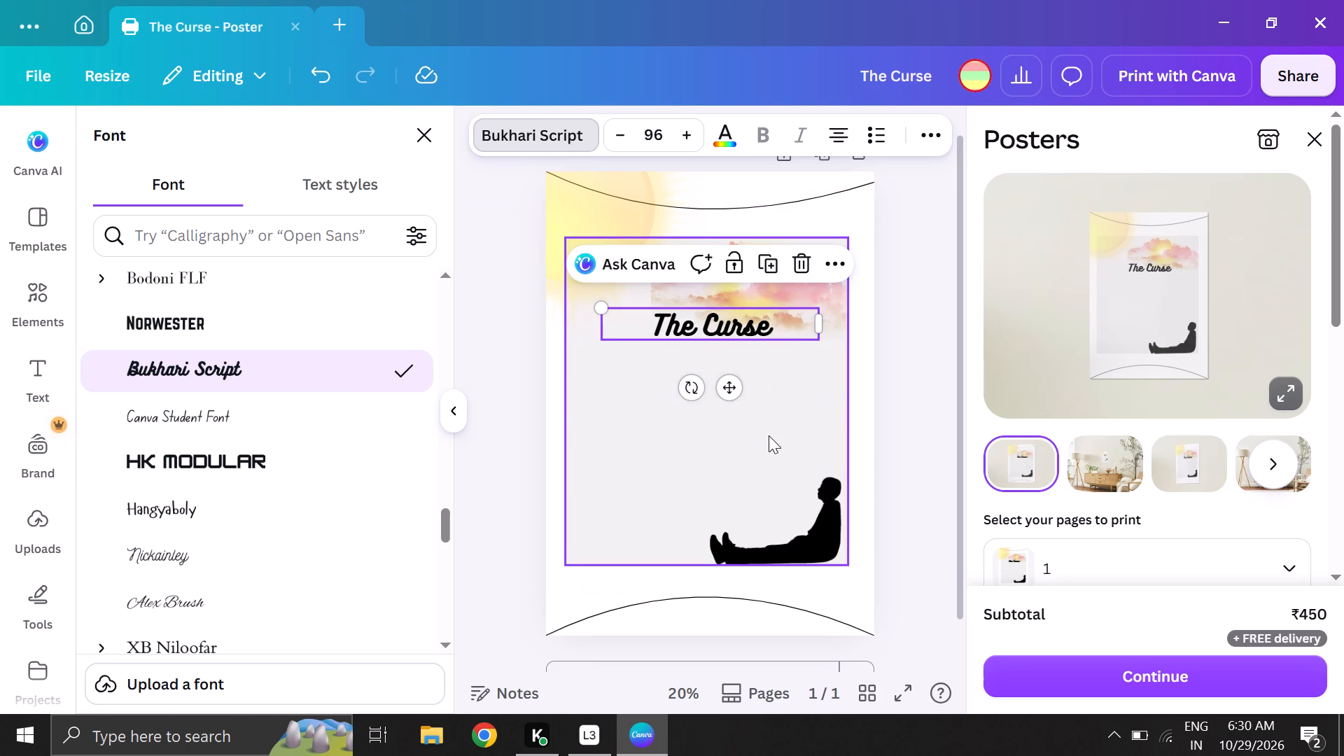
Change the text color of "The Curse" to the solid dark blue #004aad.
left_click(720, 315)
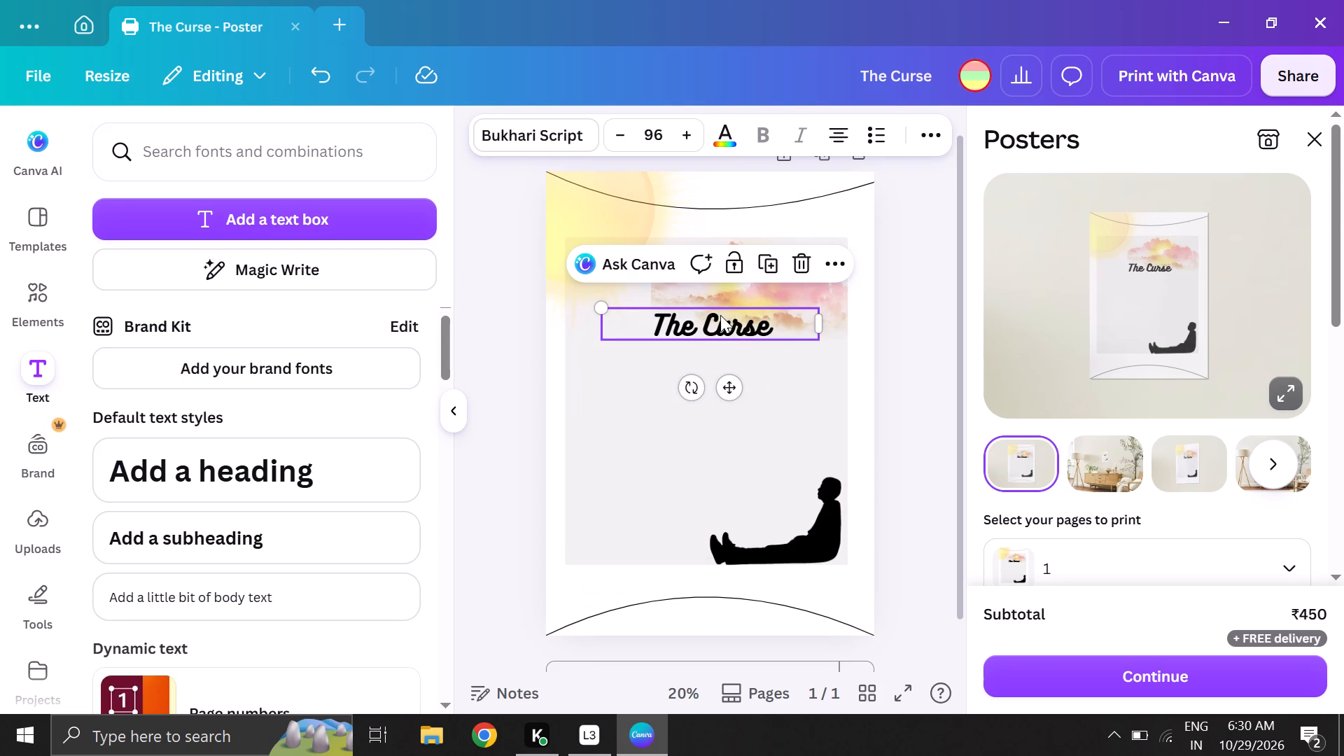
left_click(728, 140)
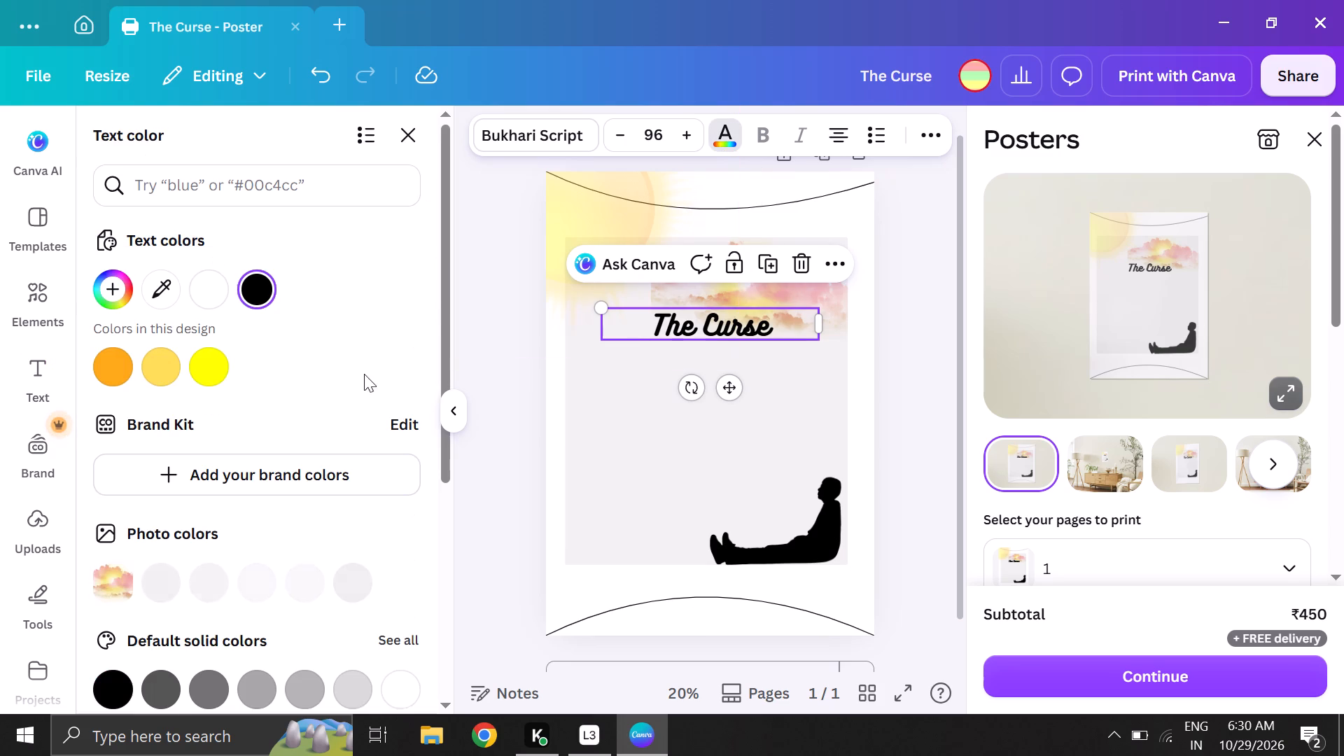
scroll(194, 398, "down", 2)
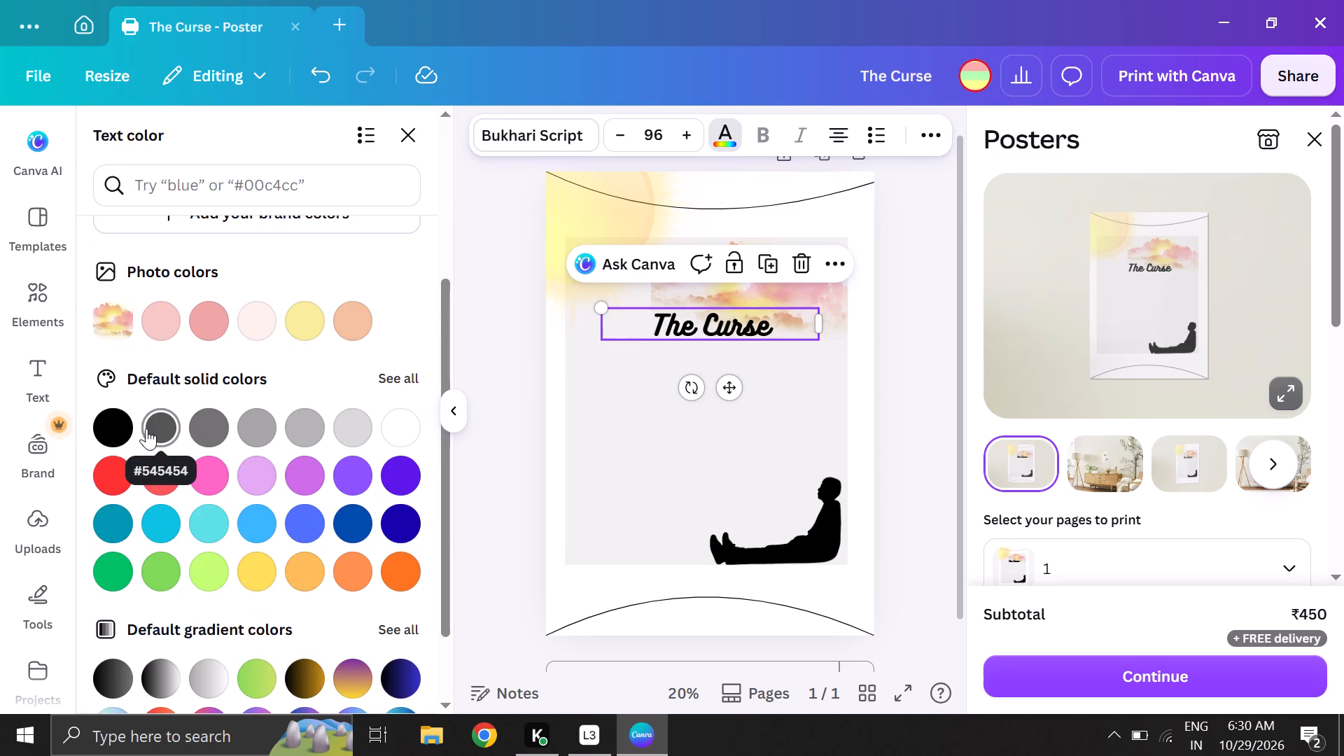
scroll(233, 516, "down", 1)
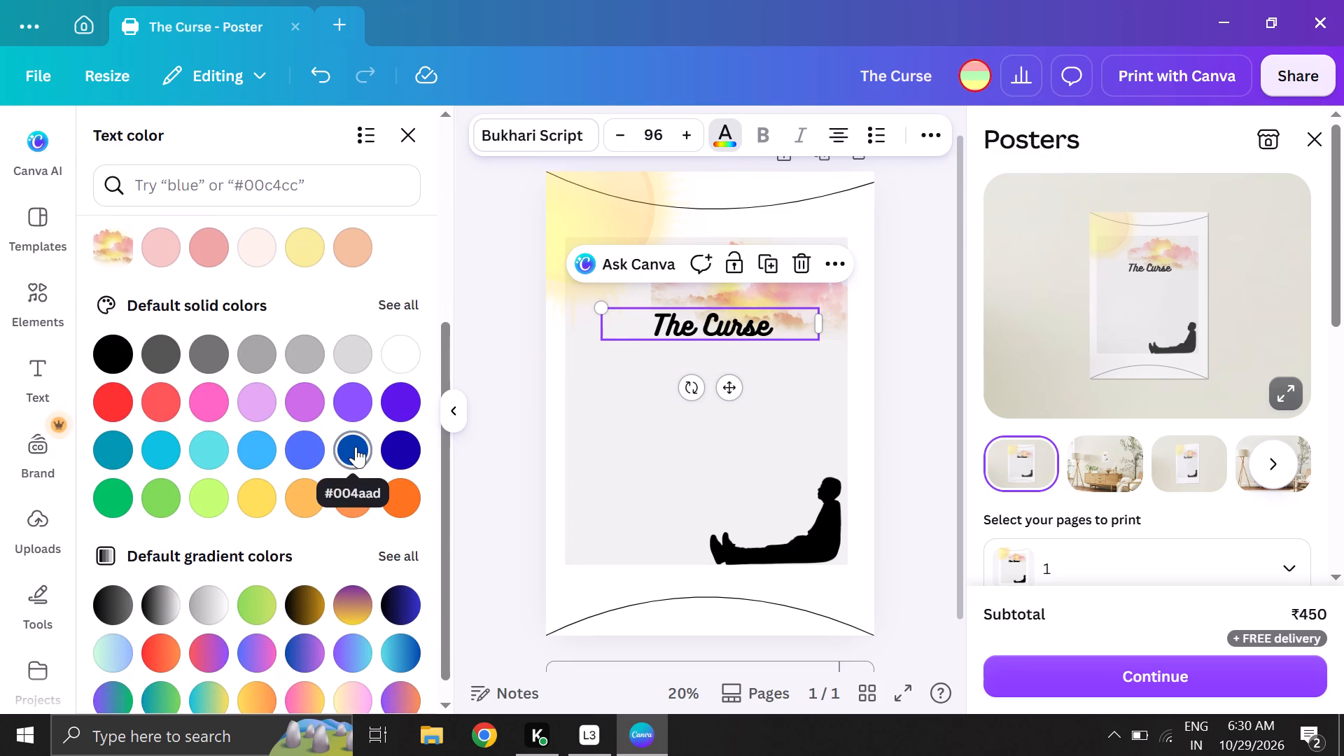
left_click(356, 447)
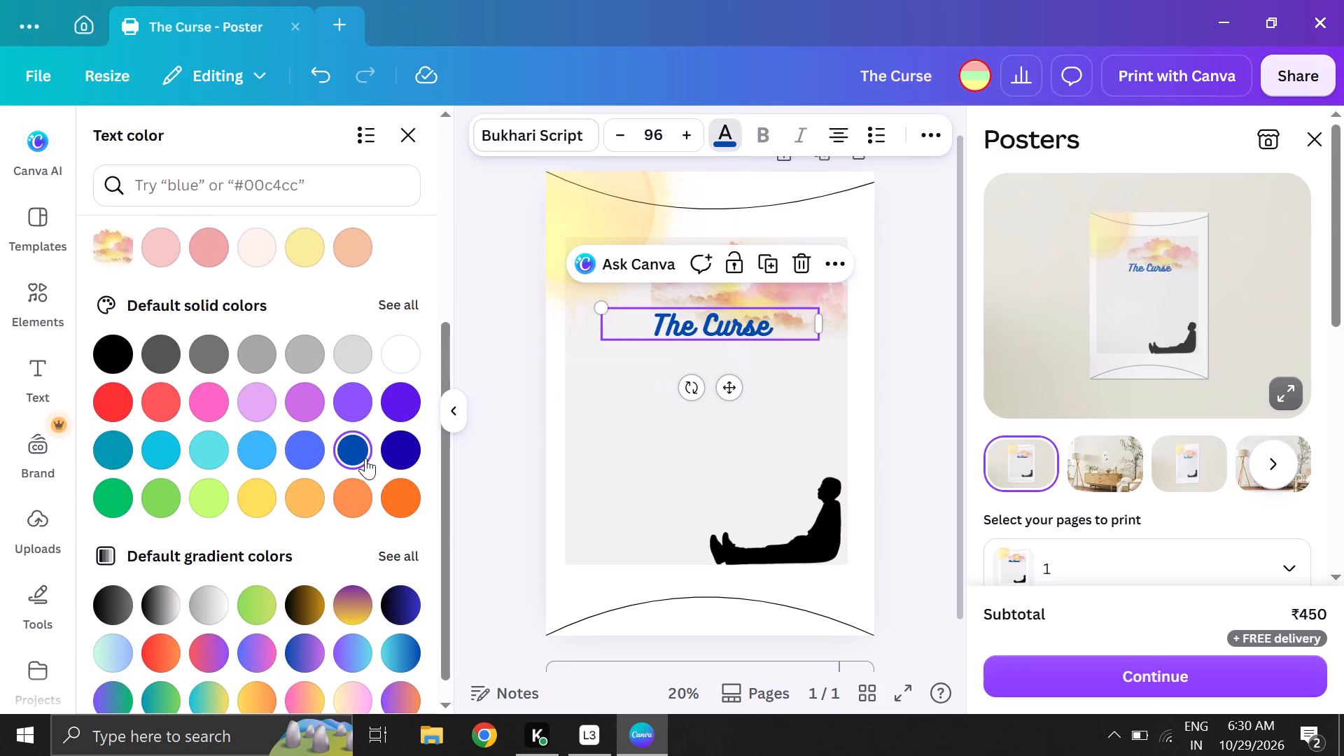
left_click(498, 406)
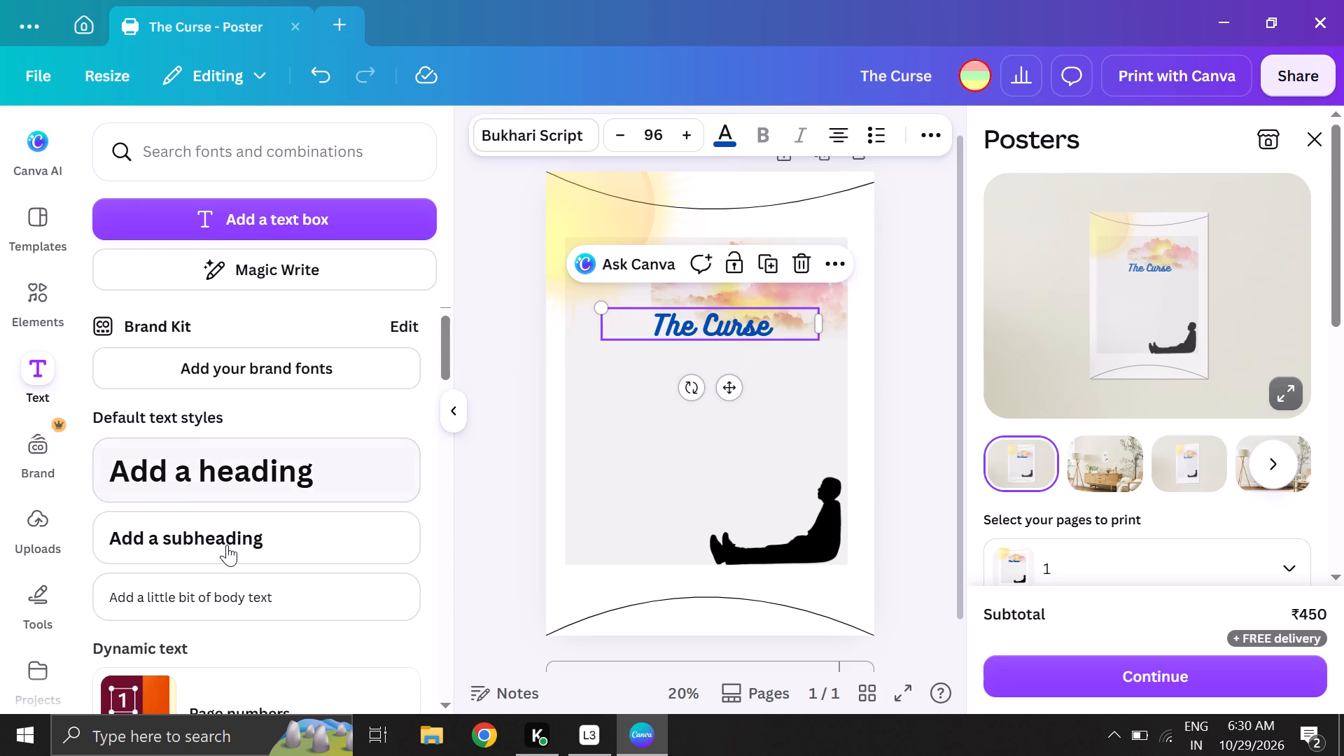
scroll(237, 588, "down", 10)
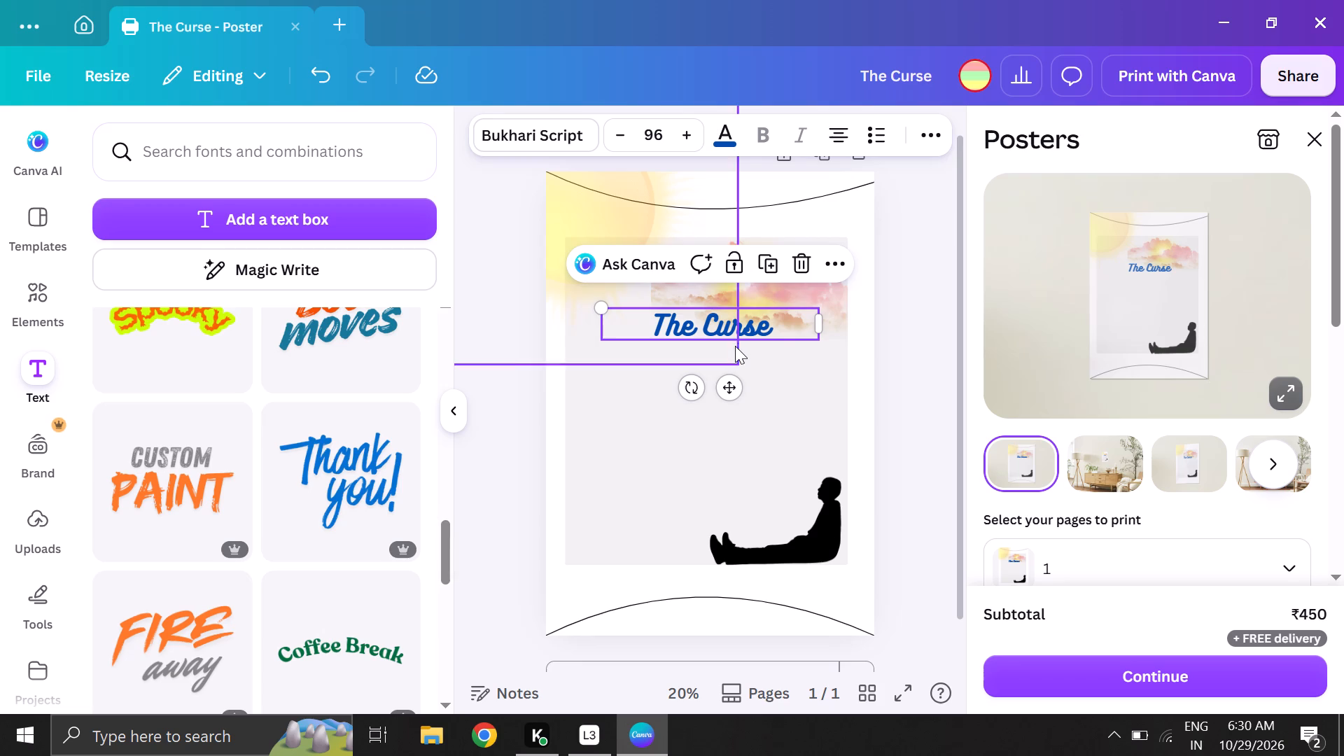
Move the "The Curse" title up onto the upper part of the pink cloud.
left_click(791, 366)
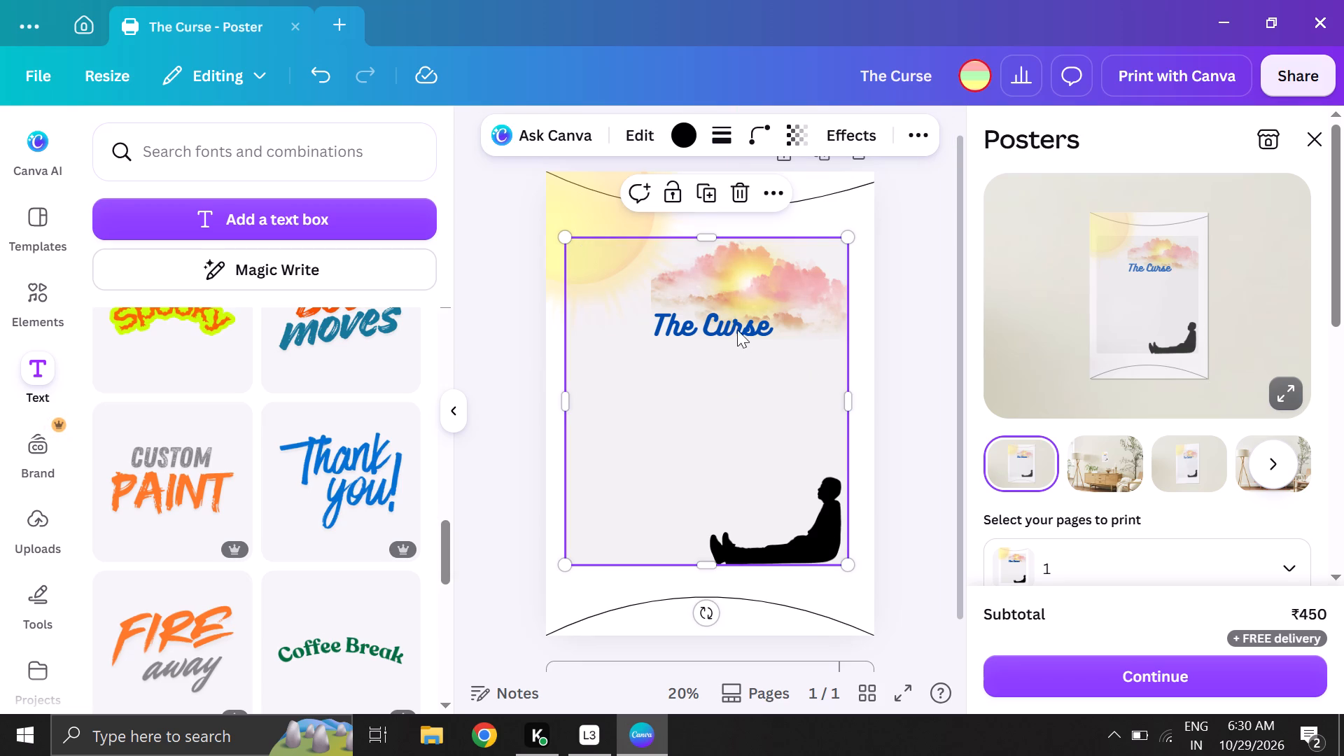
left_click_drag(719, 316, 637, 300)
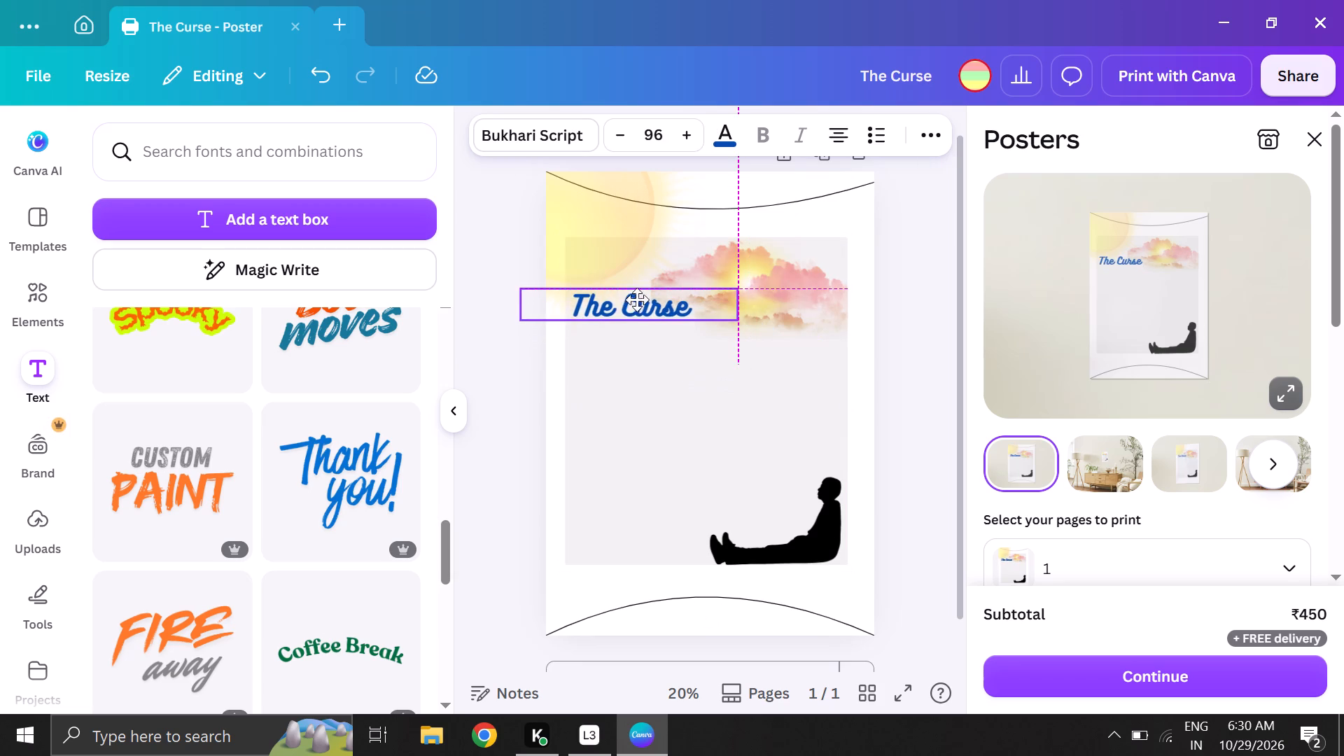
left_click_drag(637, 300, 719, 259)
left_click(774, 458)
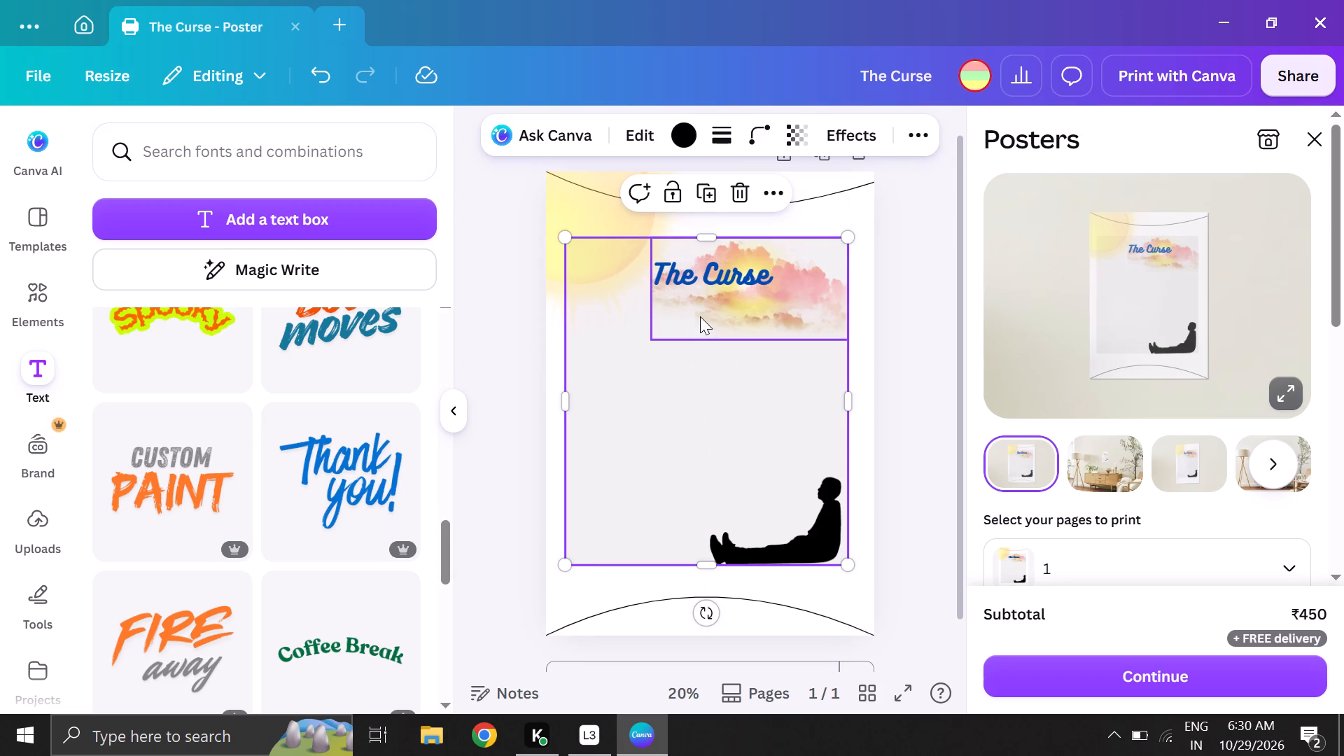
Widen the pink cloud image towards the sun and place it just inside the top edge of the grey panel.
left_click(700, 316)
left_click_drag(654, 297, 619, 306)
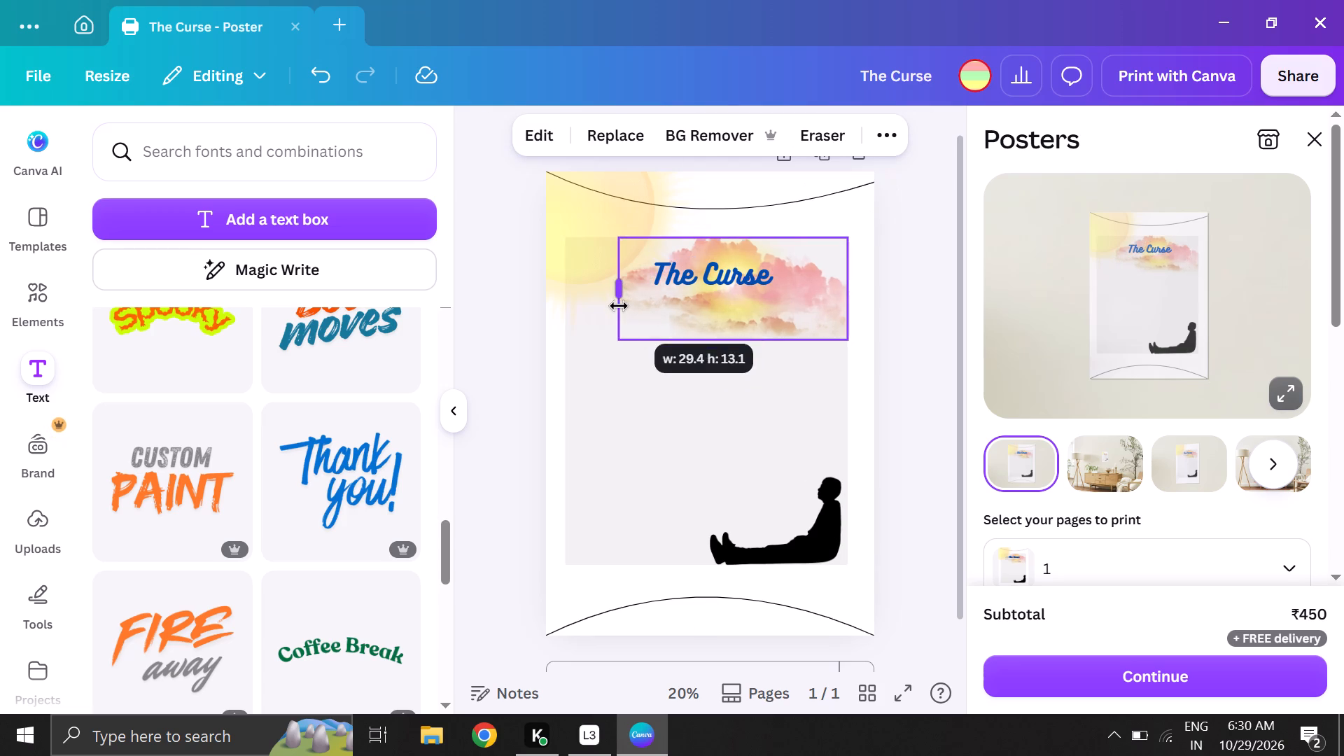
left_click_drag(619, 306, 664, 327)
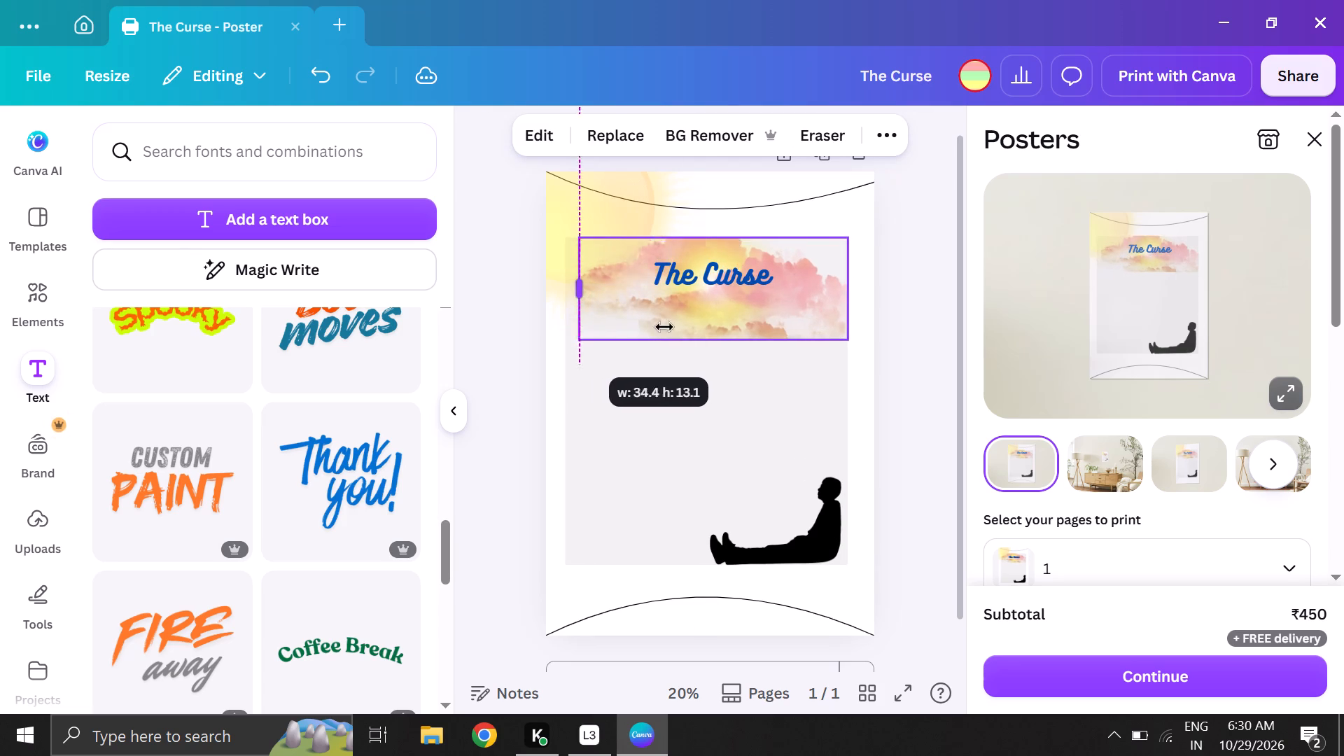
left_click_drag(664, 327, 618, 338)
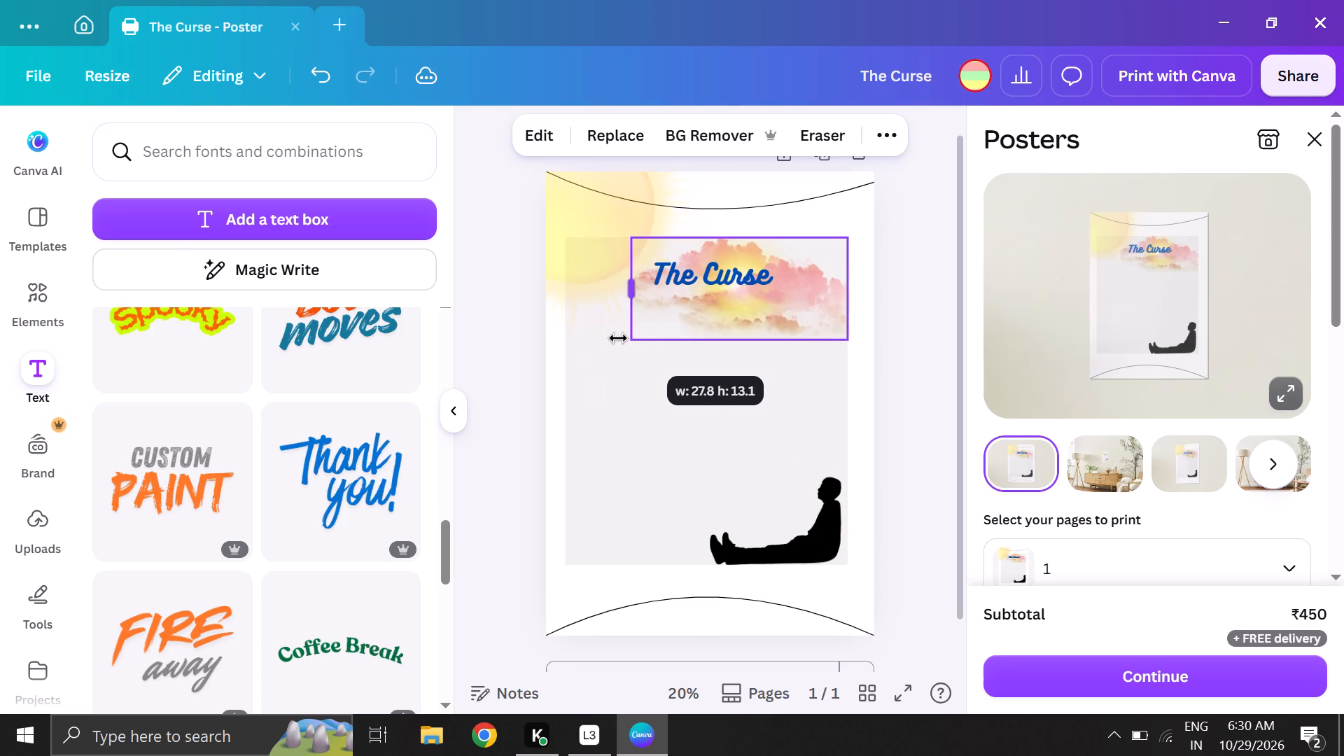
left_click_drag(618, 338, 615, 338)
left_click_drag(687, 307, 666, 318)
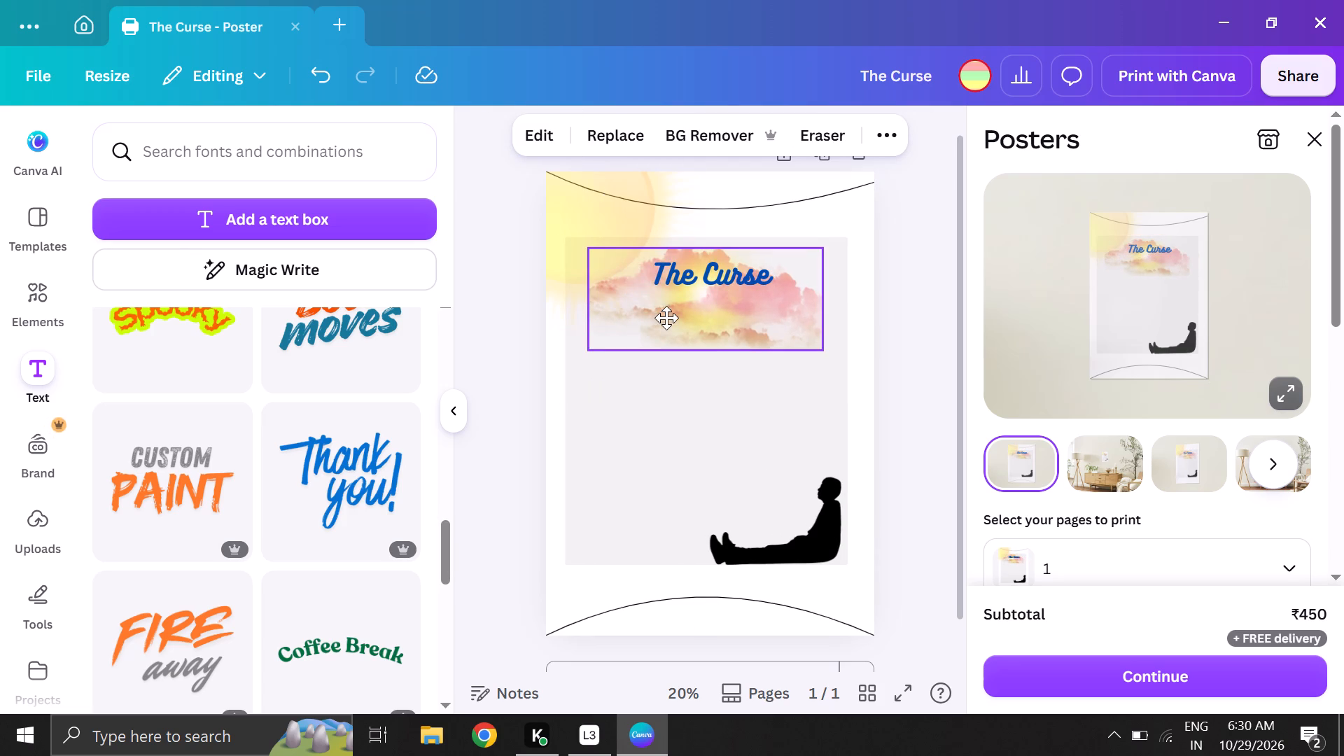
left_click_drag(666, 318, 683, 314)
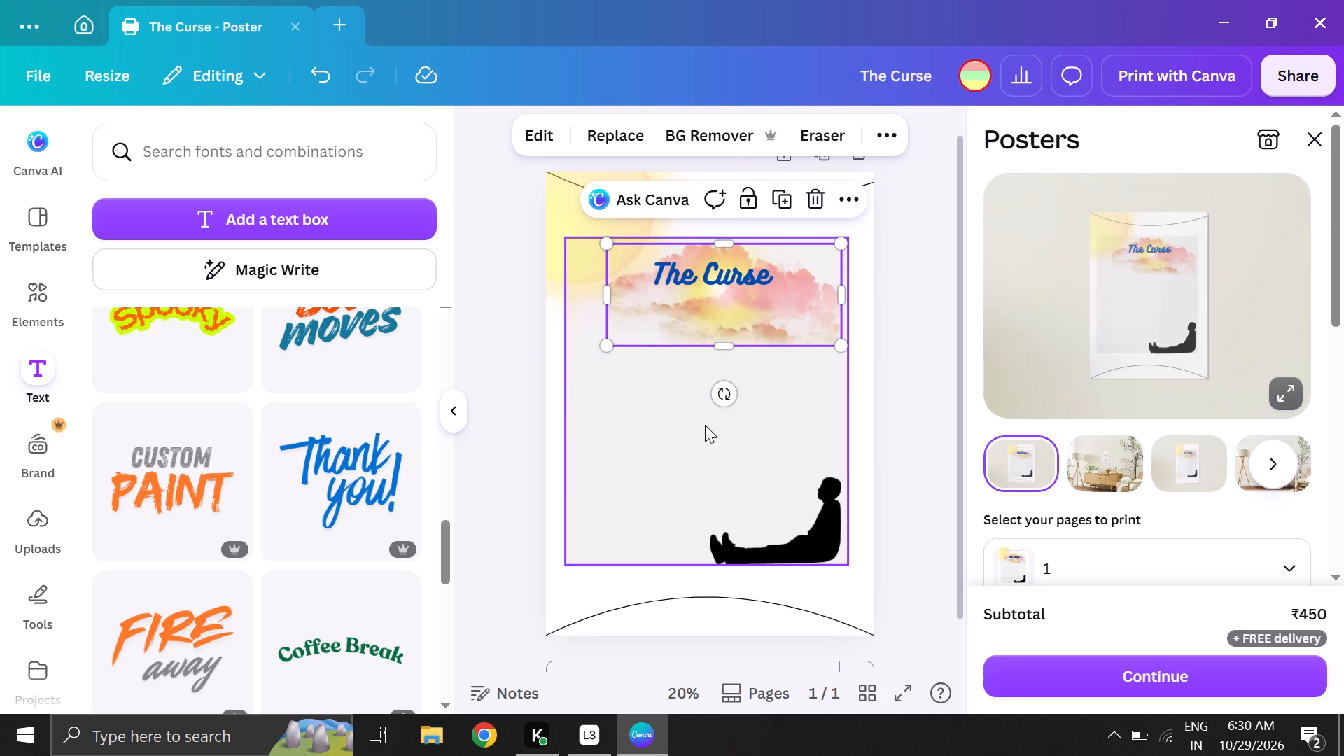
left_click(631, 425)
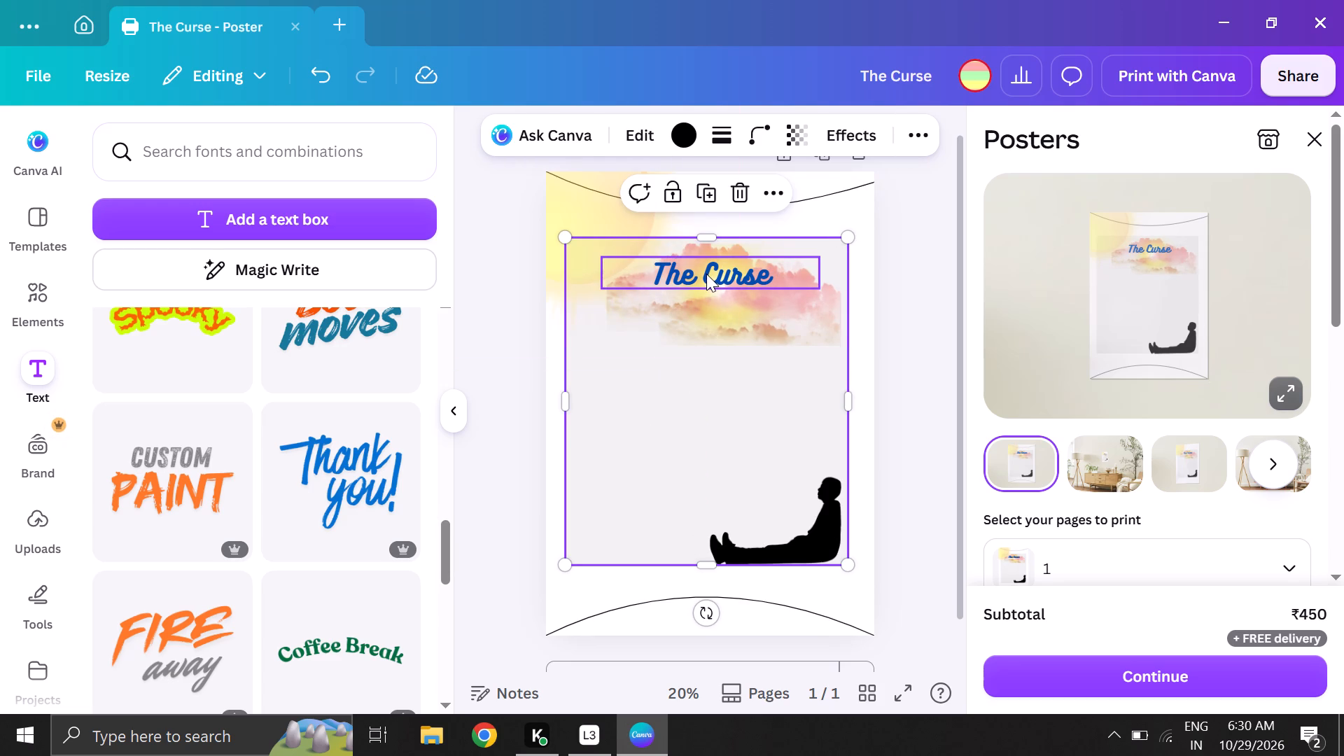
Align the "The Curse" title with the widened cloud's vertical centre line, near the top of the cloud.
left_click_drag(706, 274, 720, 269)
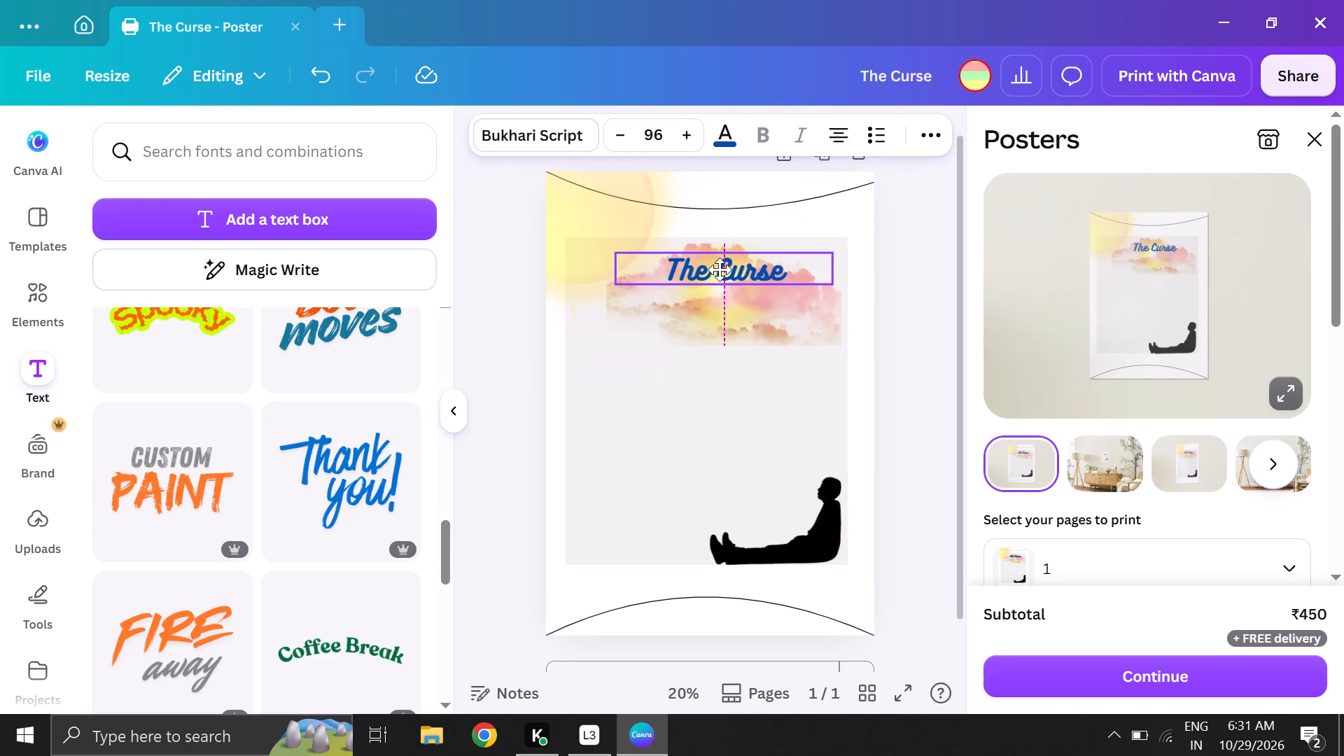
left_click_drag(720, 269, 720, 268)
left_click(672, 422)
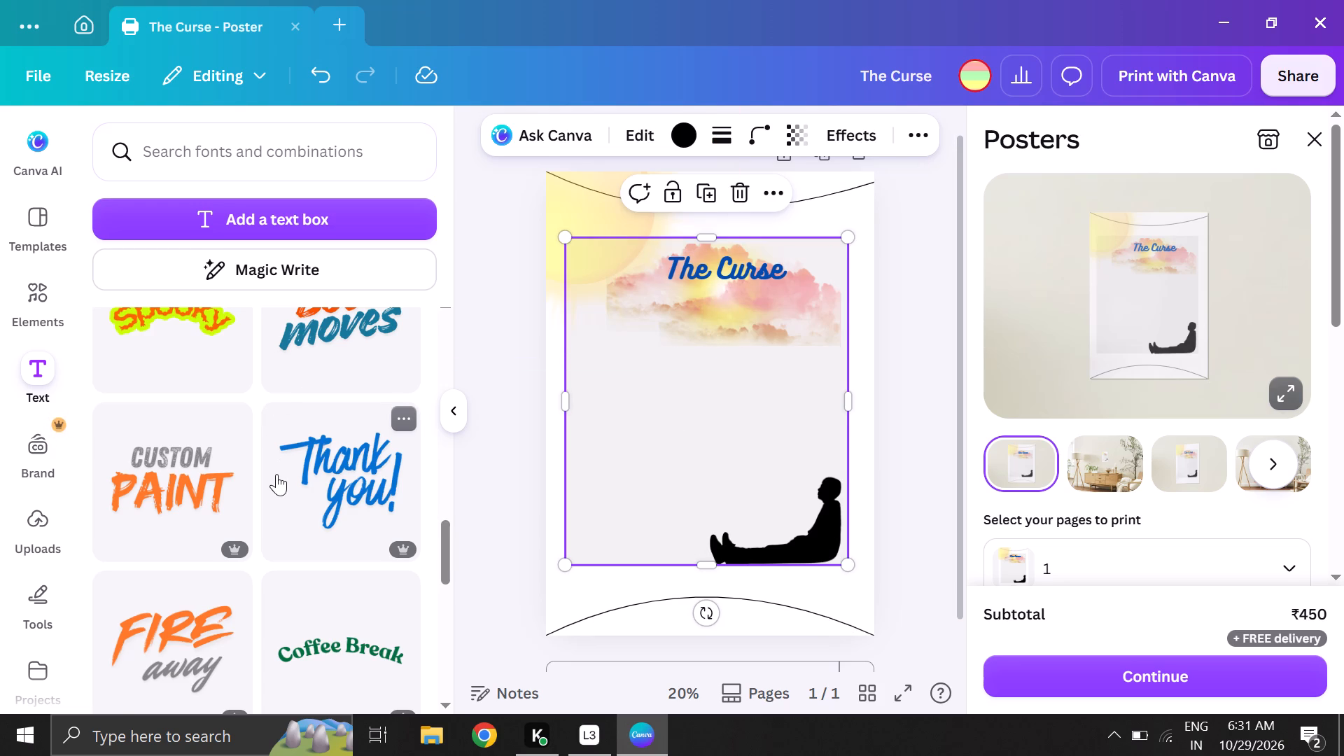
Add the "Custom Paint" text combination to the poster and place it below the cloud.
scroll(276, 474, "down", 1)
left_click(208, 399)
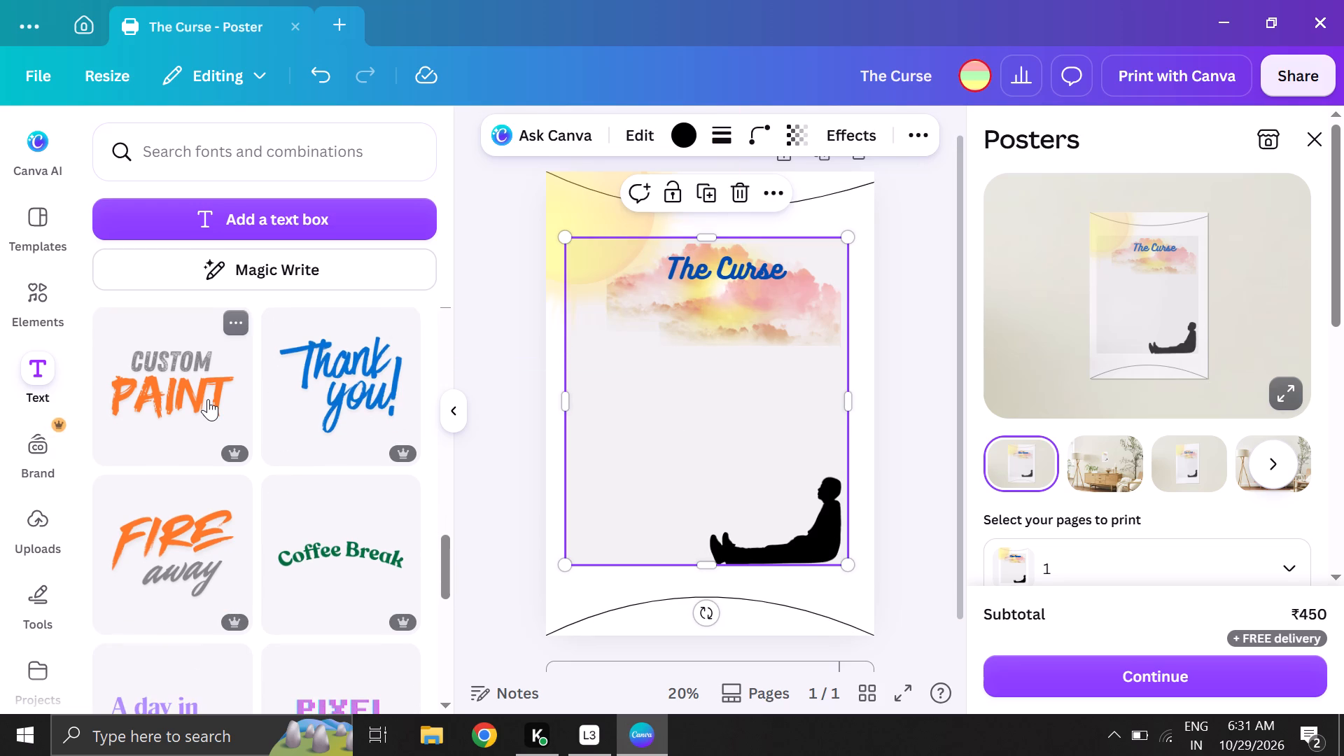
left_click_drag(706, 432, 695, 407)
Replace the orange word "PAINT" with "WE WILL SEE".
left_click(695, 407)
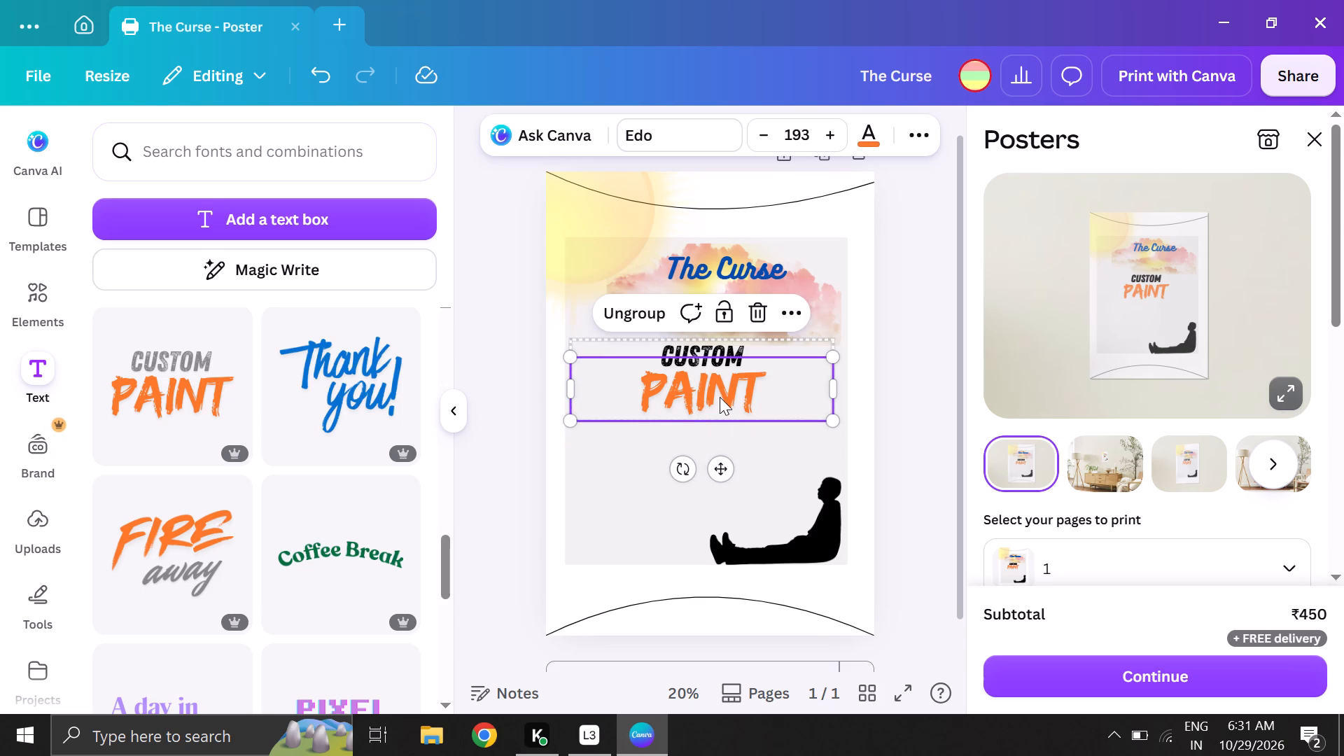
left_click(737, 376)
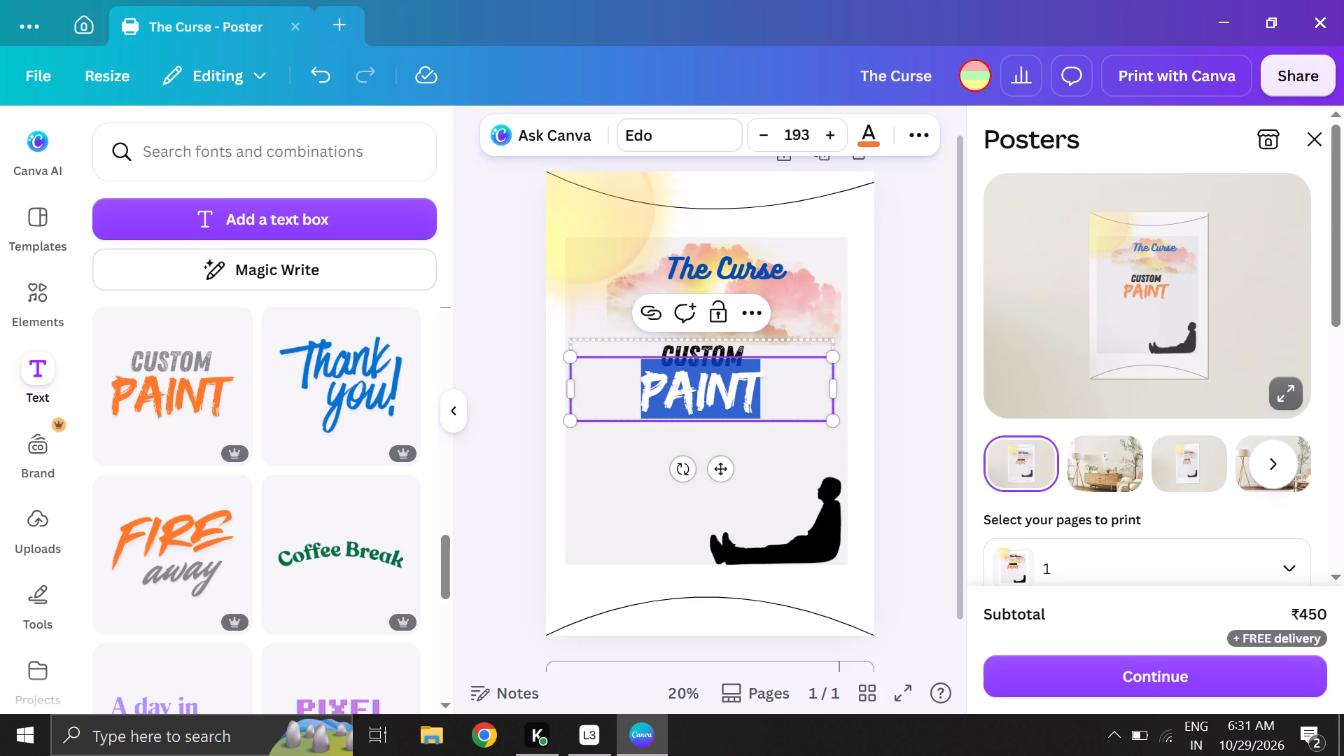
key("BackSpace")
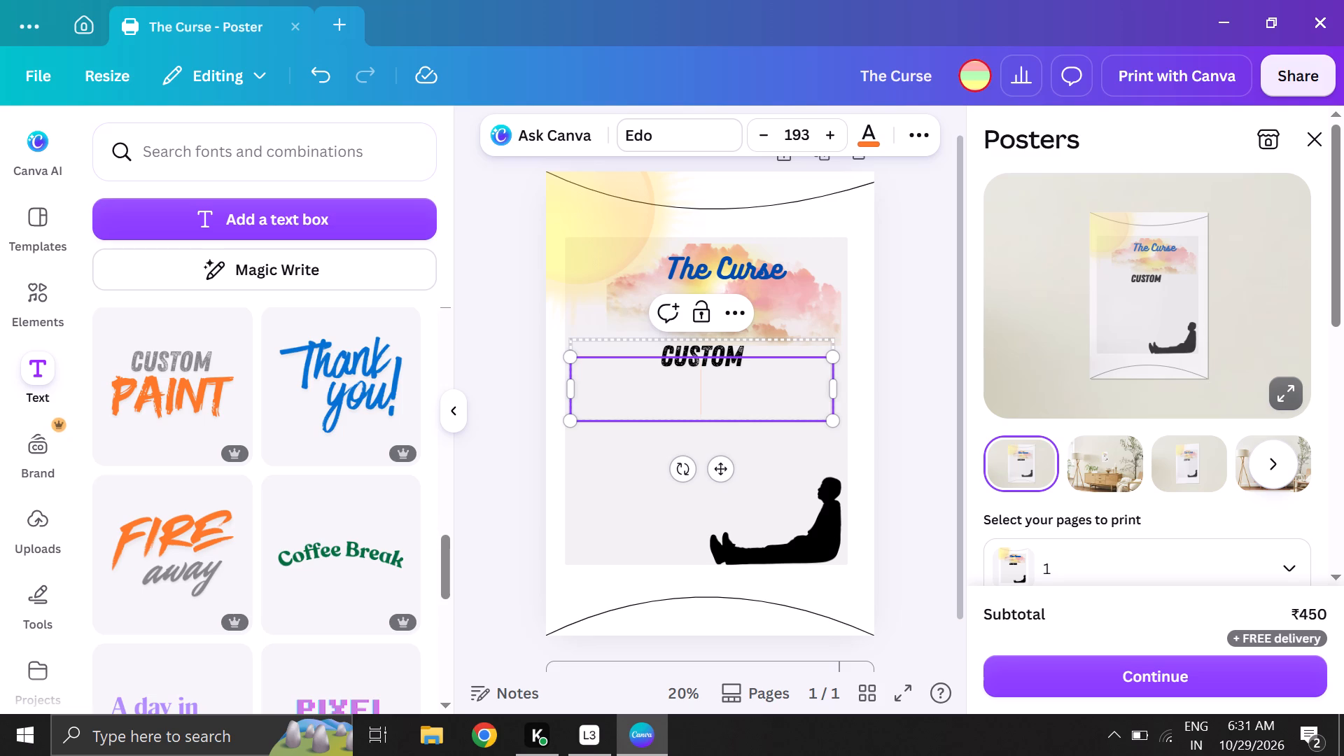
type("WE")
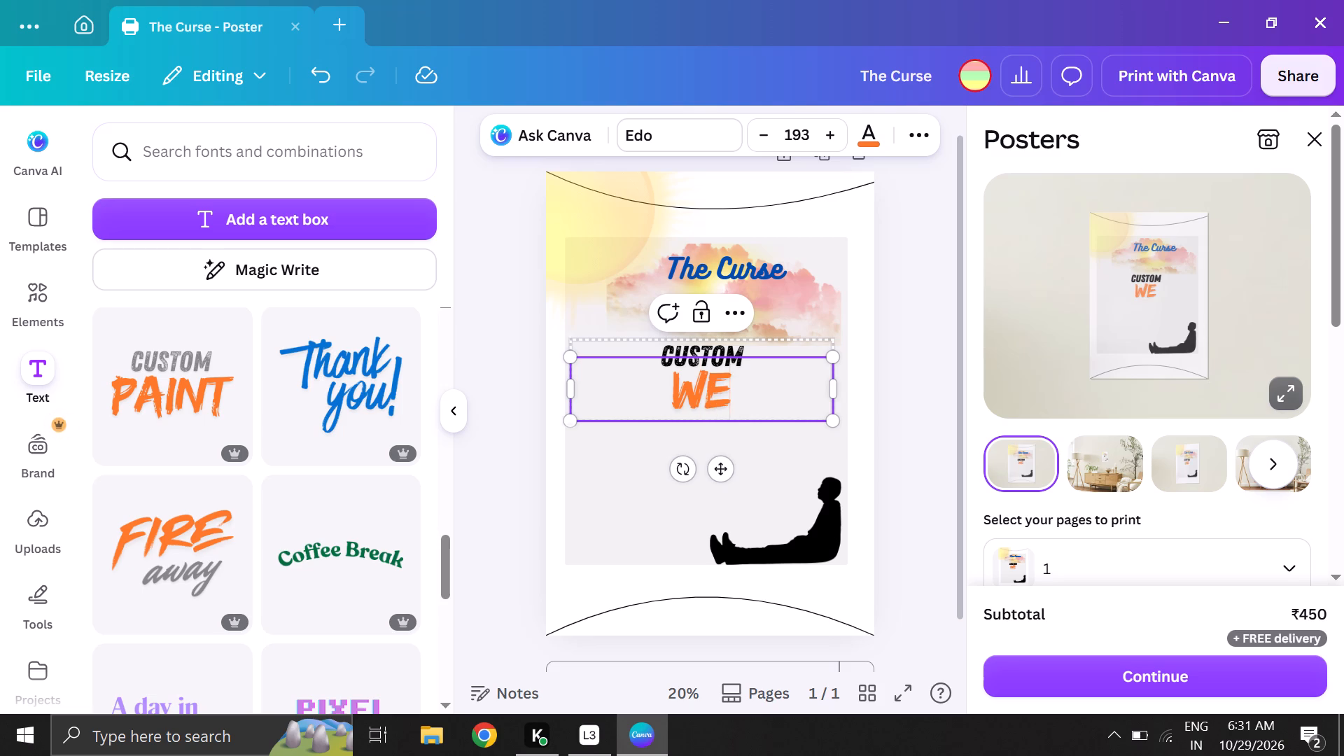
key("space")
type("will")
key("space")
type("see")
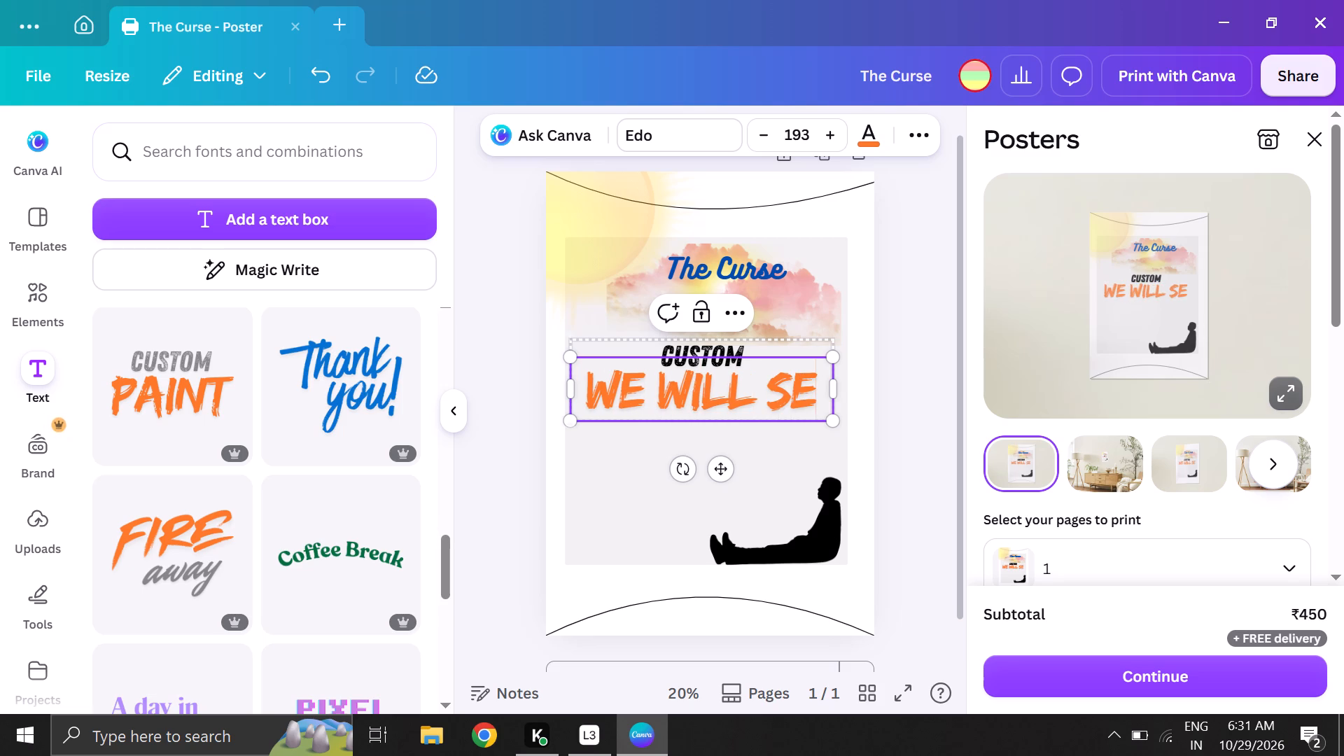
left_click_drag(740, 398, 736, 409)
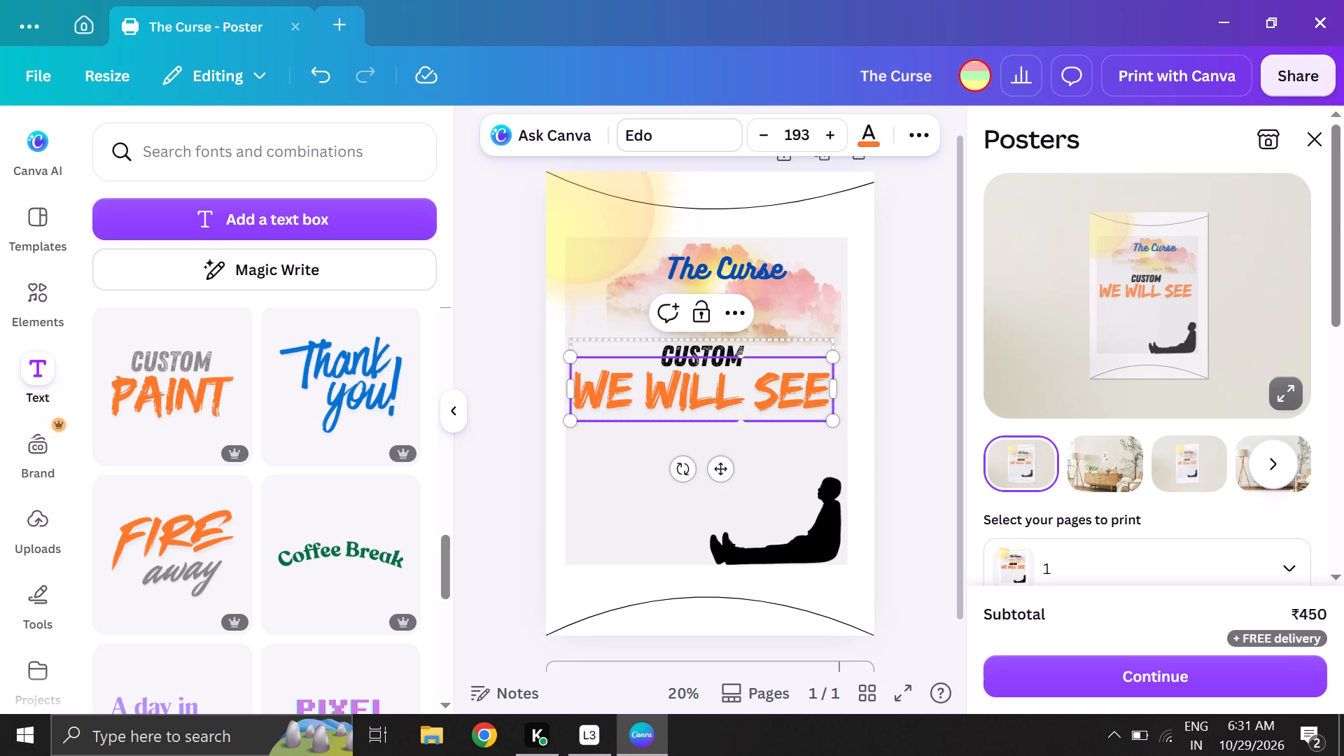
Fade the "The Curse" title by lowering its transparency setting to roughly half.
left_click(741, 283)
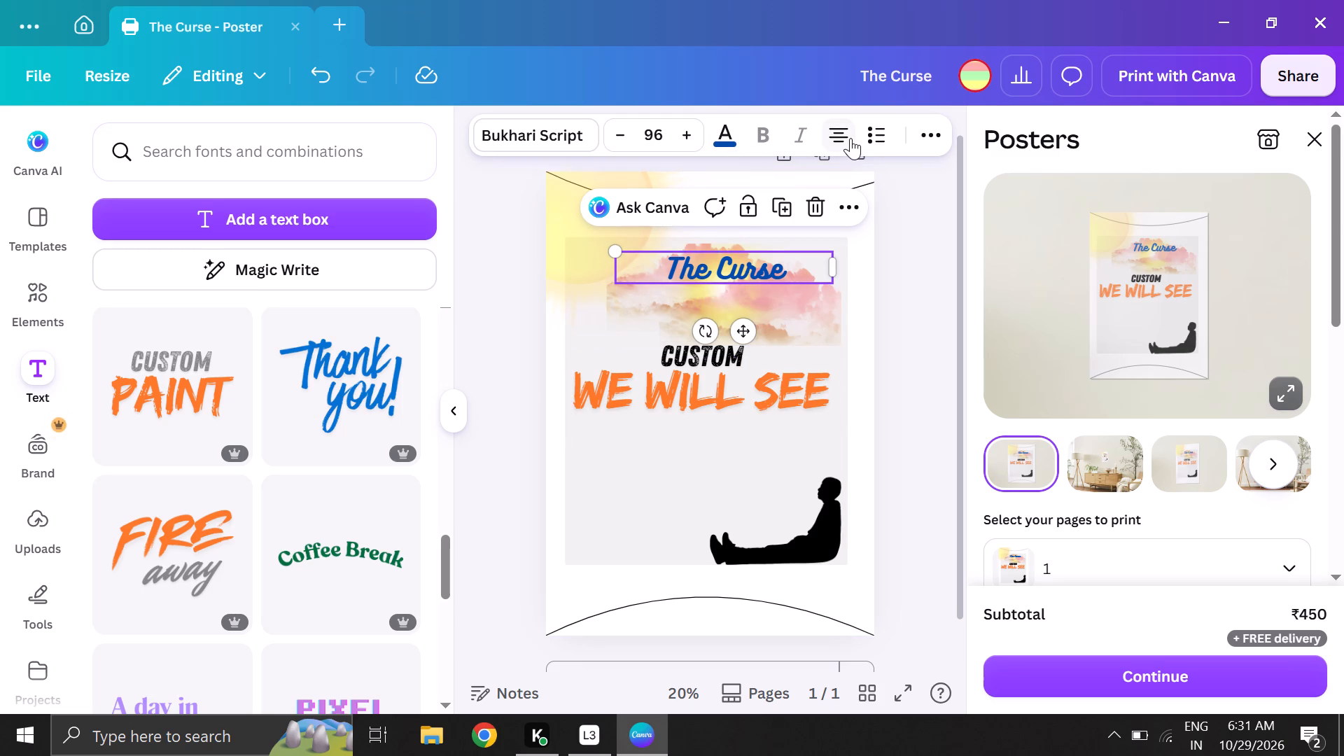
scroll(778, 141, "left", 1)
left_click(938, 134)
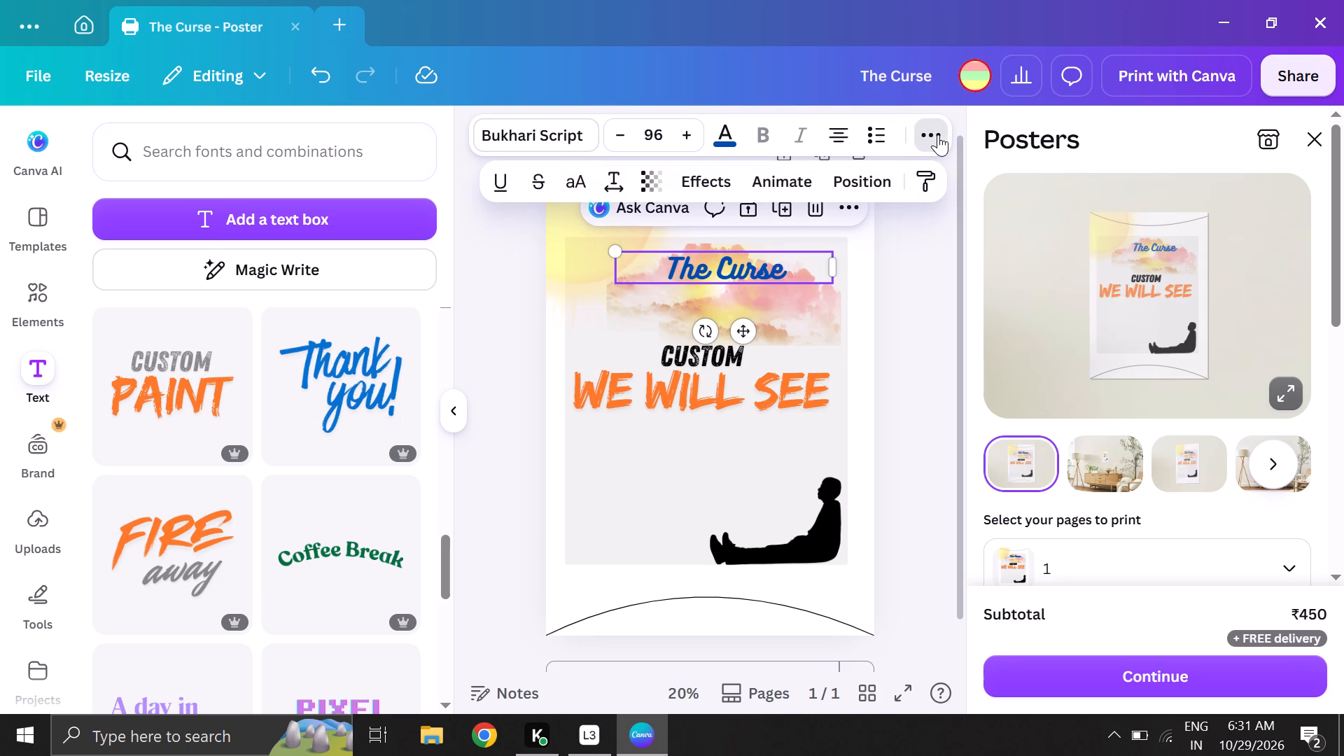
left_click(659, 185)
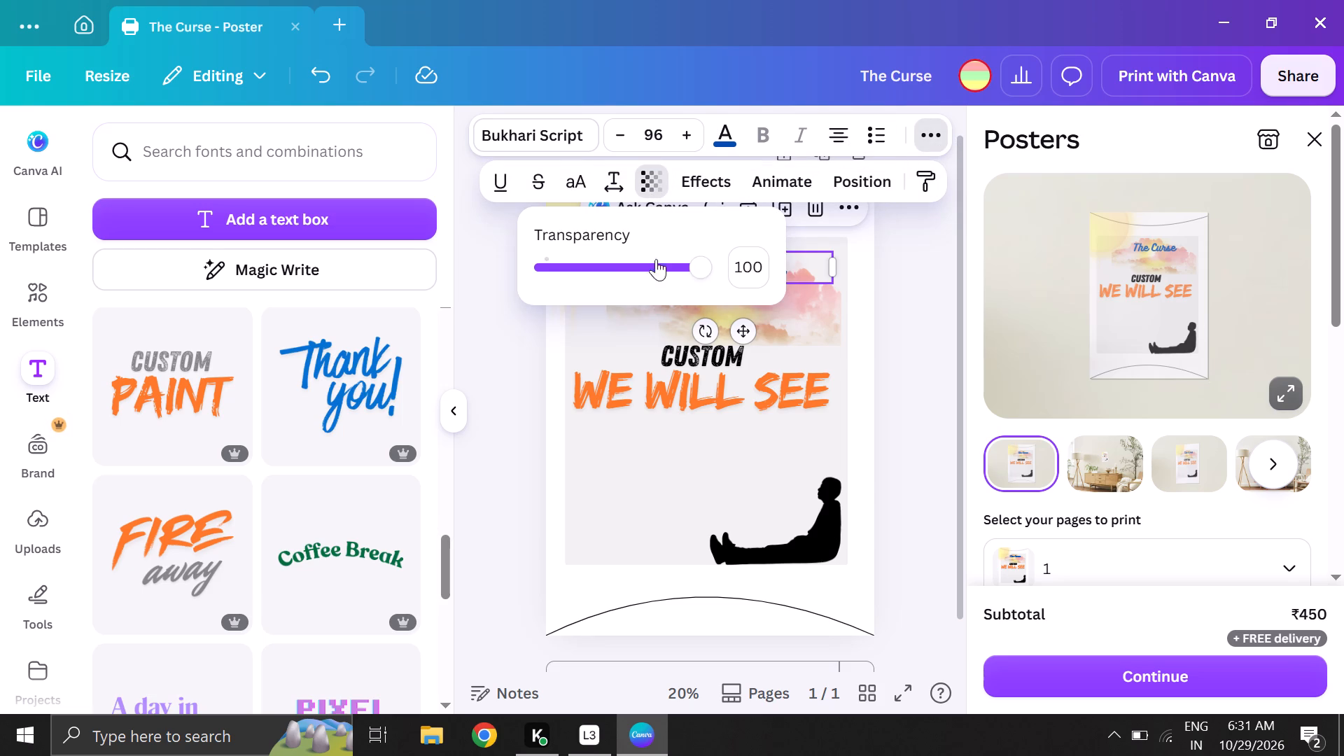
left_click(614, 272)
left_click(918, 313)
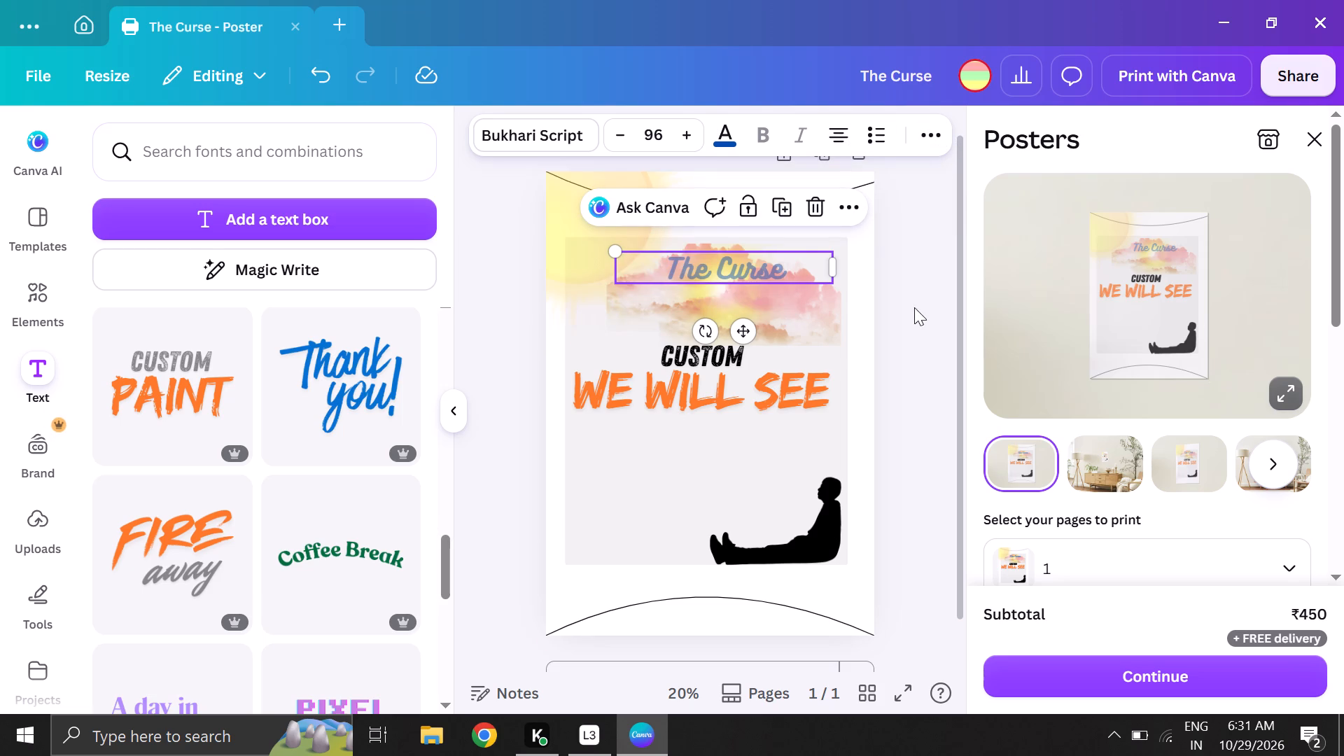
left_click(890, 325)
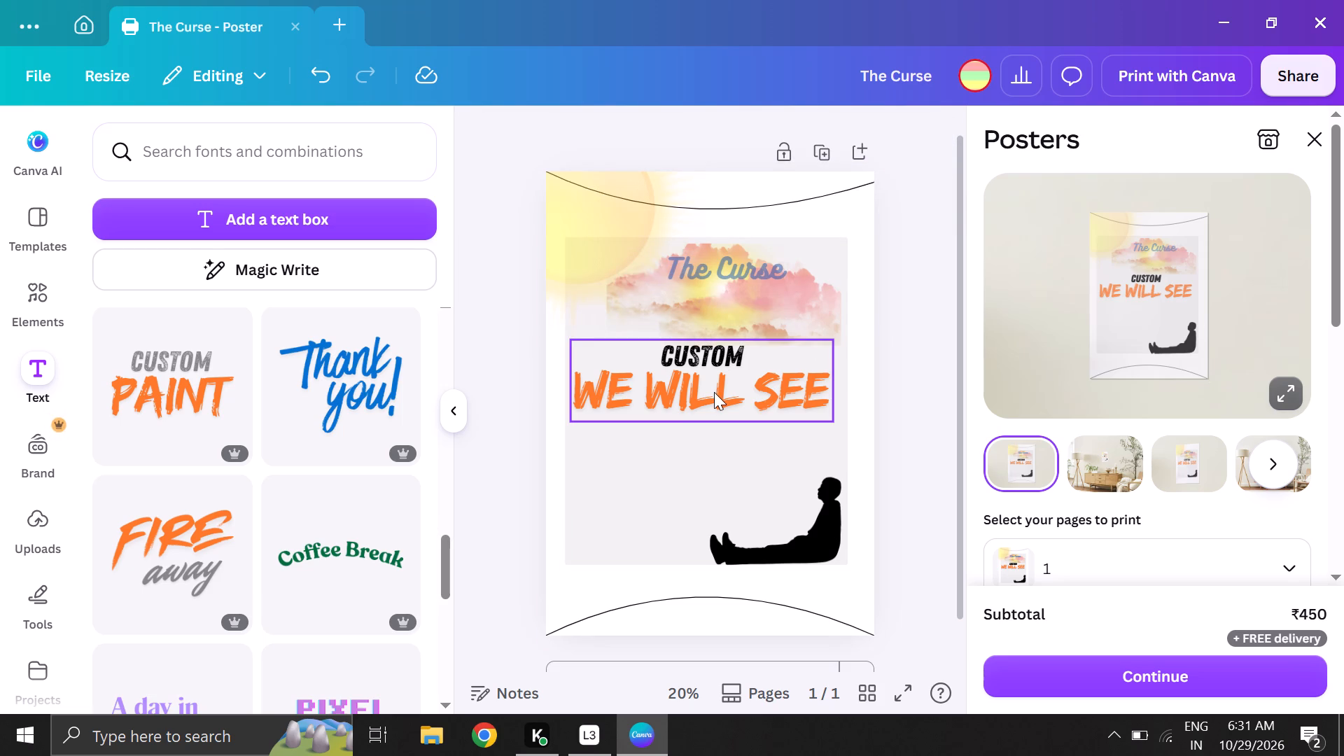
Delete the black word "CUSTOM" above "WE WILL SEE".
left_click(714, 392)
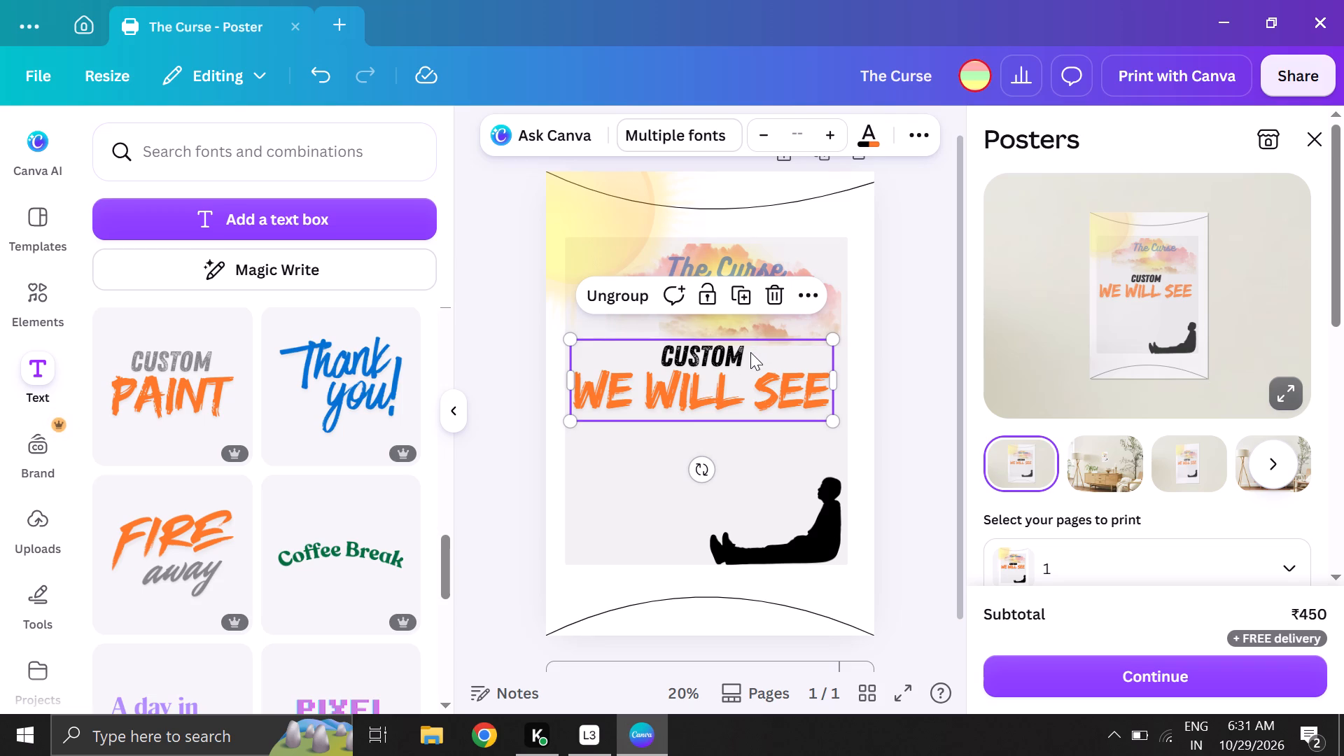
double_click(750, 352)
key("BackSpace")
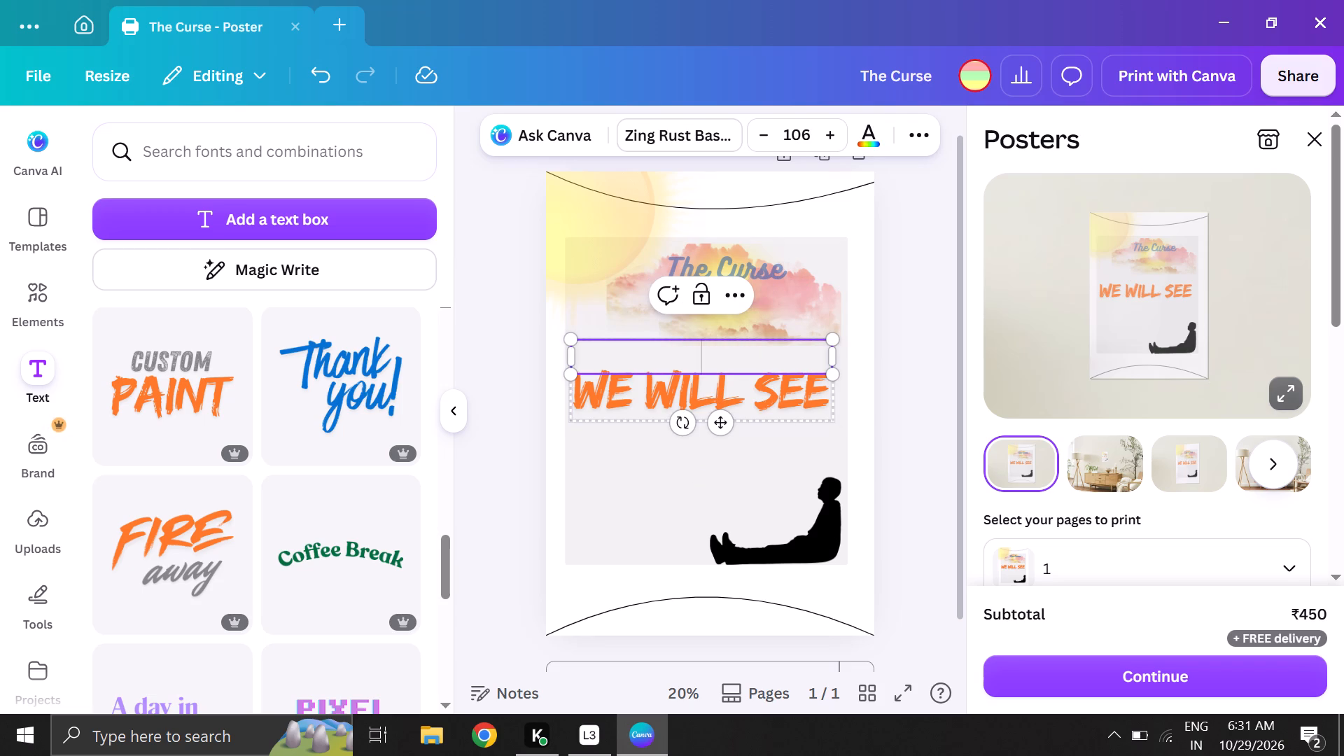
left_click(787, 460)
Set the transparency of the "WE WILL SEE" text group to 81.
left_click(746, 399)
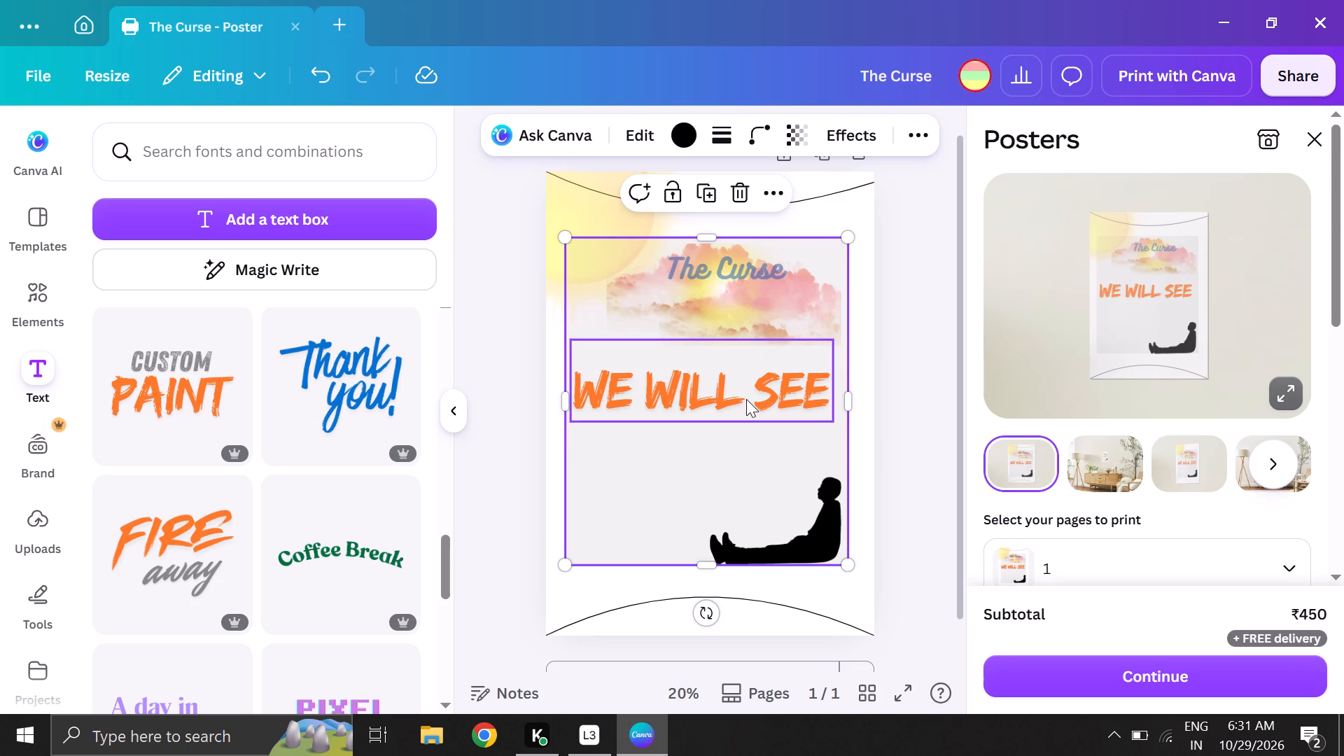
right_click(746, 399)
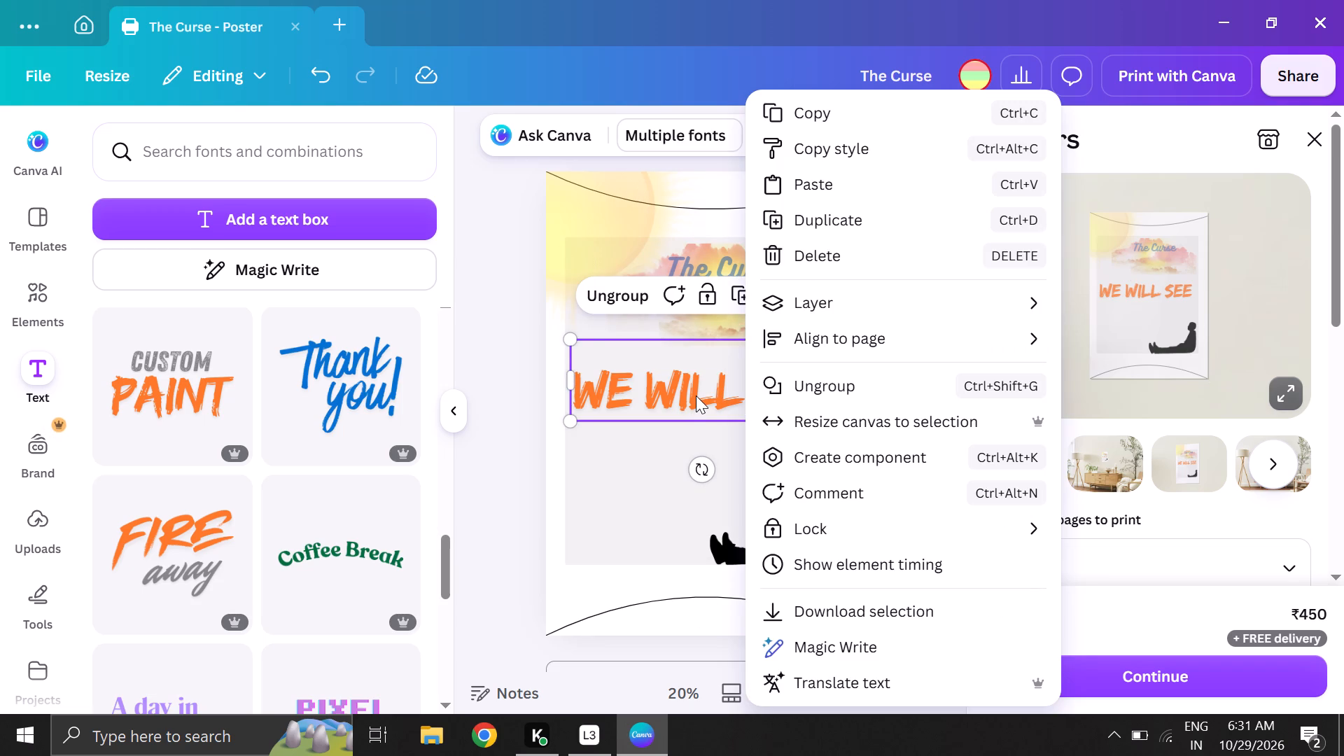
left_click(696, 395)
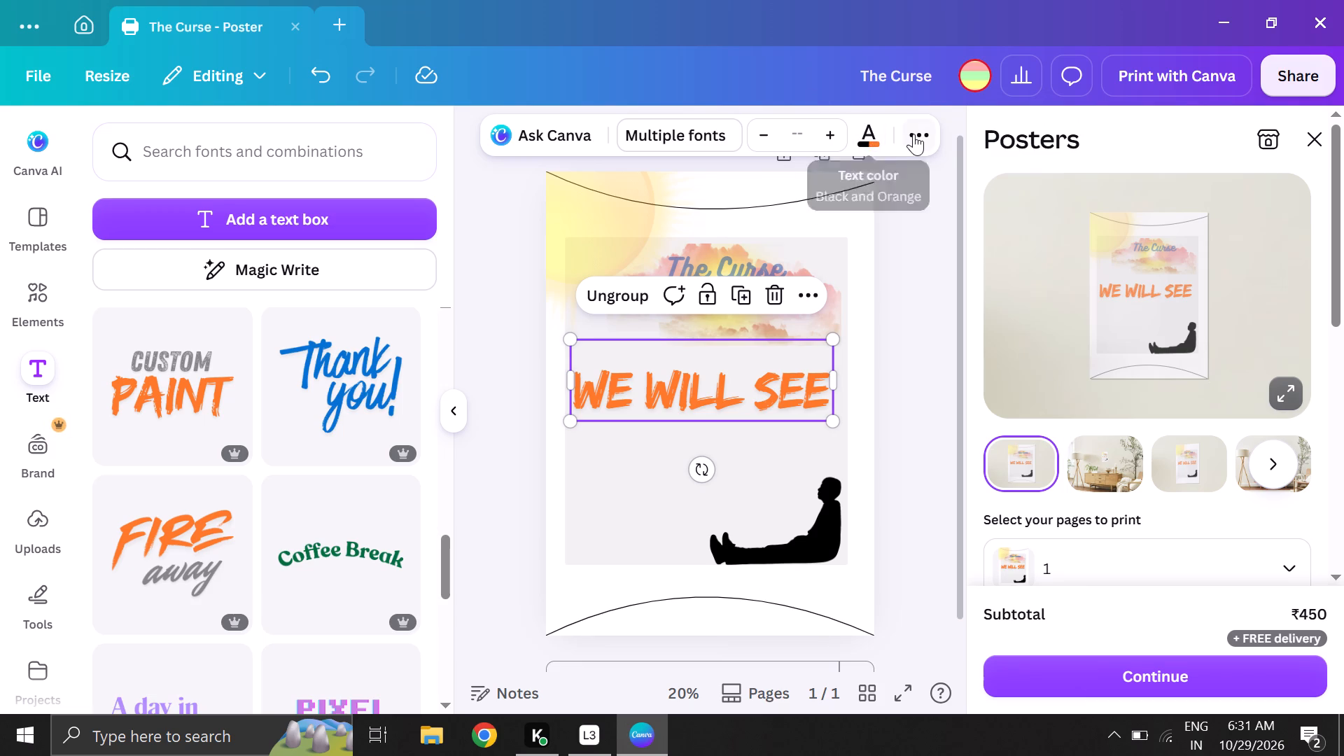
left_click(914, 132)
left_click(710, 174)
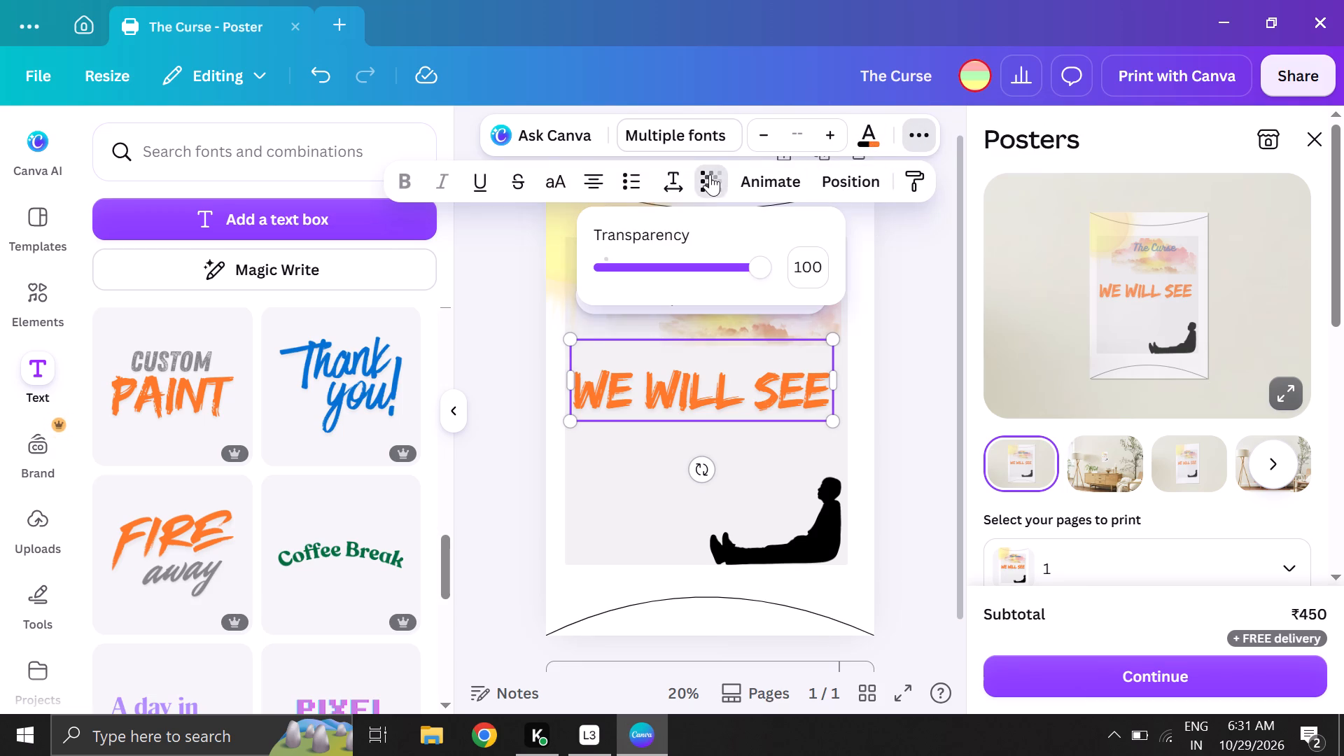
left_click(701, 266)
left_click(732, 265)
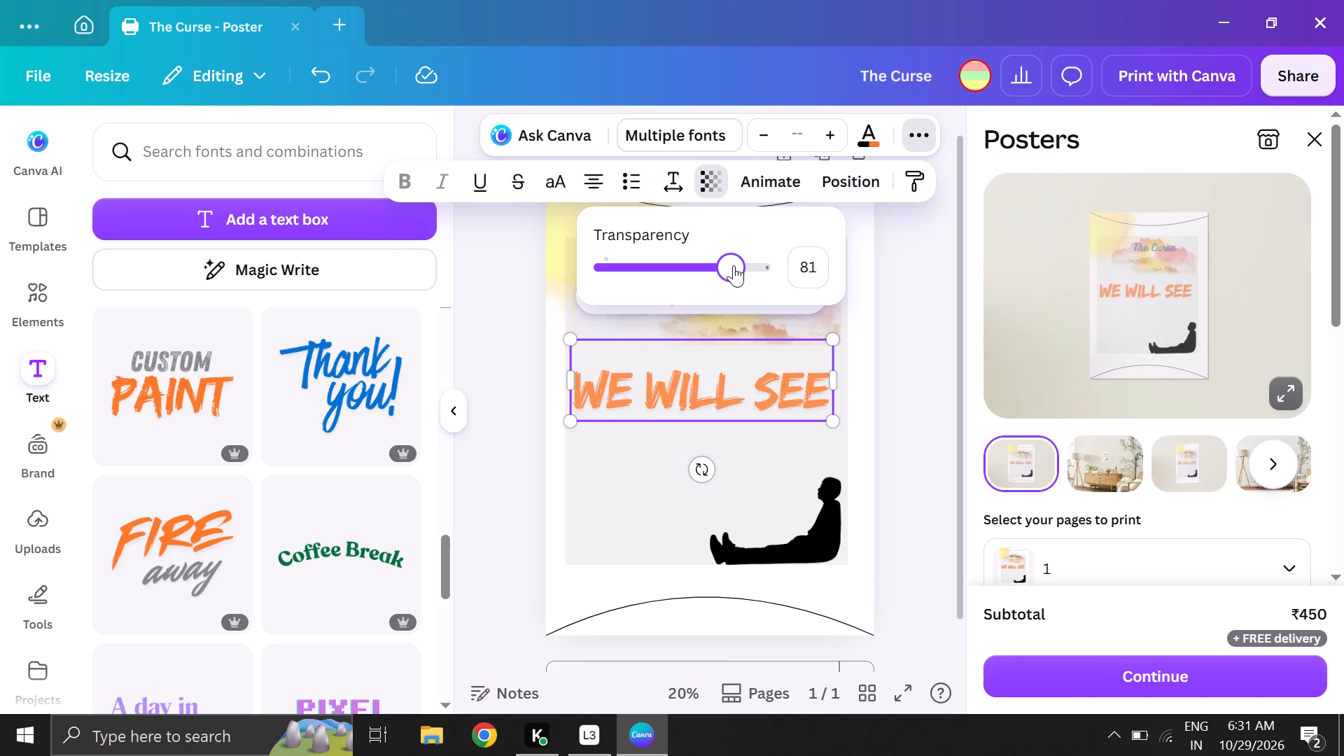
left_click(932, 294)
Move the "WE WILL SEE" text group up so its lettering sits just beneath the cloud.
left_click_drag(707, 405, 713, 389)
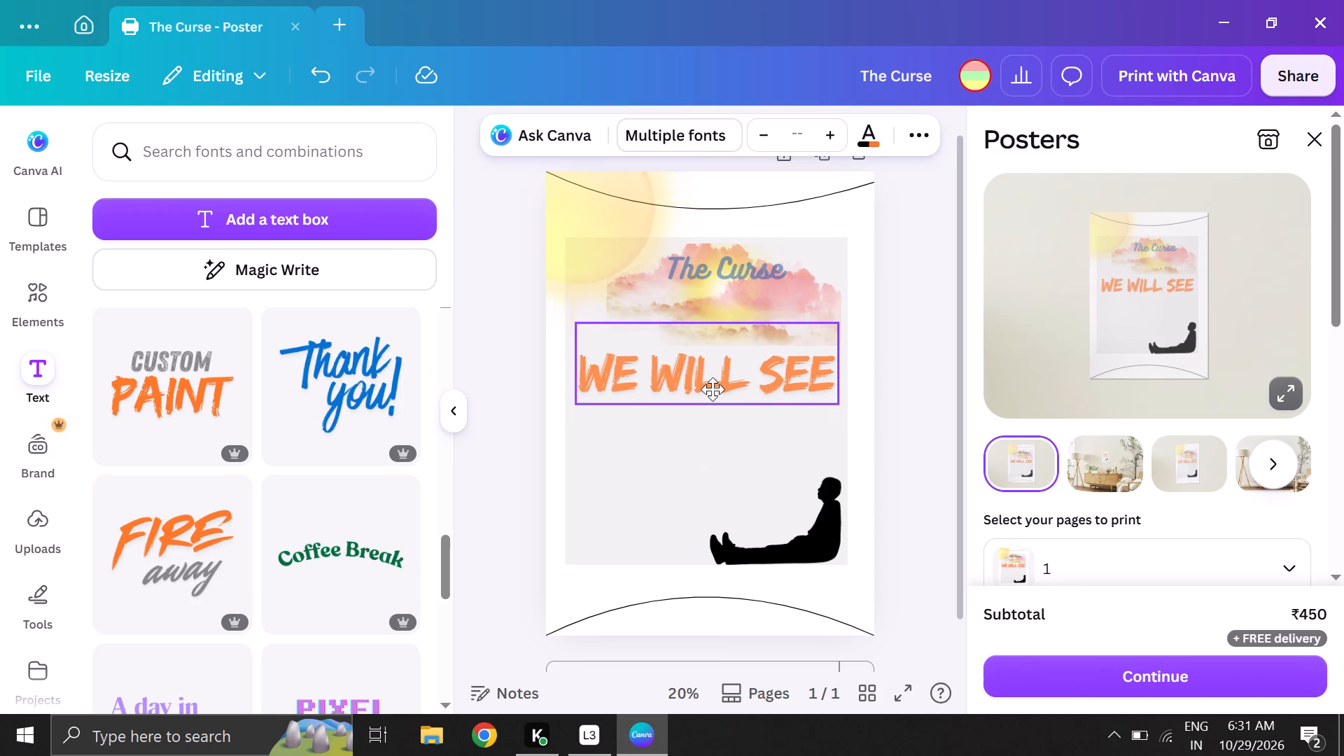
left_click_drag(713, 389, 706, 384)
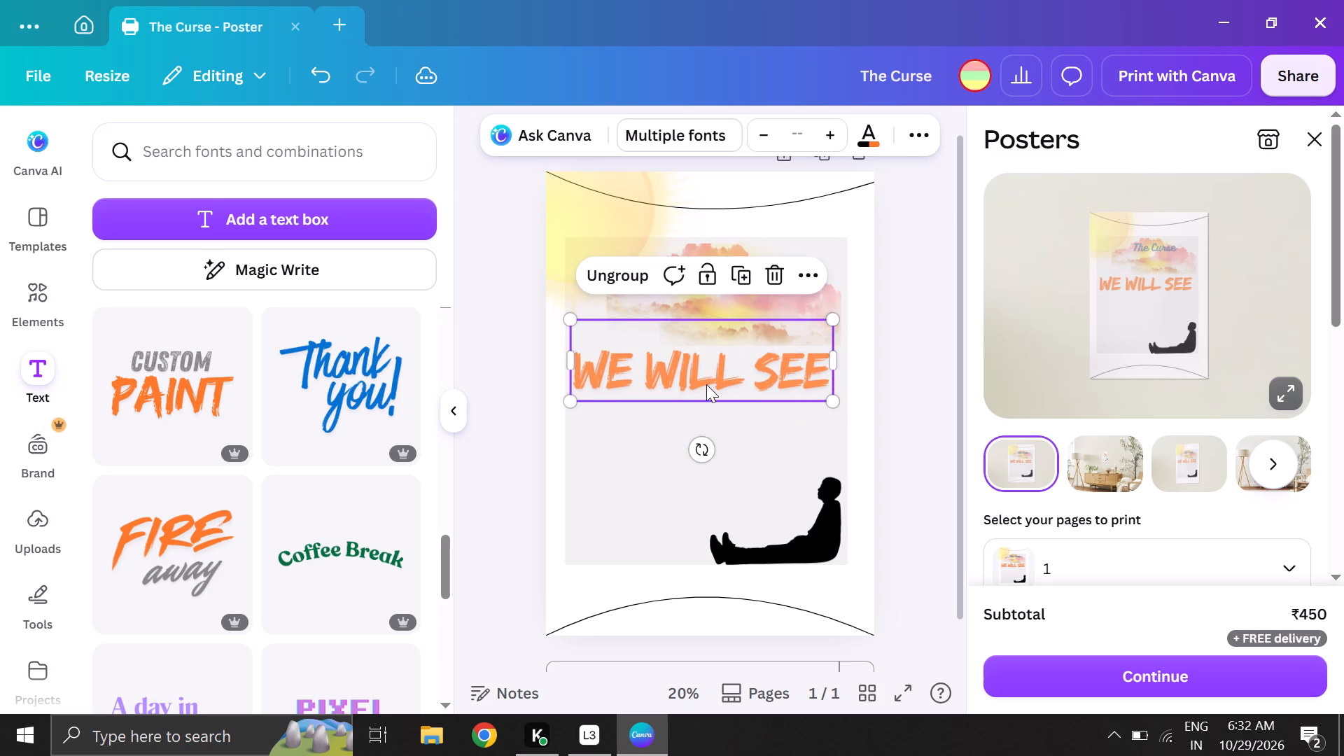
left_click(764, 447)
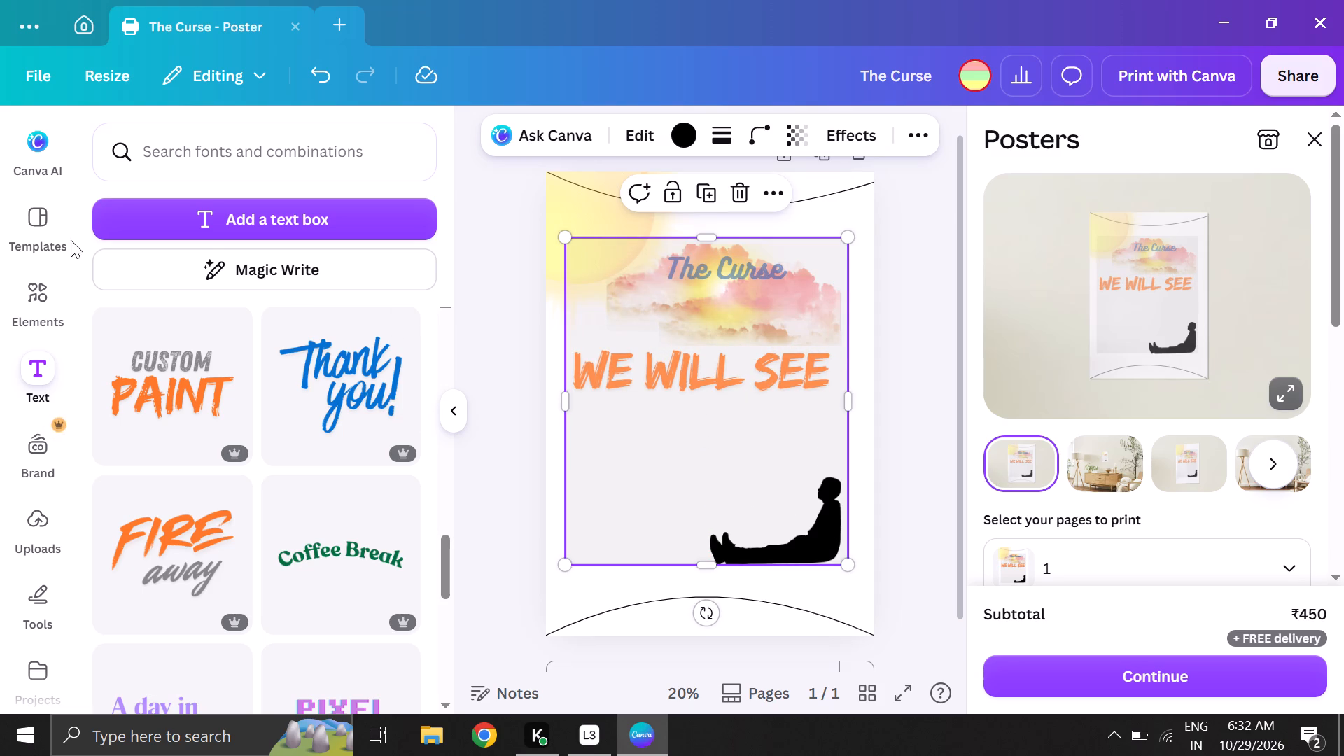
Clear the "cloud" element search and look through the recommended elements and the element categories.
left_click(40, 225)
left_click(38, 272)
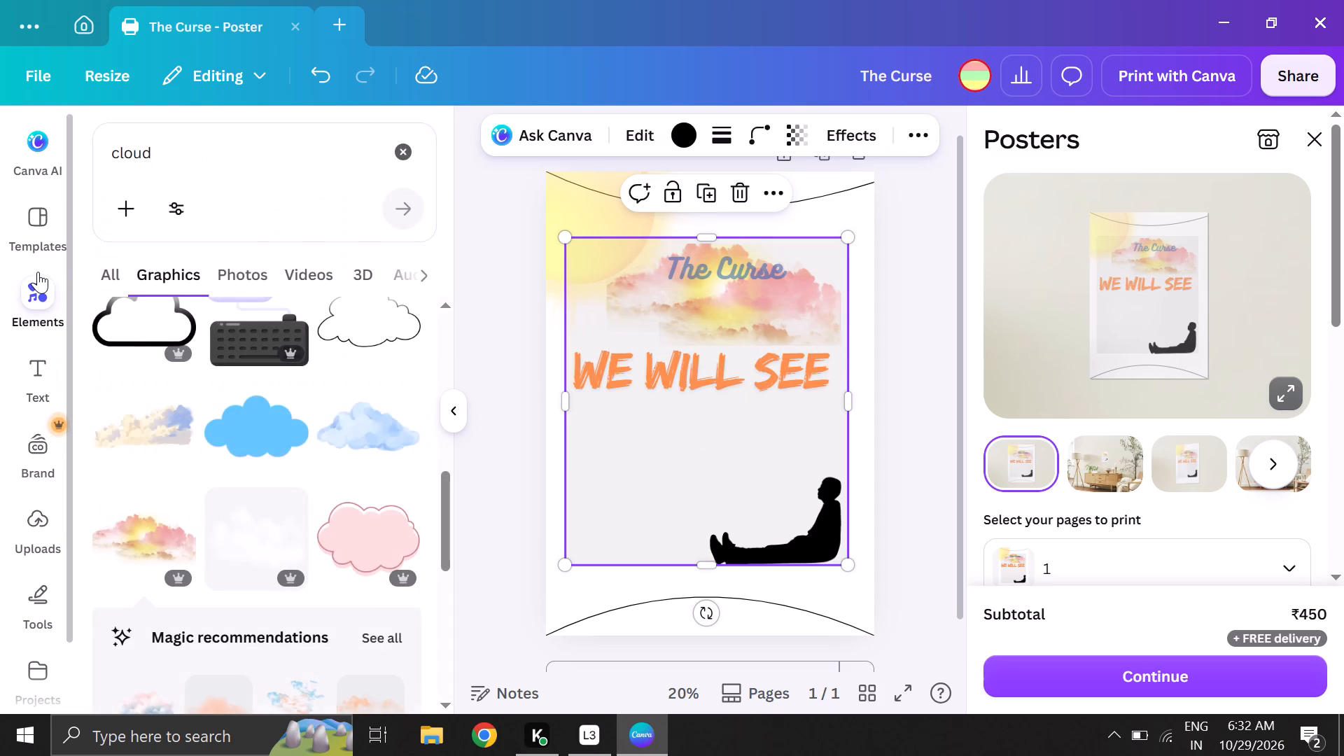
scroll(220, 439, "down", 1)
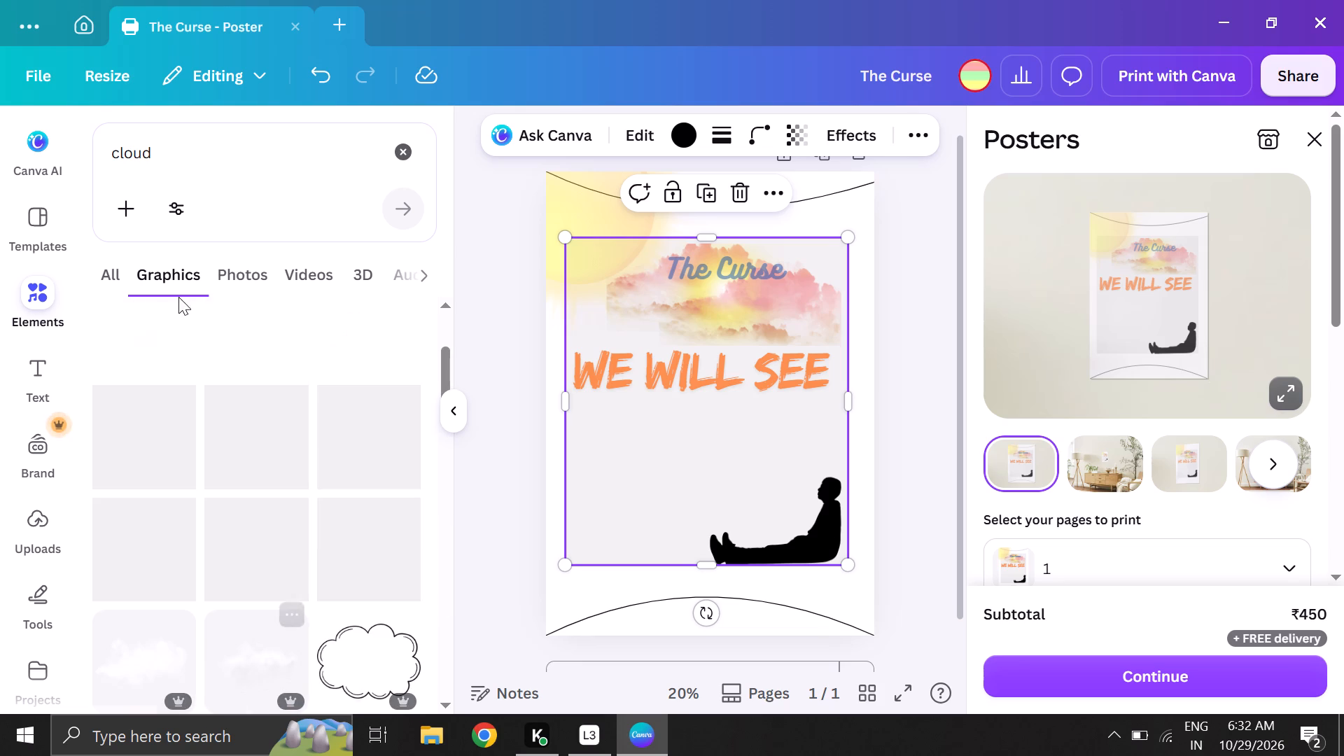
left_click(114, 269)
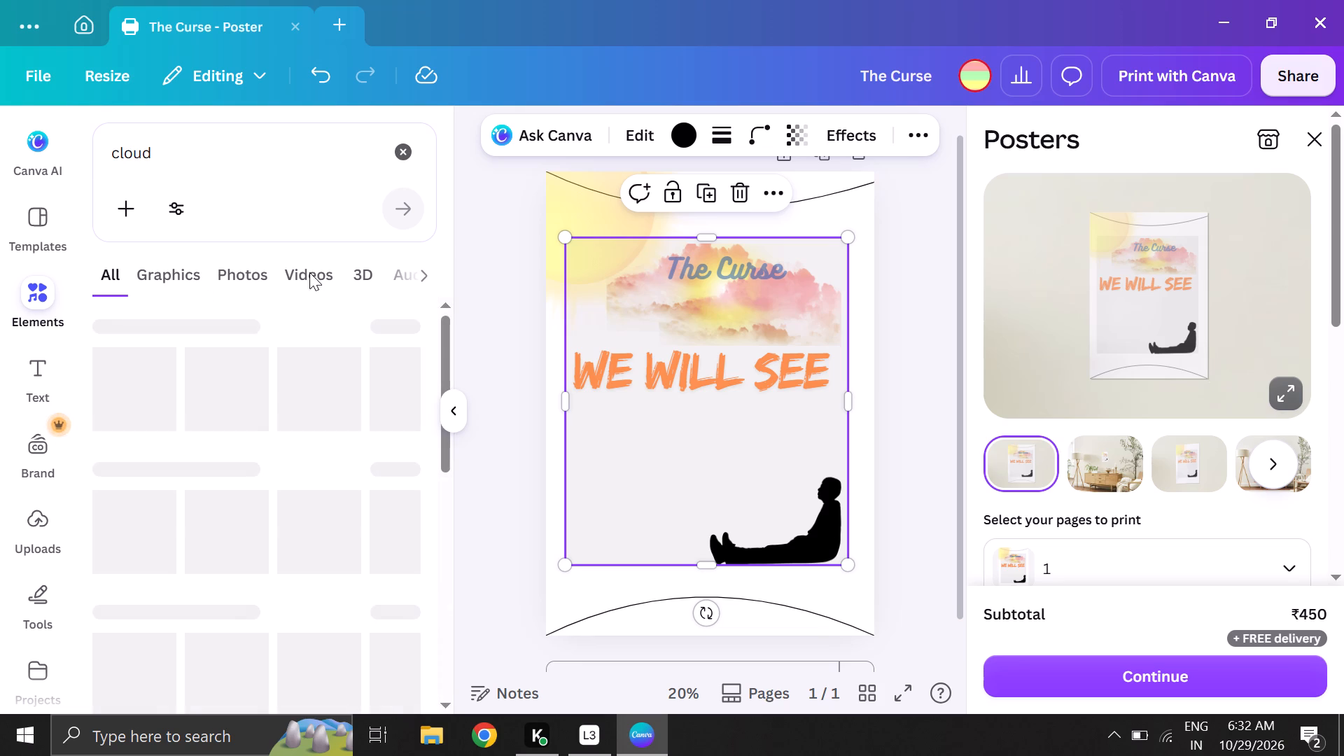
left_click(404, 156)
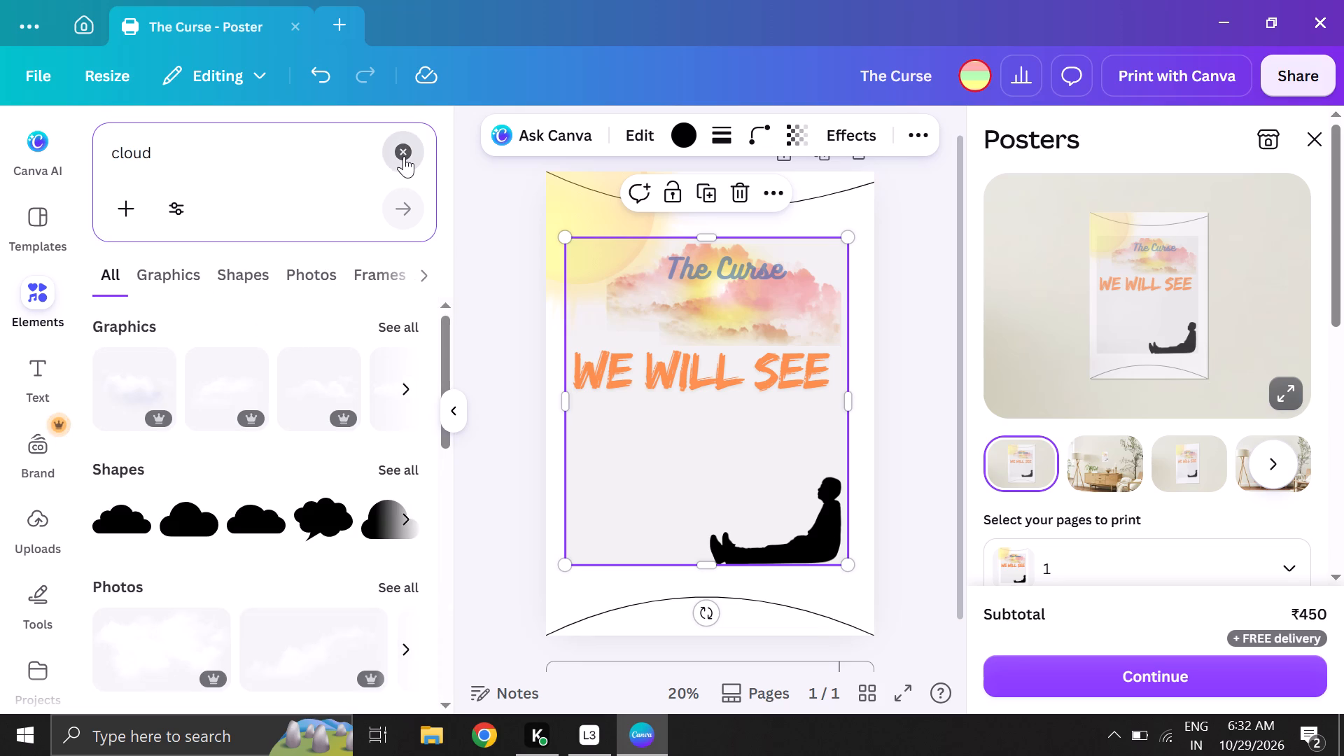
left_click(488, 438)
scroll(199, 433, "up", 4)
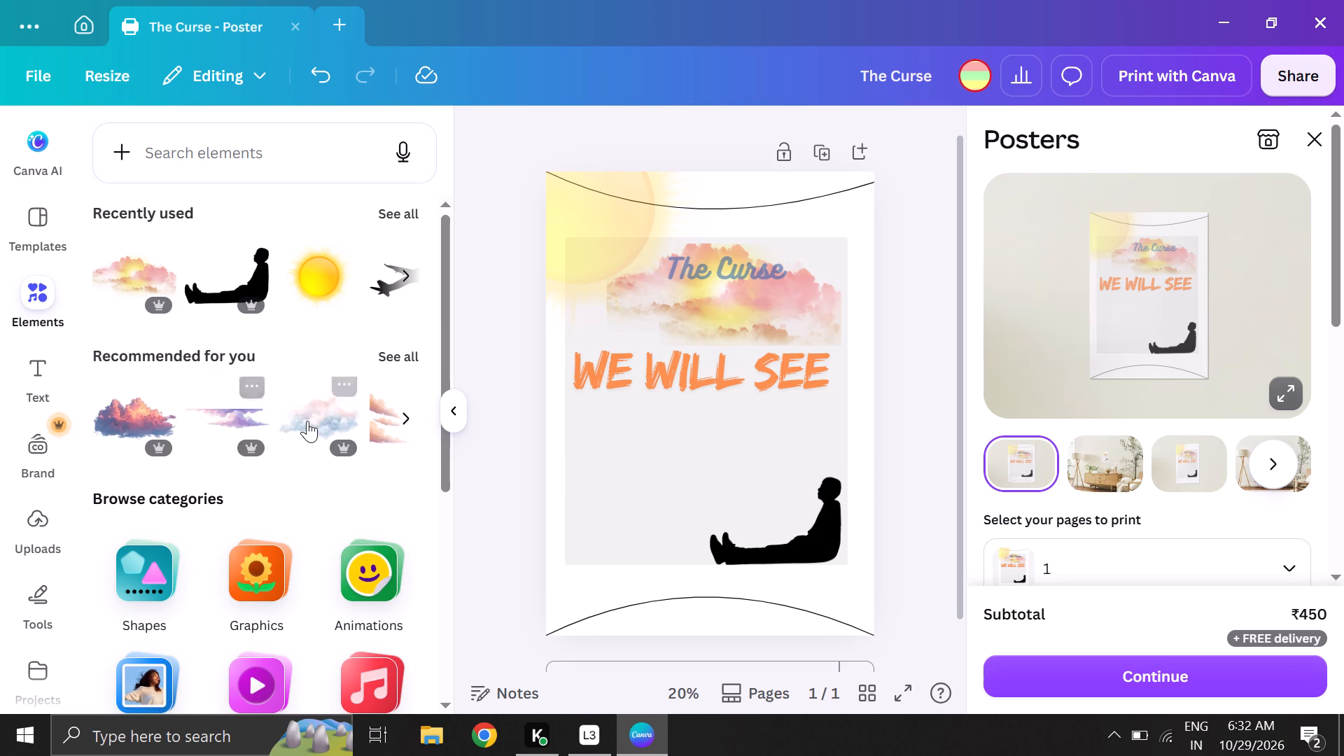
scroll(307, 421, "left", 10)
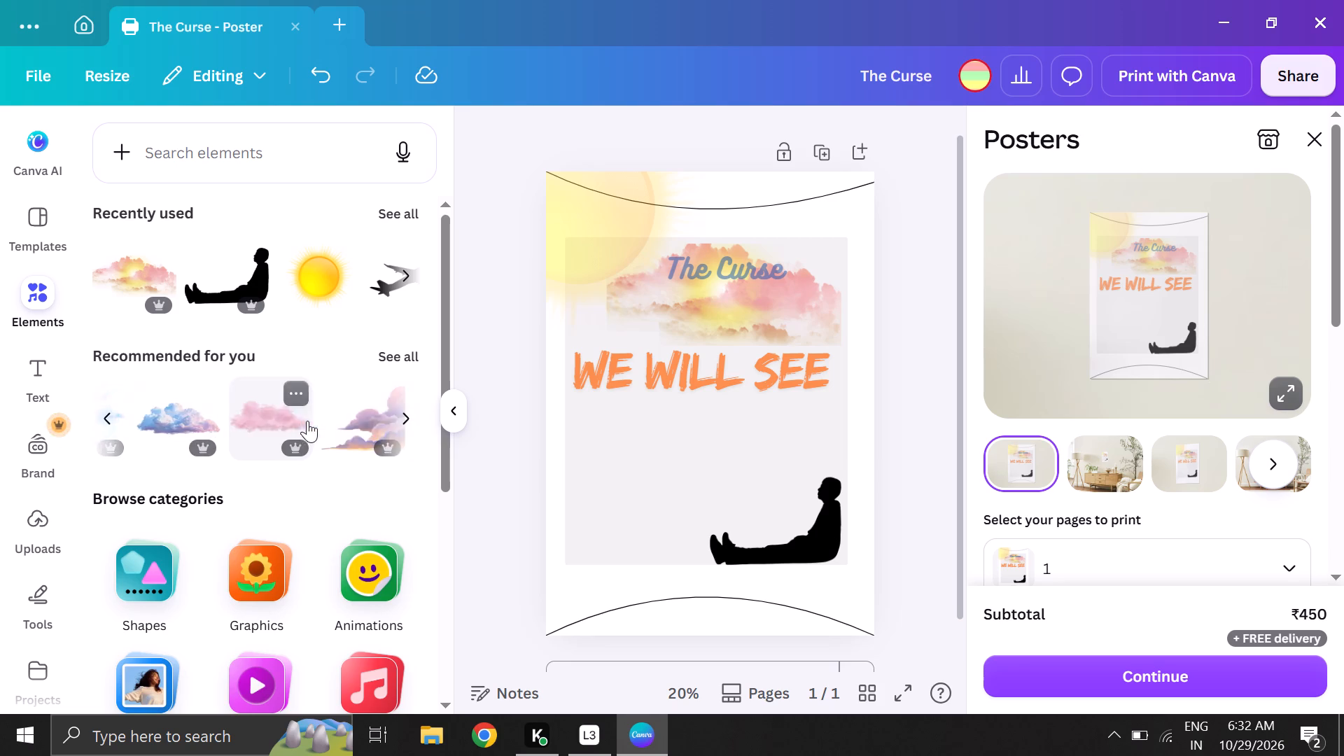
scroll(328, 509, "down", 1)
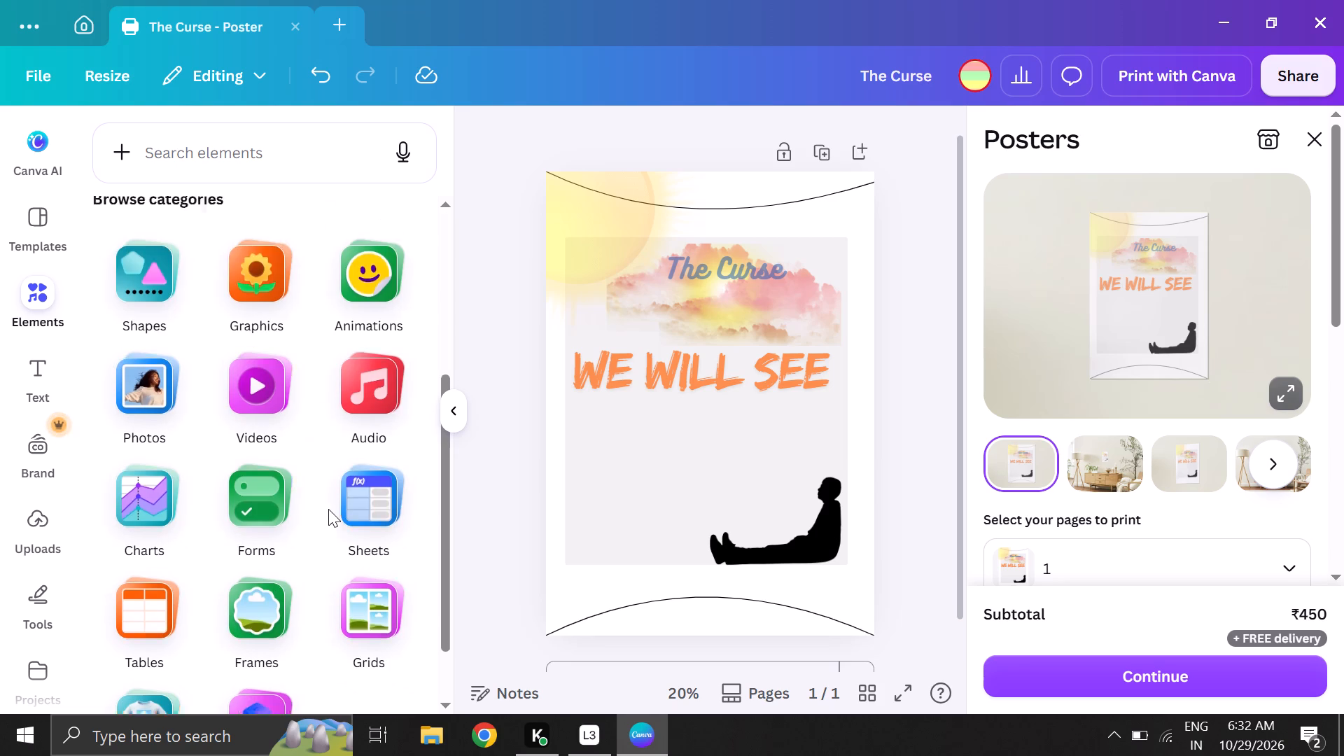
scroll(328, 509, "down", 1)
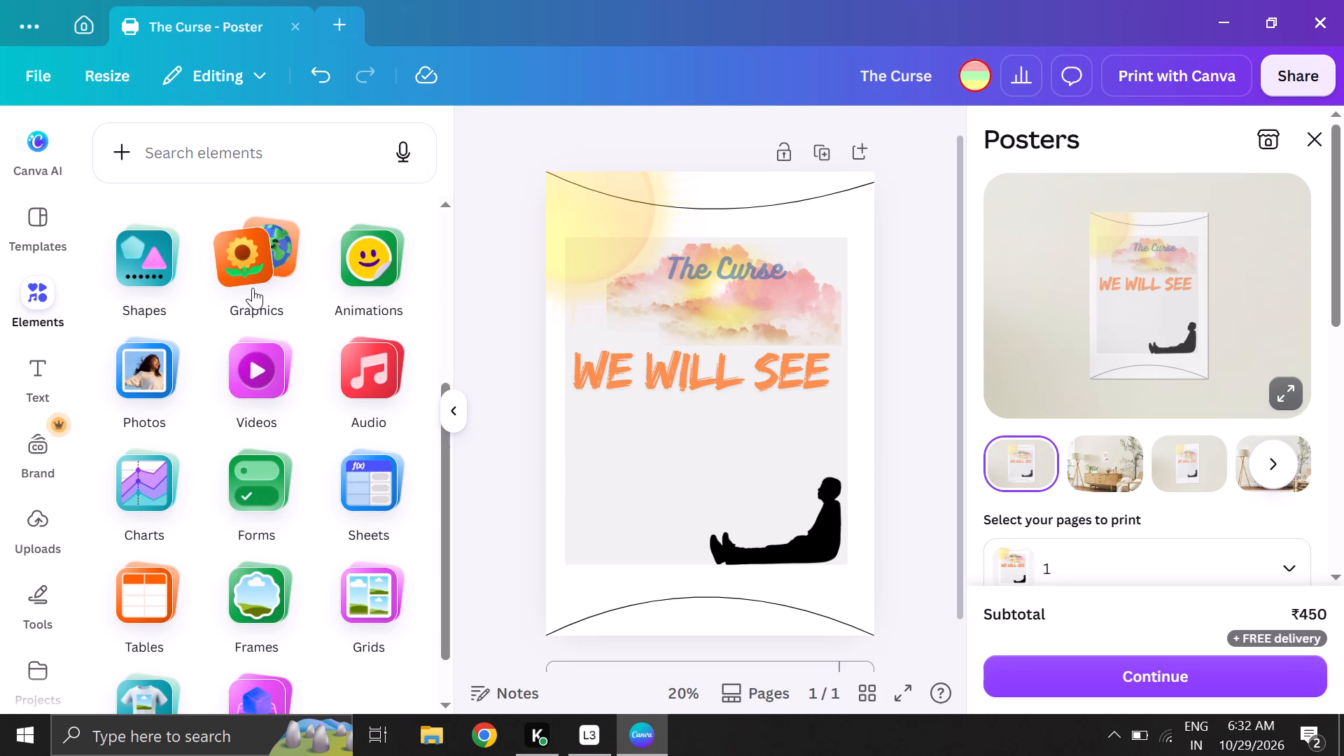
Browse the Graphics category, examining its animations, icons and collections for another poster decoration.
left_click(251, 285)
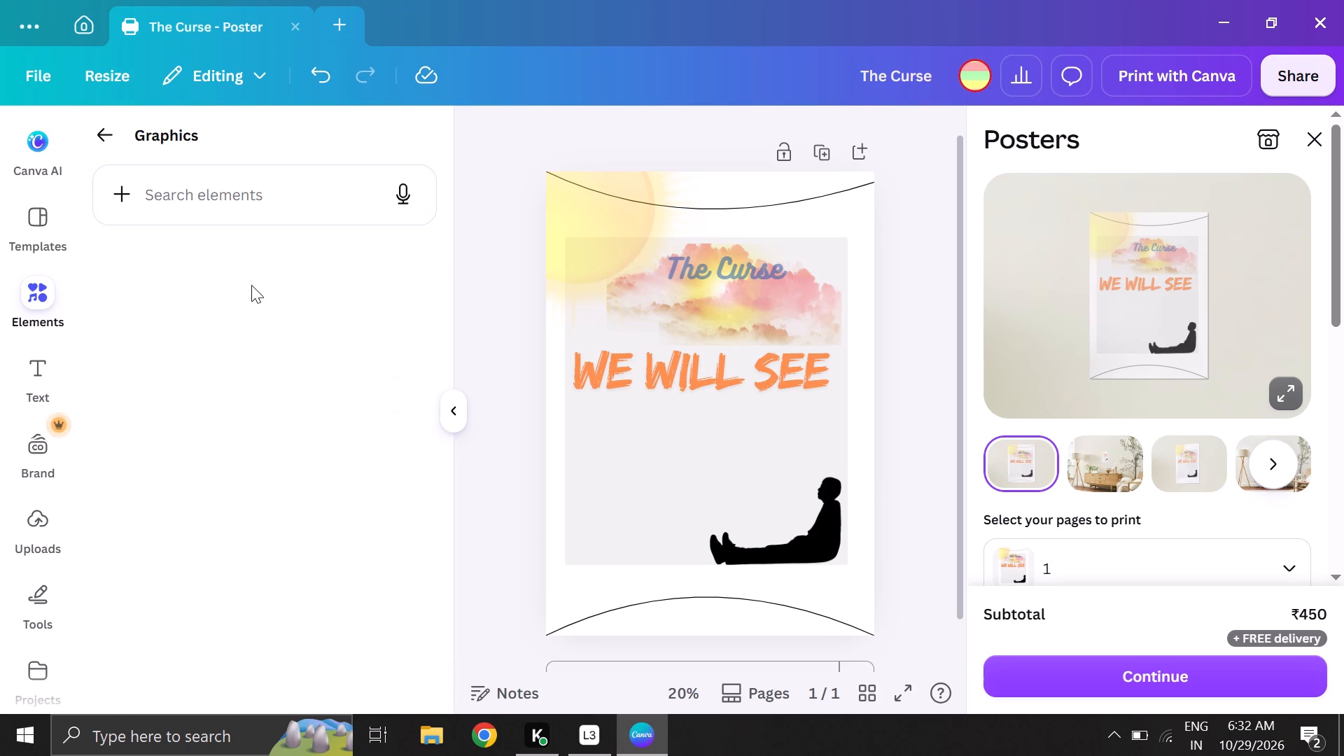
scroll(238, 445, "down", 2)
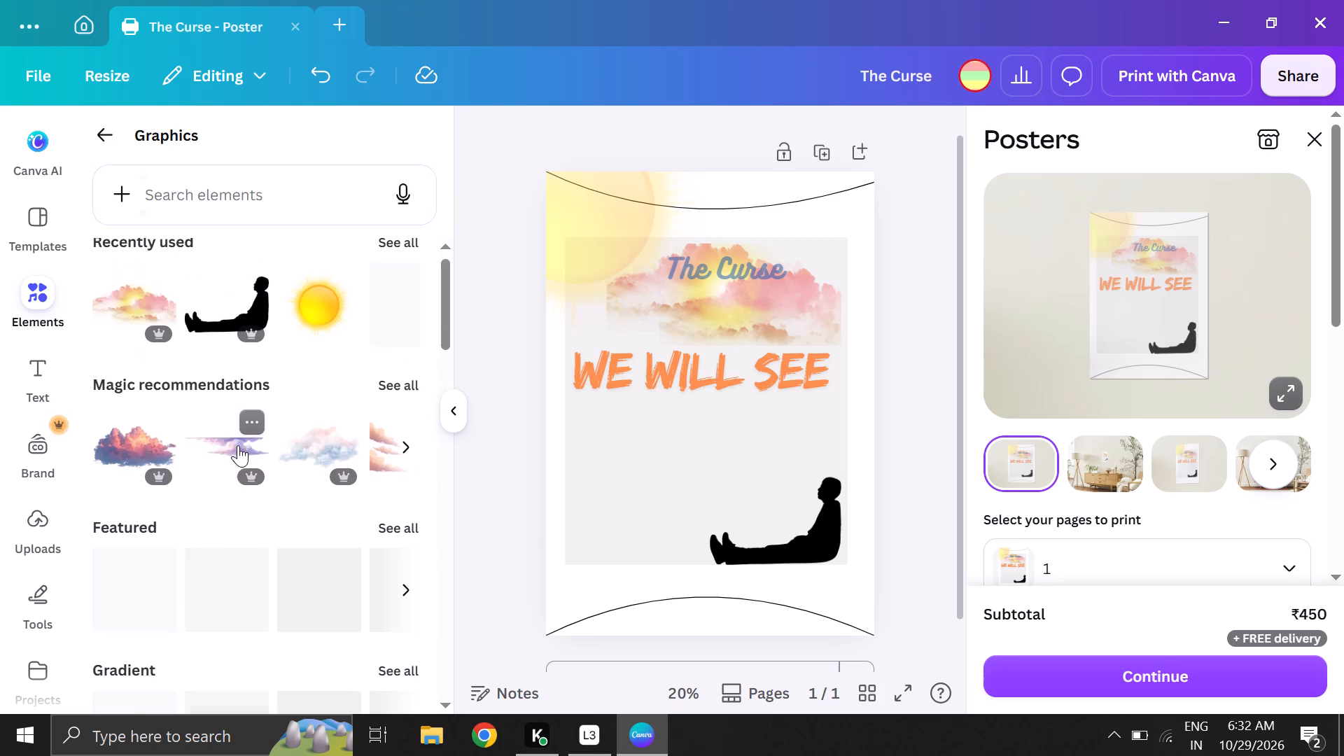
scroll(238, 445, "down", 1)
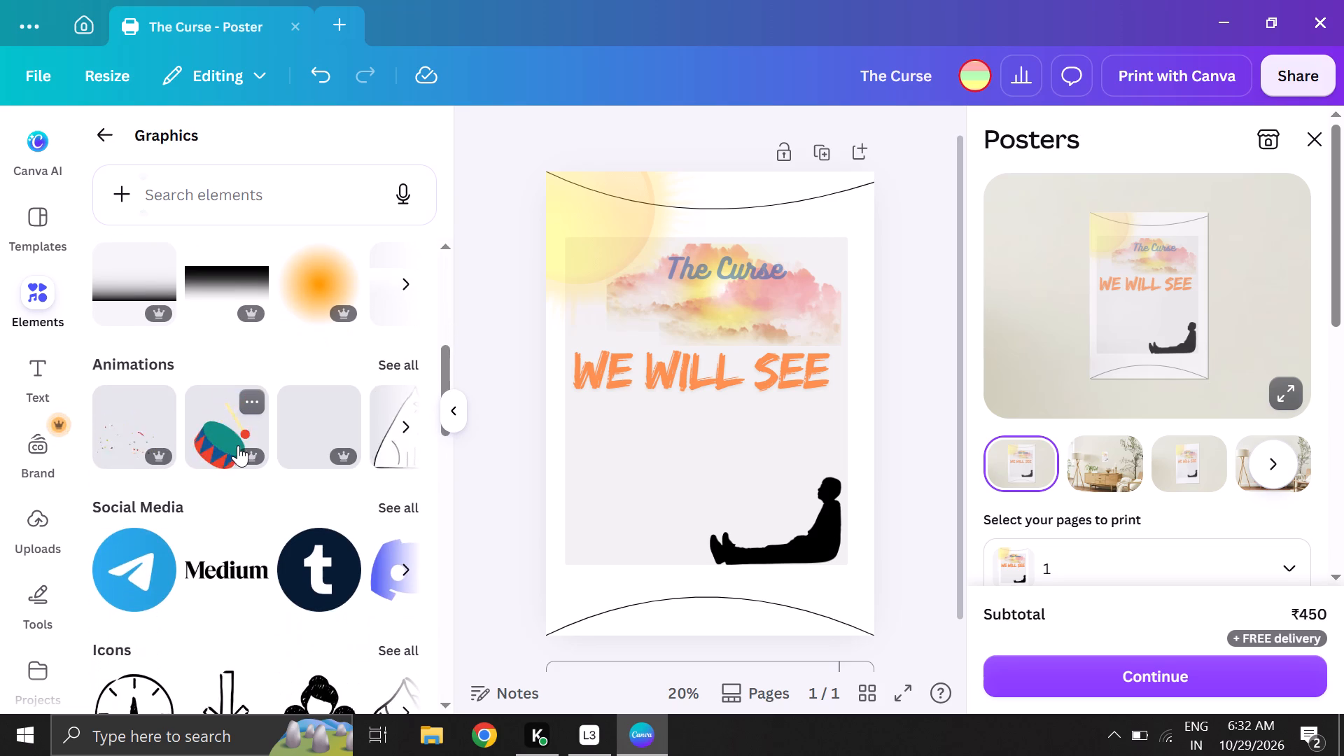
scroll(238, 445, "down", 1)
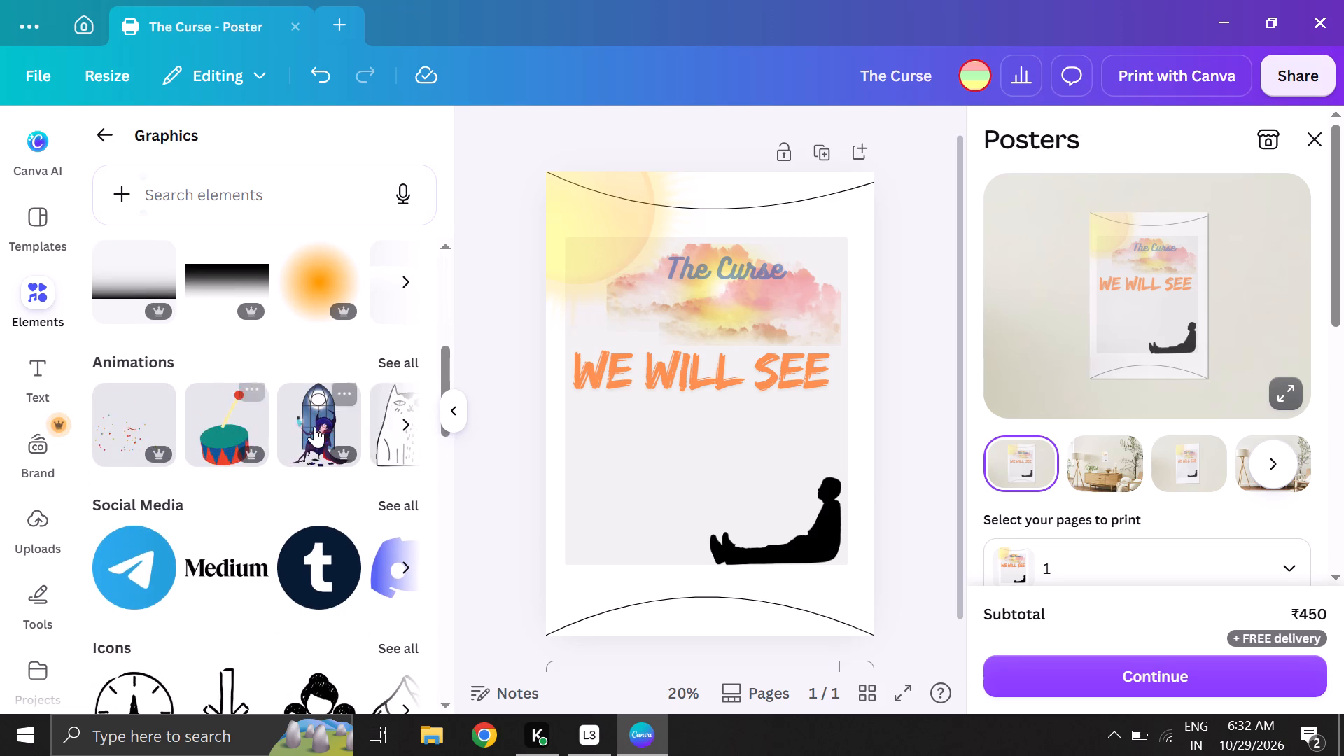
scroll(314, 426, "left", 5)
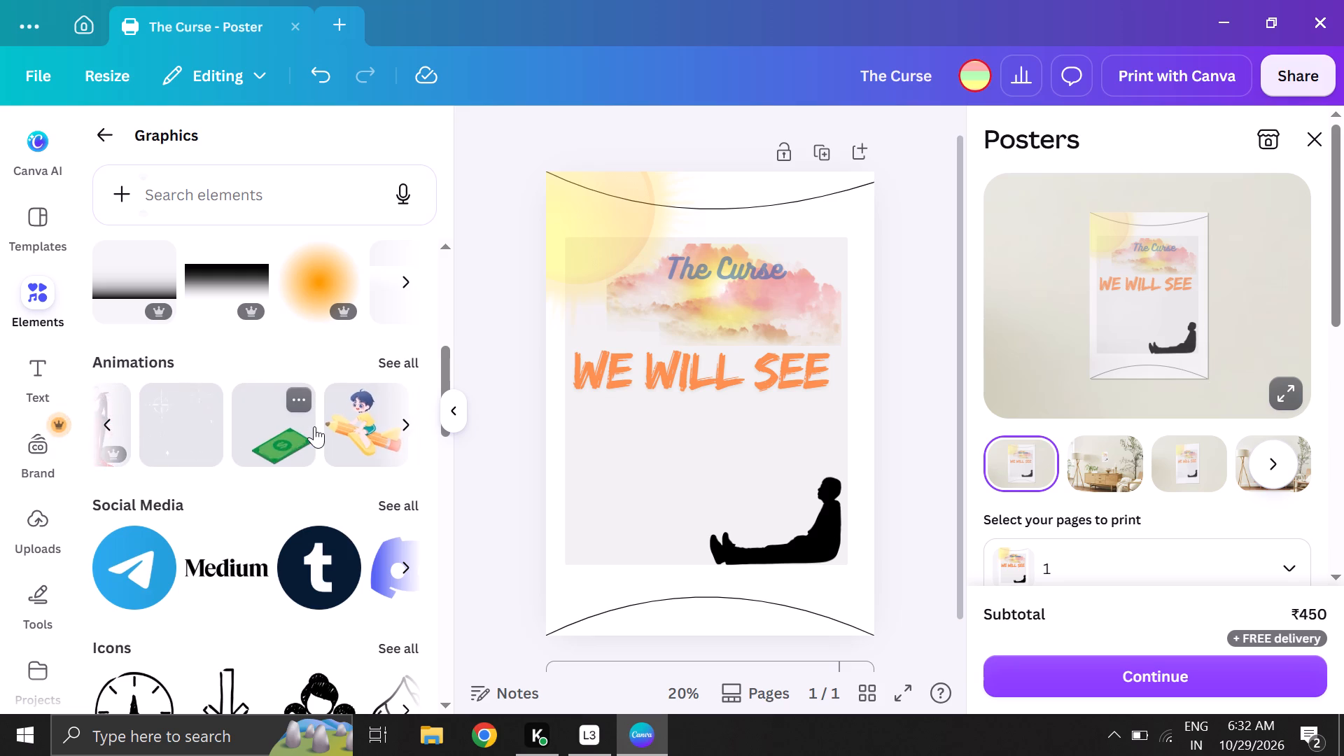
scroll(314, 426, "left", 1)
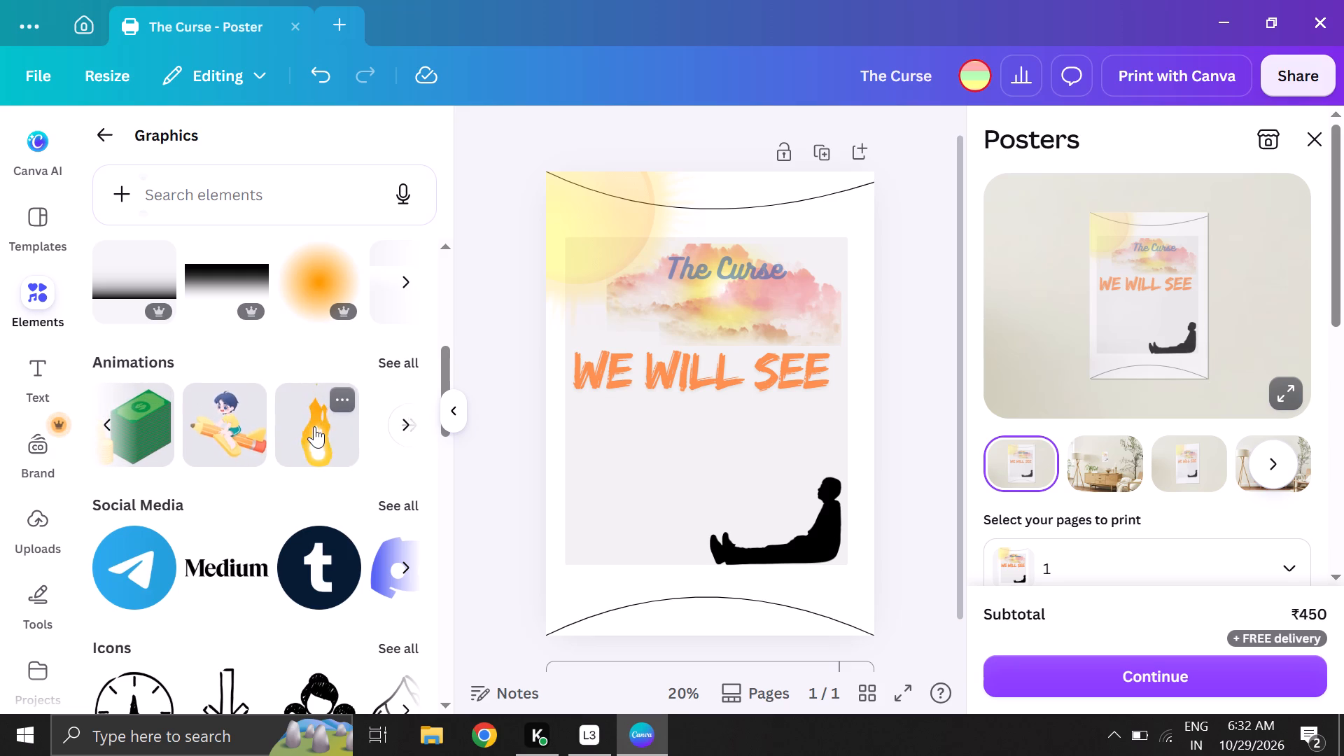
scroll(314, 426, "left", 1)
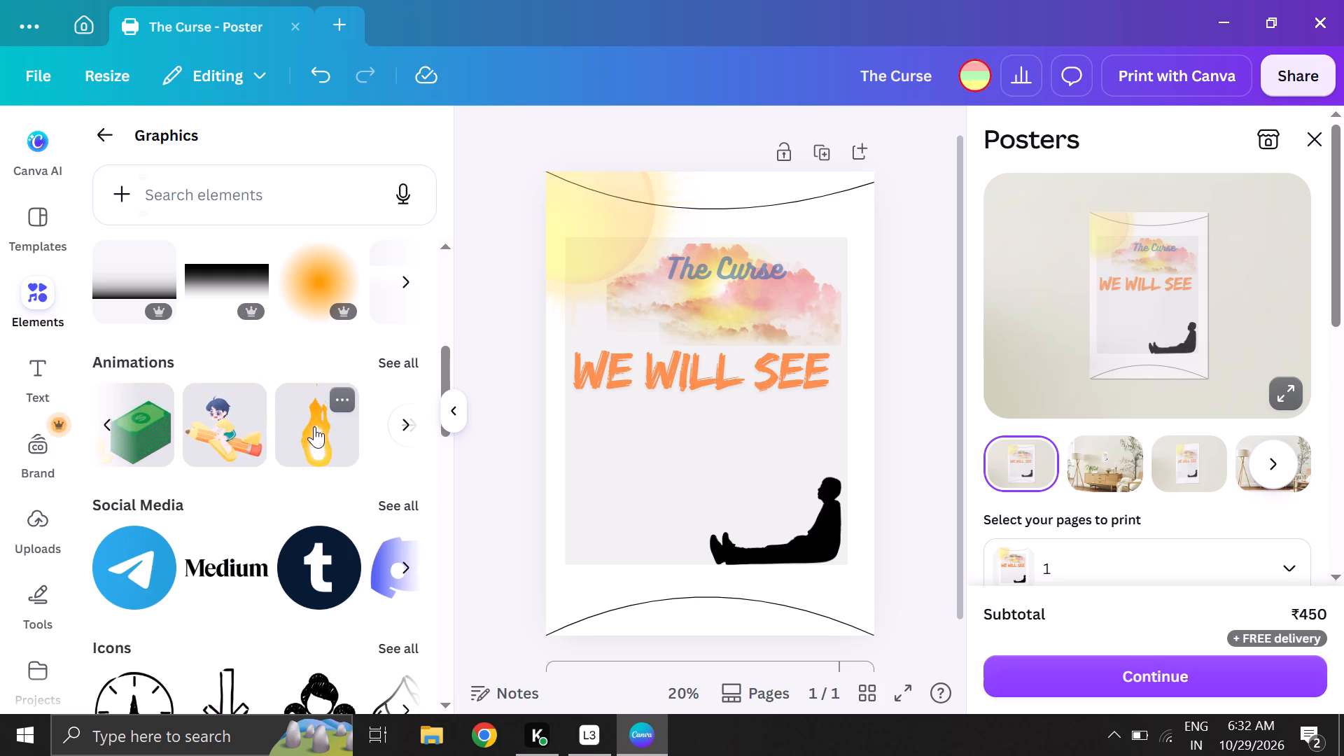
scroll(314, 426, "left", 2)
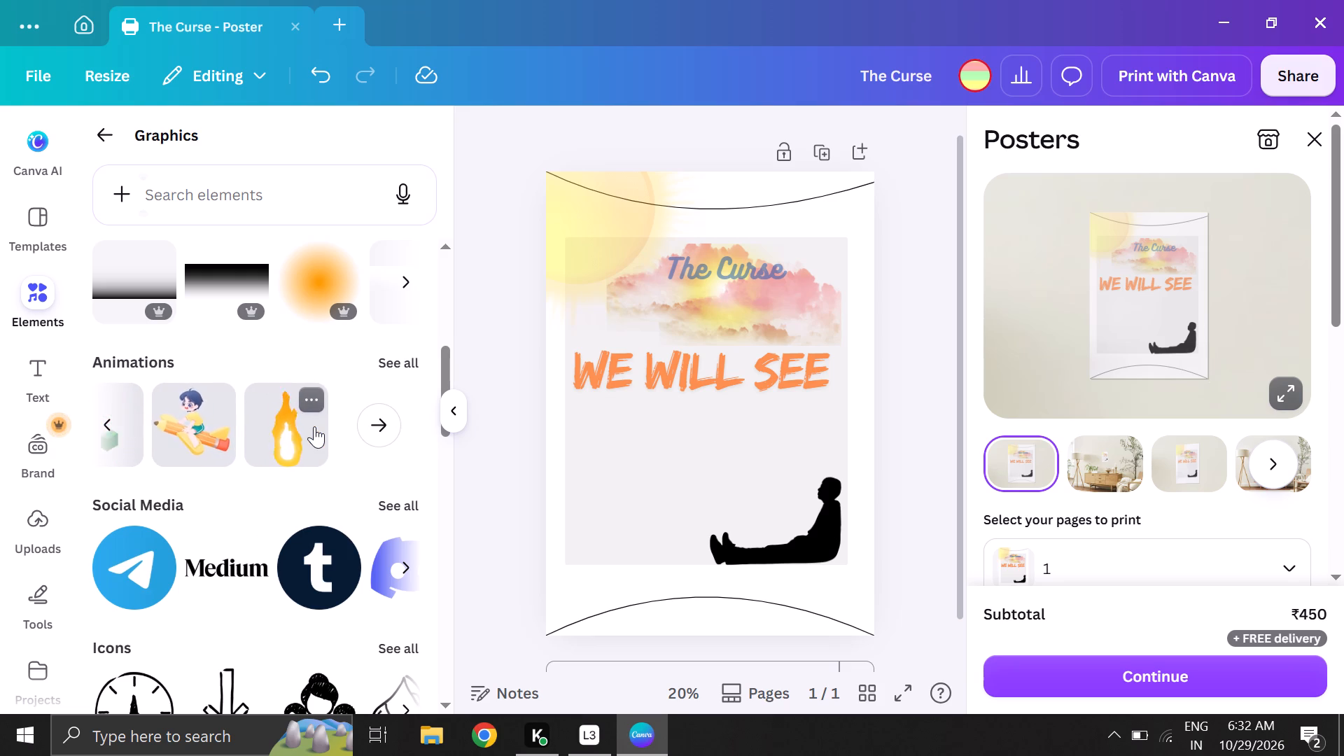
scroll(314, 426, "down", 2)
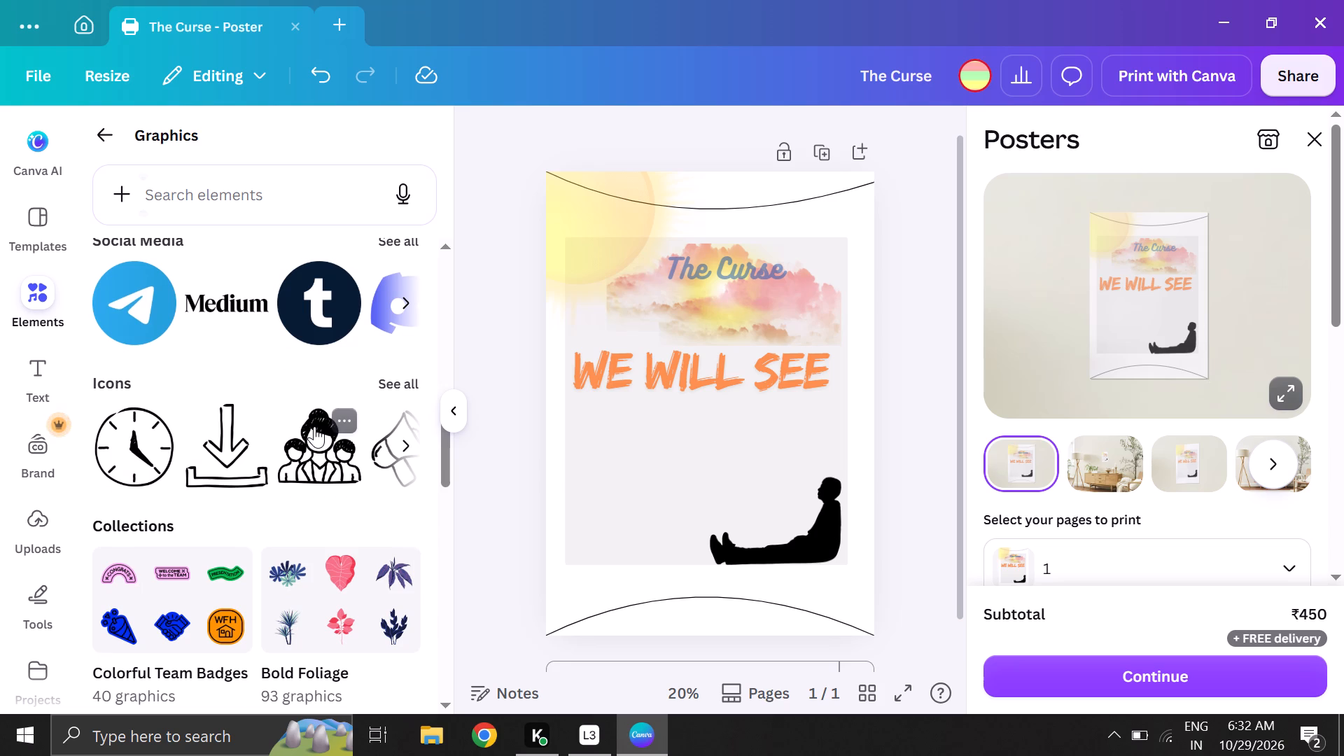
scroll(314, 426, "down", 1)
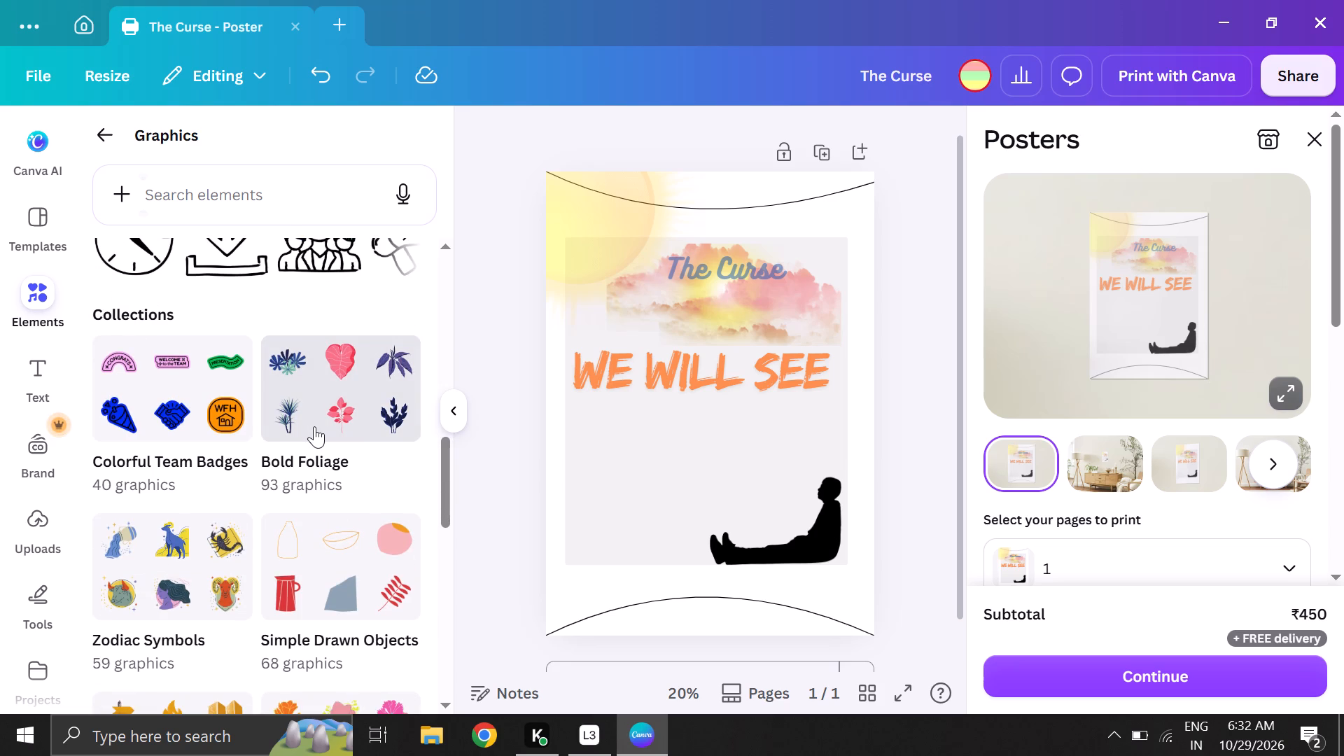
scroll(314, 426, "up", 5)
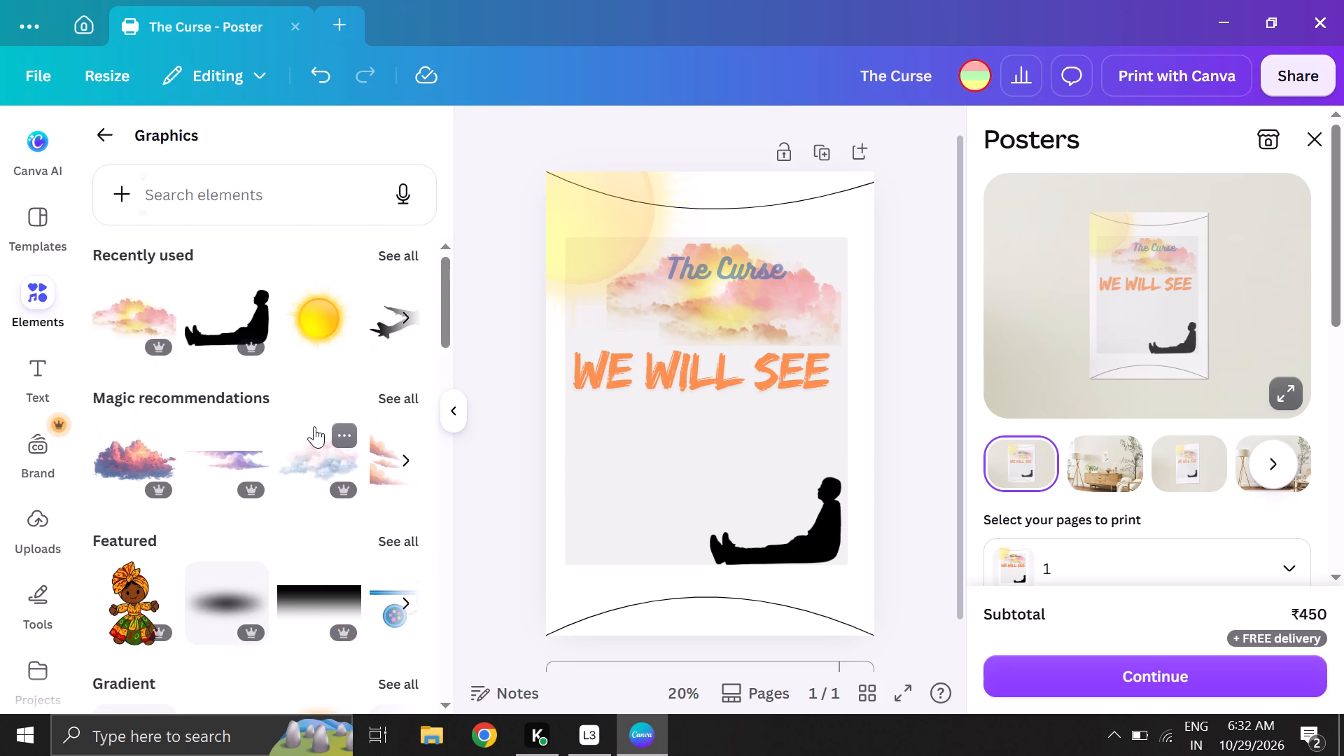
scroll(188, 545, "down", 10)
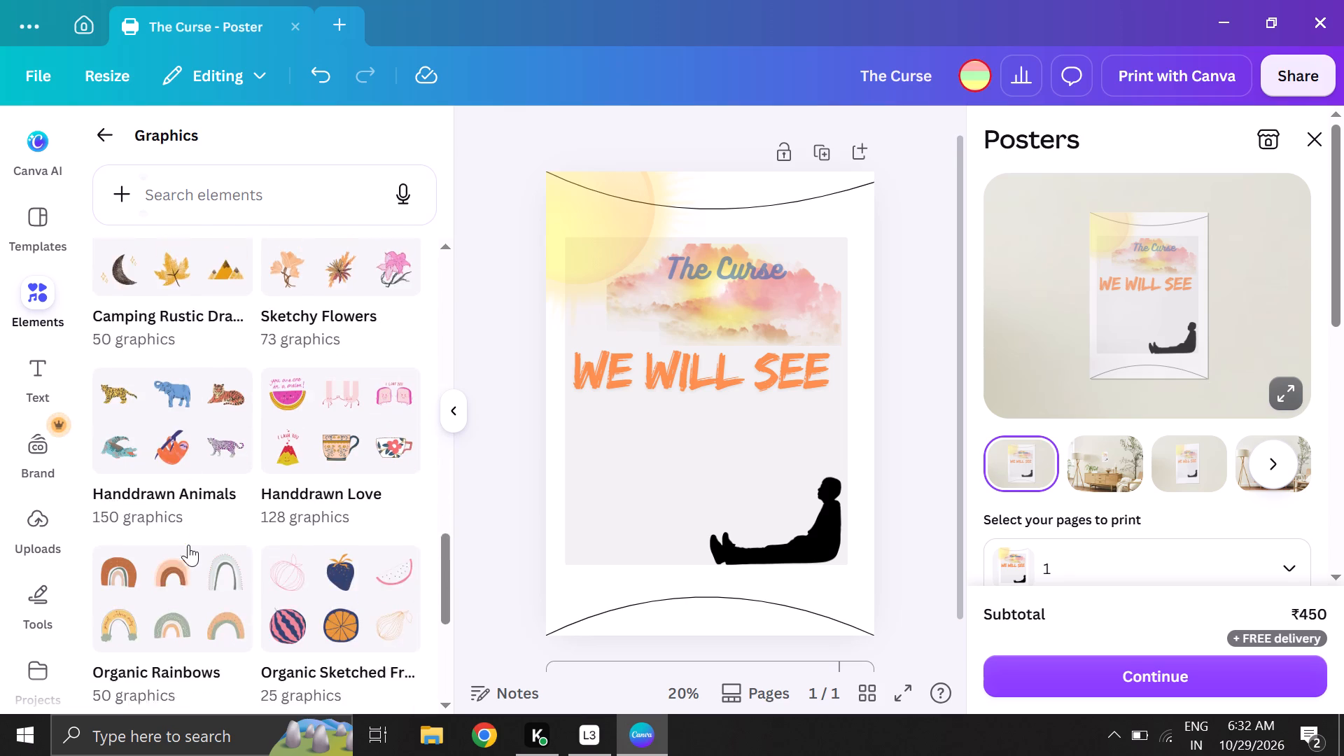
scroll(188, 545, "down", 4)
scroll(188, 545, "up", 18)
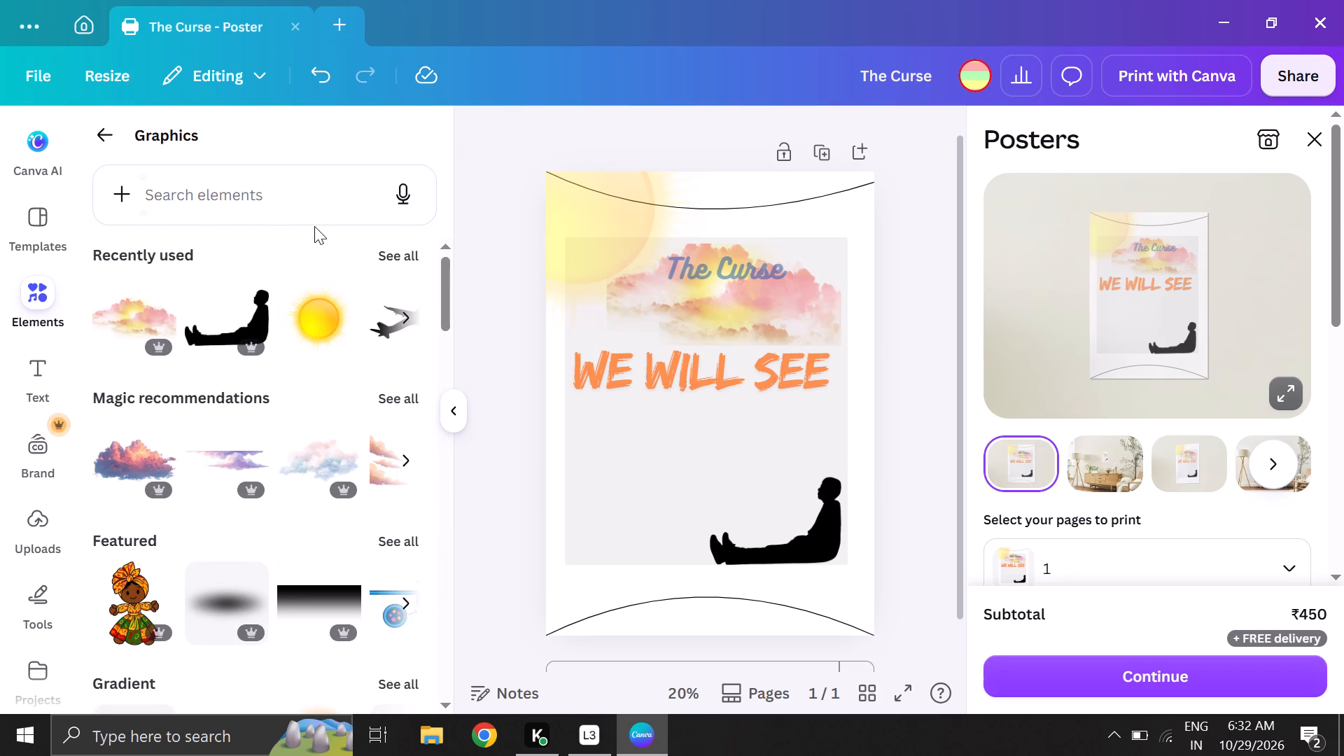
scroll(303, 463, "down", 1)
scroll(387, 345, "up", 2)
Examine the full set of Magic recommendations graphics for a suitable addition to the poster, then return to Graphics.
left_click(404, 397)
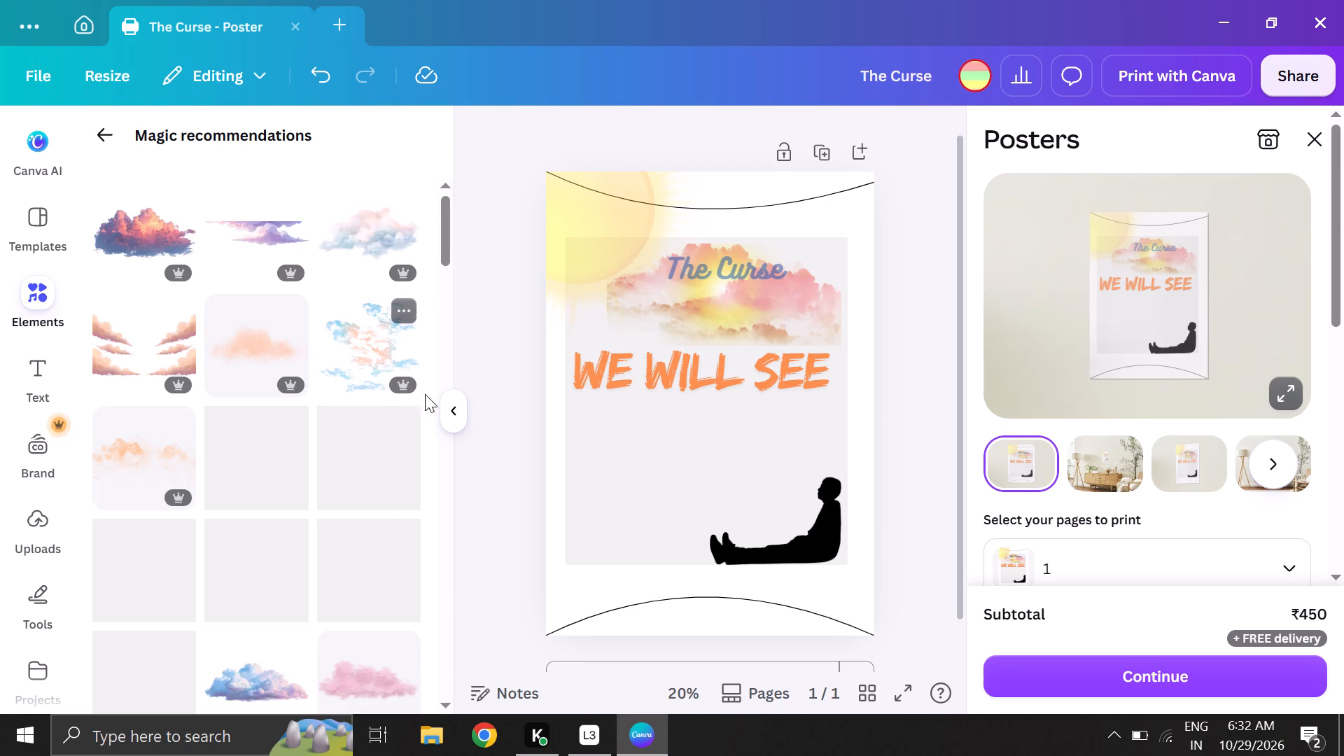
scroll(314, 435, "down", 6)
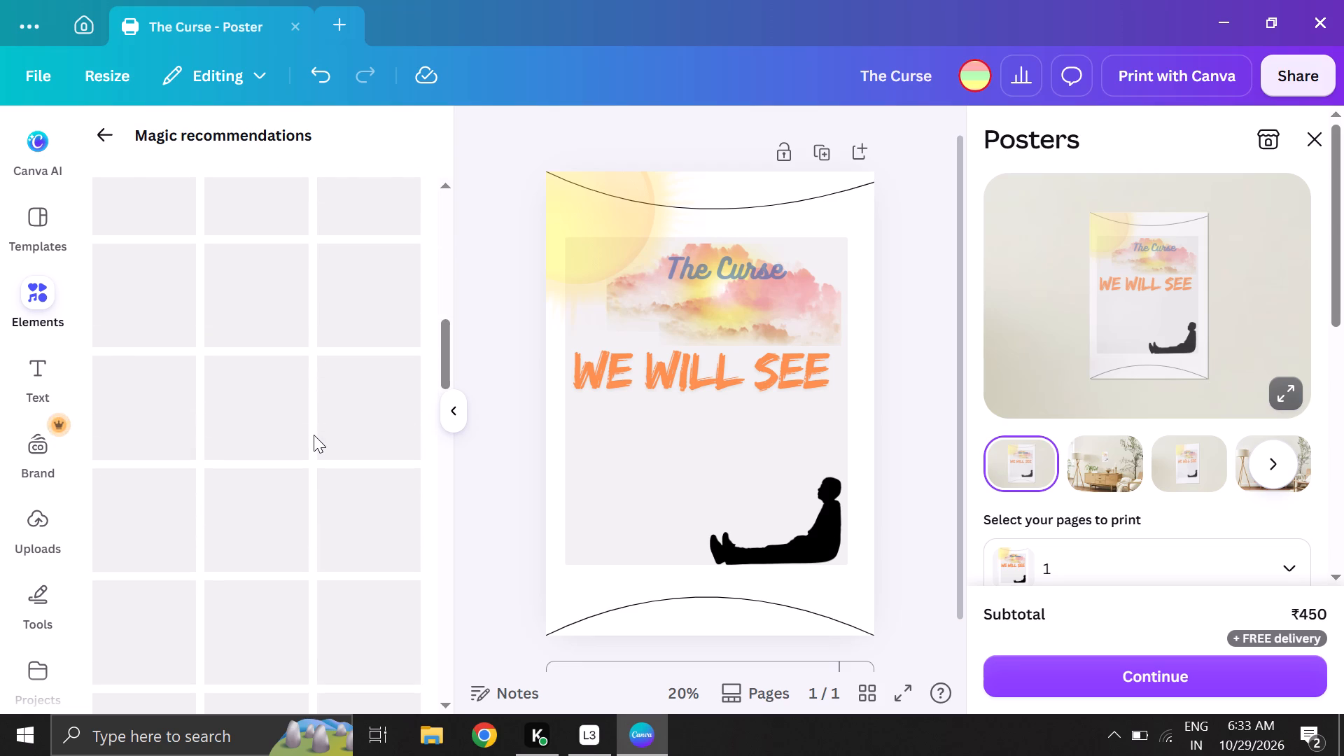
scroll(314, 435, "down", 5)
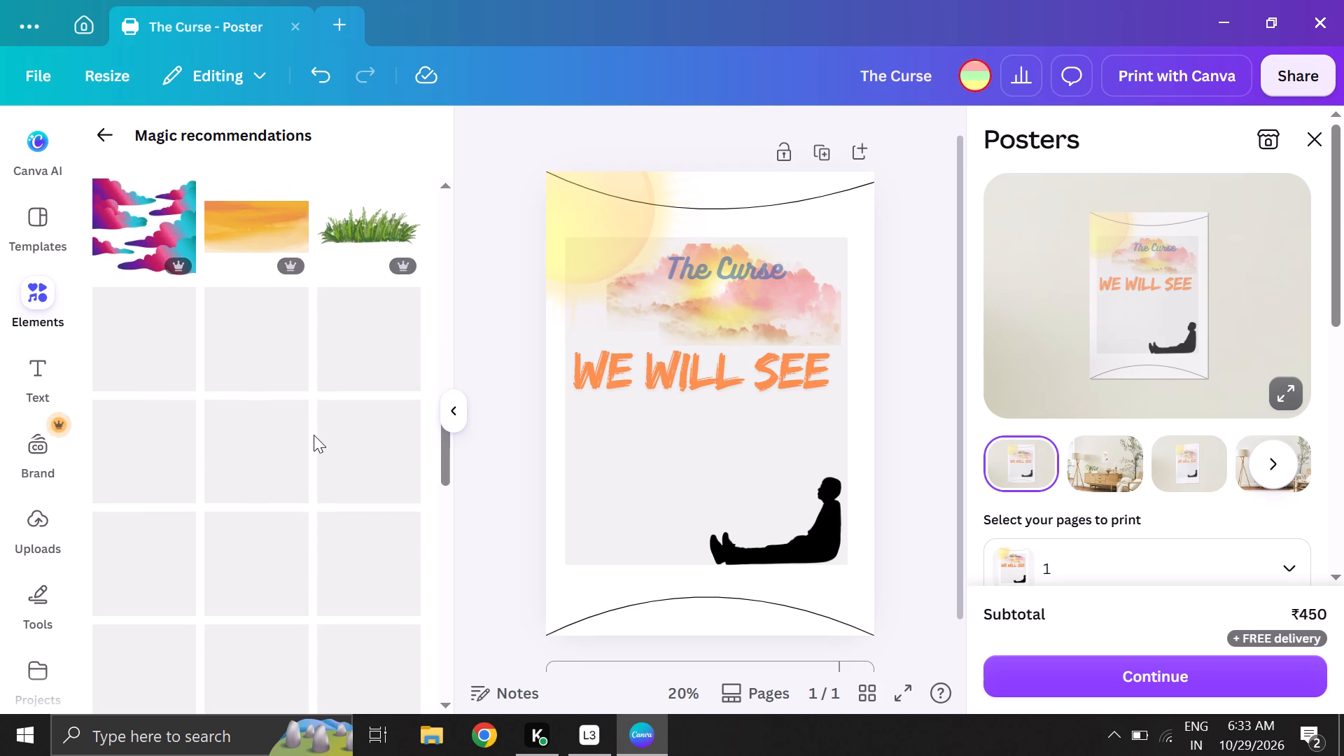
scroll(314, 435, "down", 2)
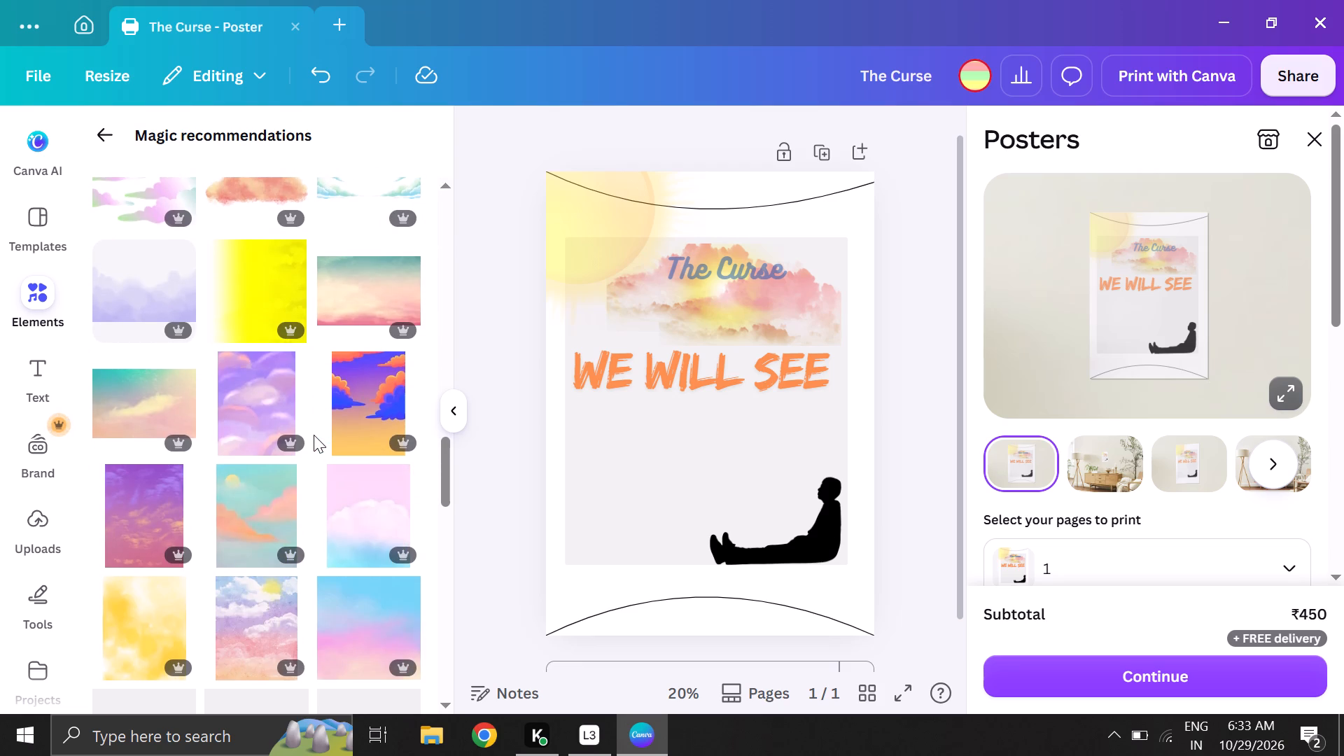
scroll(314, 435, "down", 6)
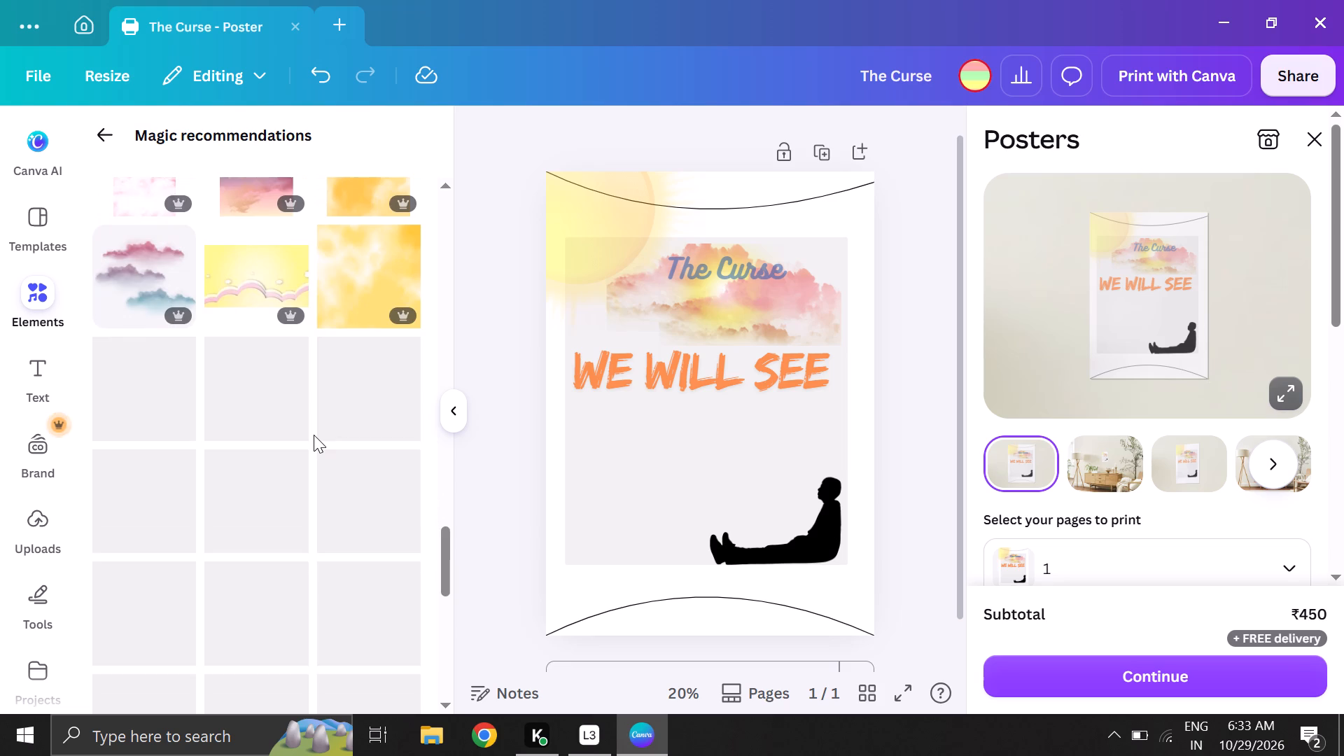
scroll(314, 435, "down", 2)
scroll(314, 435, "up", 1)
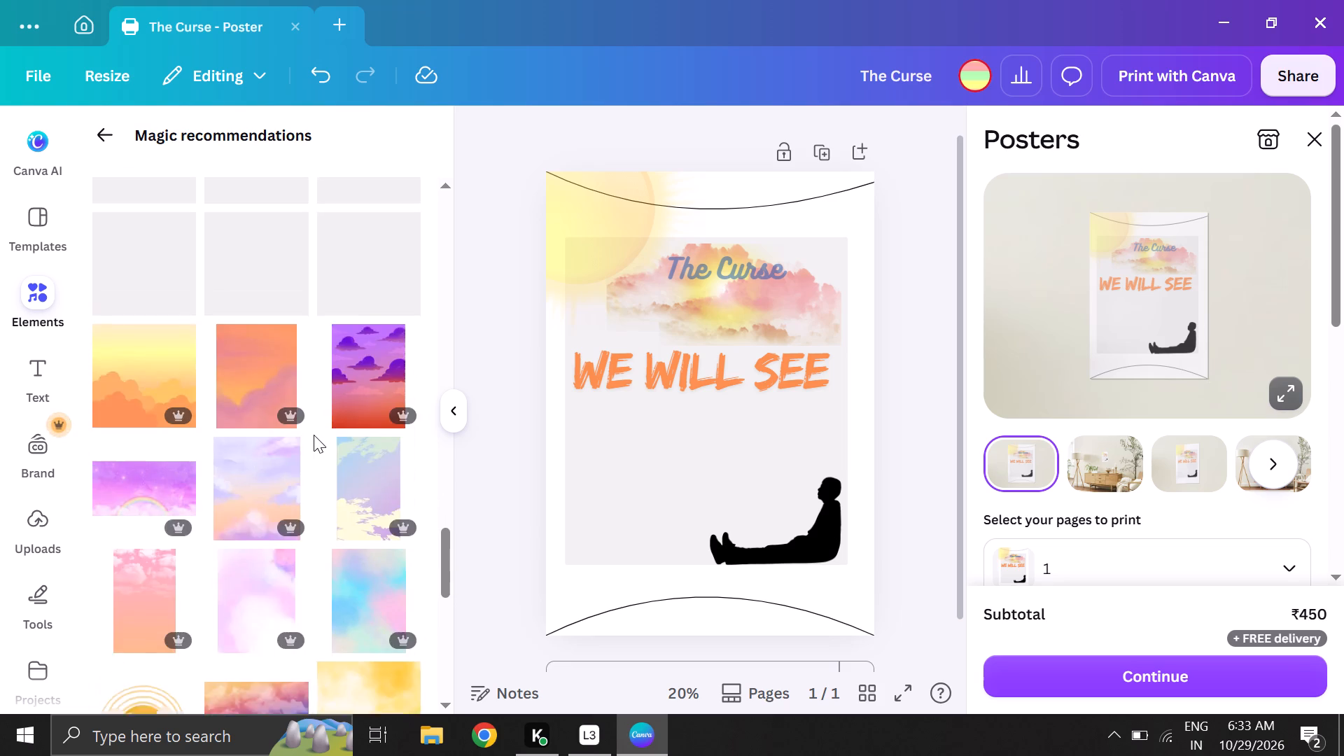
scroll(314, 435, "up", 3)
left_click(91, 148)
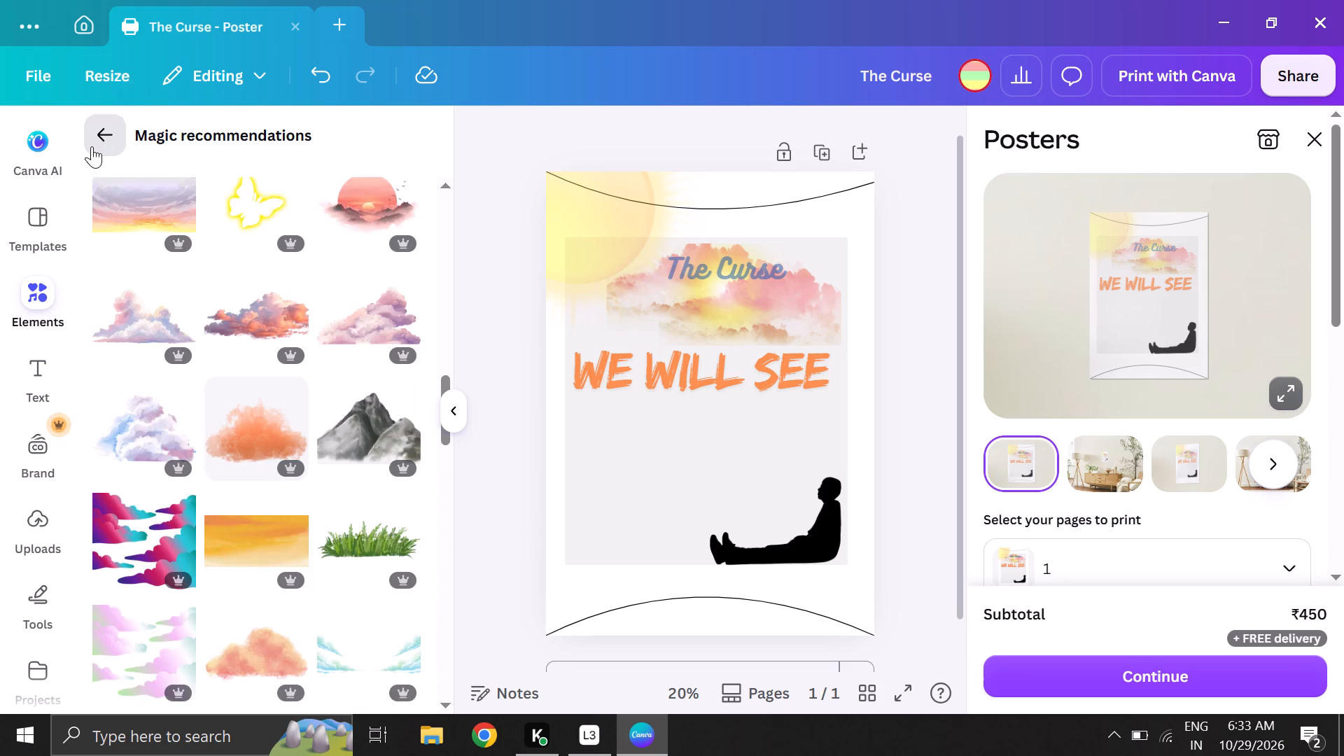
Add the black corner gradient with a curved, blurred edge from the full Gradient graphics collection to the poster.
left_click(220, 187)
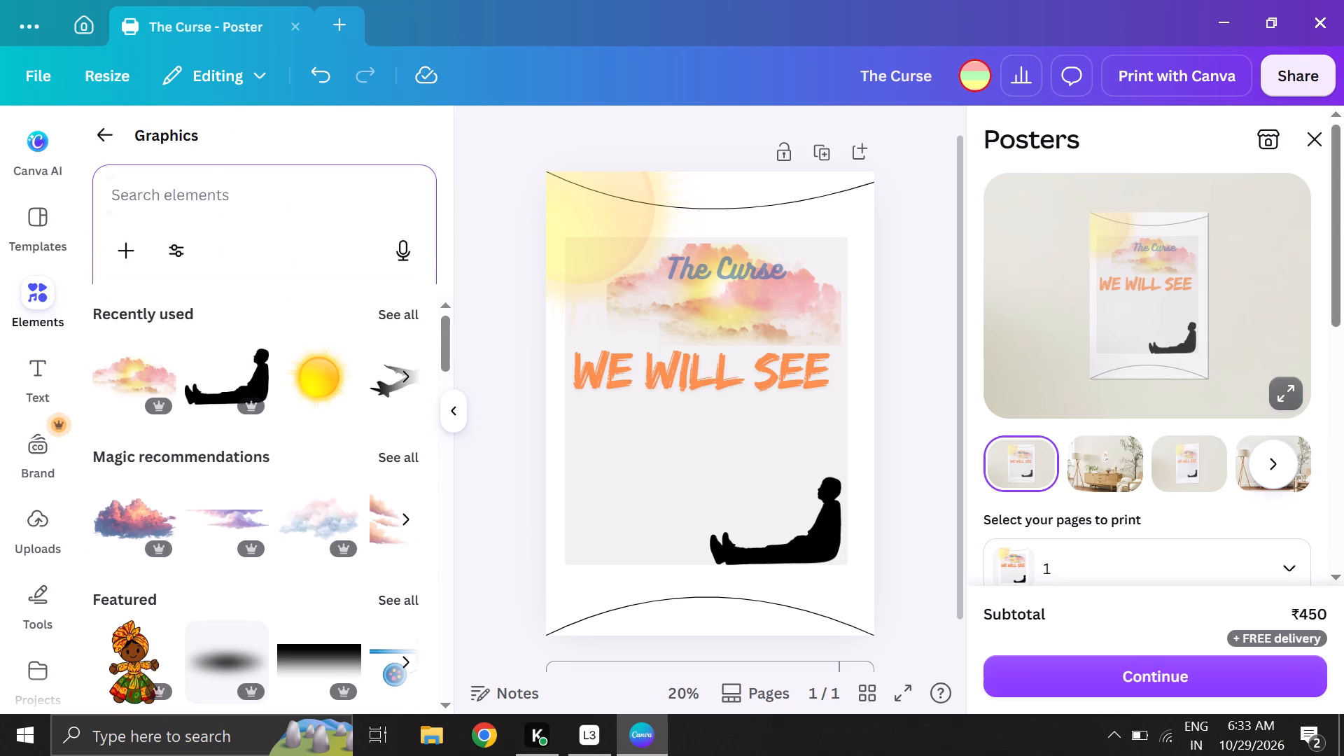
scroll(202, 504, "down", 2)
scroll(259, 625, "down", 1)
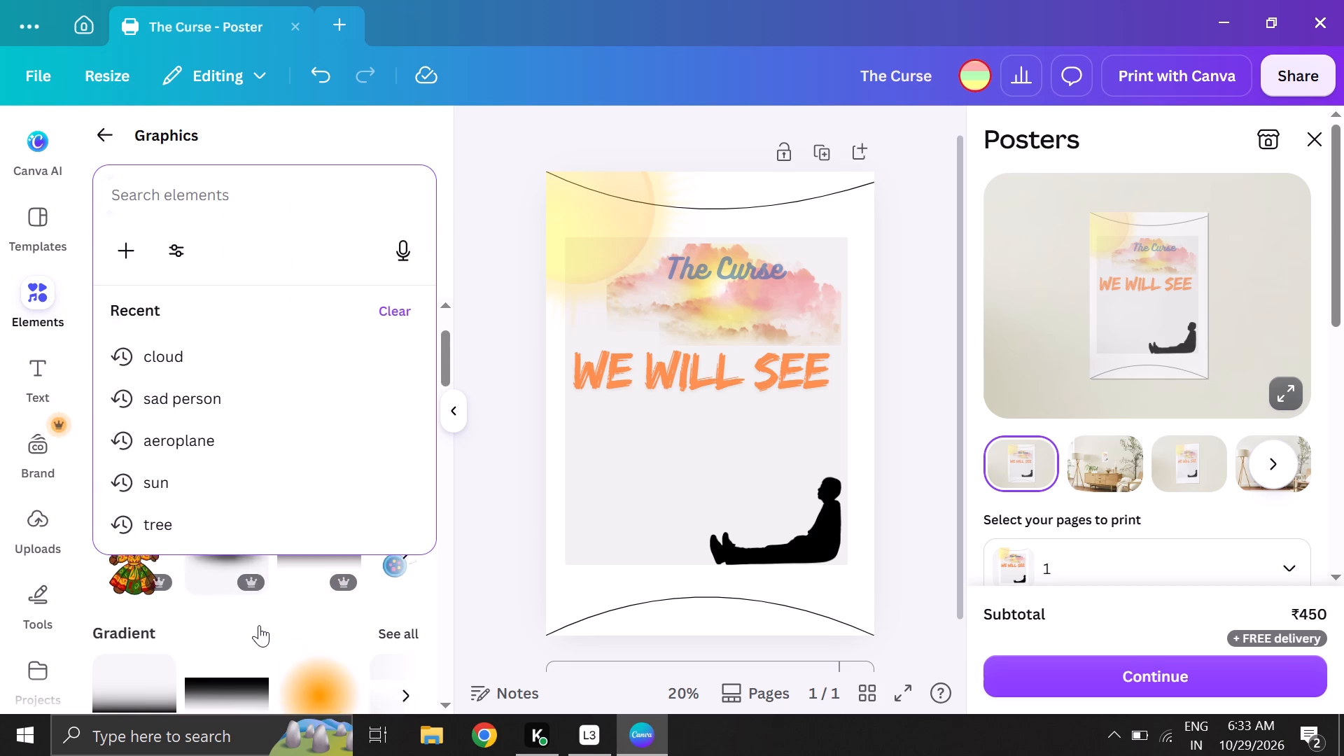
scroll(259, 625, "down", 1)
left_click(404, 570)
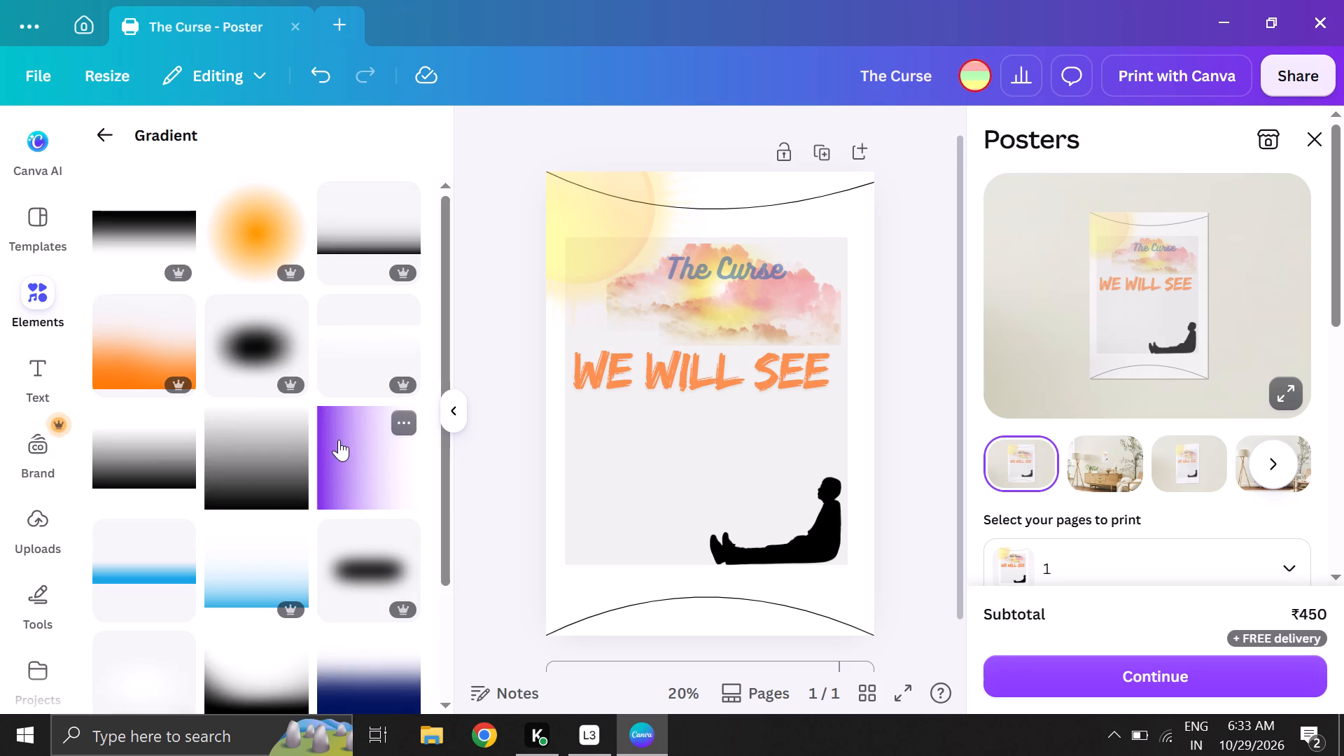
scroll(286, 303, "down", 2)
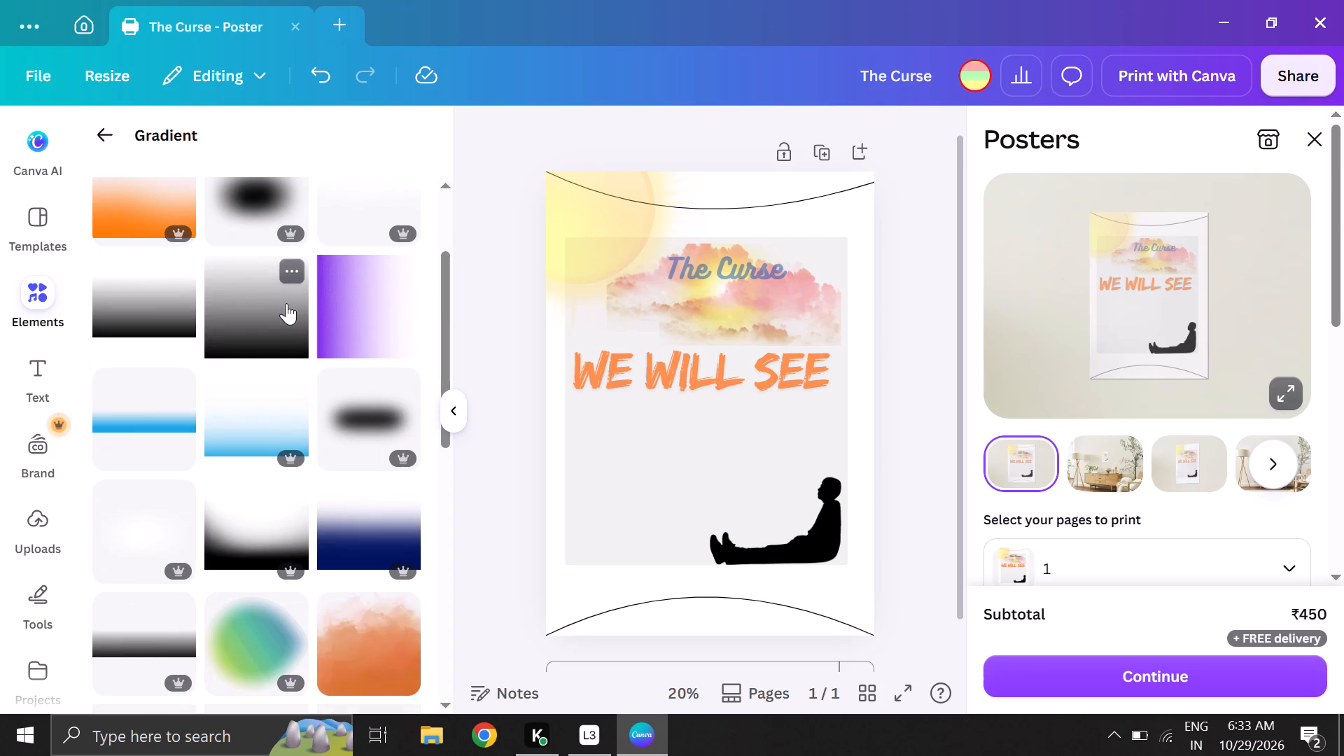
scroll(286, 303, "down", 4)
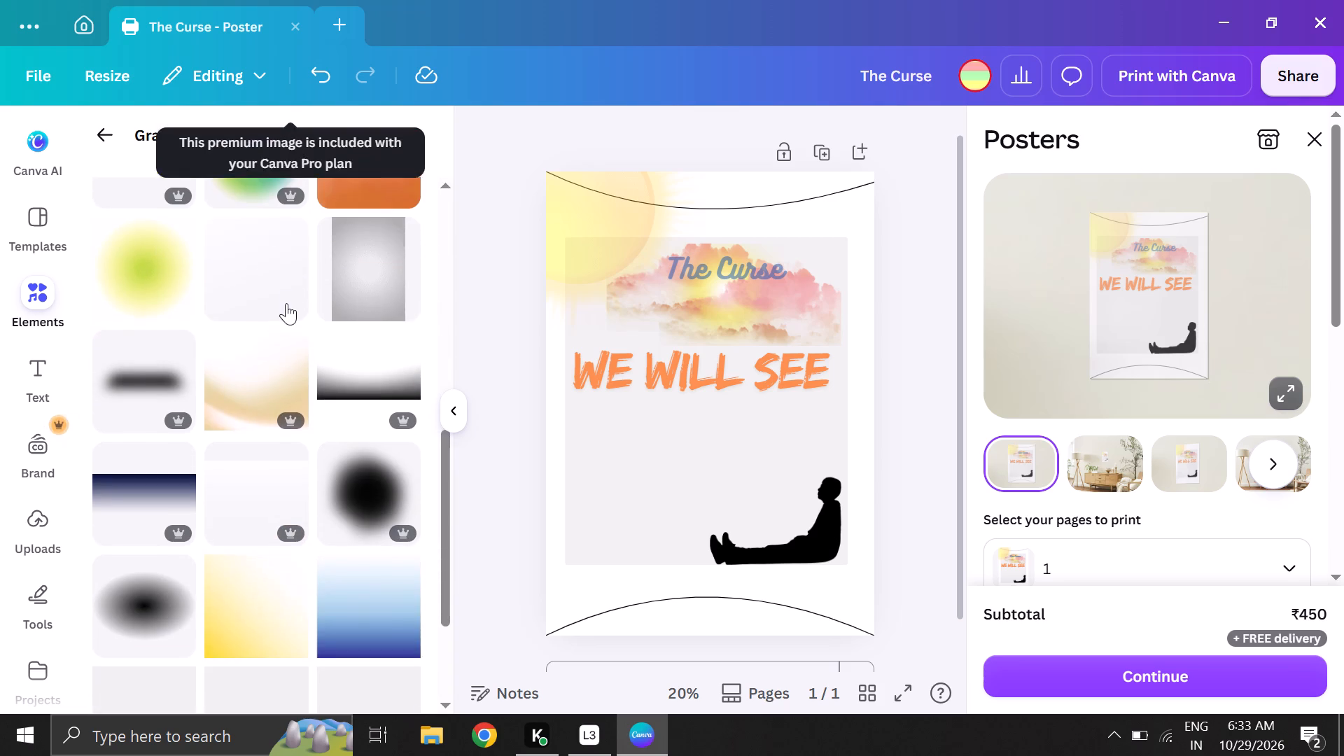
scroll(302, 436, "down", 4)
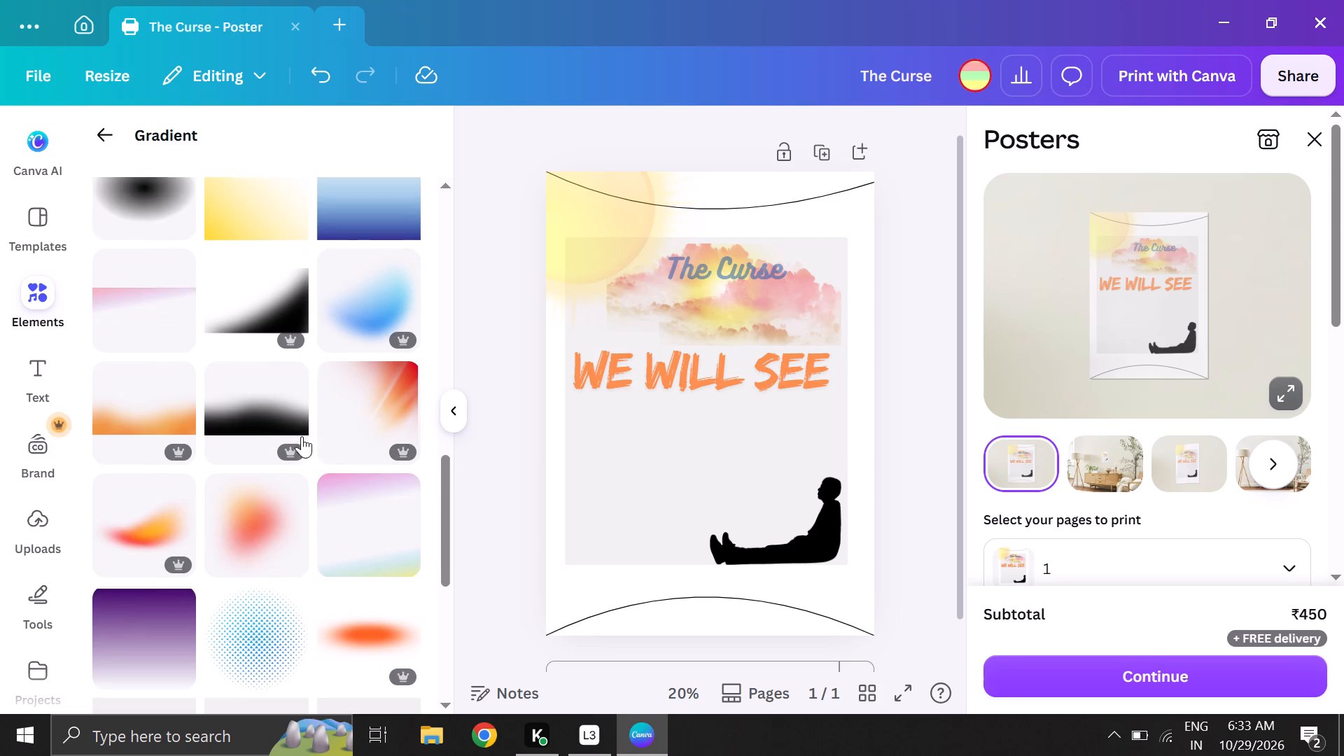
left_click(264, 279)
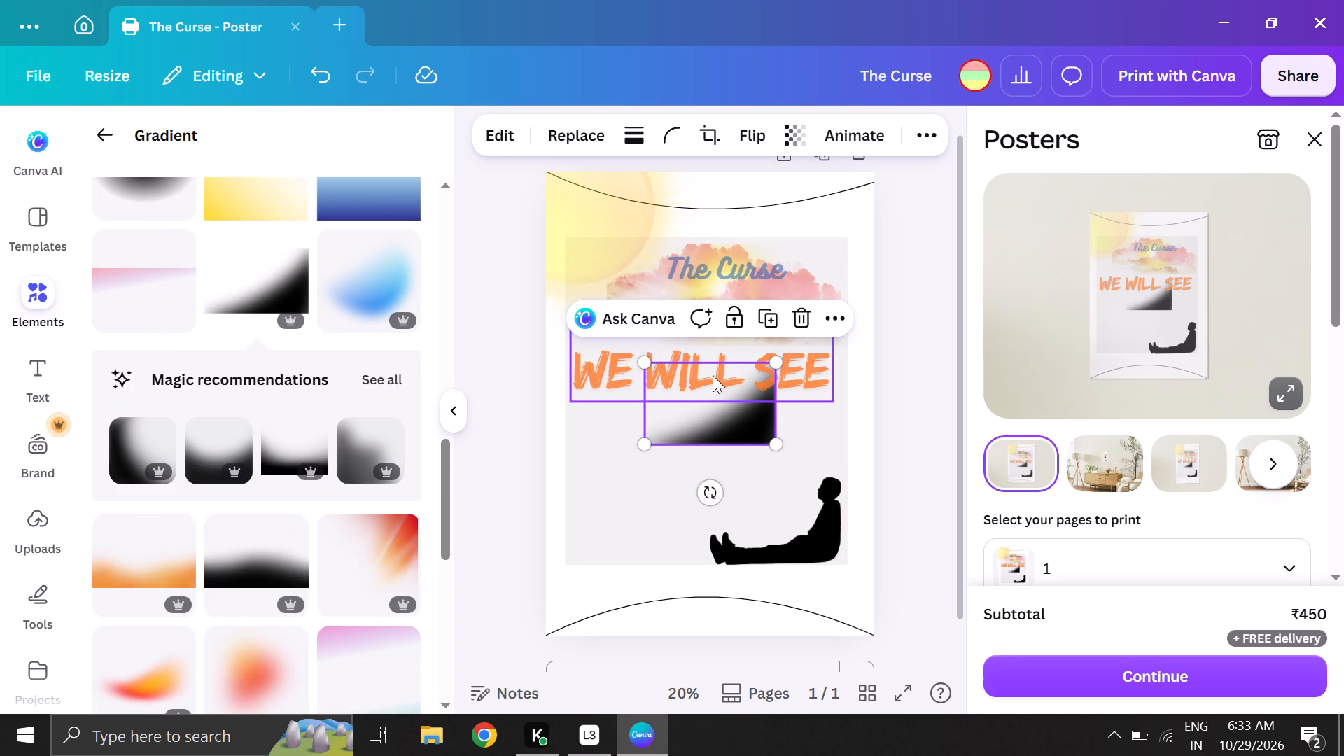
Set the black gradient's transparency to 65.
left_click(828, 322)
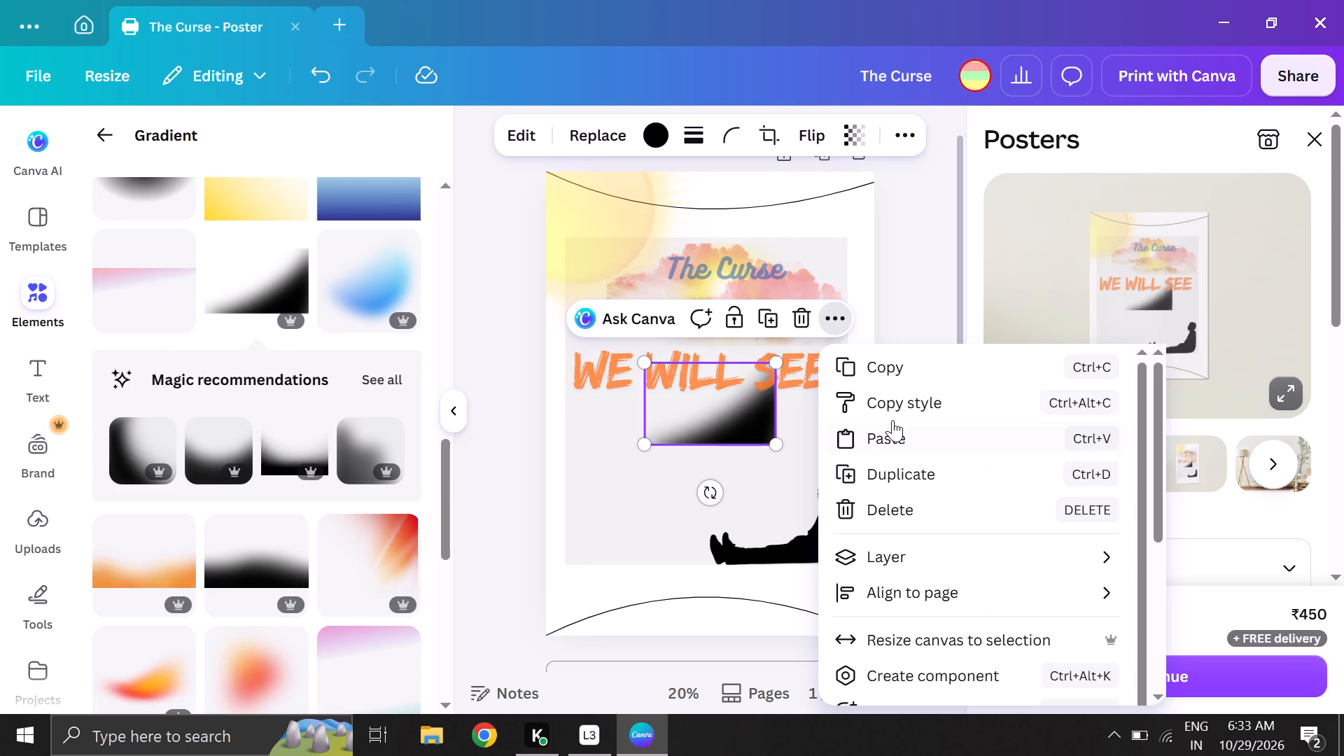
left_click(853, 128)
left_click_drag(860, 214, 860, 211)
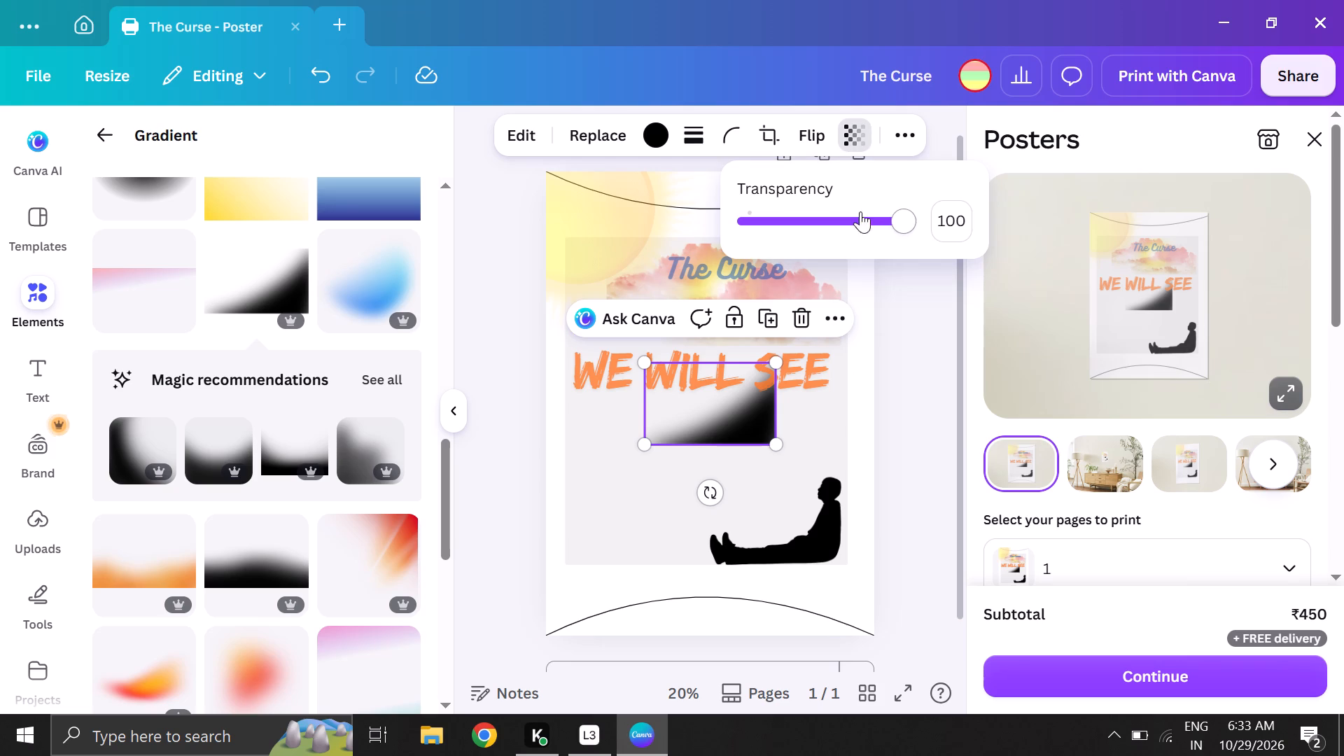
left_click_drag(860, 211, 850, 220)
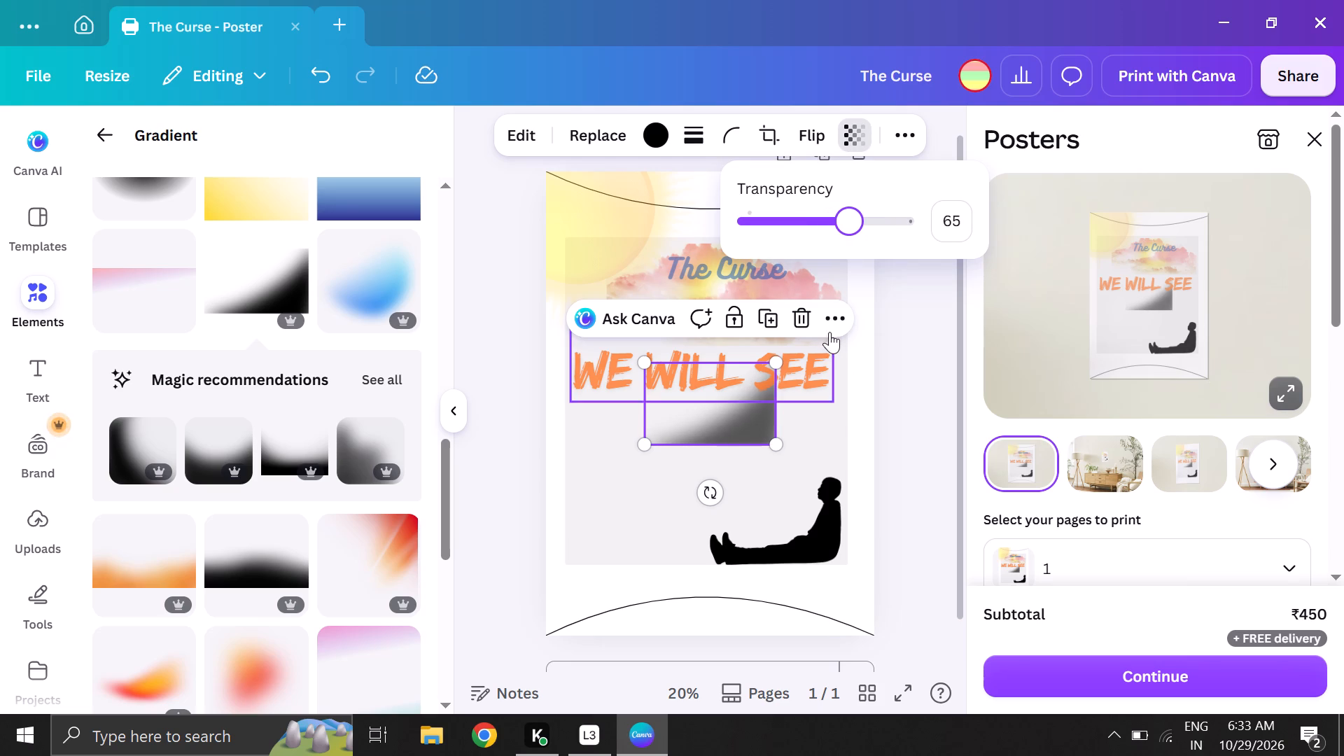
Flip the black gradient horizontally so its dark corner faces the opposite side.
left_click(831, 325)
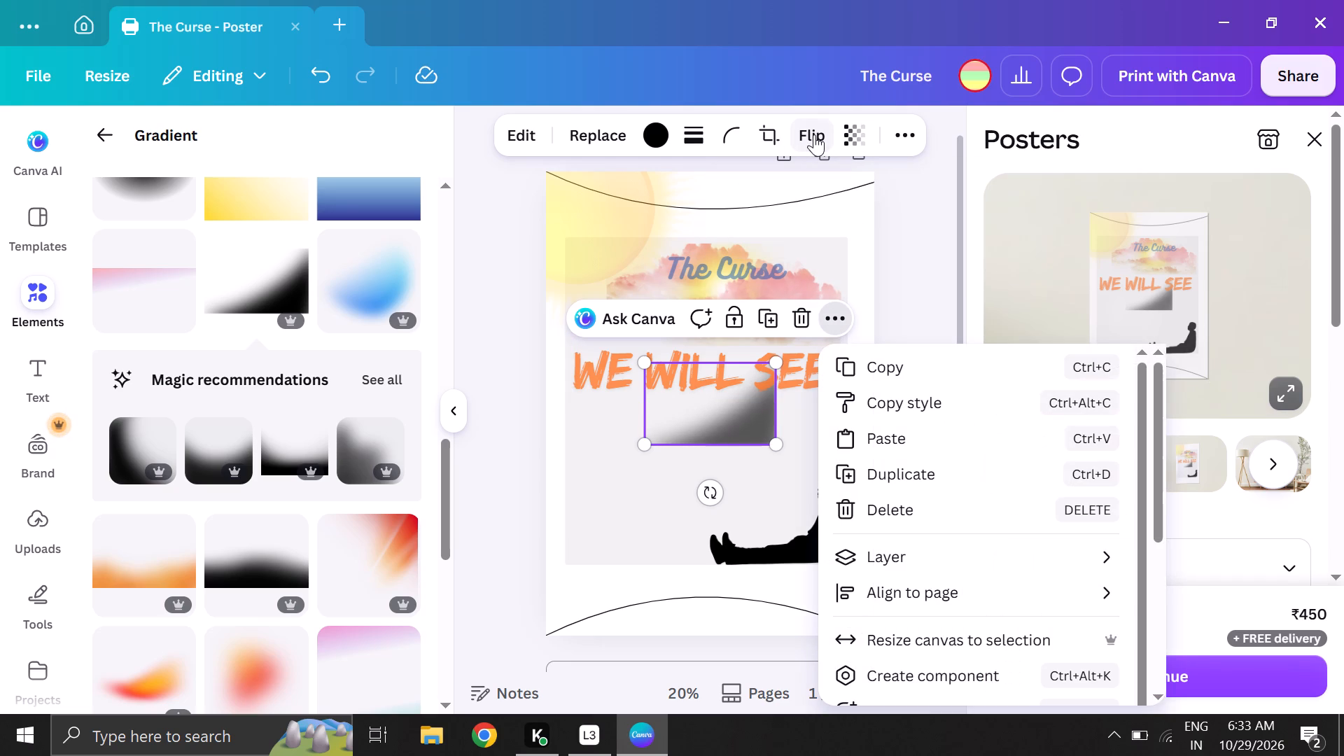
left_click(814, 134)
left_click(829, 185)
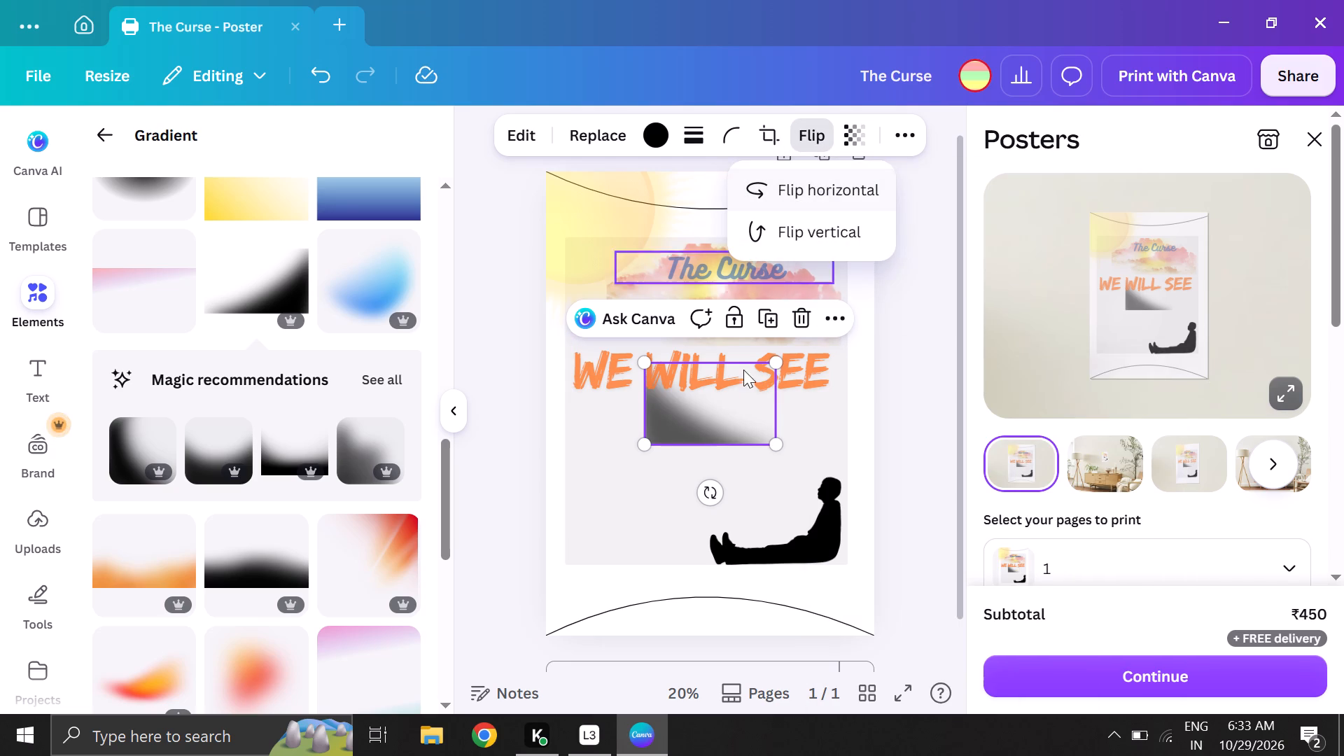
Enlarge the gradient to about 31.8 by 19.9 and fit it into the grey panel's lower-left corner, beside the silhouette.
left_click_drag(716, 409, 612, 516)
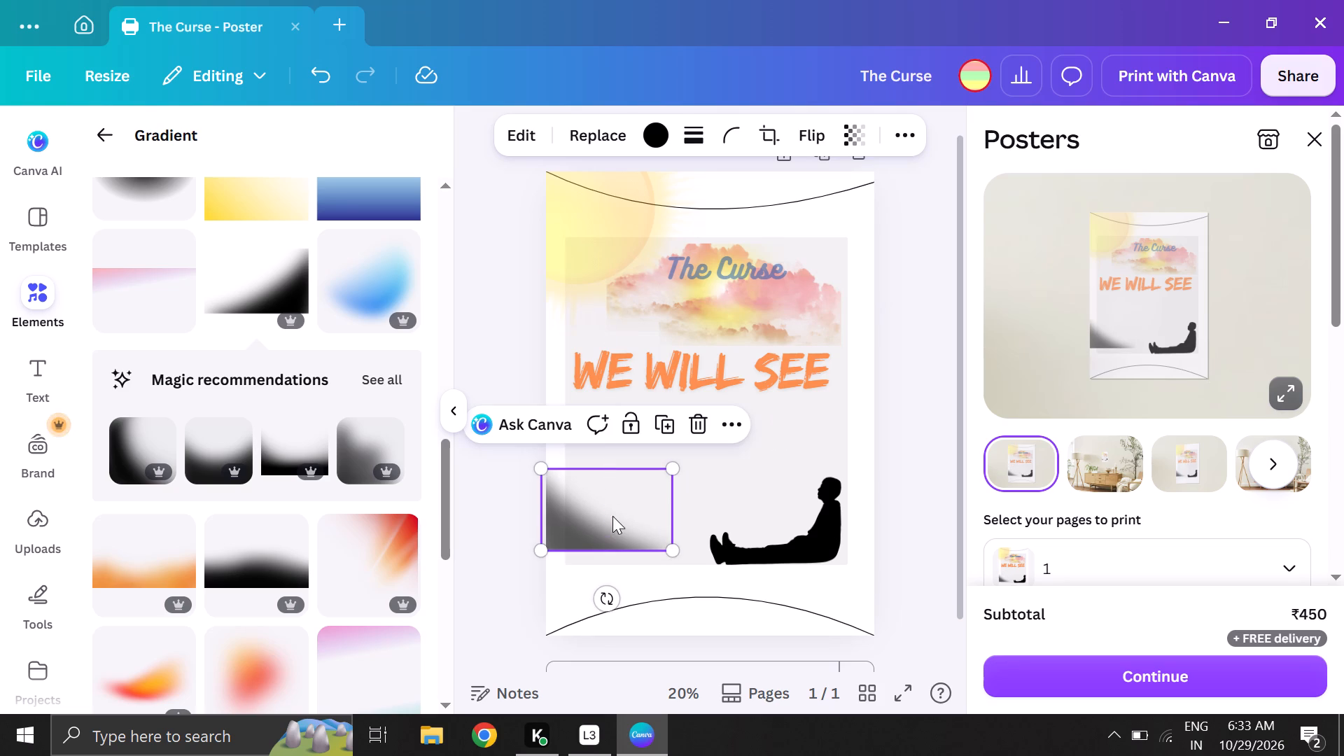
left_click_drag(672, 553, 799, 611)
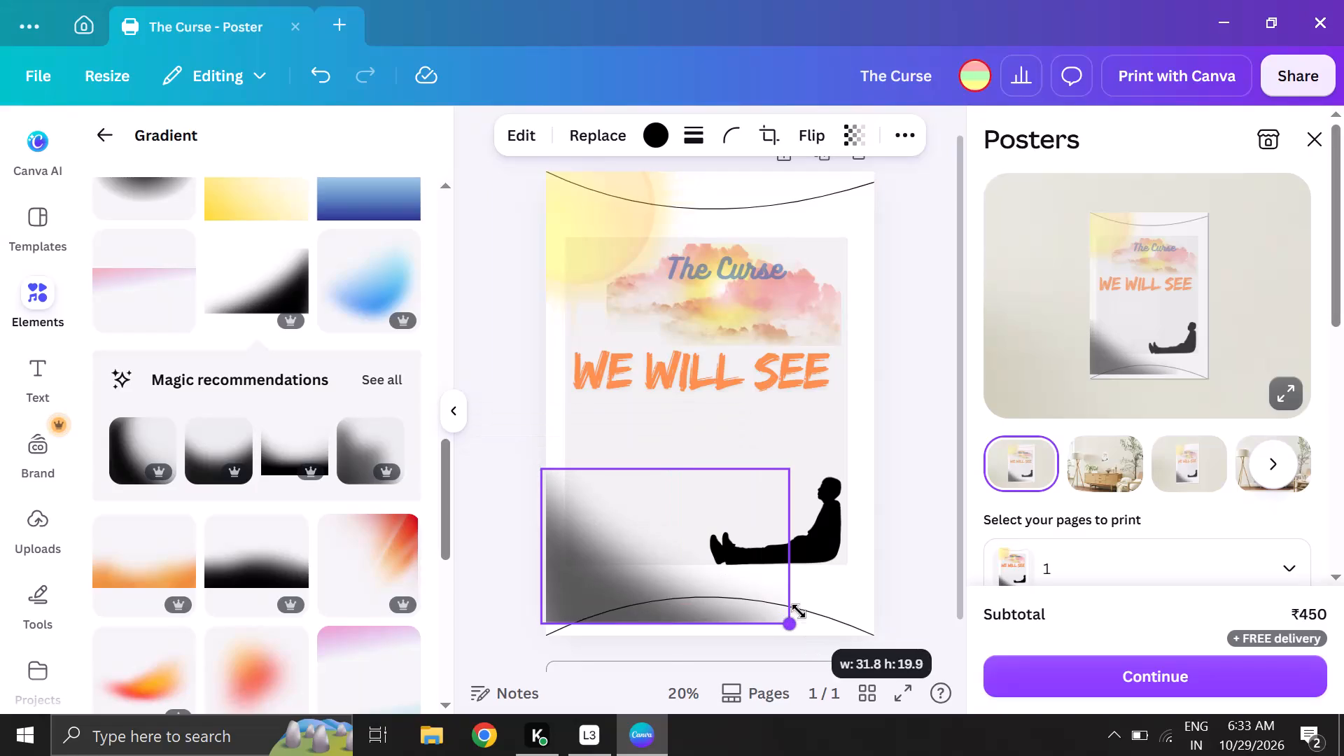
left_click_drag(629, 574, 650, 514)
left_click(931, 492)
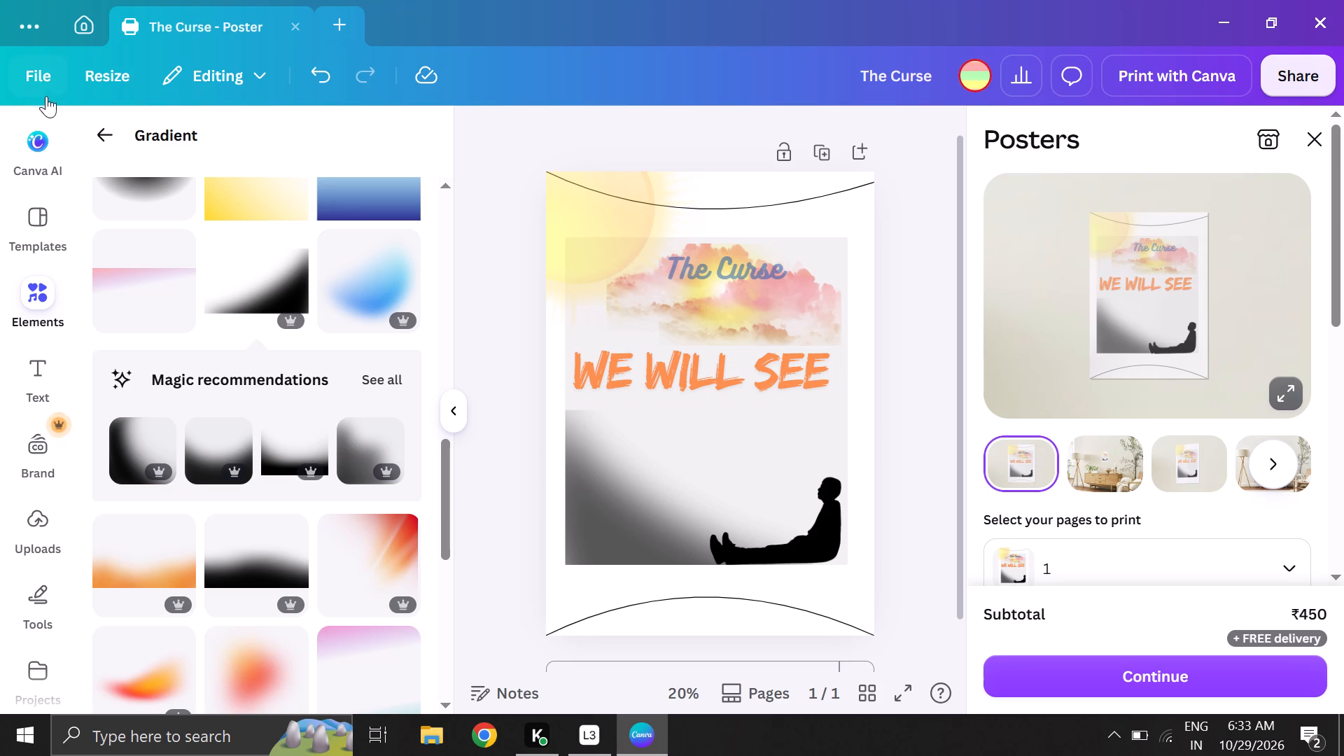
Return to the Graphics category and search it for "sad element".
left_click(107, 134)
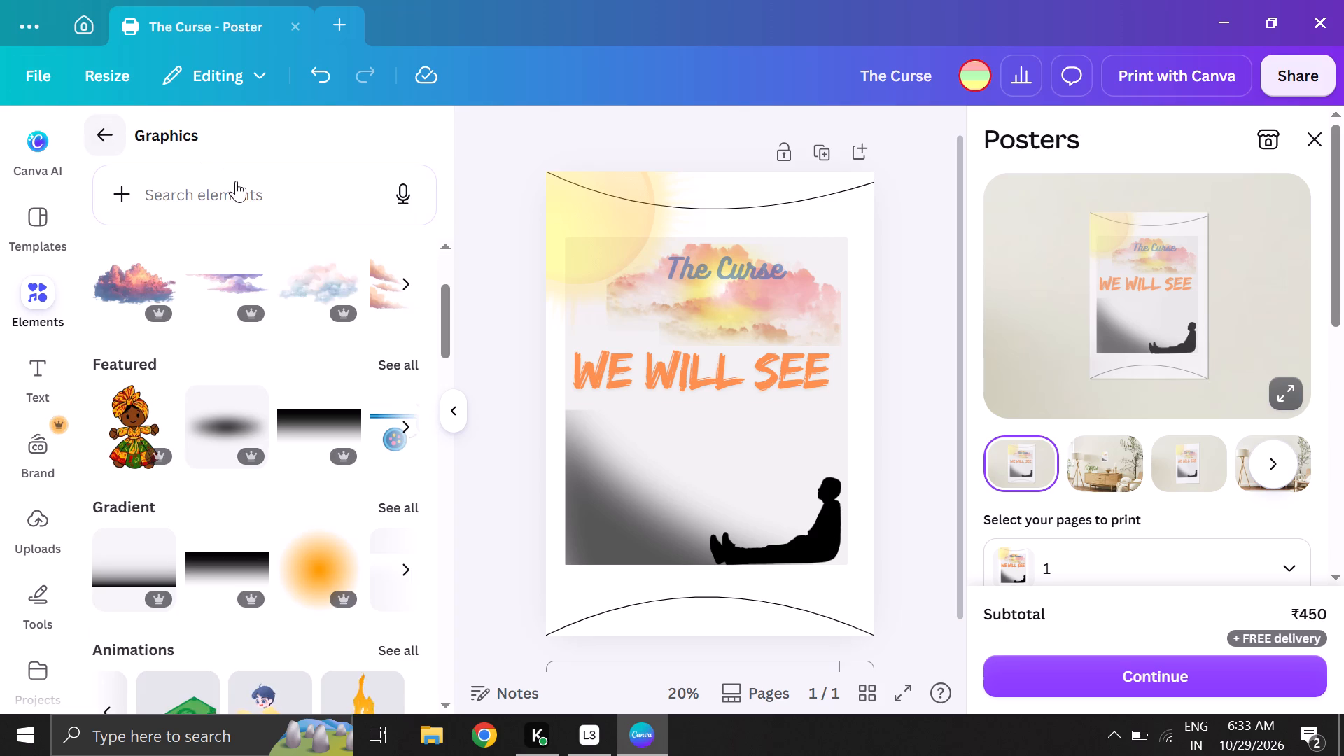
left_click(241, 197)
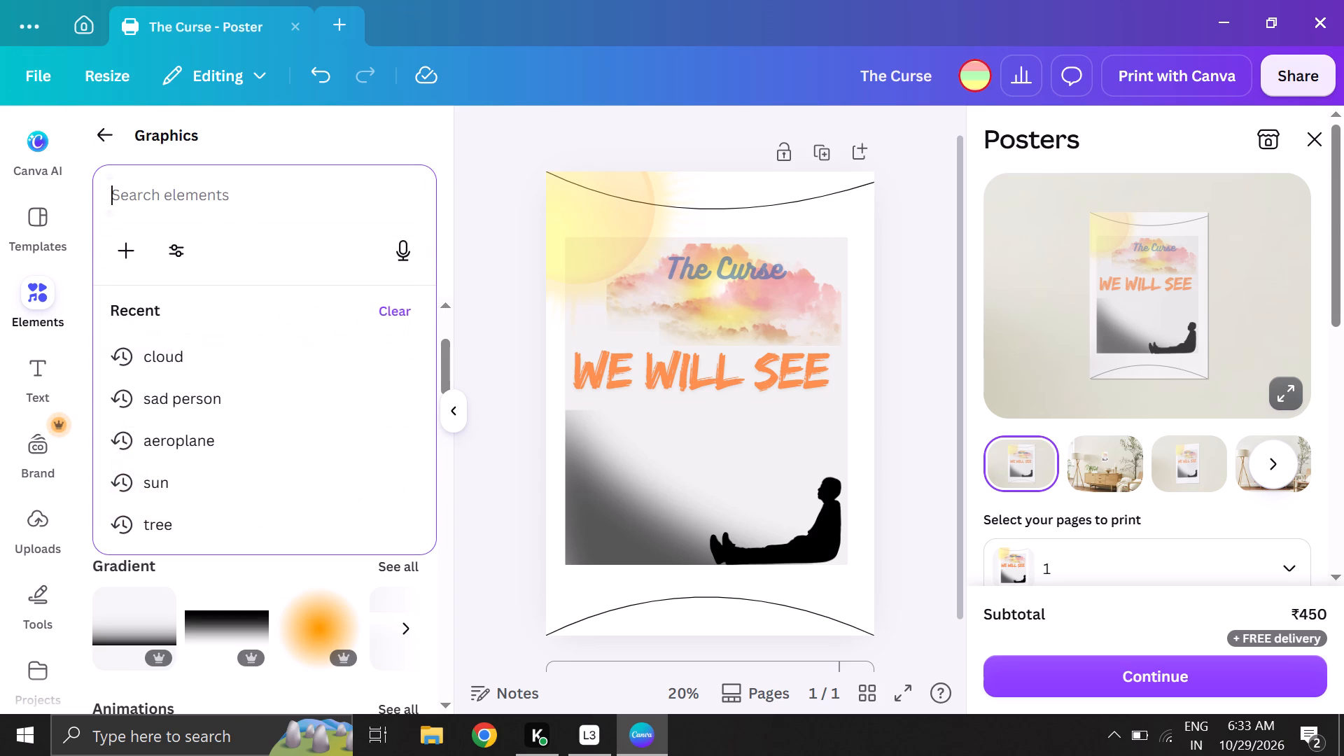
type("sad")
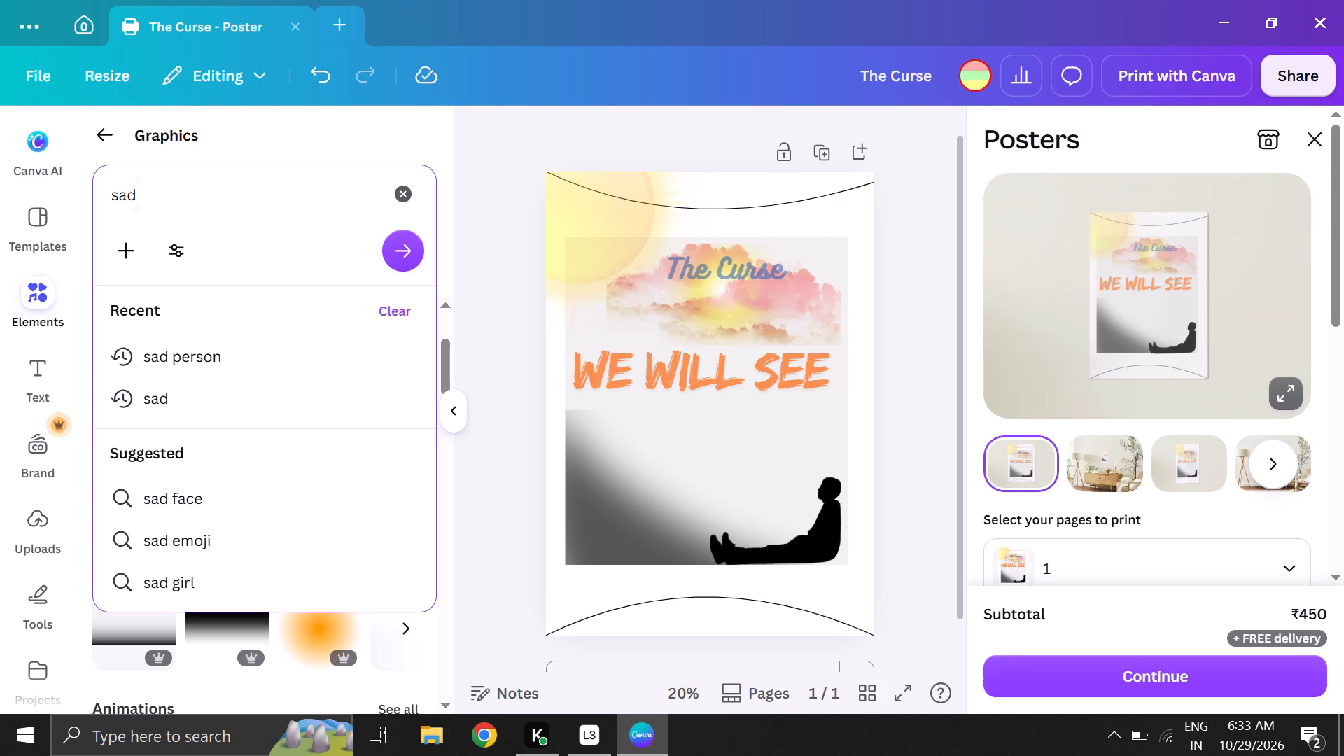
key("space")
type("elemw")
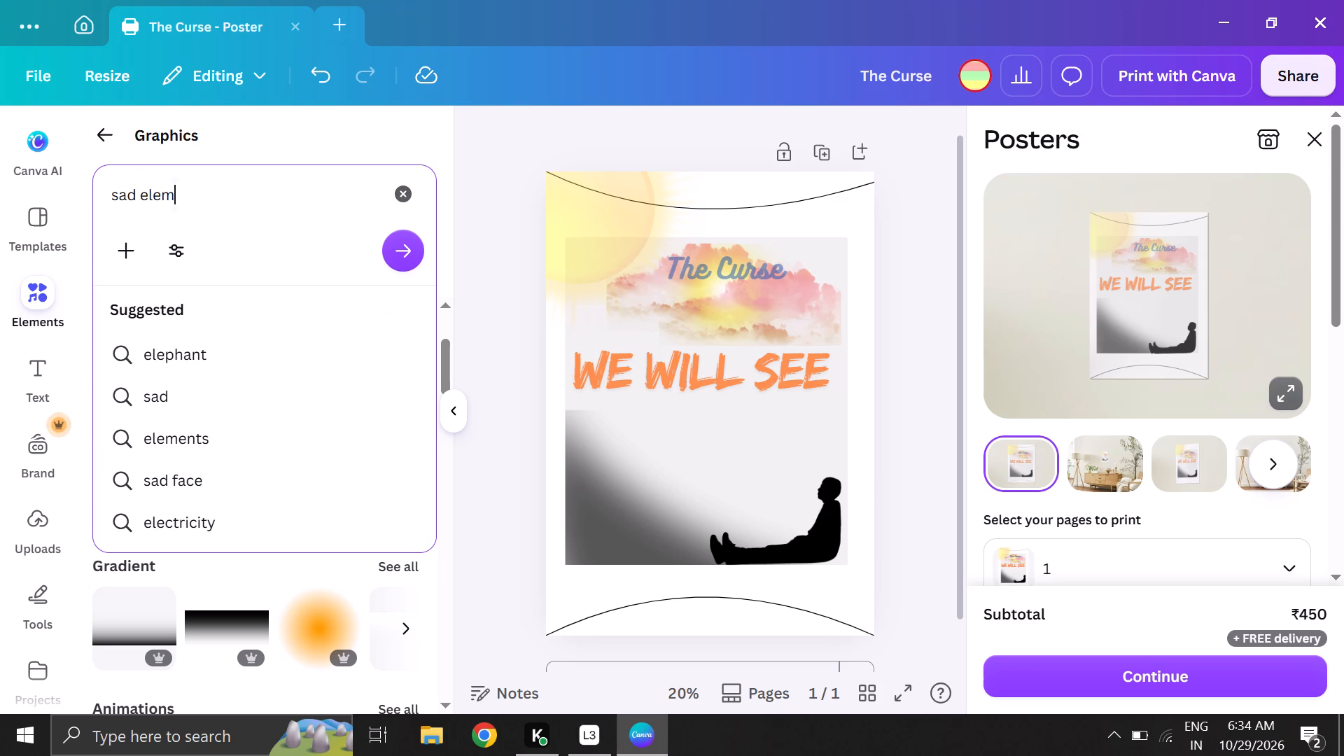
key("BackSpace")
type("ent")
key("Return")
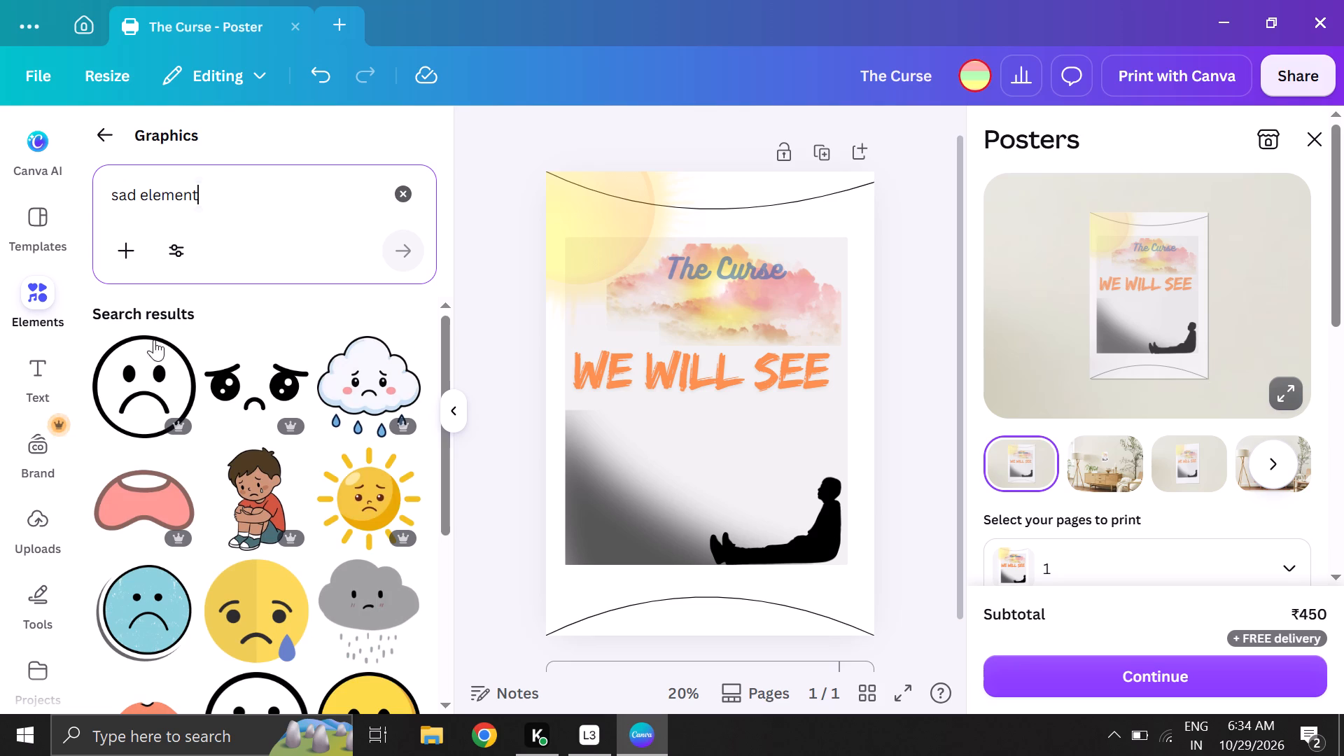
Look through the "sad element" graphics for another figure or decoration that suits the poster.
scroll(277, 482, "down", 6)
scroll(277, 482, "up", 1)
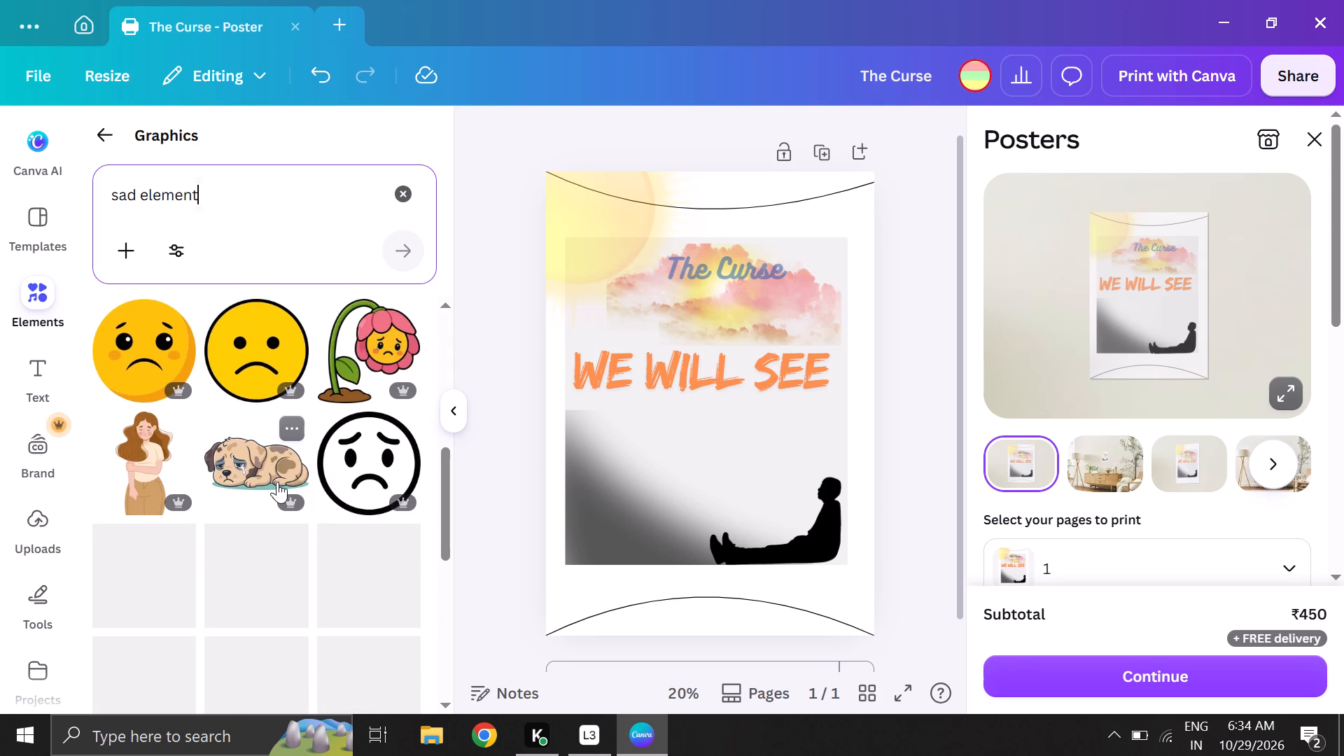
scroll(277, 482, "up", 1)
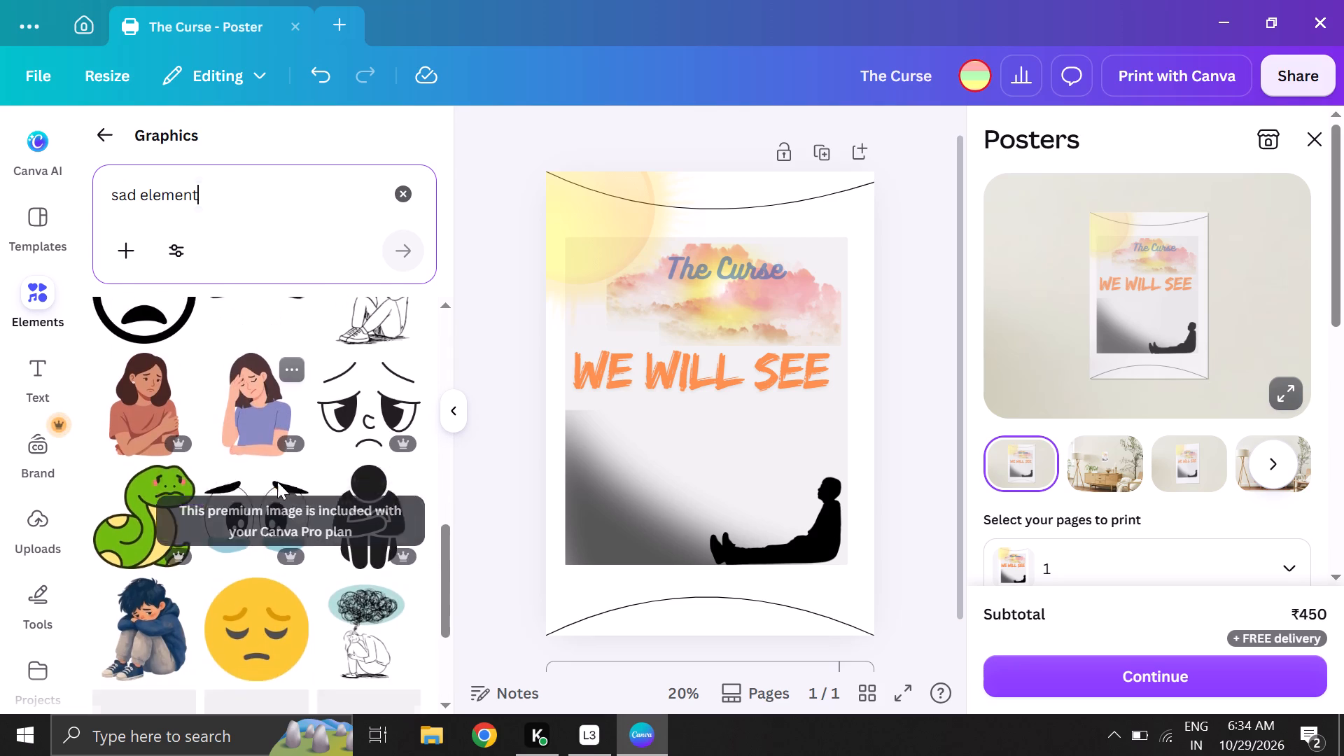
scroll(277, 482, "up", 1)
scroll(277, 482, "down", 1)
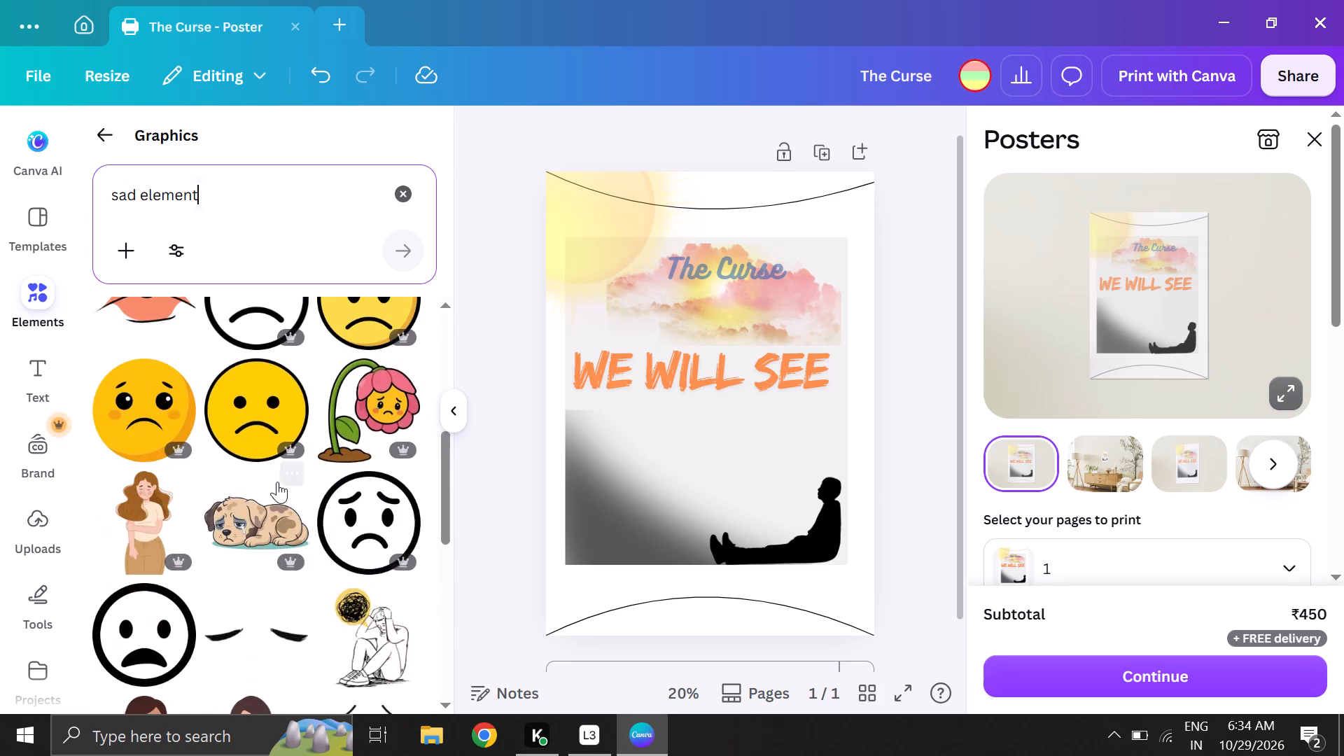
scroll(277, 482, "down", 1)
scroll(277, 482, "up", 8)
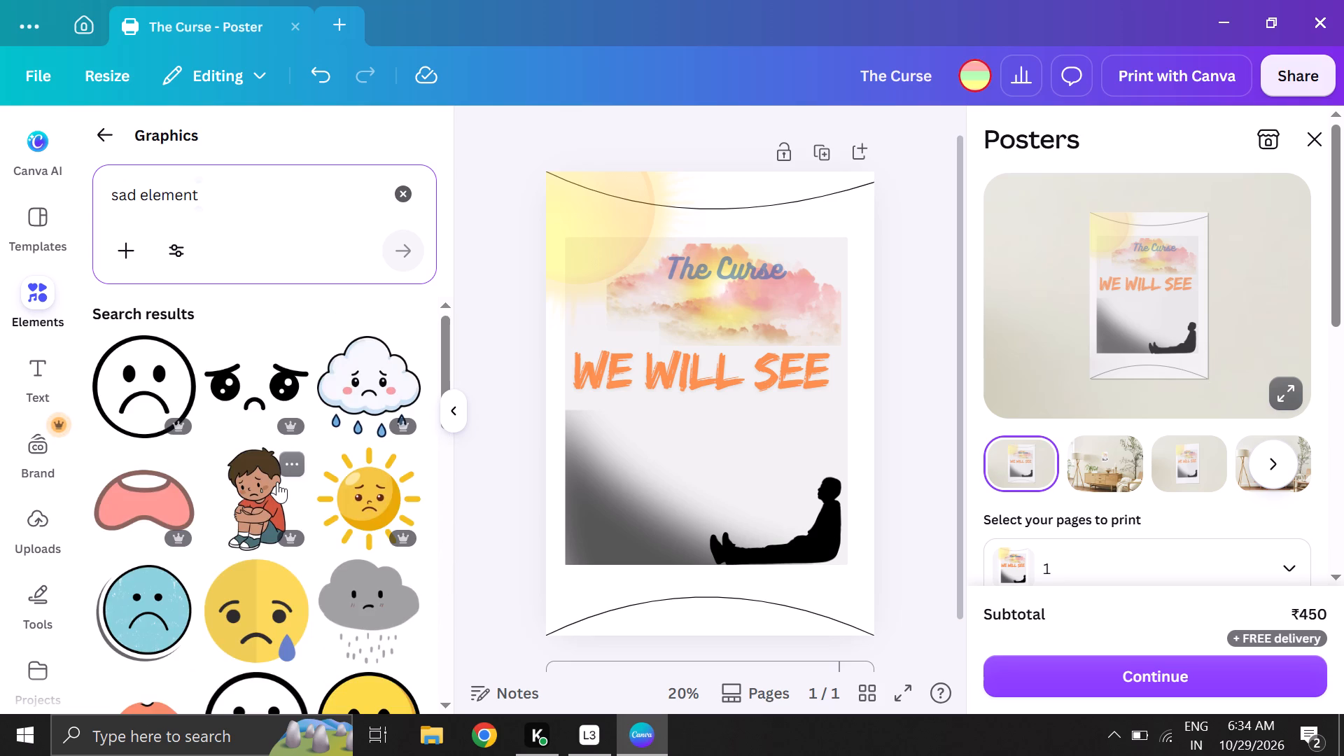
scroll(277, 482, "down", 11)
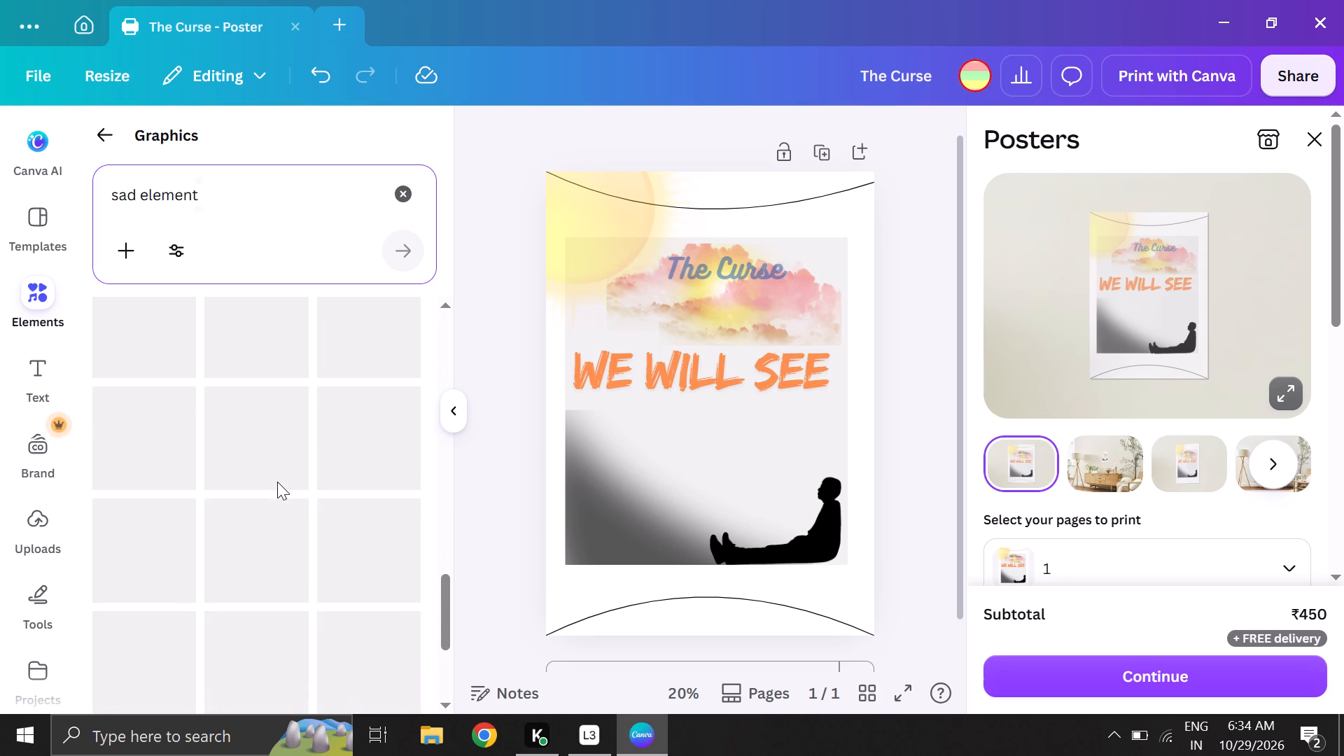
scroll(277, 482, "down", 1)
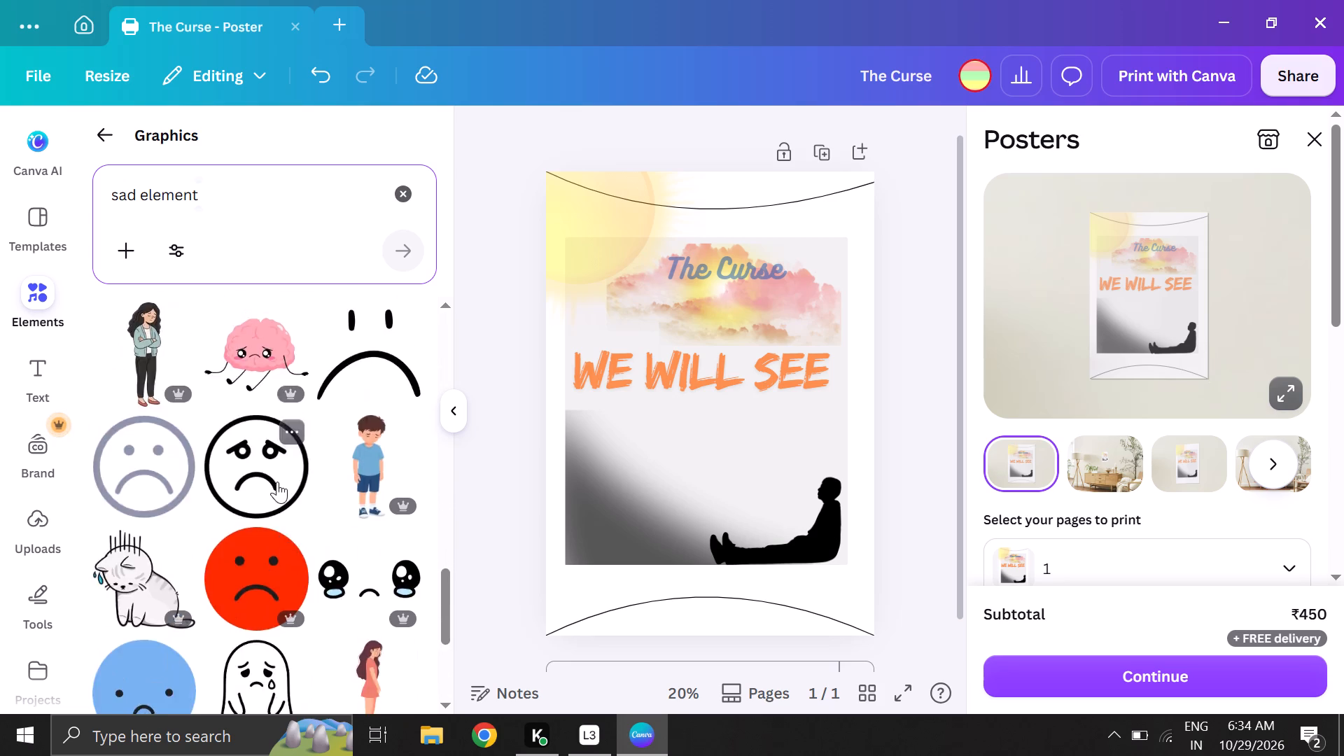
scroll(277, 482, "down", 2)
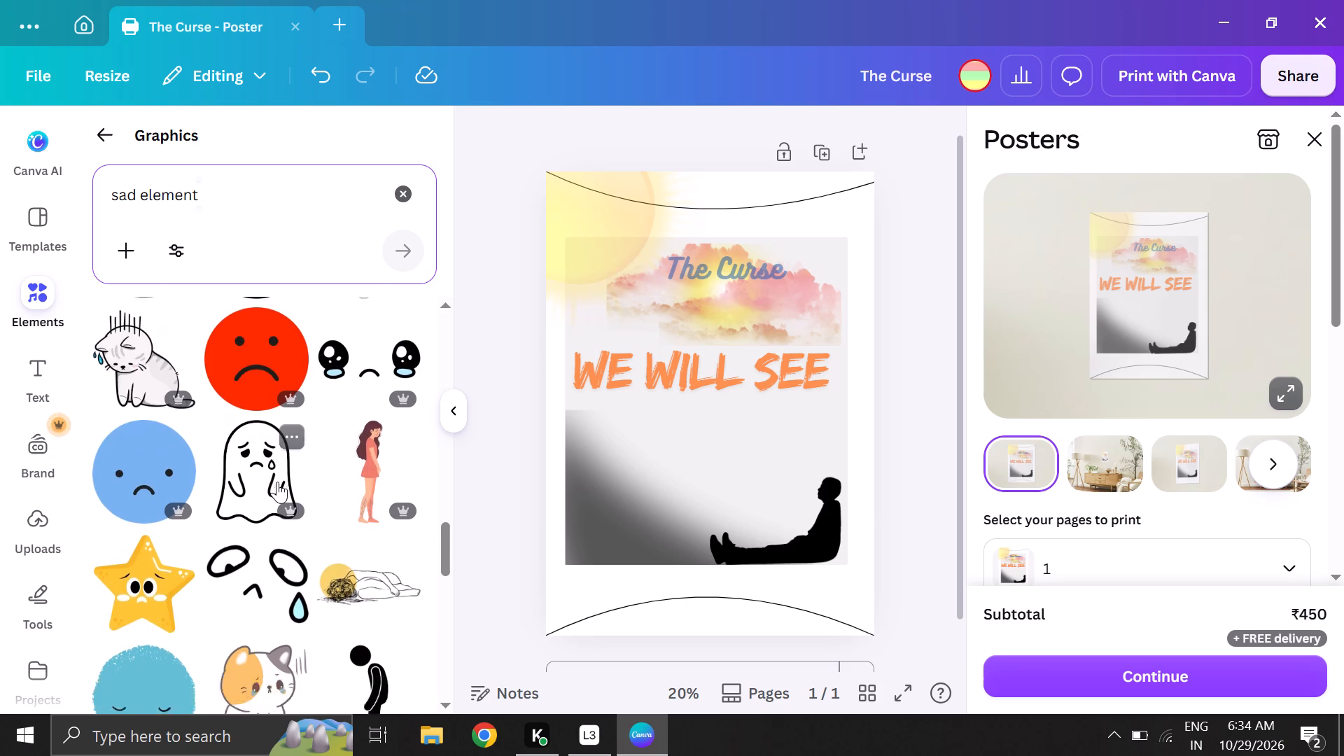
scroll(277, 482, "down", 2)
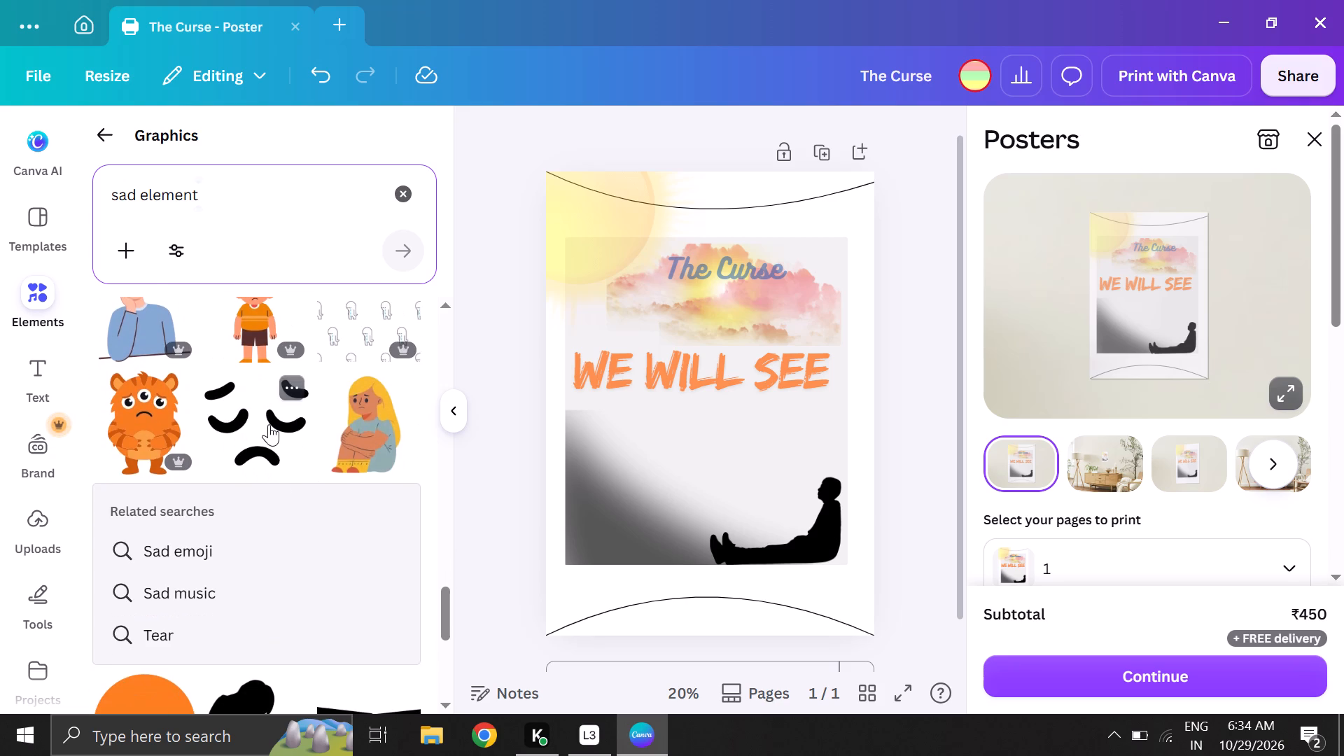
scroll(269, 424, "down", 2)
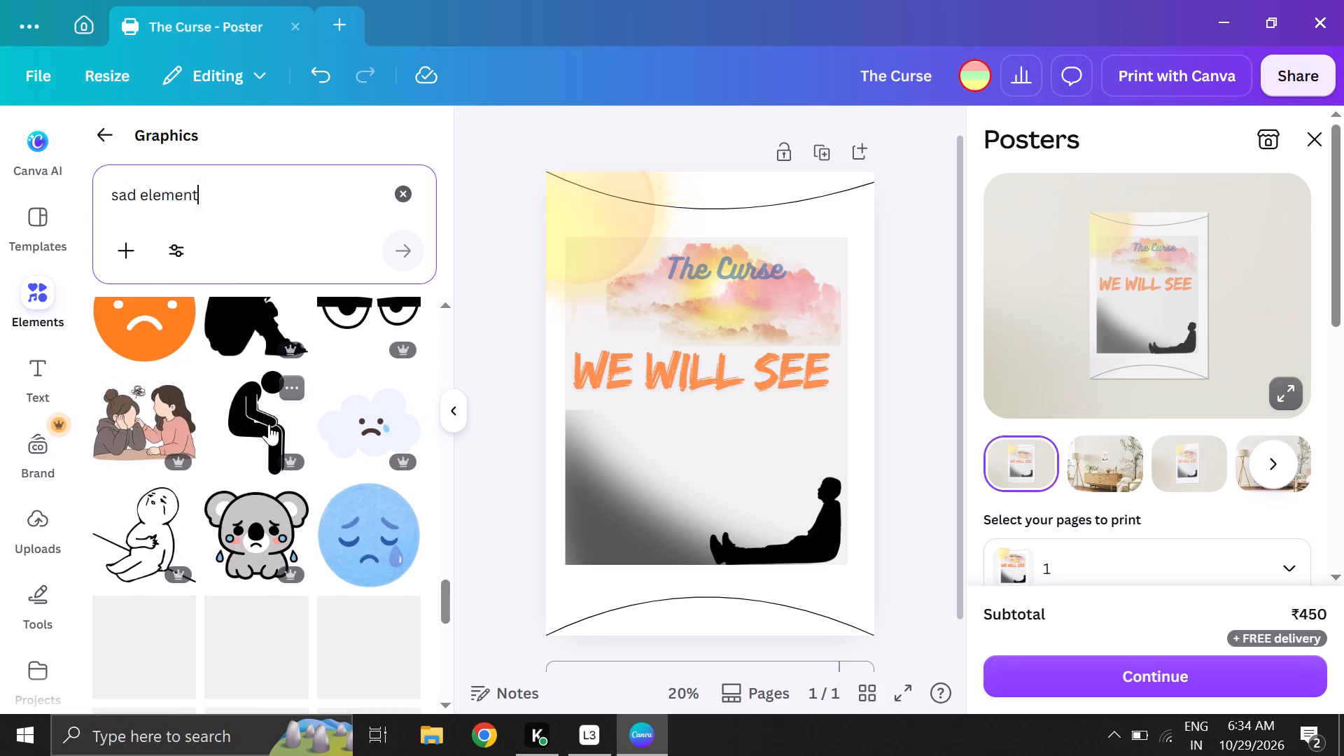
scroll(269, 424, "down", 1)
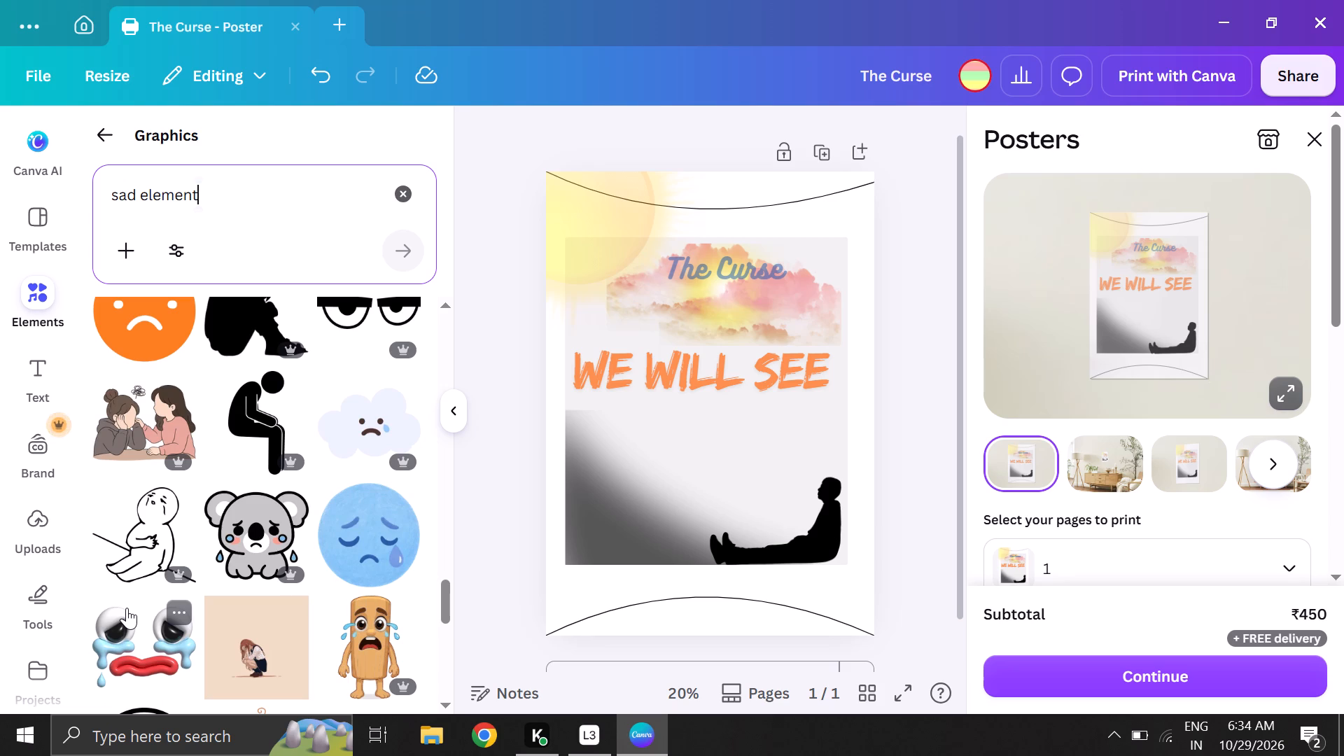
scroll(115, 573, "down", 3)
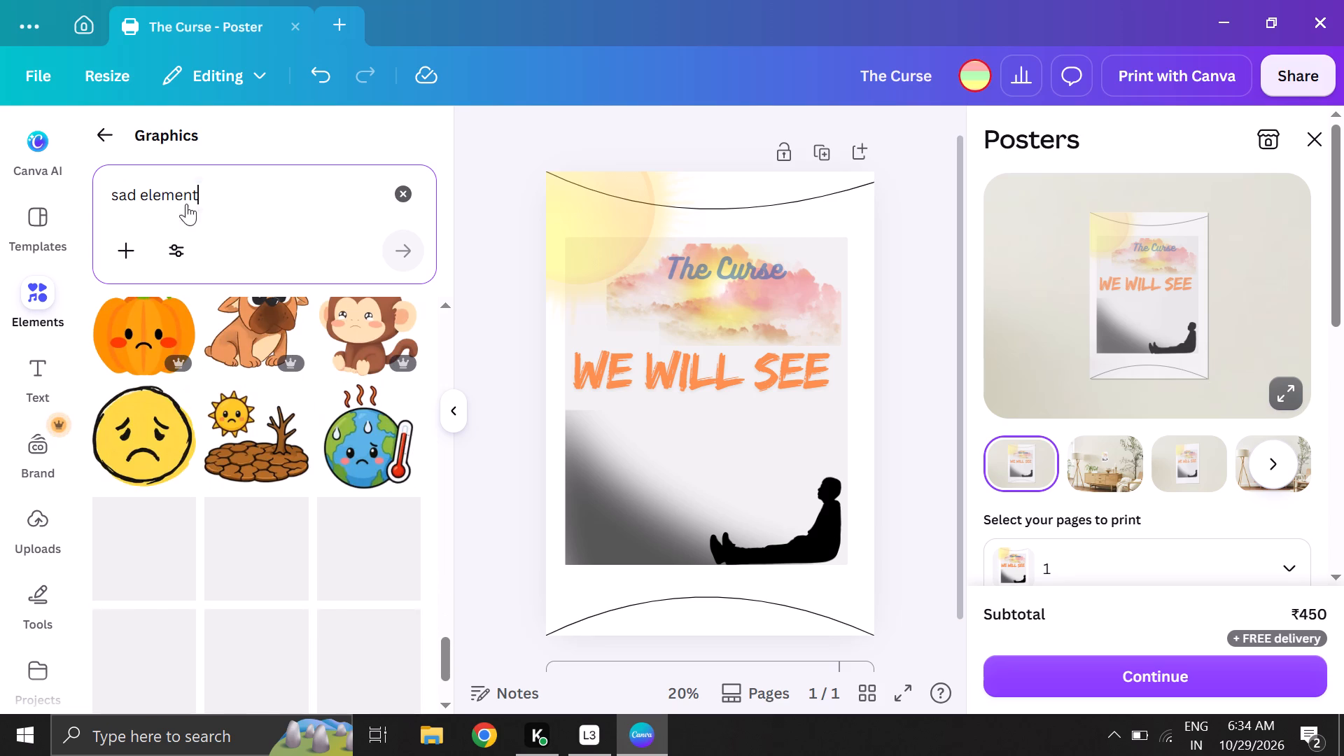
Leave the "sad element" graphics and return to the overview of all element categories.
left_click(107, 129)
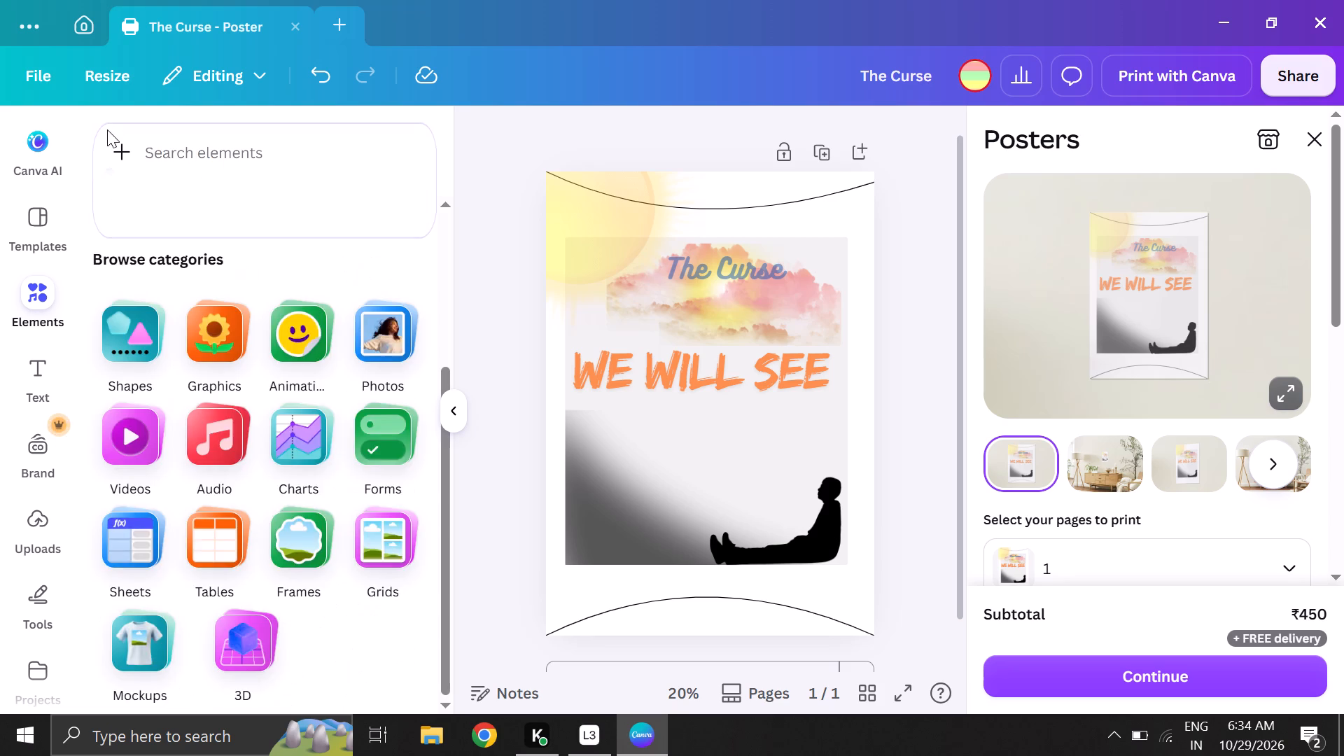
scroll(248, 415, "down", 1)
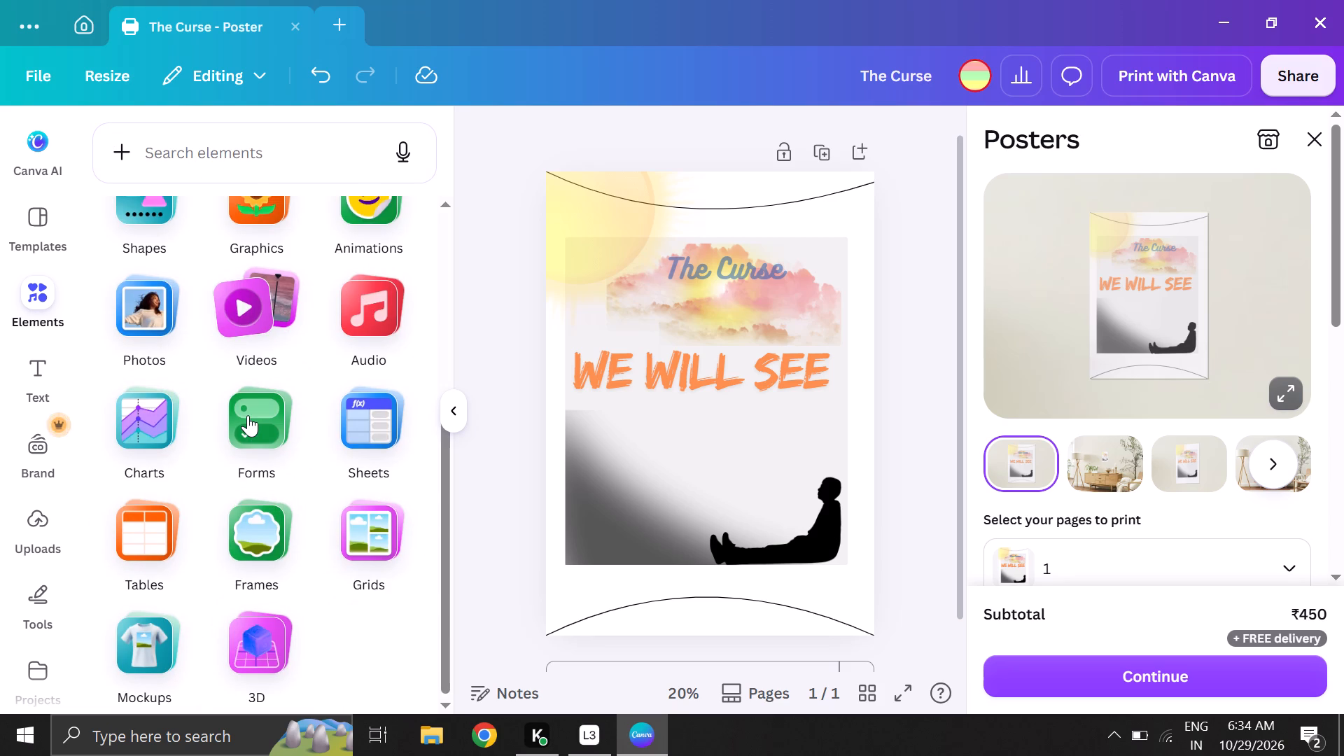
scroll(248, 415, "down", 1)
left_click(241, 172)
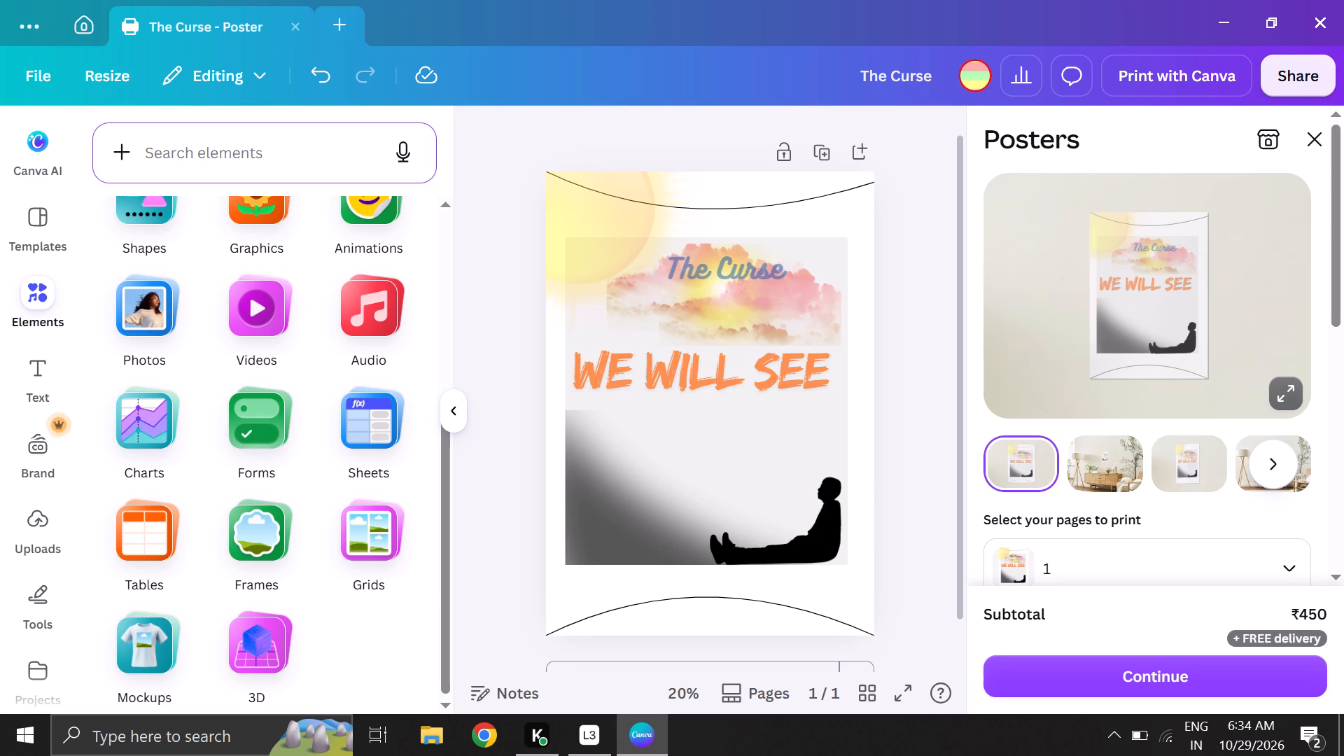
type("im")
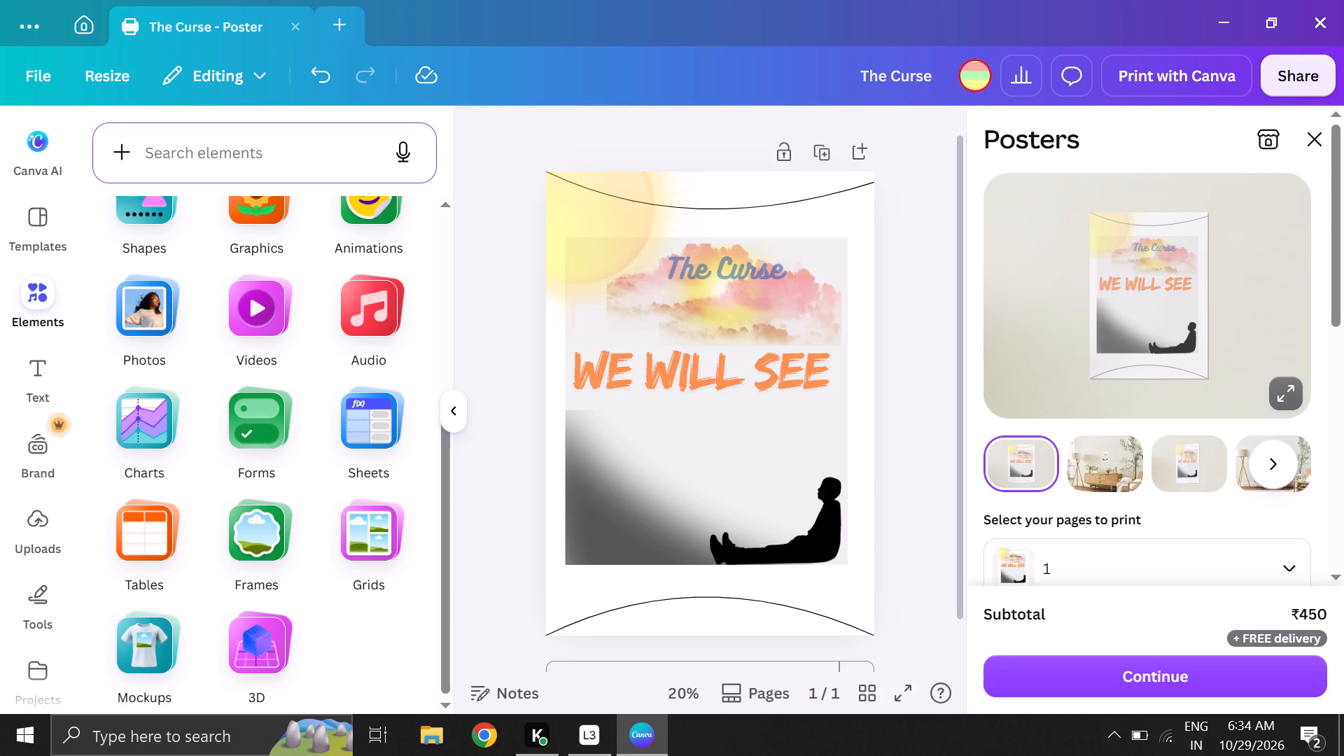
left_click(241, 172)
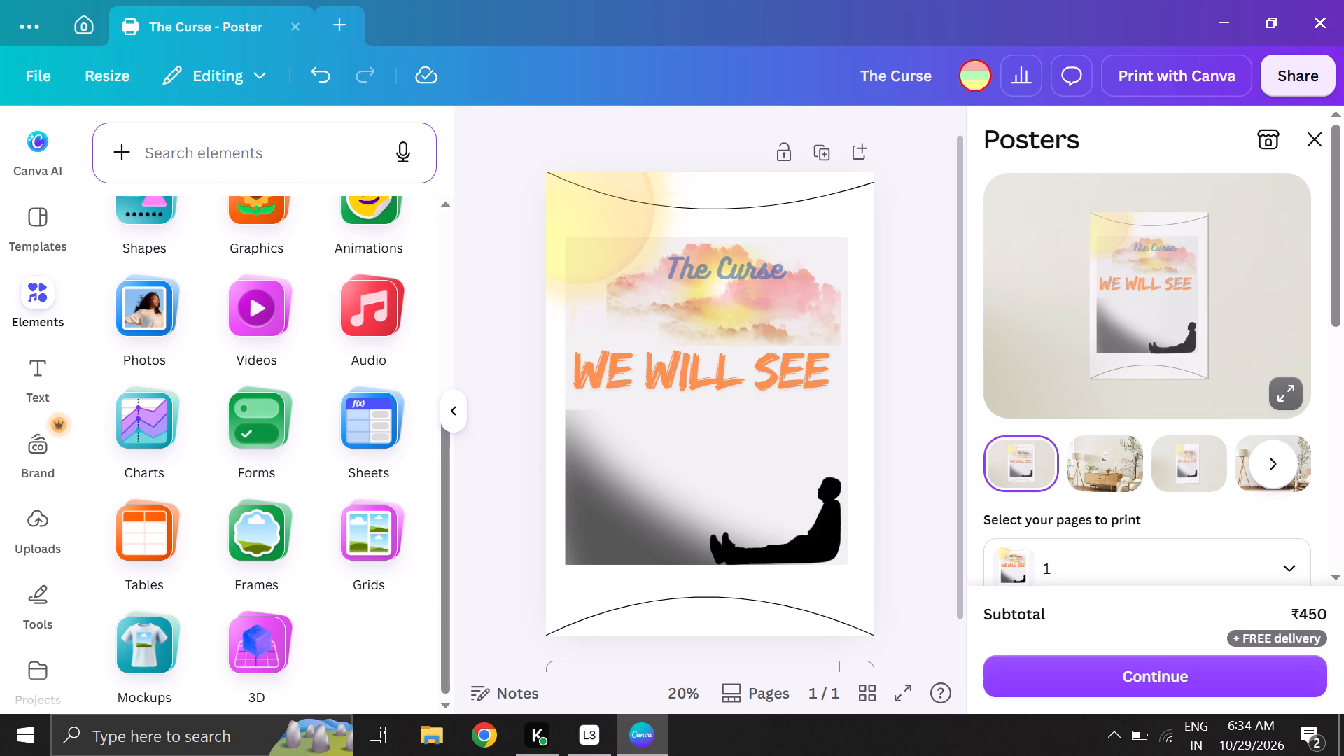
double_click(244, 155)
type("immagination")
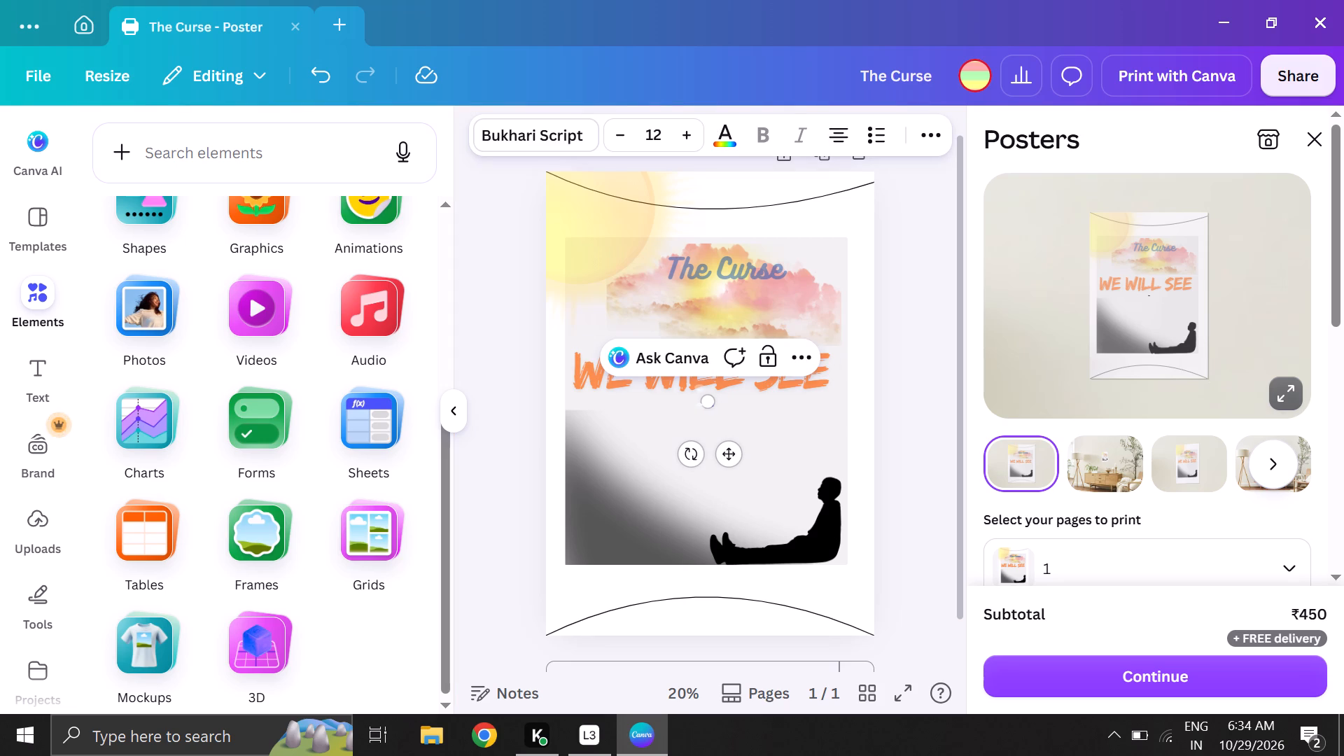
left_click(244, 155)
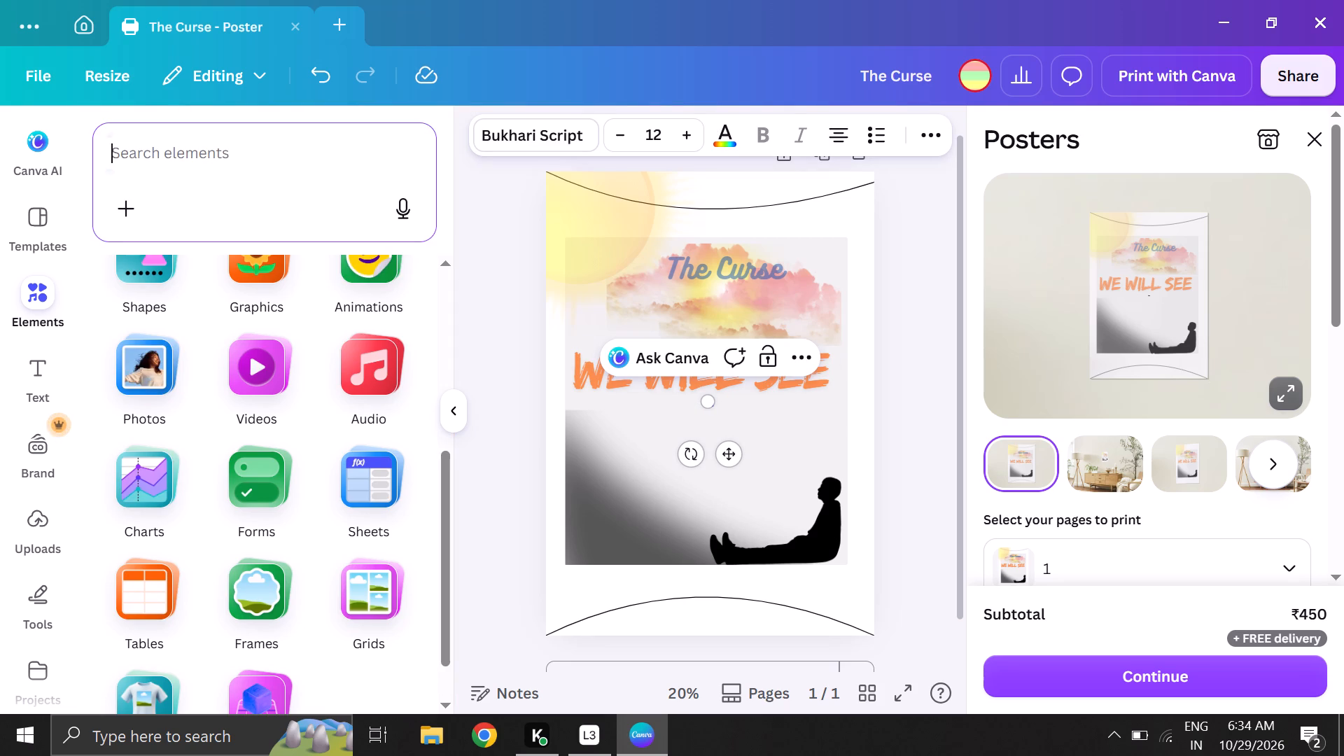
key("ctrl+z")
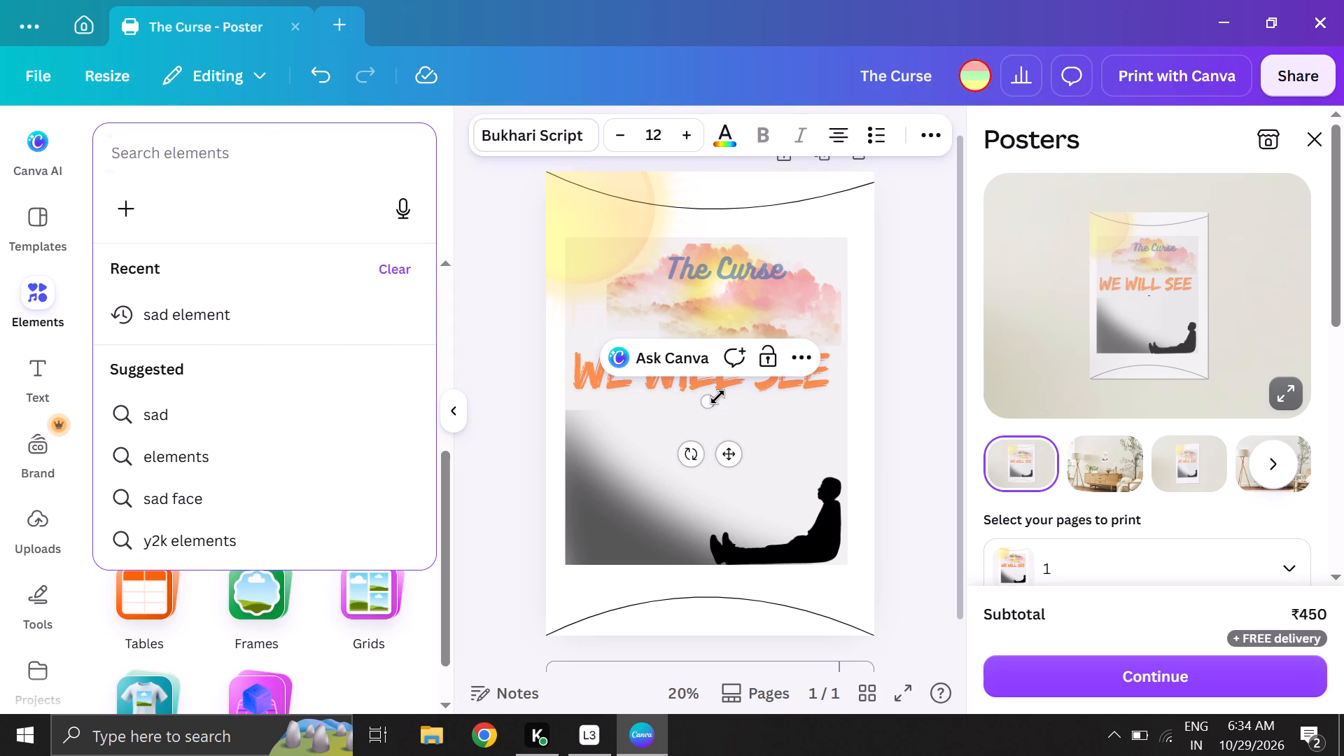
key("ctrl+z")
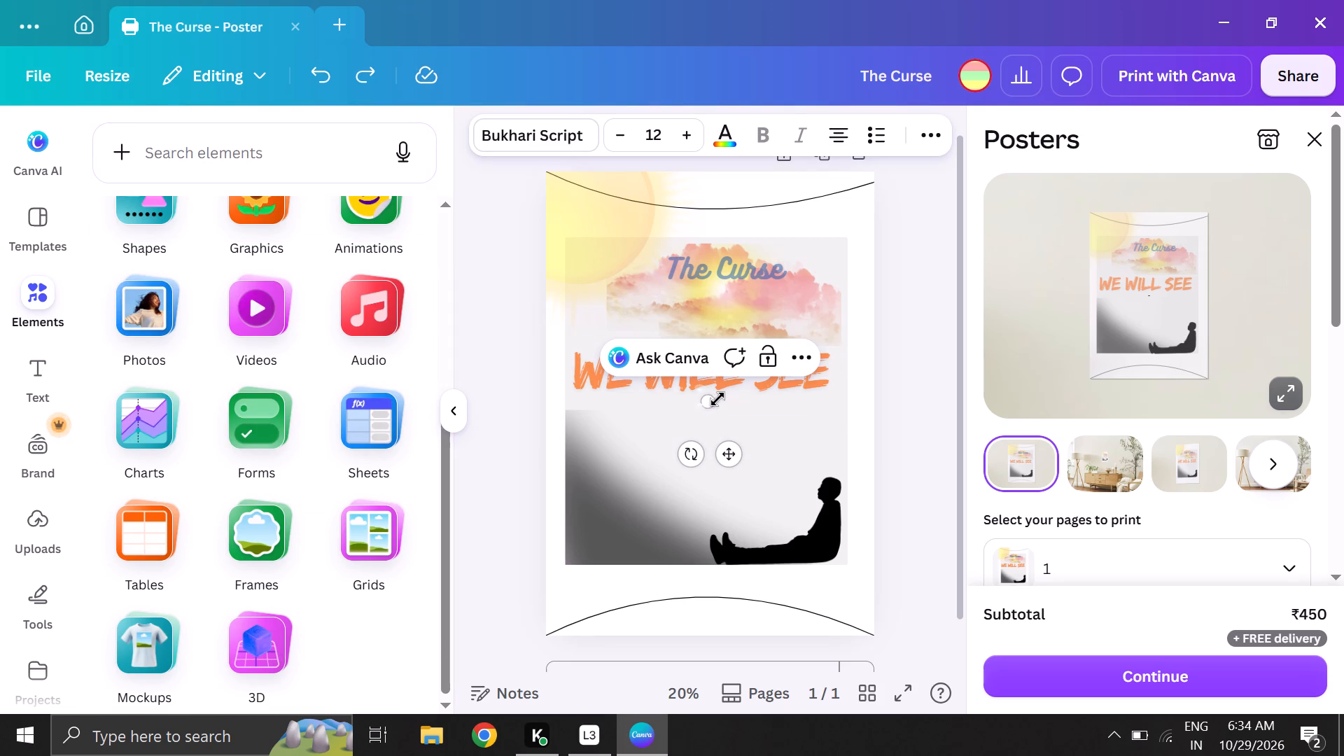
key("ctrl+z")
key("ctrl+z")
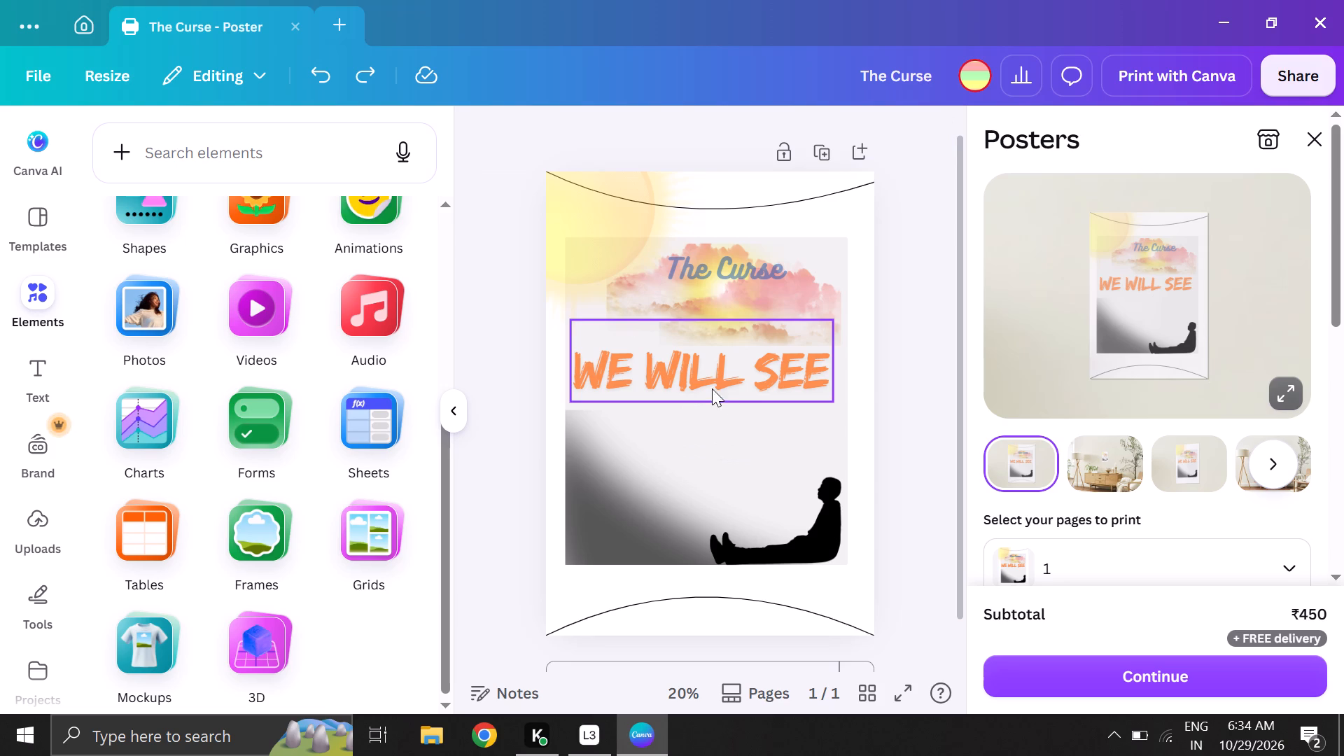
Search the elements for "immagination" and limit the results to graphics.
left_click(360, 165)
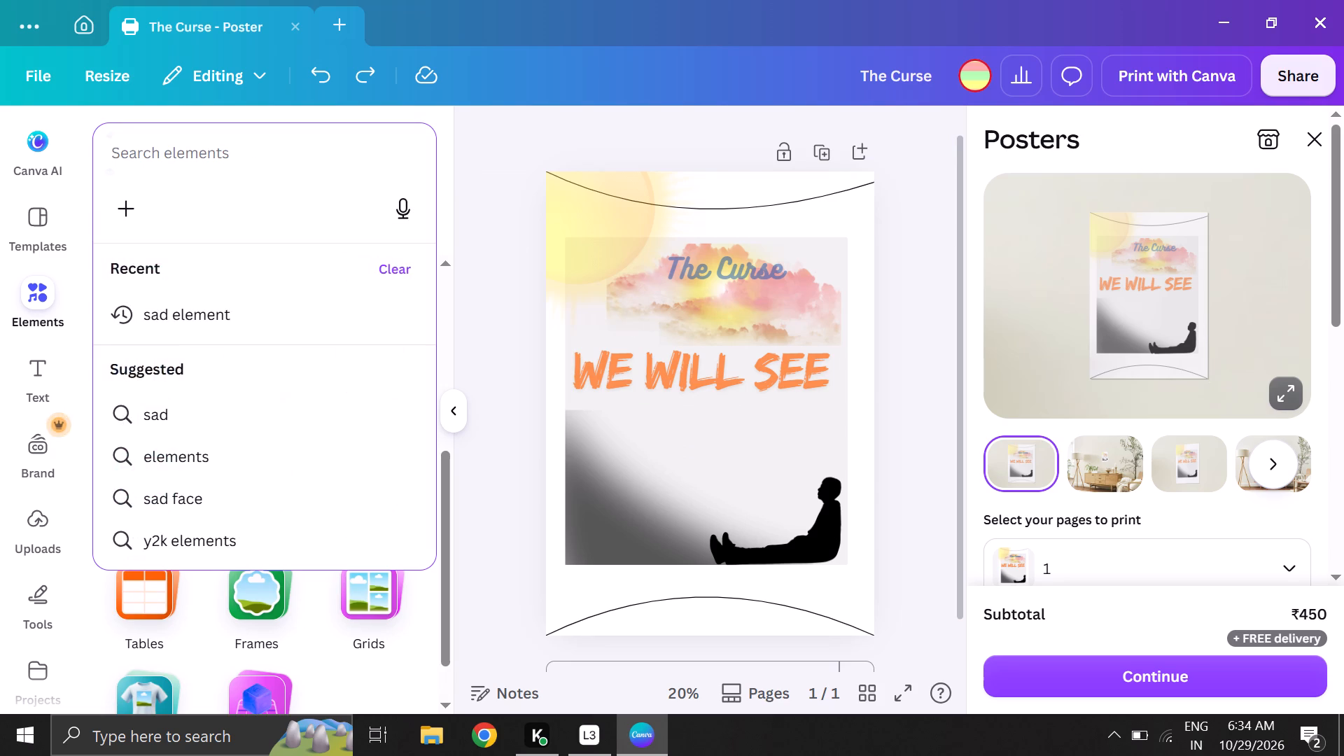
type("im")
type("magination")
key("Return")
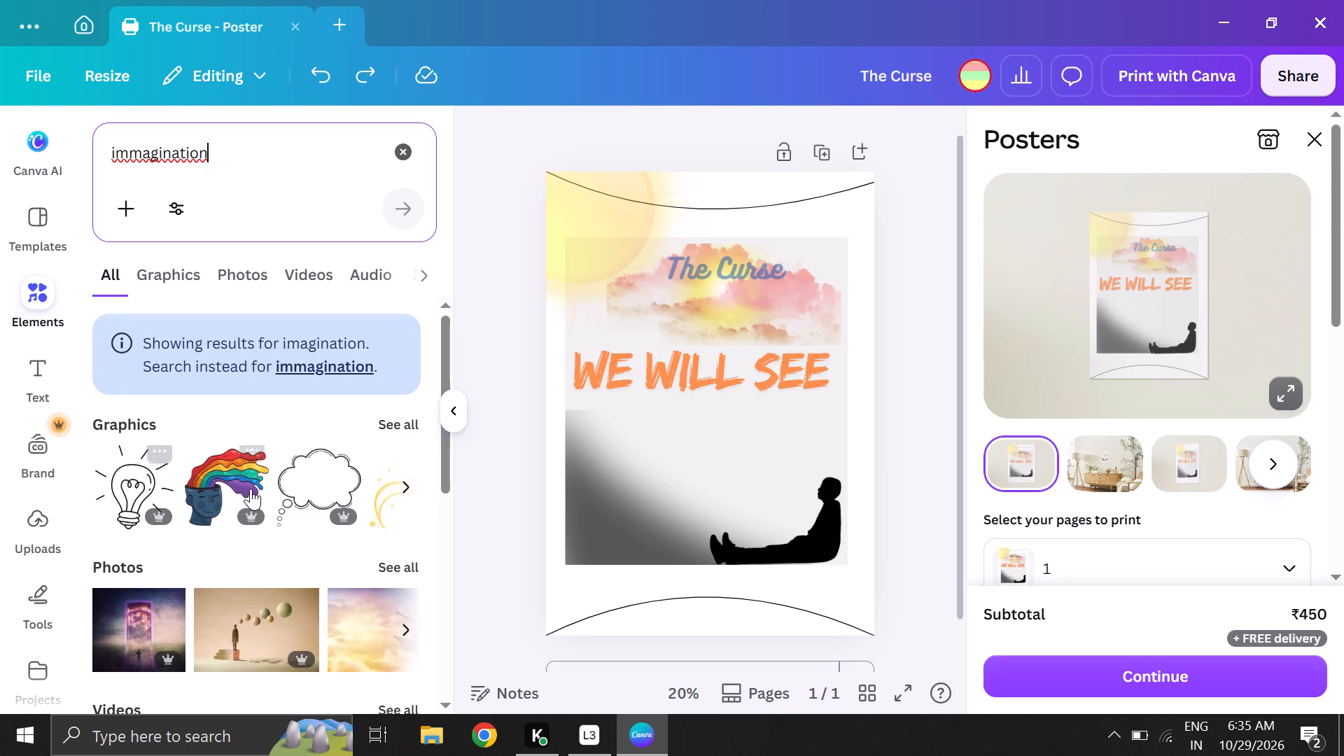
scroll(251, 489, "left", 1)
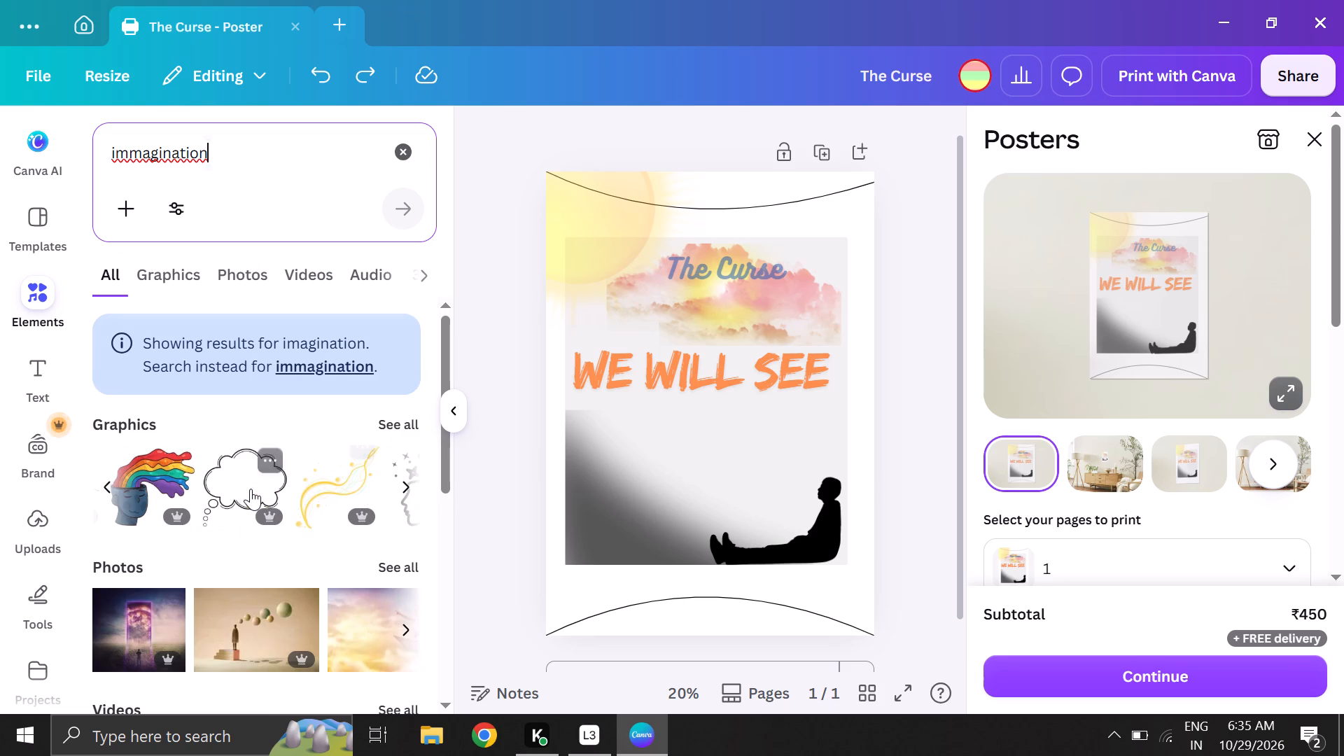
left_click(176, 266)
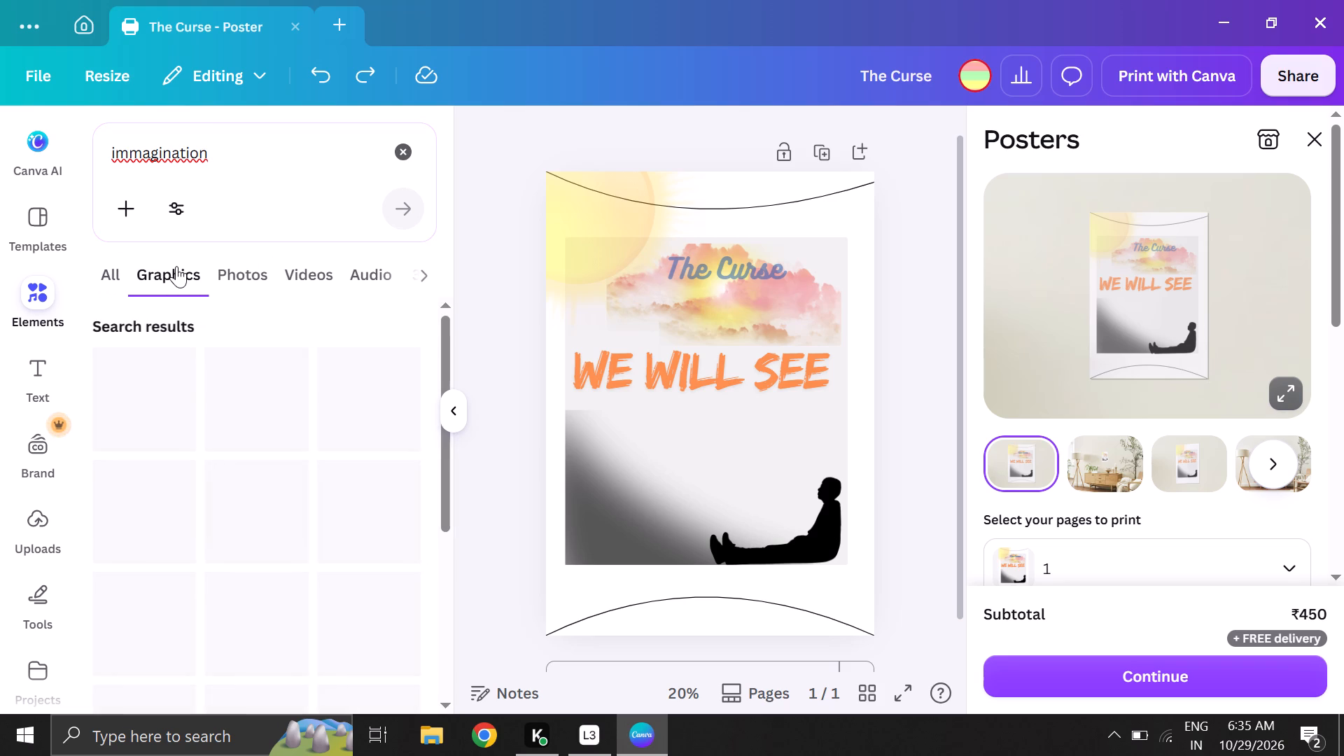
Look through the "immagination" graphics for a decoration that suits the seated silhouette and the poster text.
scroll(216, 452, "down", 3)
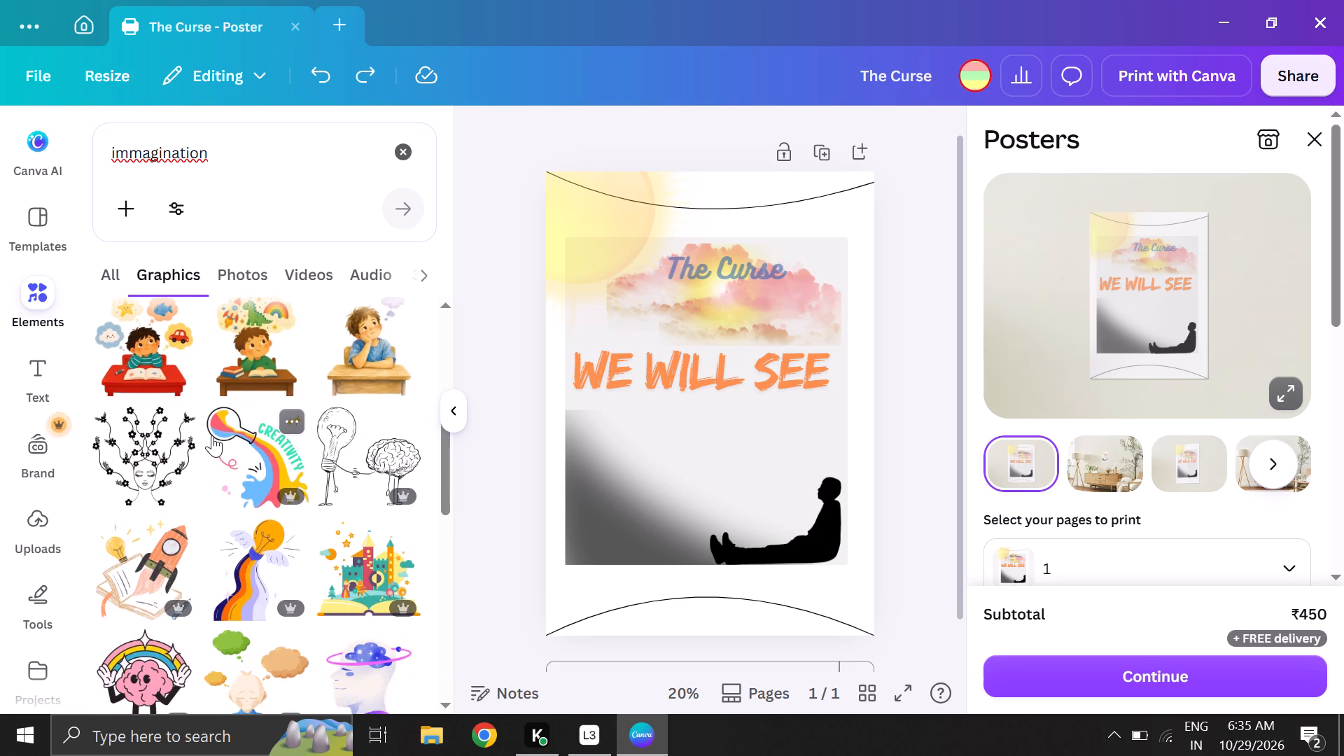
scroll(212, 435, "down", 3)
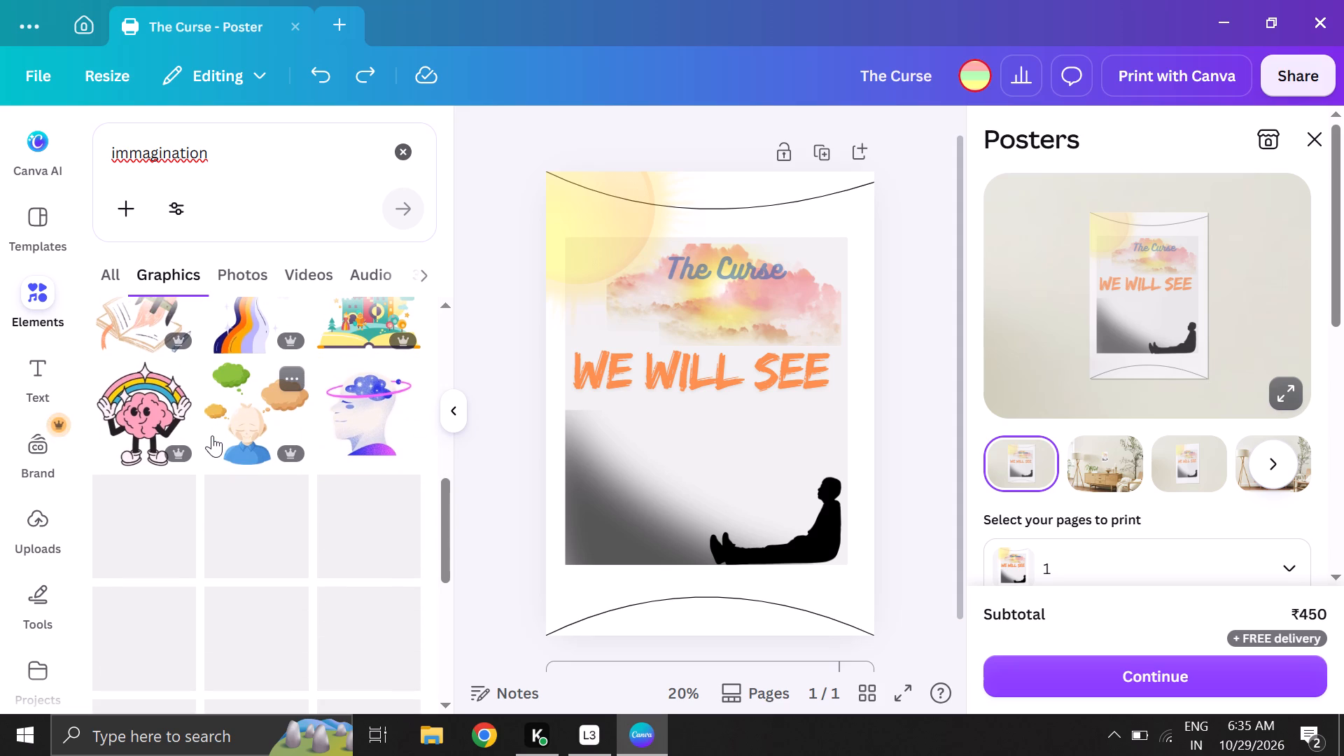
scroll(212, 435, "down", 1)
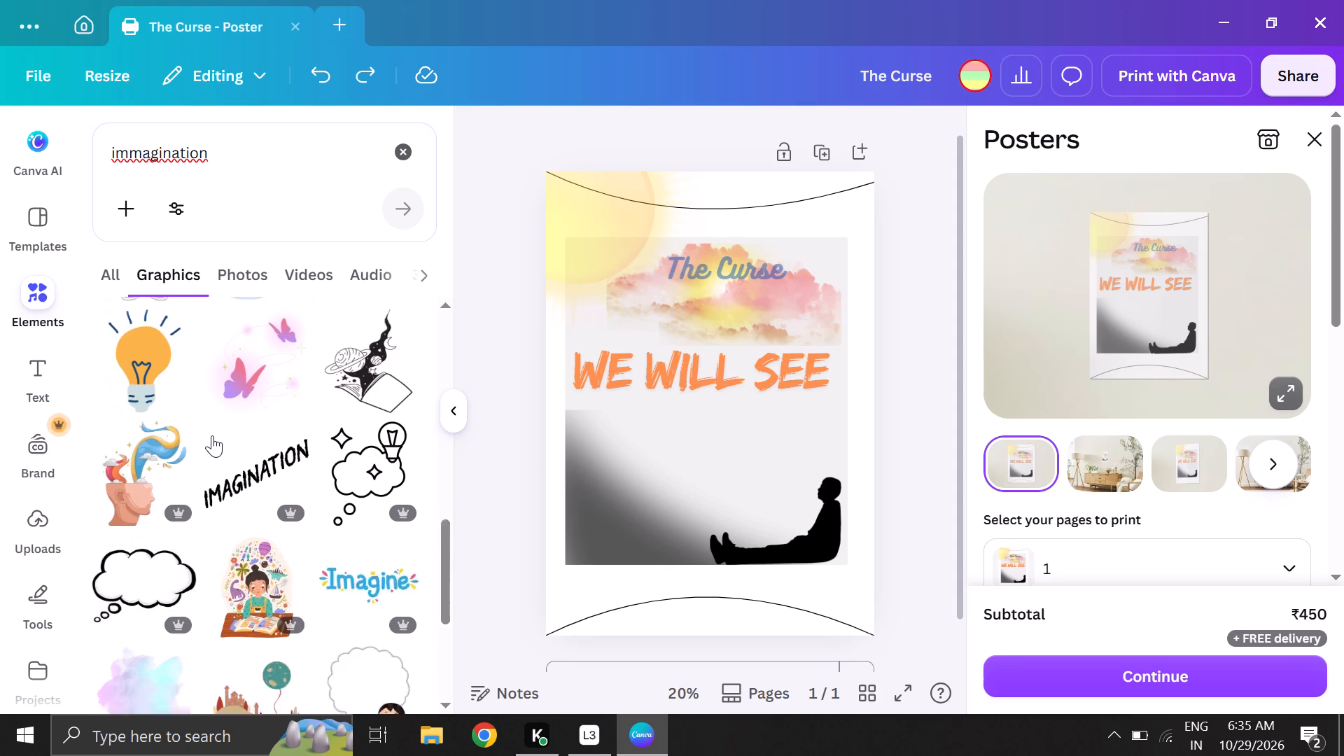
scroll(212, 435, "down", 2)
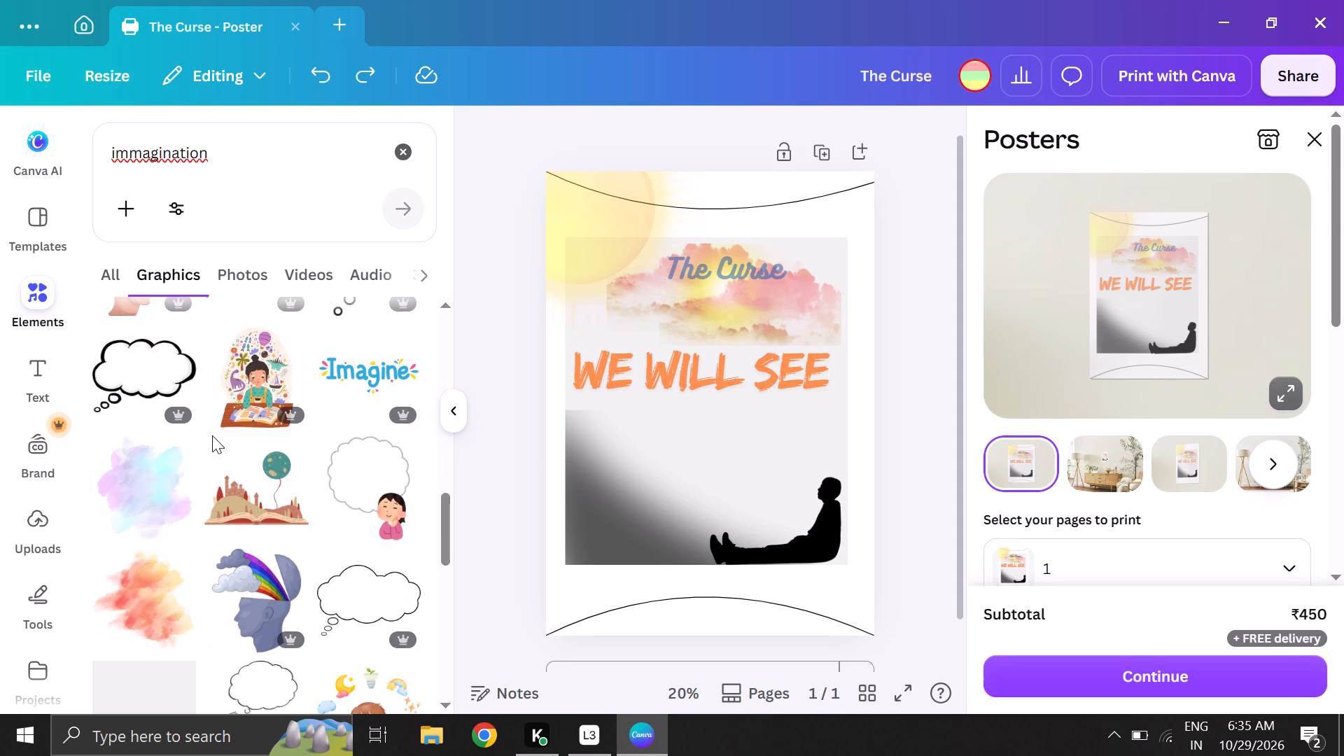
scroll(212, 435, "down", 1)
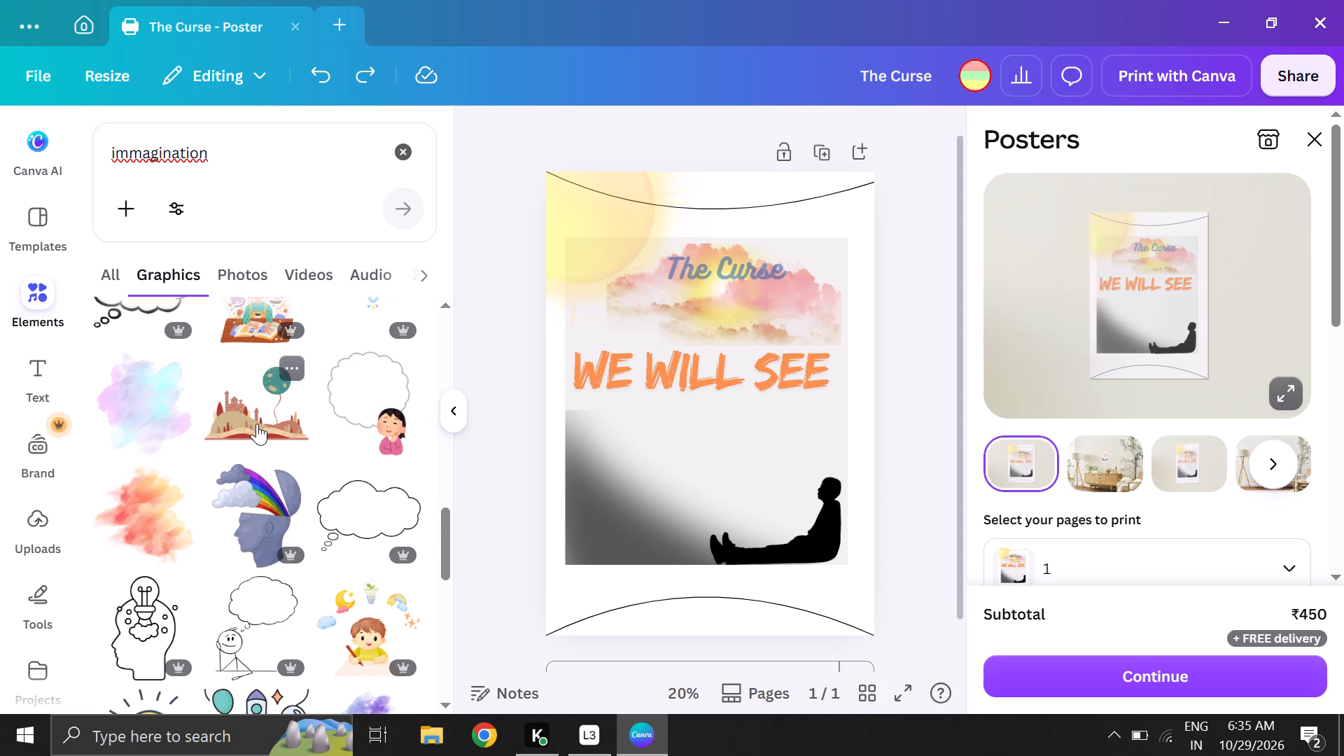
scroll(257, 423, "down", 3)
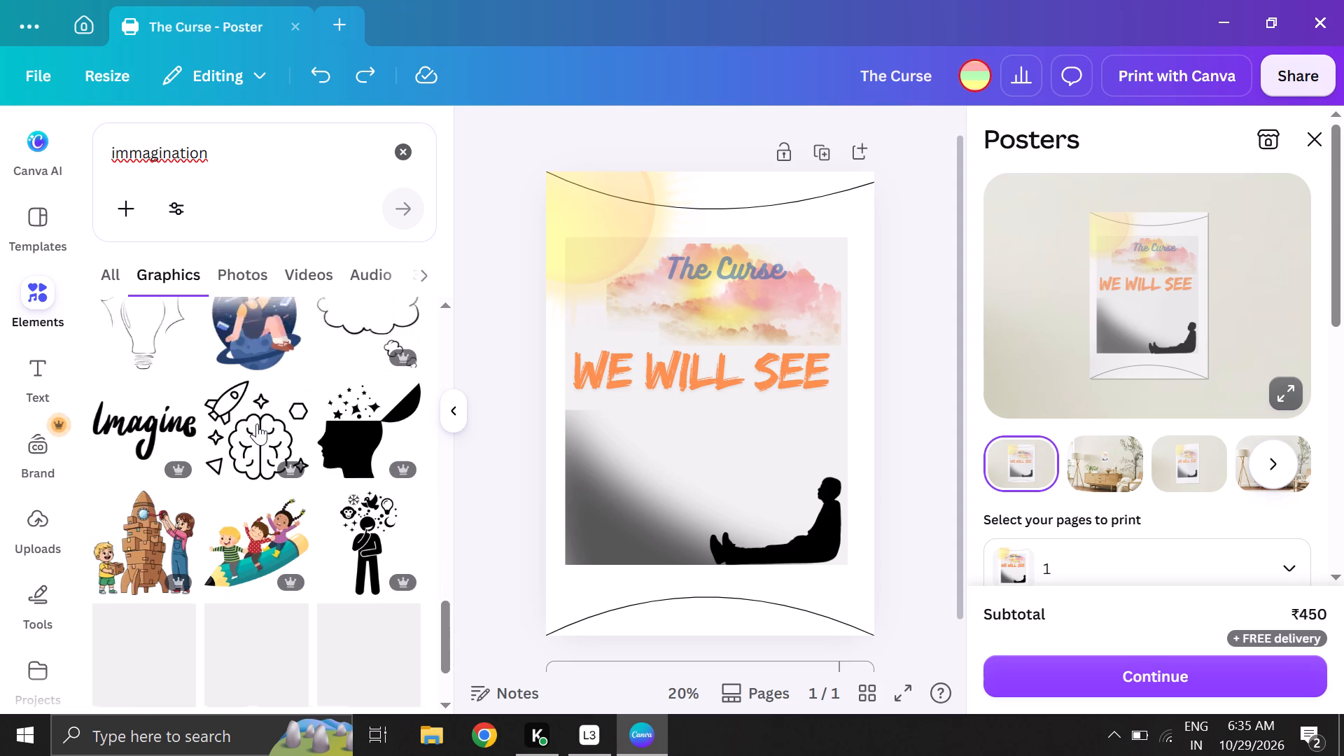
scroll(257, 423, "down", 1)
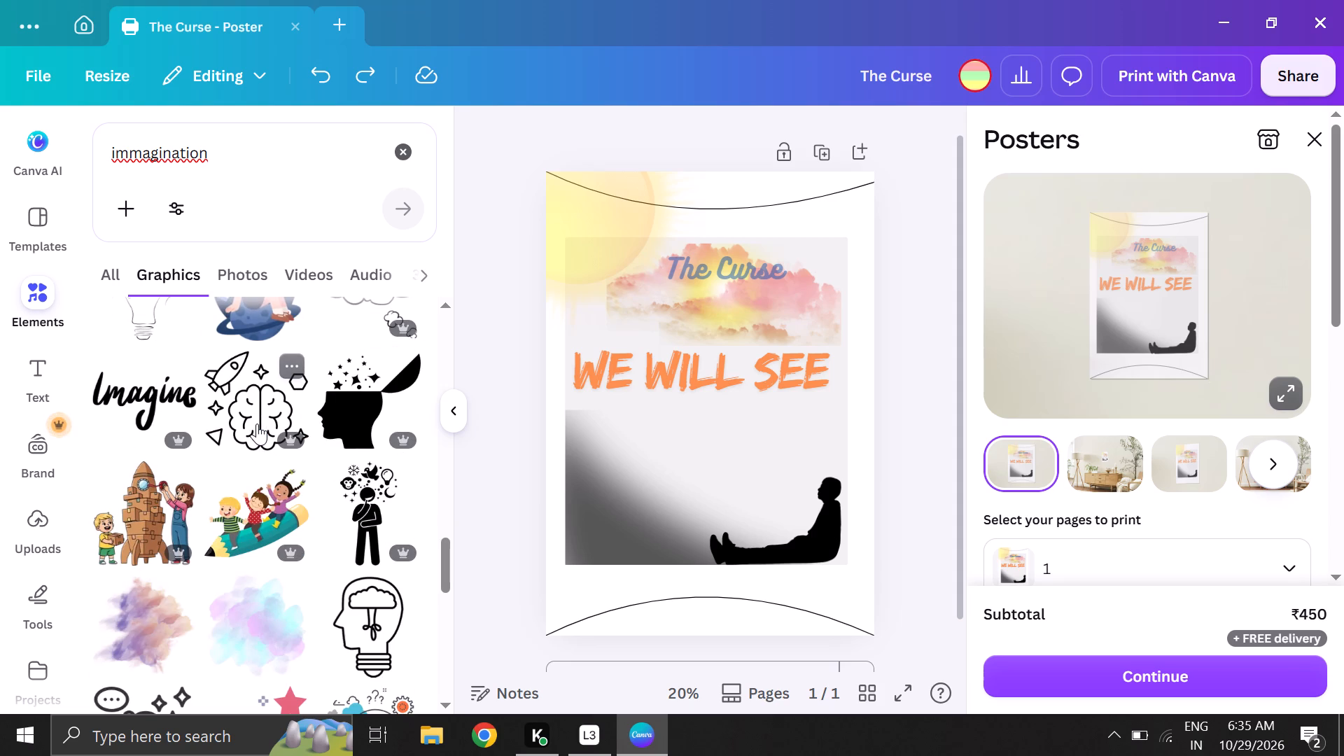
scroll(257, 423, "down", 3)
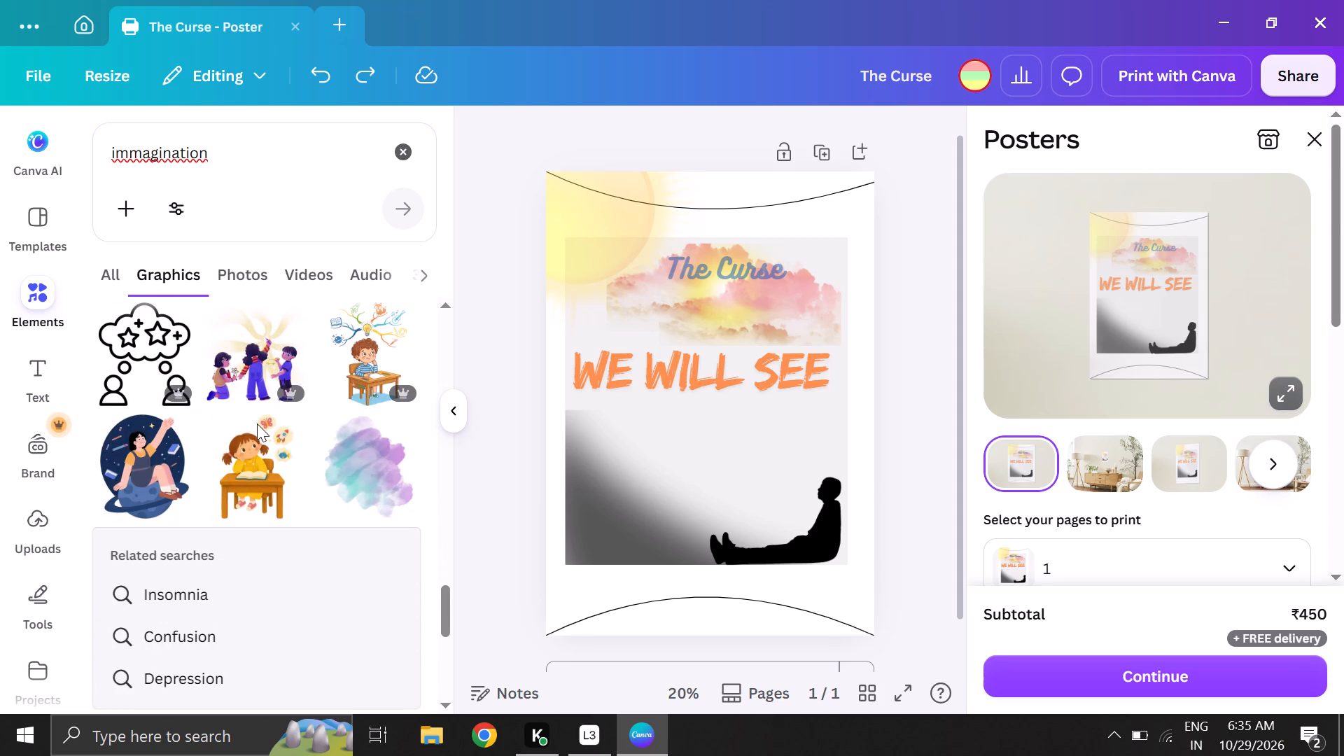
scroll(257, 423, "down", 1)
scroll(257, 423, "up", 19)
scroll(257, 423, "down", 1)
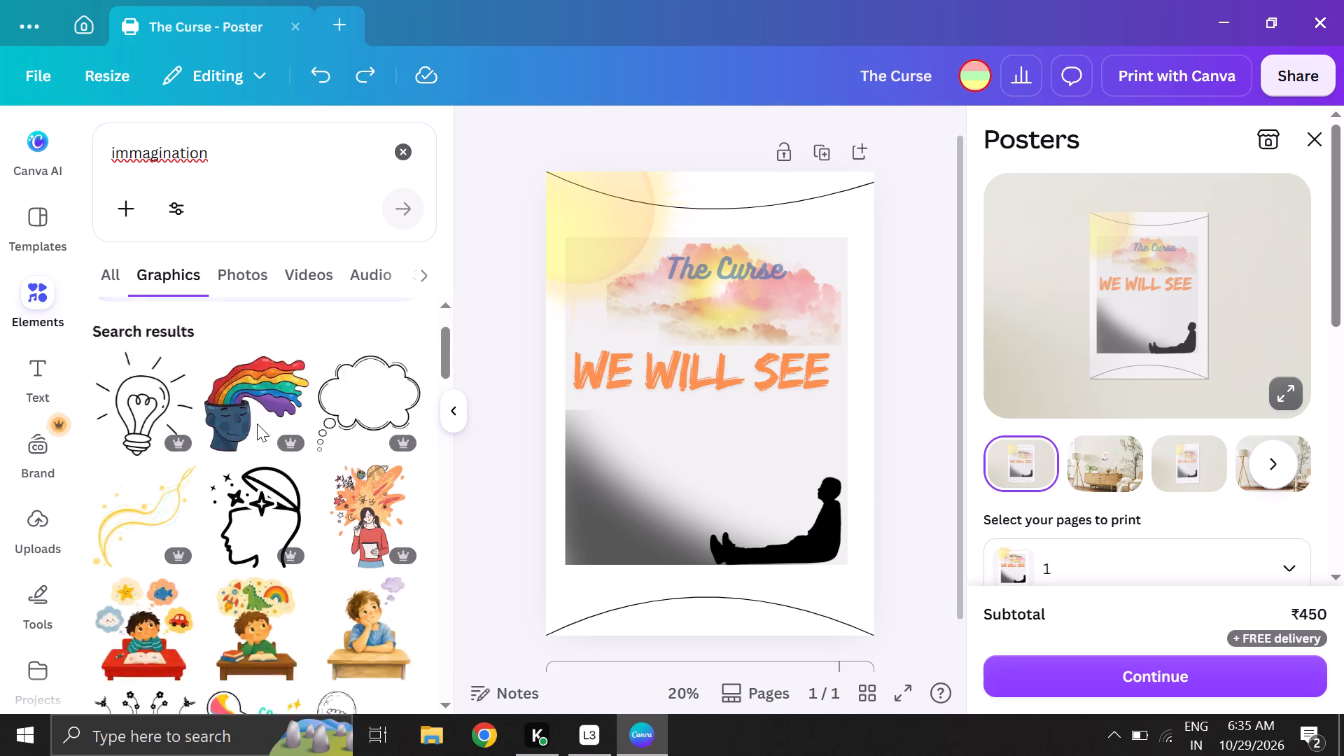
Add the white thought bubble with the thick black outline from the "immagination" graphics to the poster.
scroll(257, 423, "down", 1)
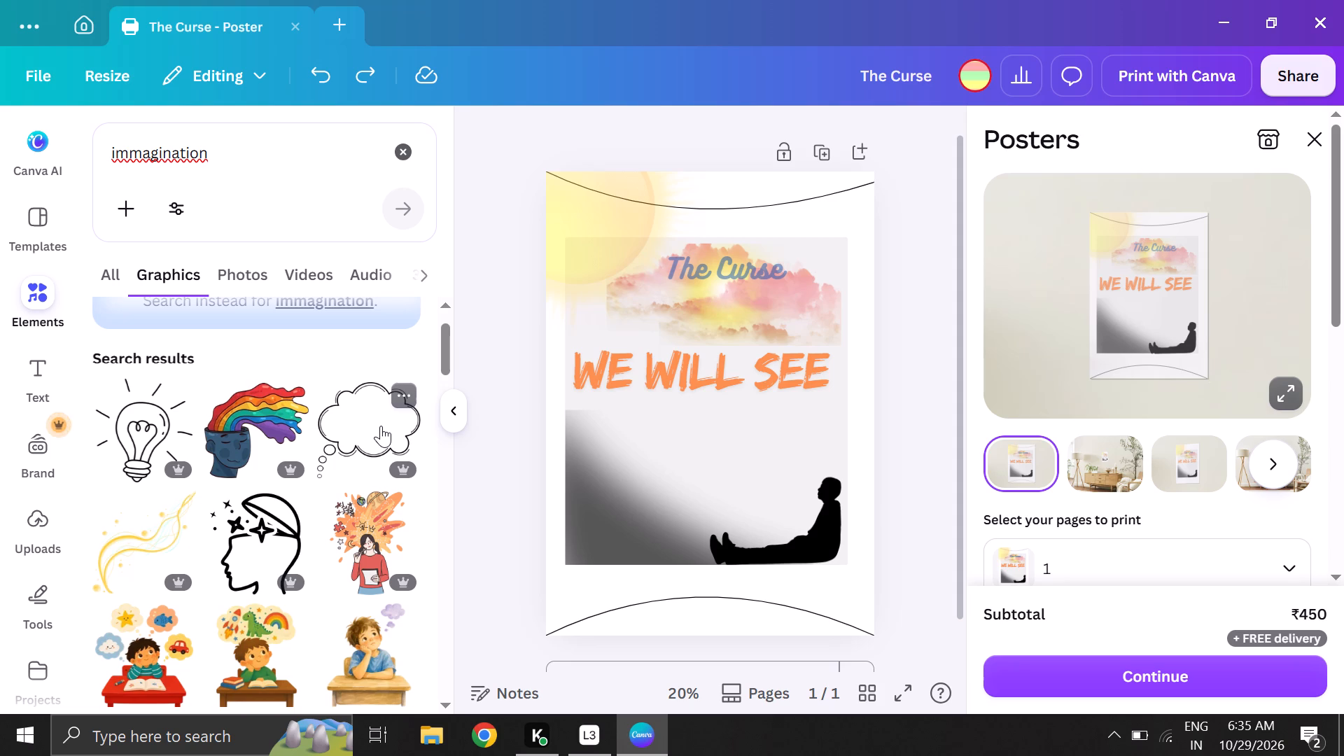
scroll(314, 538, "down", 1)
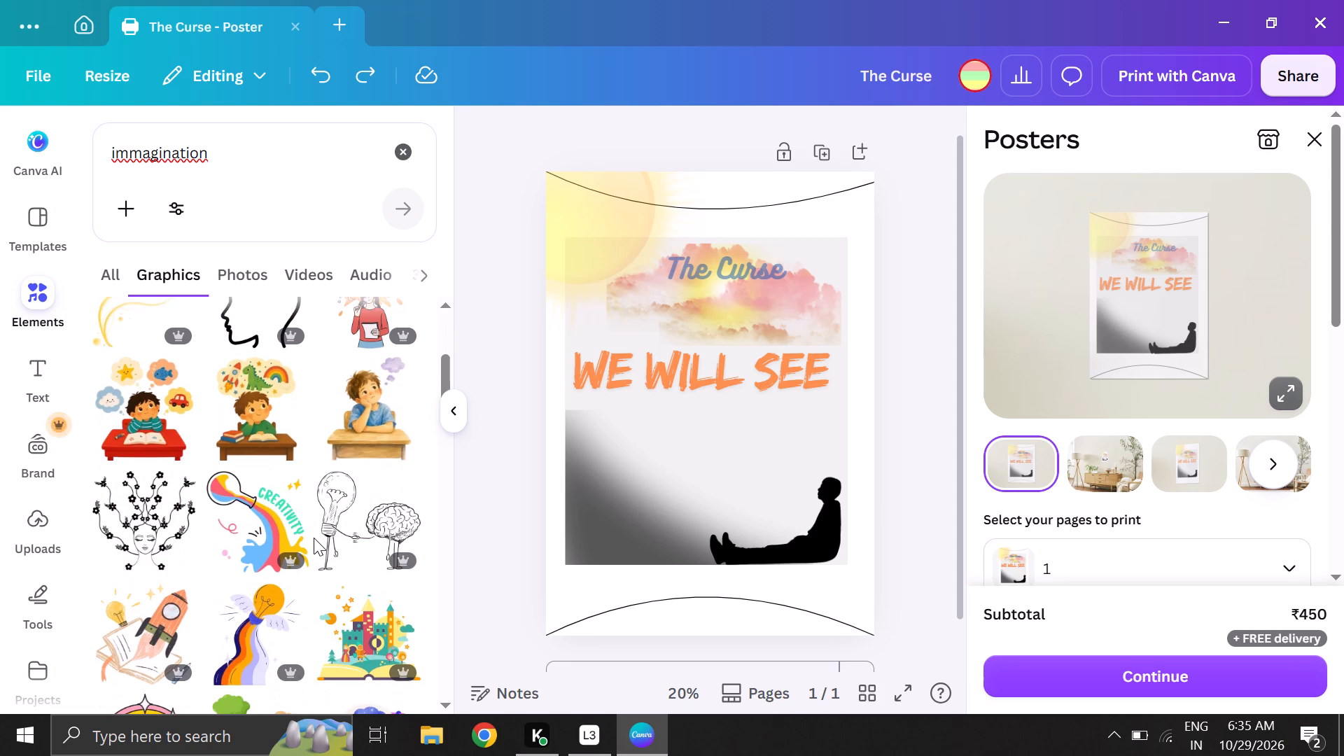
scroll(314, 538, "down", 2)
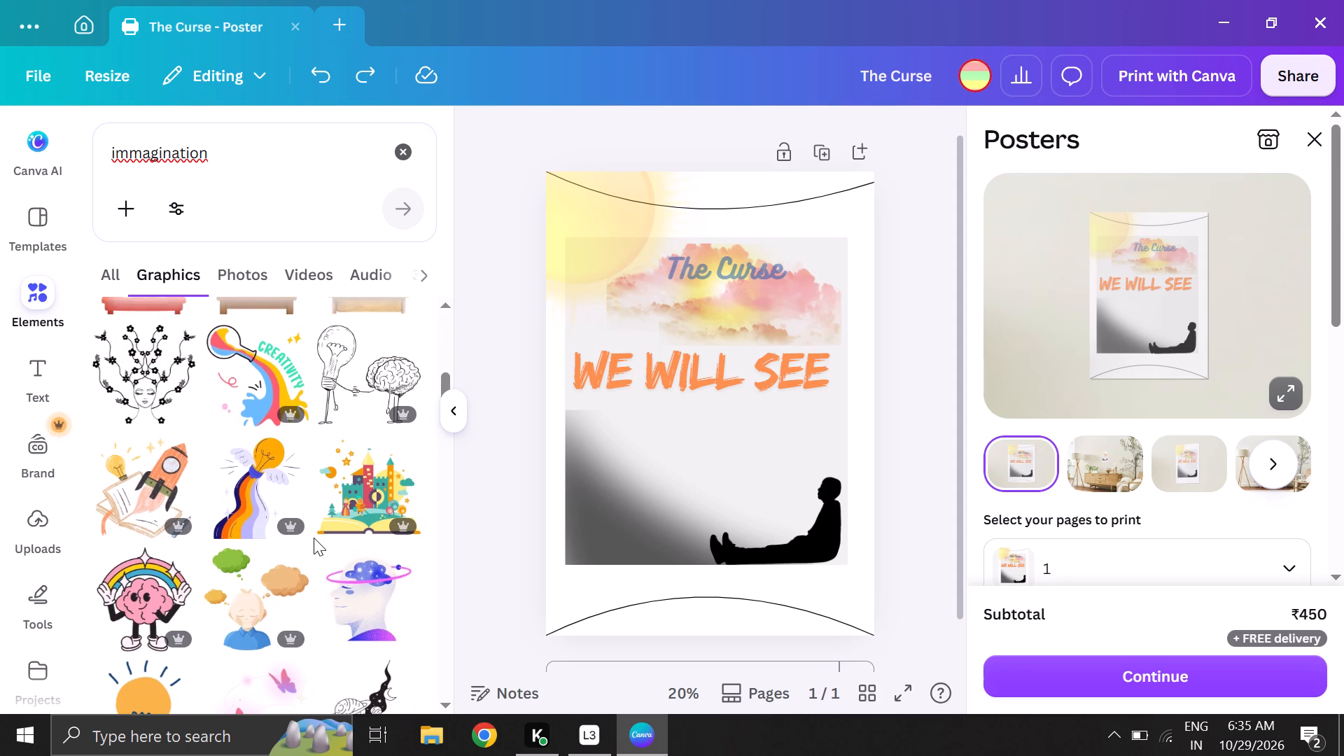
scroll(314, 538, "down", 3)
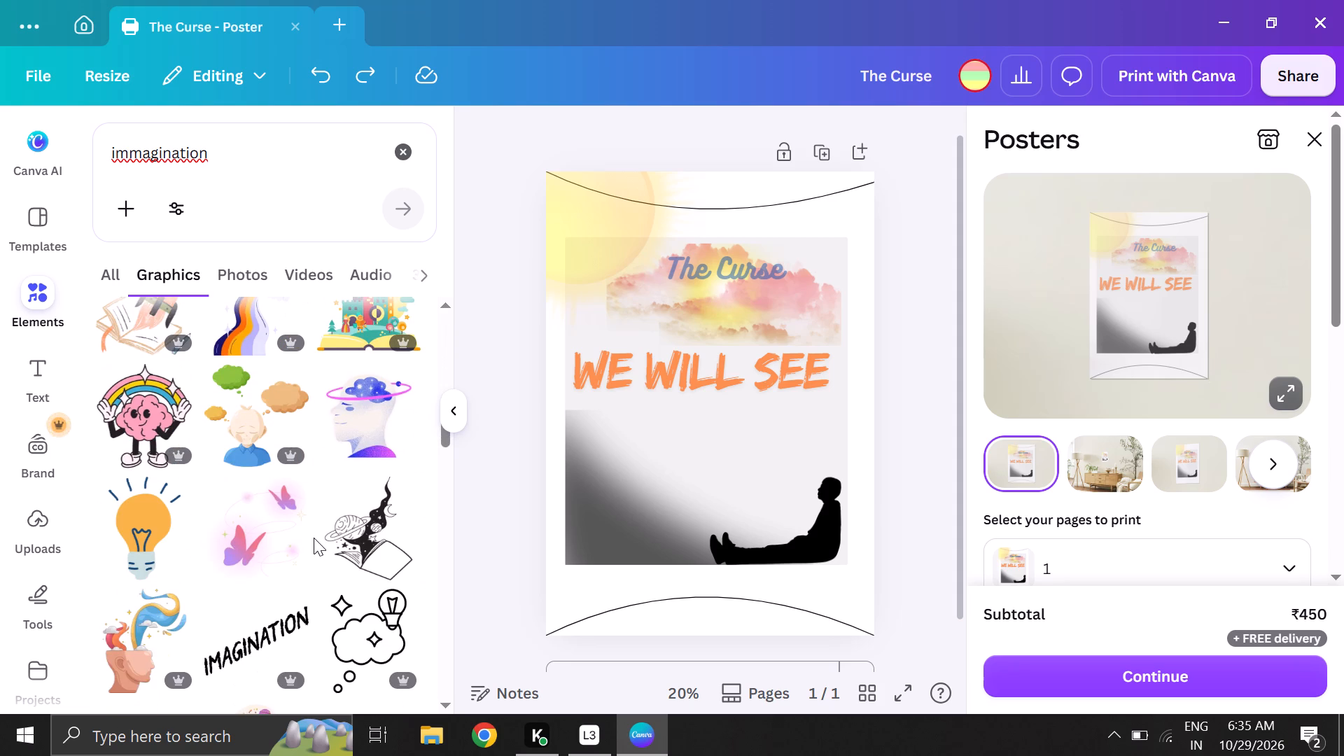
scroll(314, 538, "down", 4)
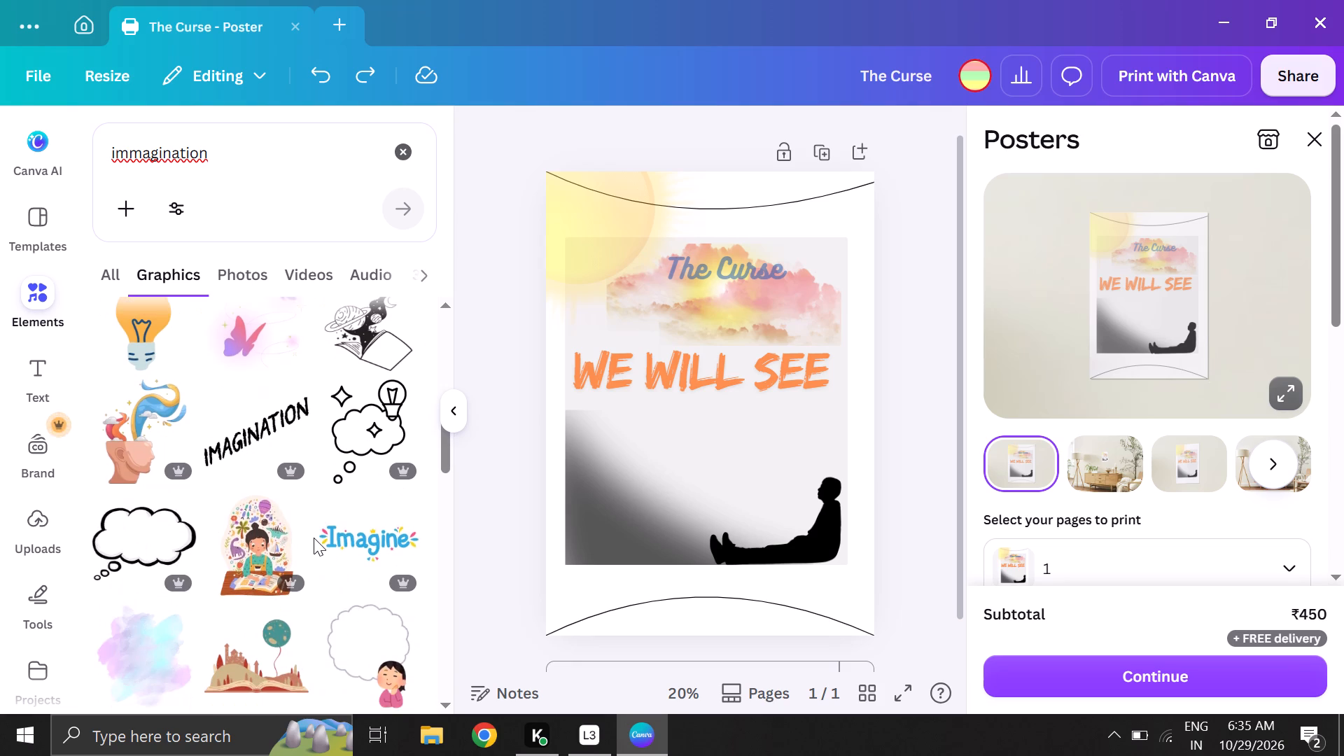
scroll(314, 538, "down", 2)
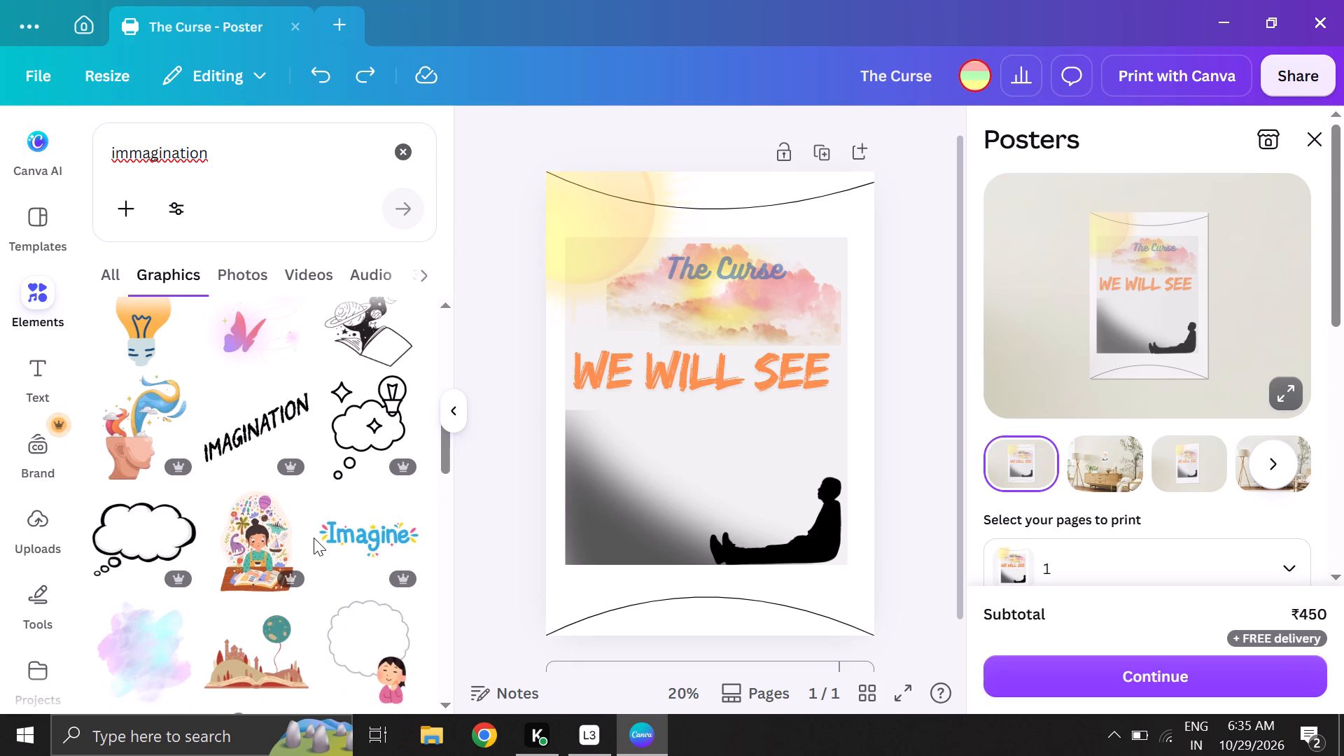
scroll(314, 538, "down", 1)
left_click(171, 545)
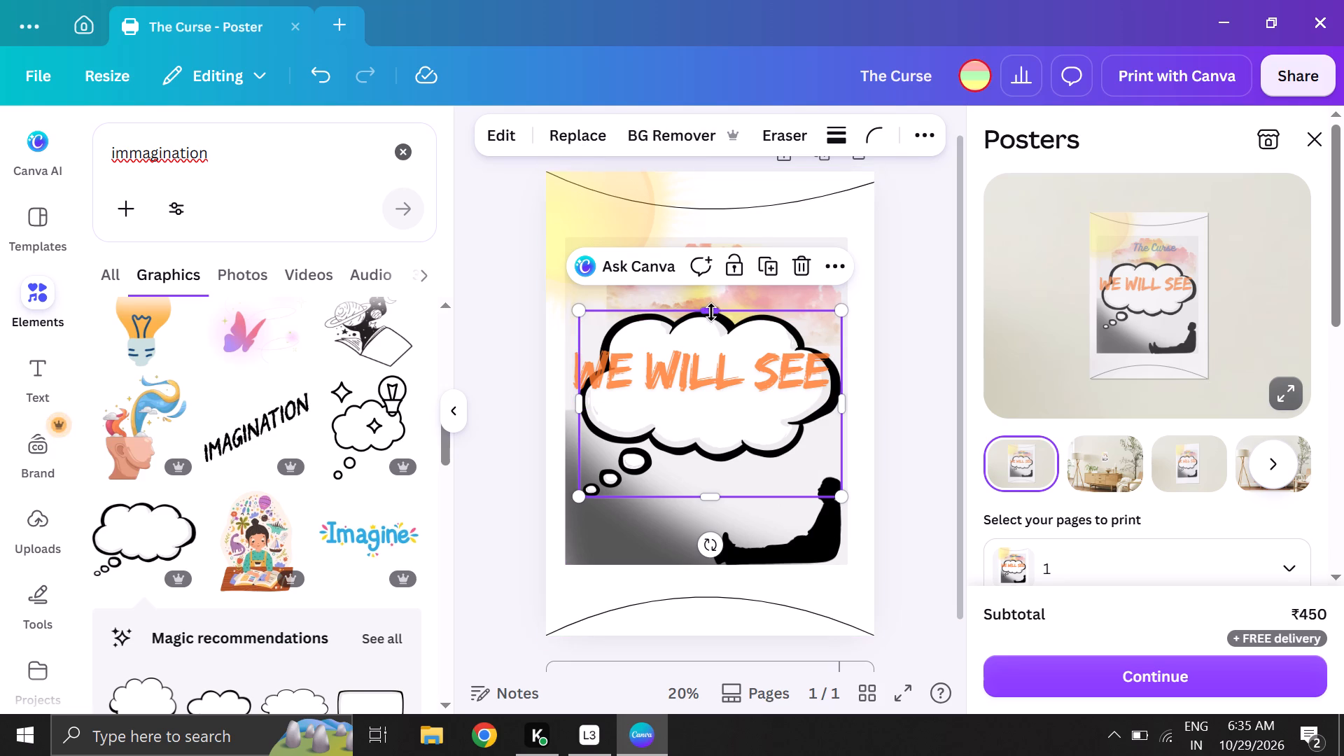
Flip the thought bubble horizontally so its trail of small bubbles points toward the seated silhouette's head.
left_click(836, 270)
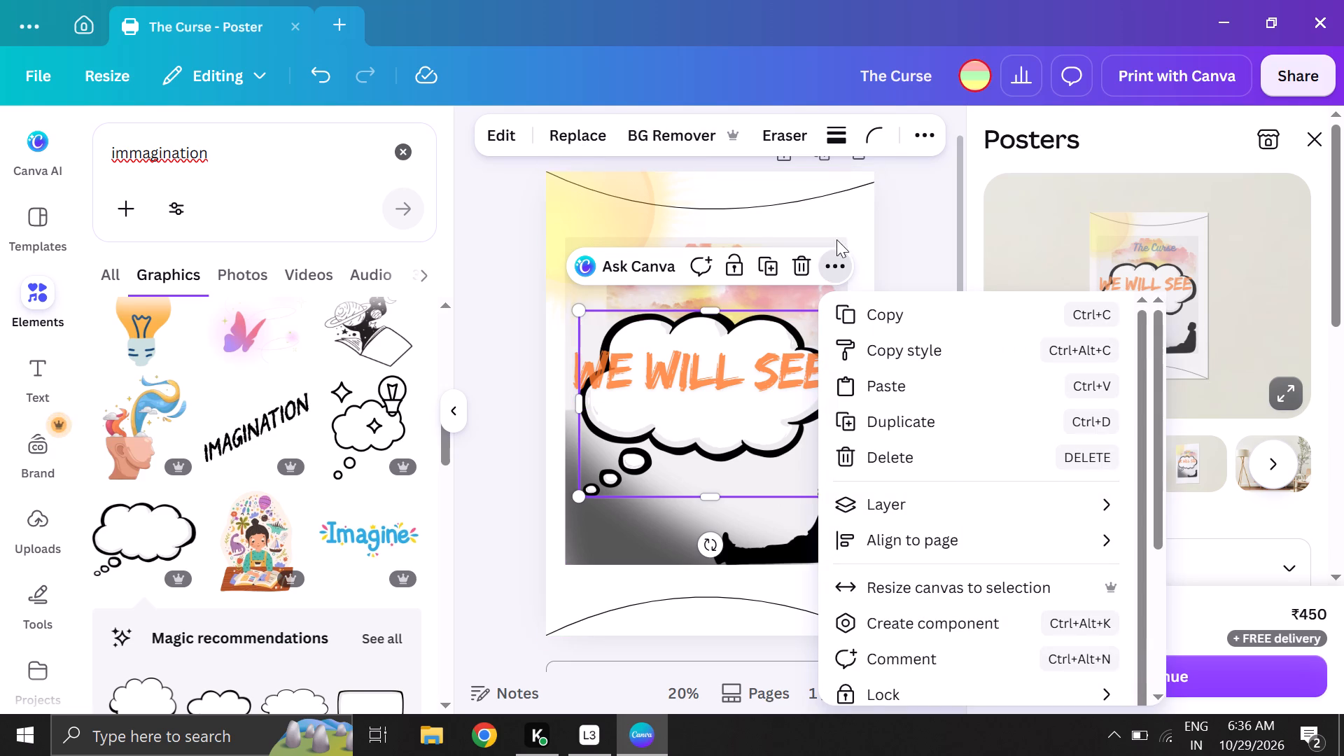
left_click(923, 125)
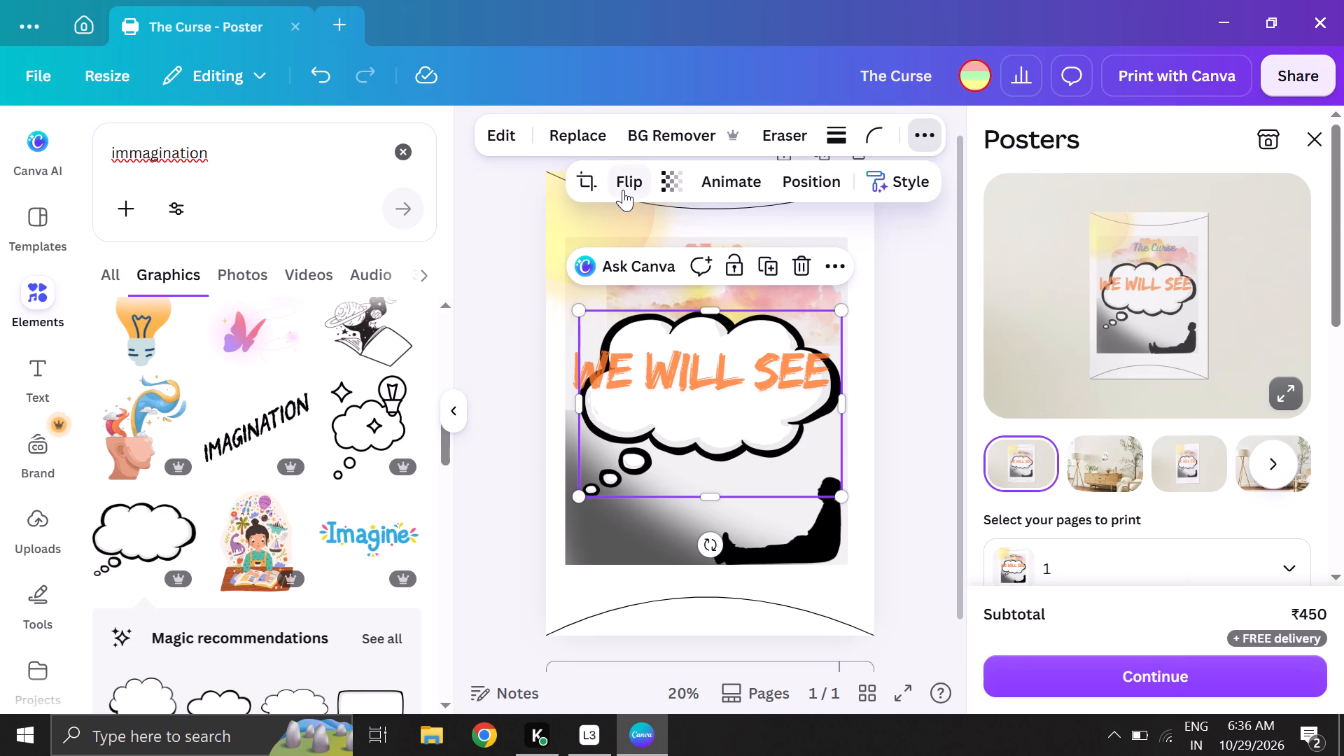
left_click(623, 190)
left_click(629, 239)
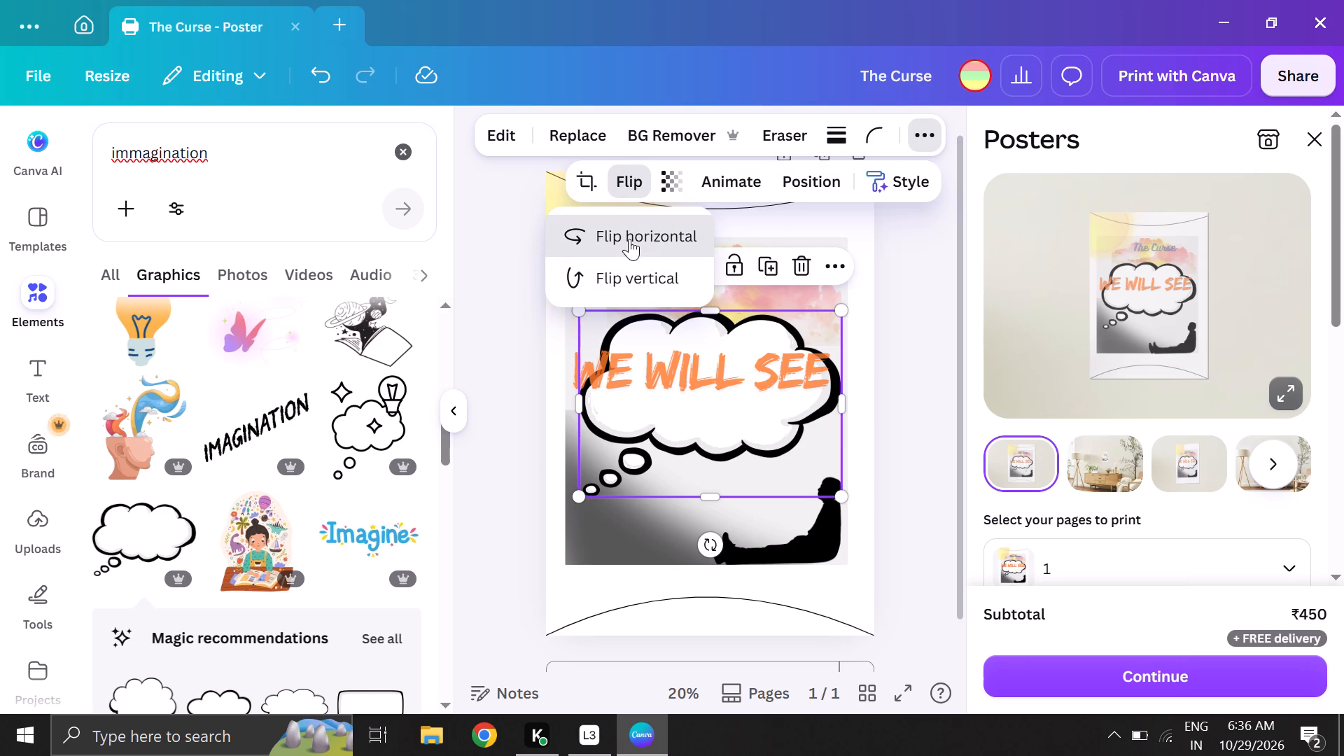
left_click(911, 298)
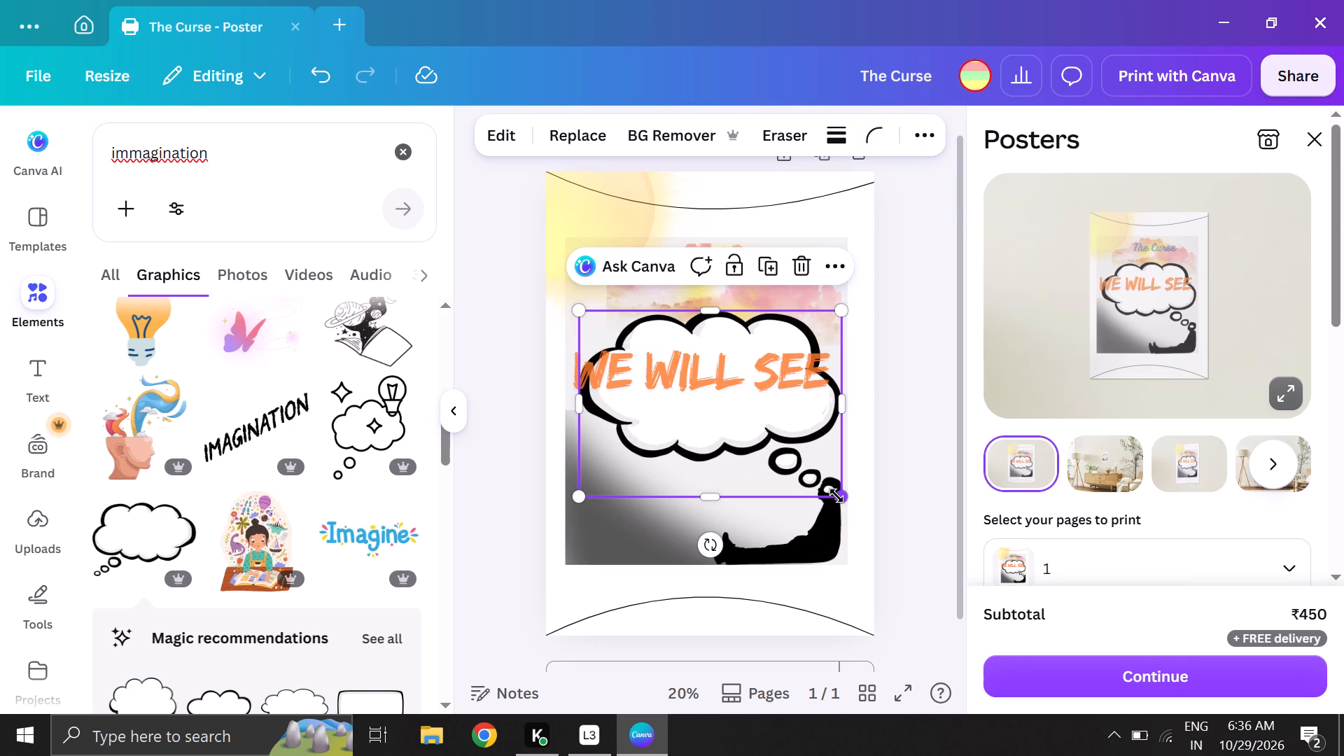
Shrink the thought bubble and place it below "WE WILL SEE", with its trail of small bubbles ending at the seated silhouette's head.
left_click_drag(836, 496, 751, 416)
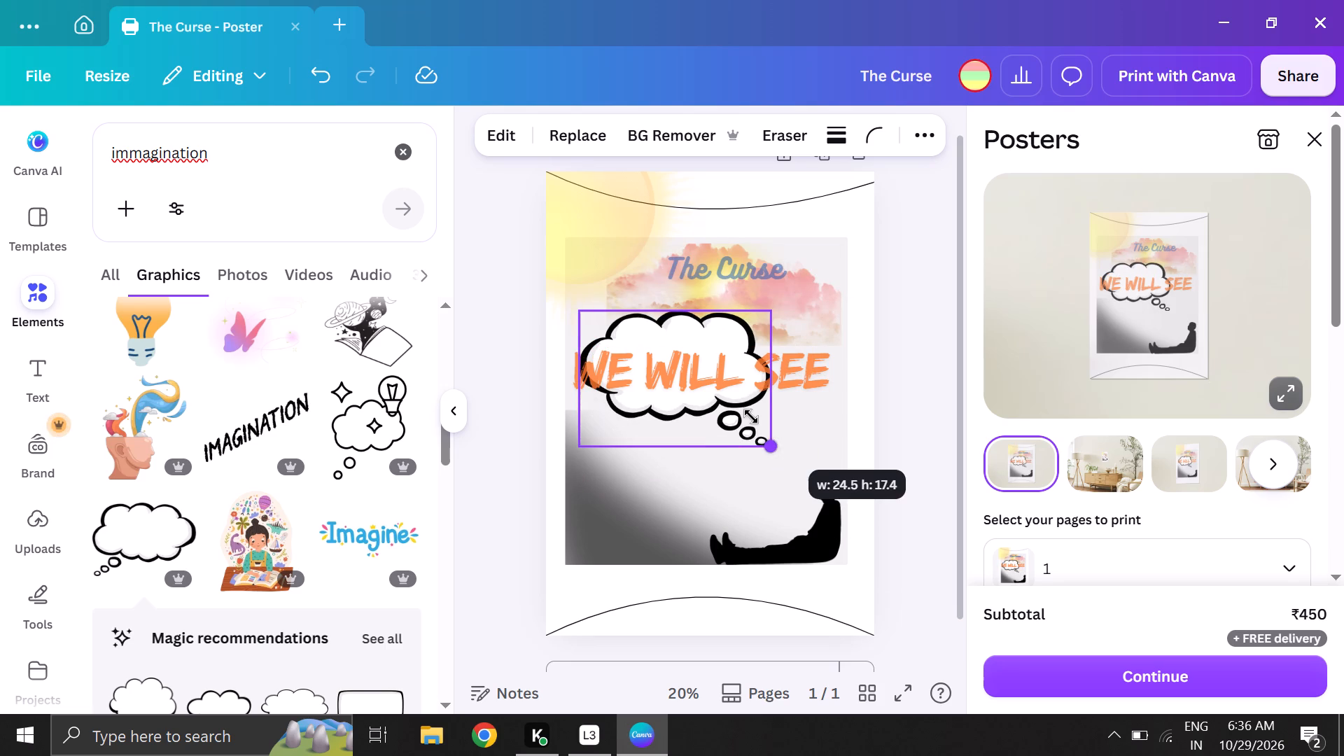
left_click_drag(747, 431, 702, 400)
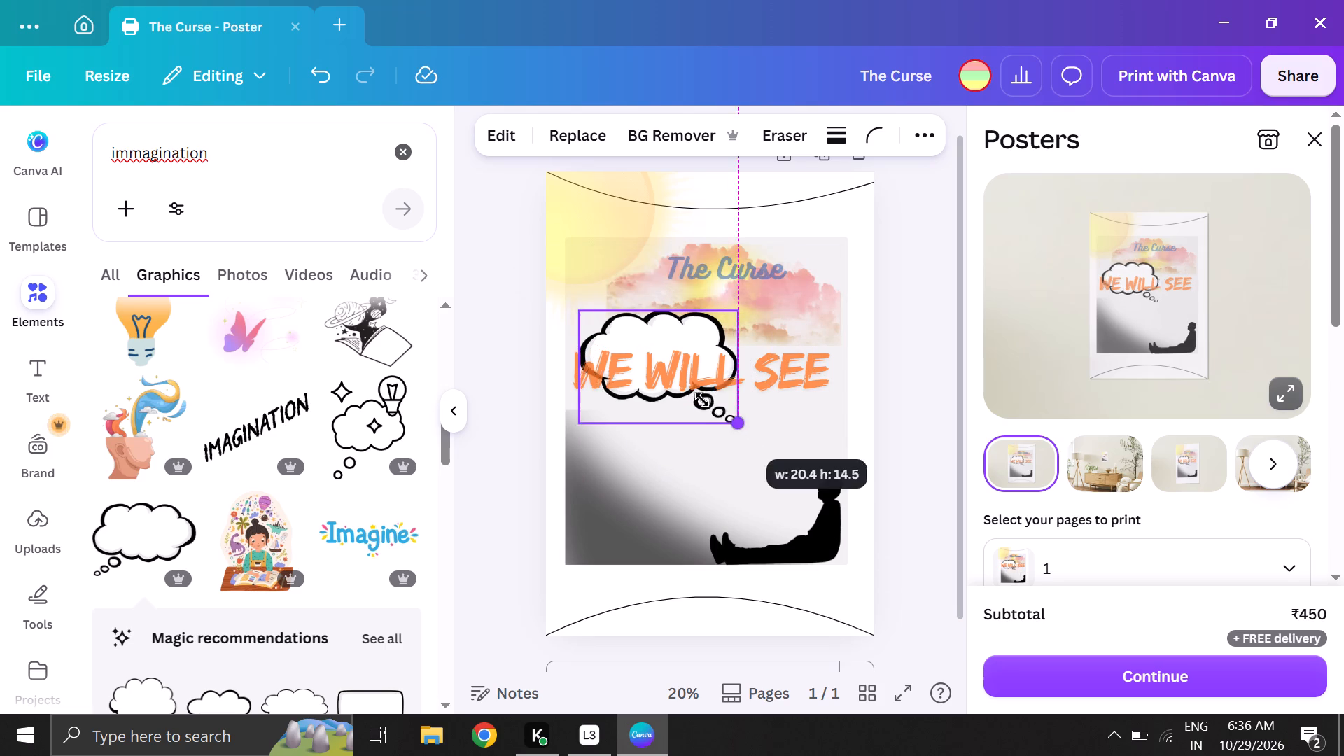
left_click_drag(702, 400, 701, 400)
left_click_drag(637, 351, 735, 425)
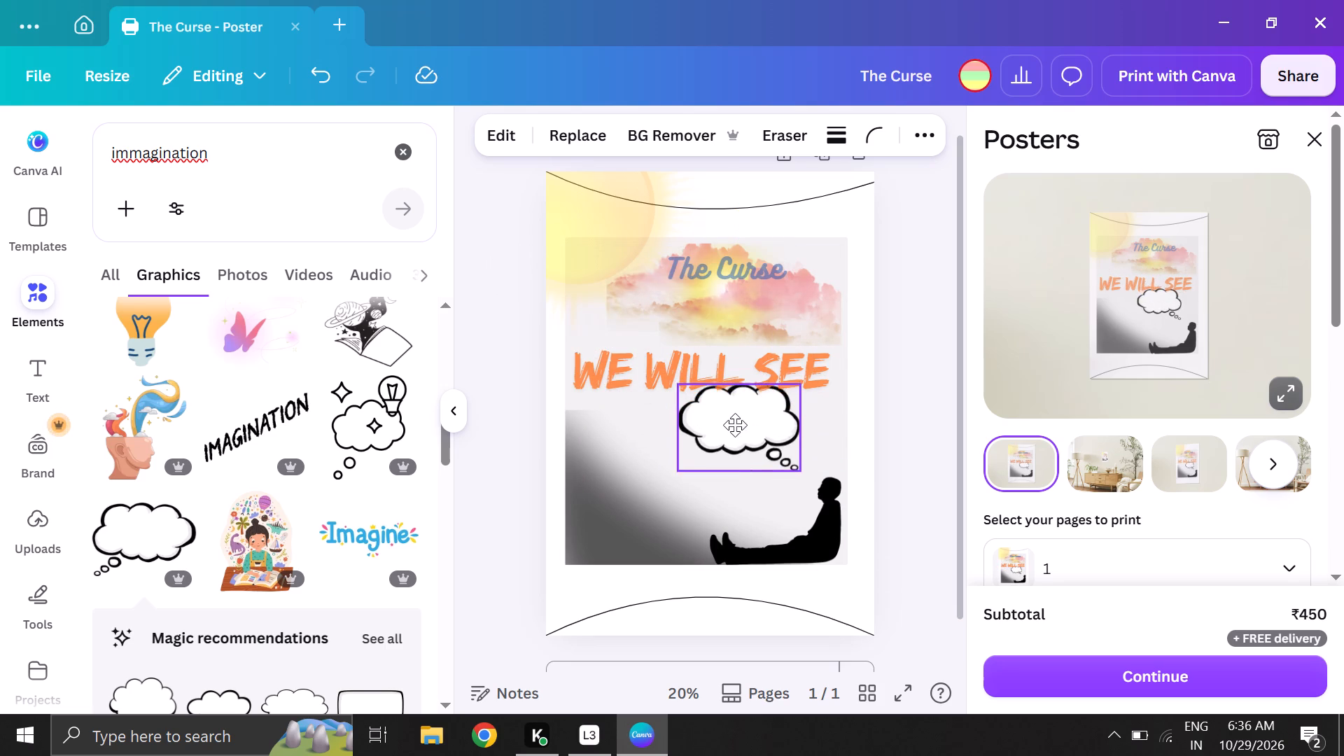
left_click_drag(735, 425, 775, 433)
left_click(913, 293)
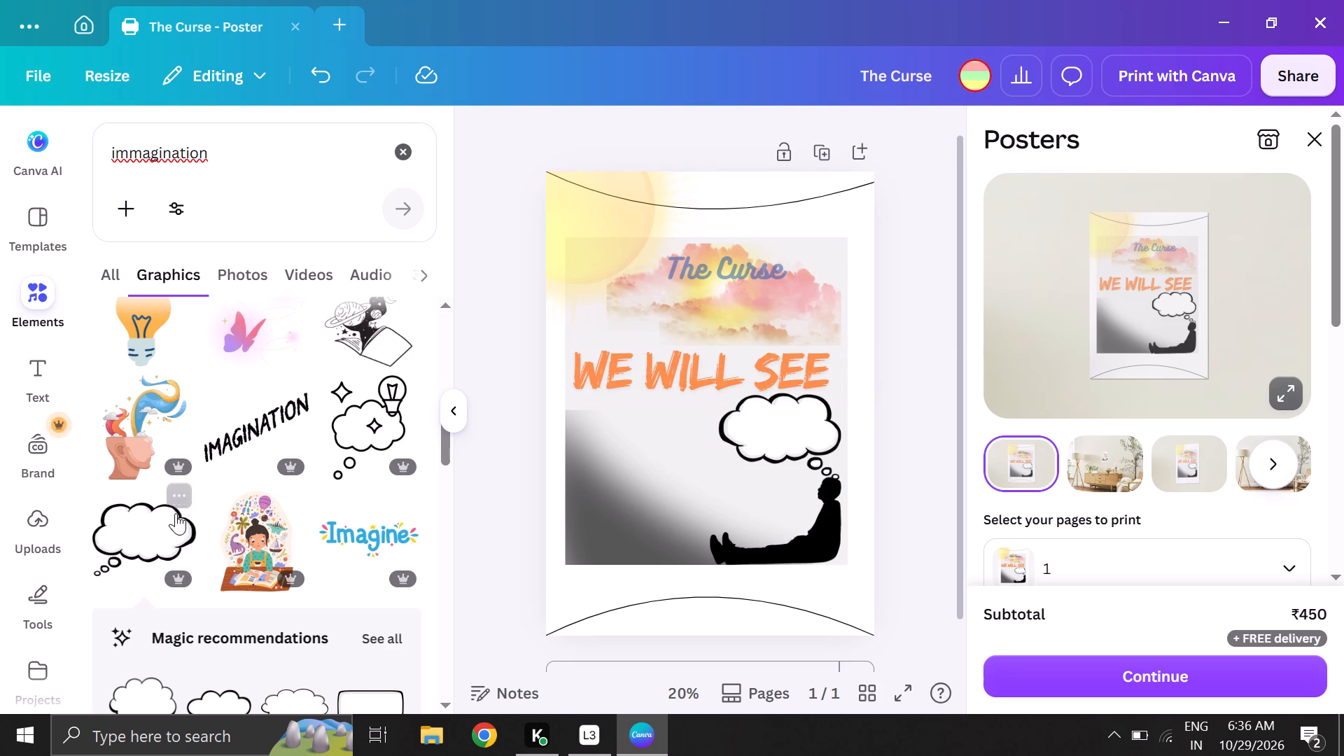
Look through more "immagination" graphics, the text style combinations and the drawing tools for something to add to the poster.
scroll(176, 513, "down", 6)
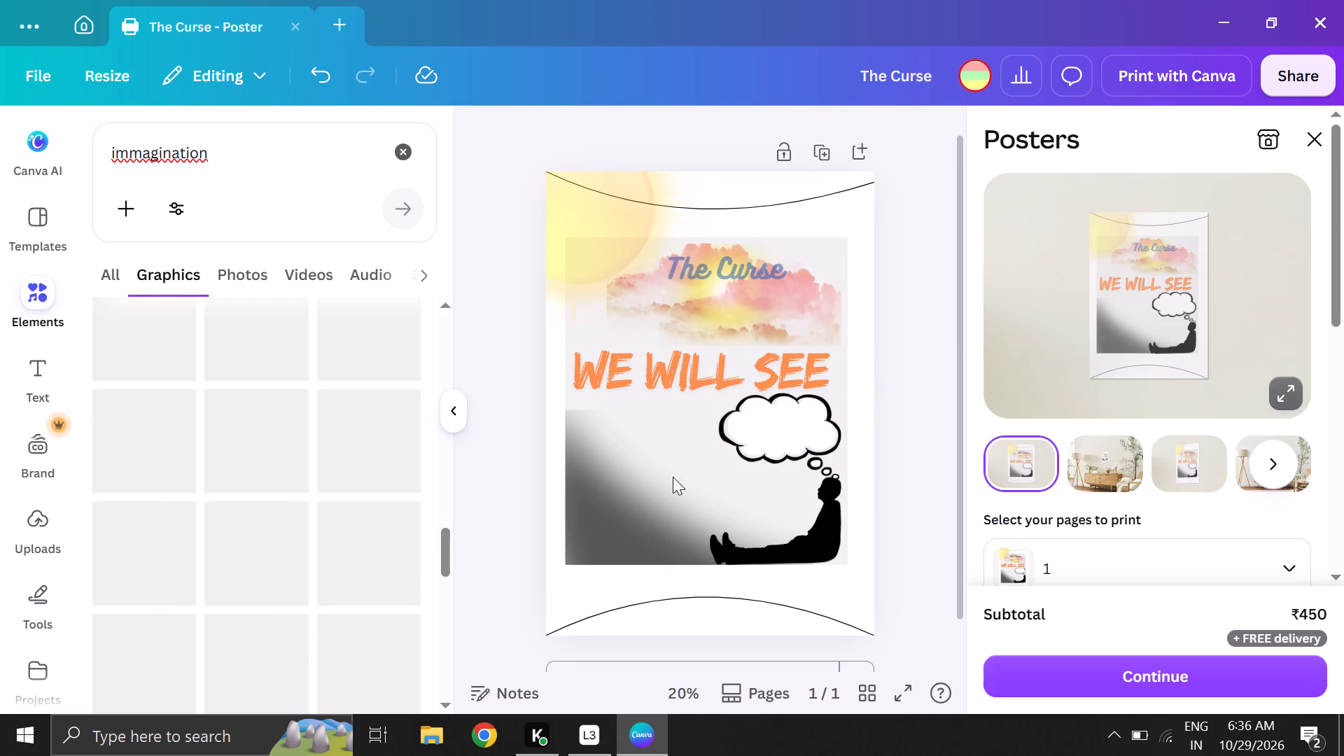
left_click(906, 426)
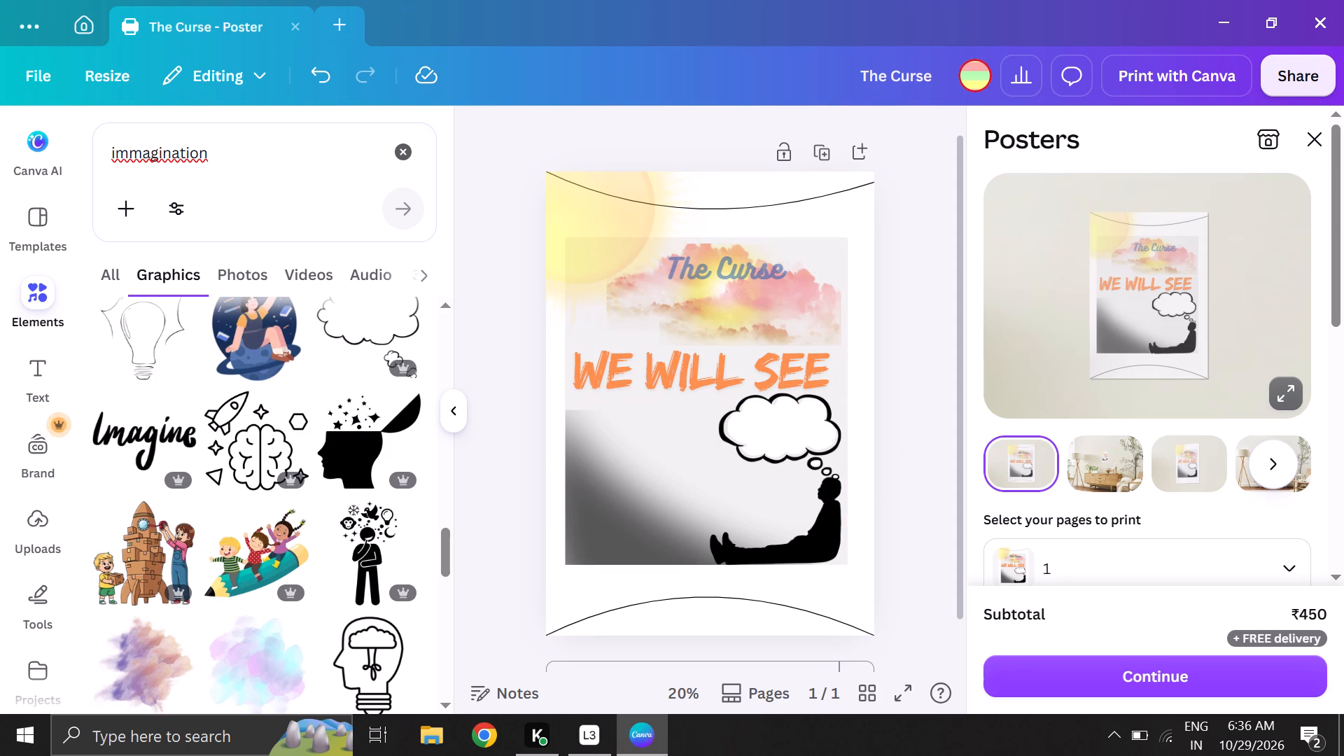
left_click(41, 360)
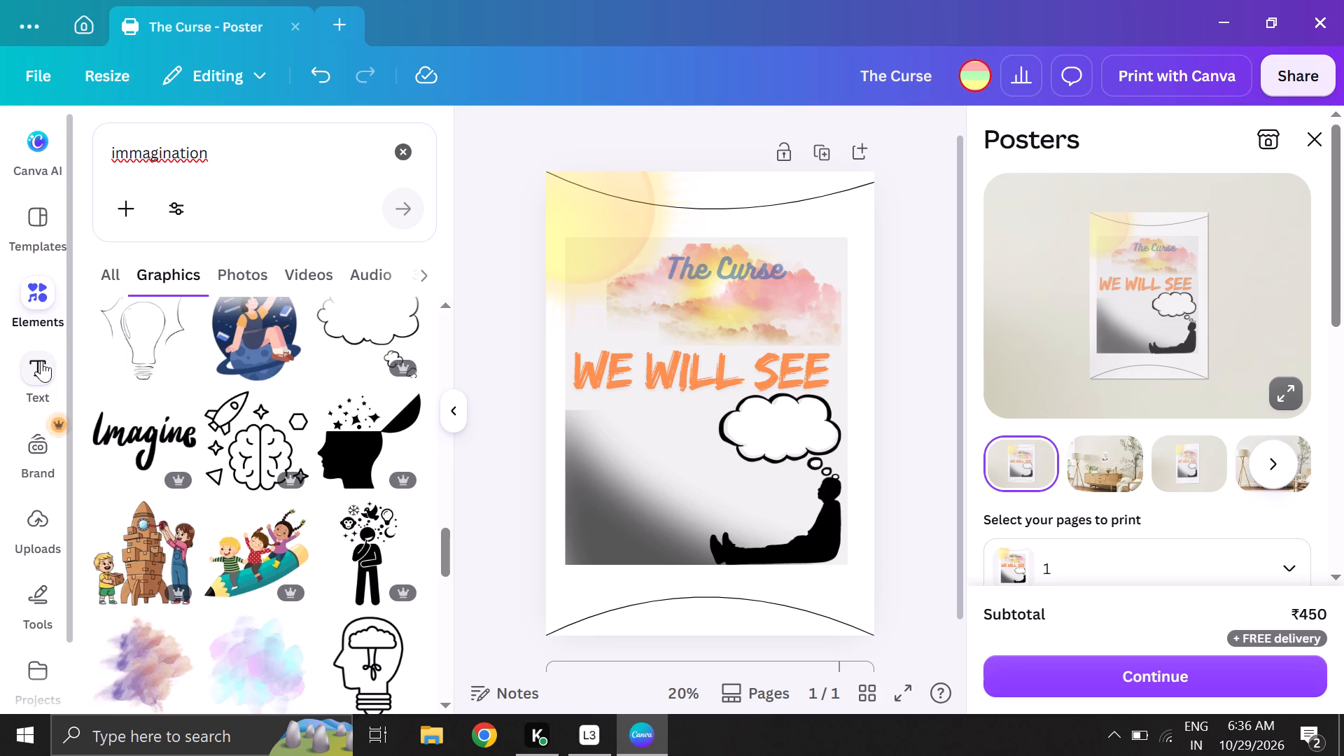
scroll(53, 440, "down", 3)
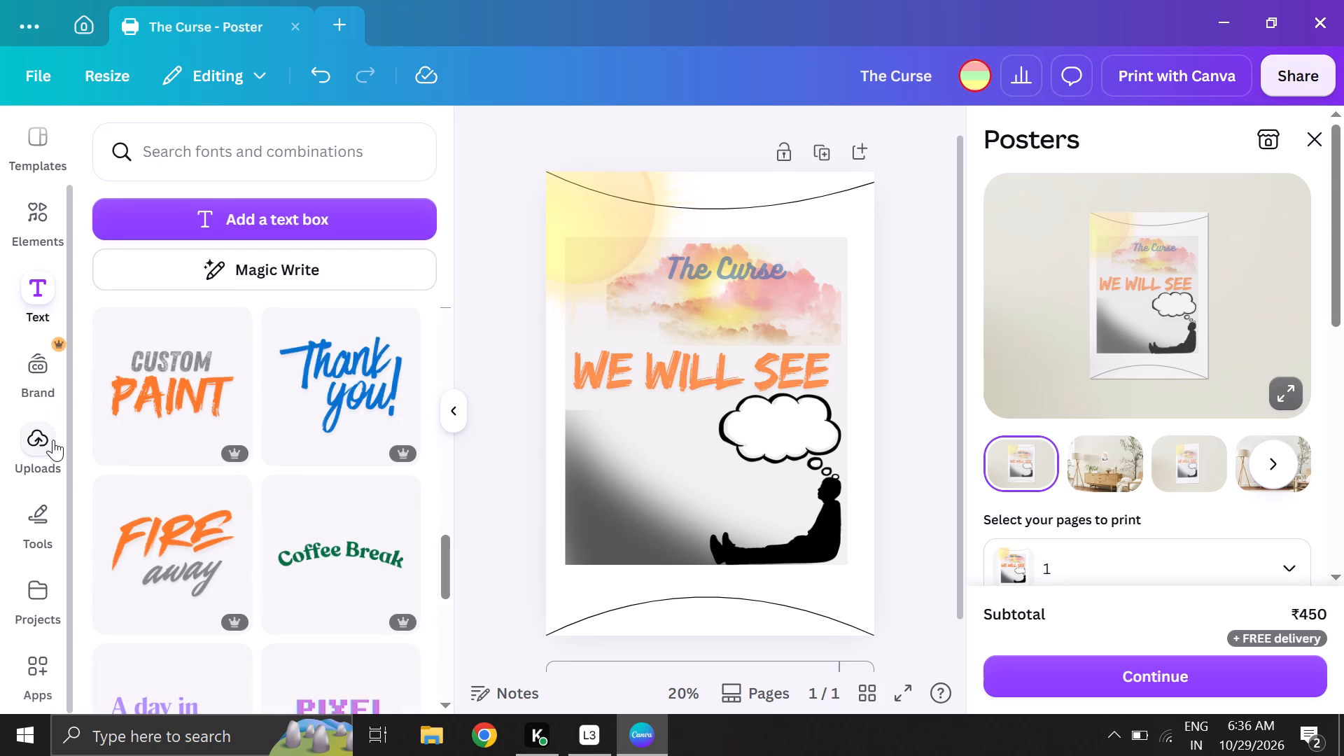
scroll(53, 440, "down", 4)
left_click(36, 531)
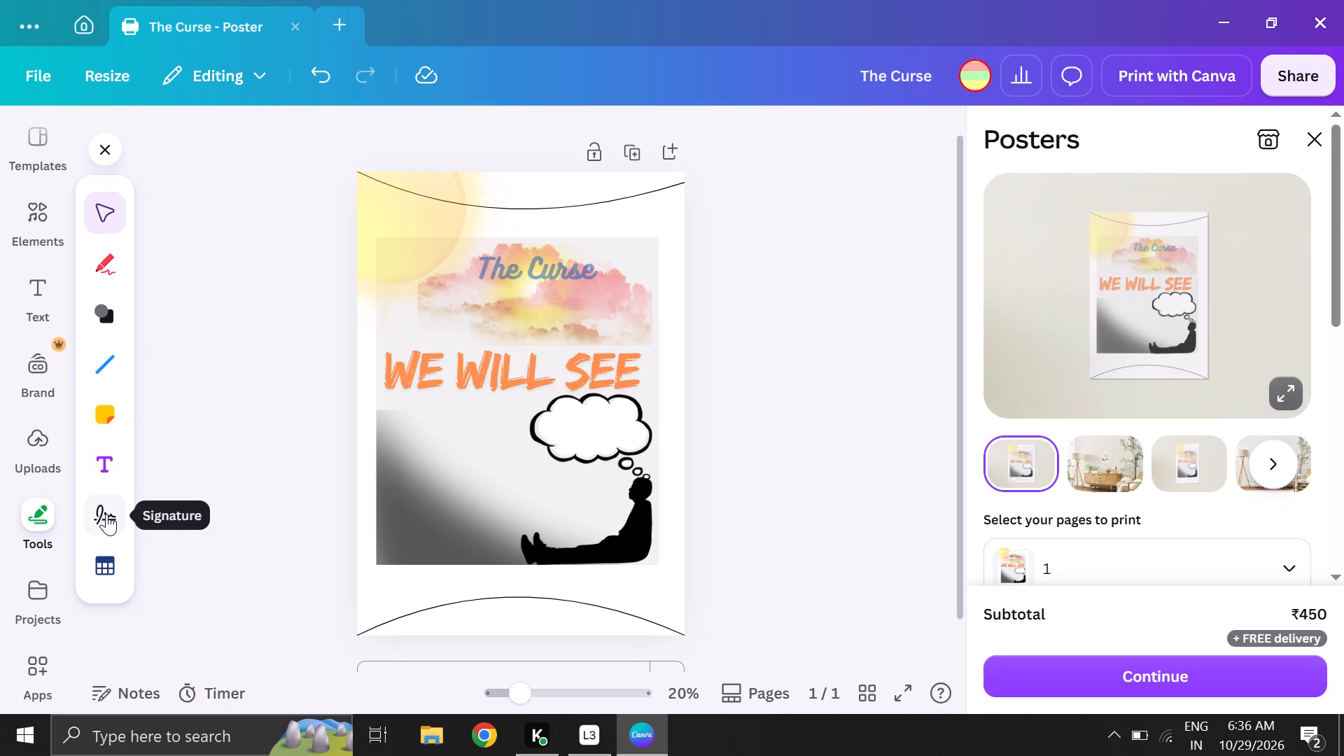
left_click(104, 142)
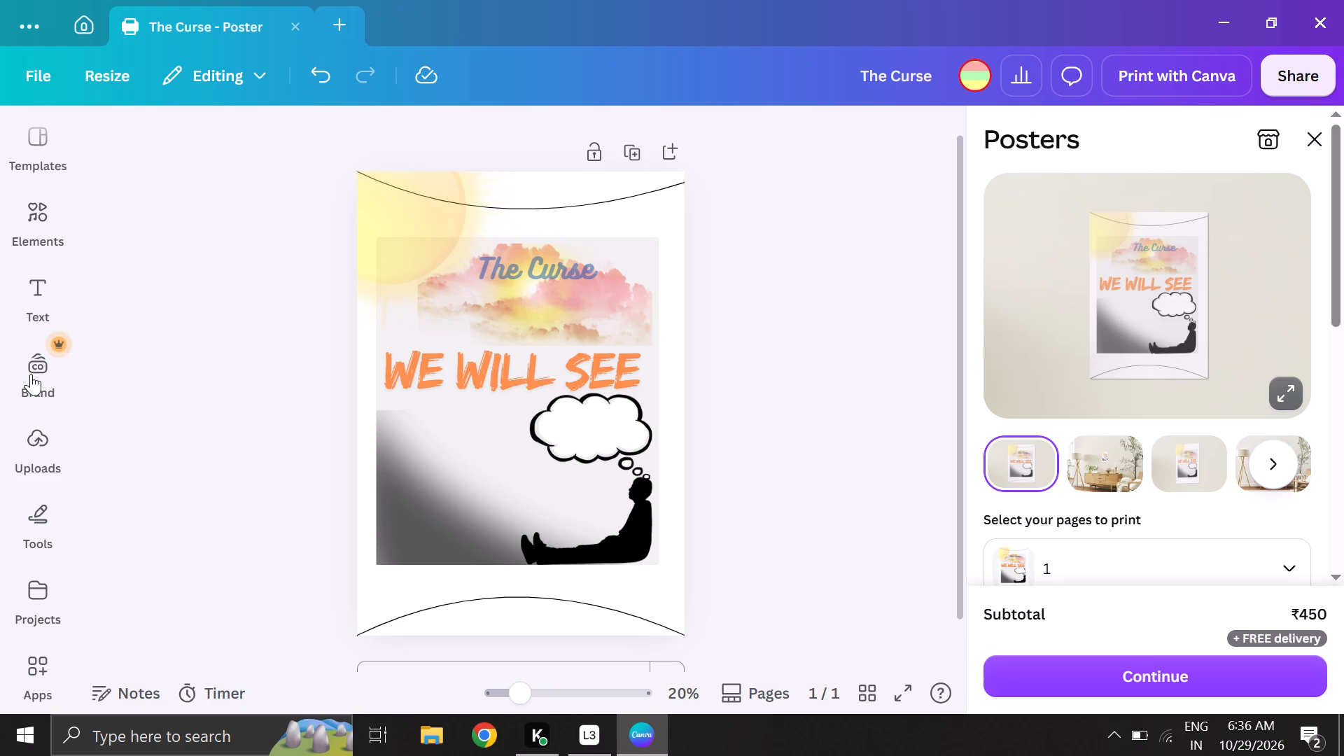
Clear the "immagination" search and look over the element categories and poster templates for further ideas.
scroll(41, 254, "up", 3)
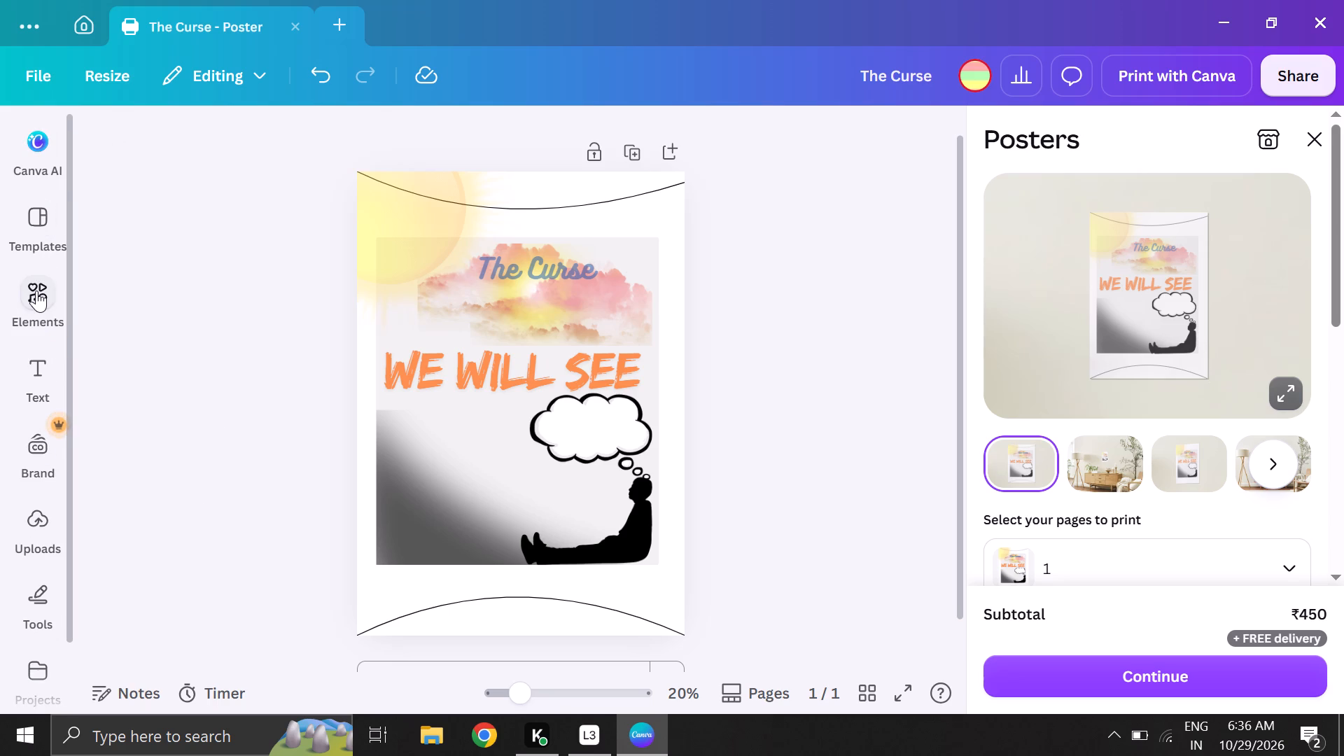
left_click(36, 290)
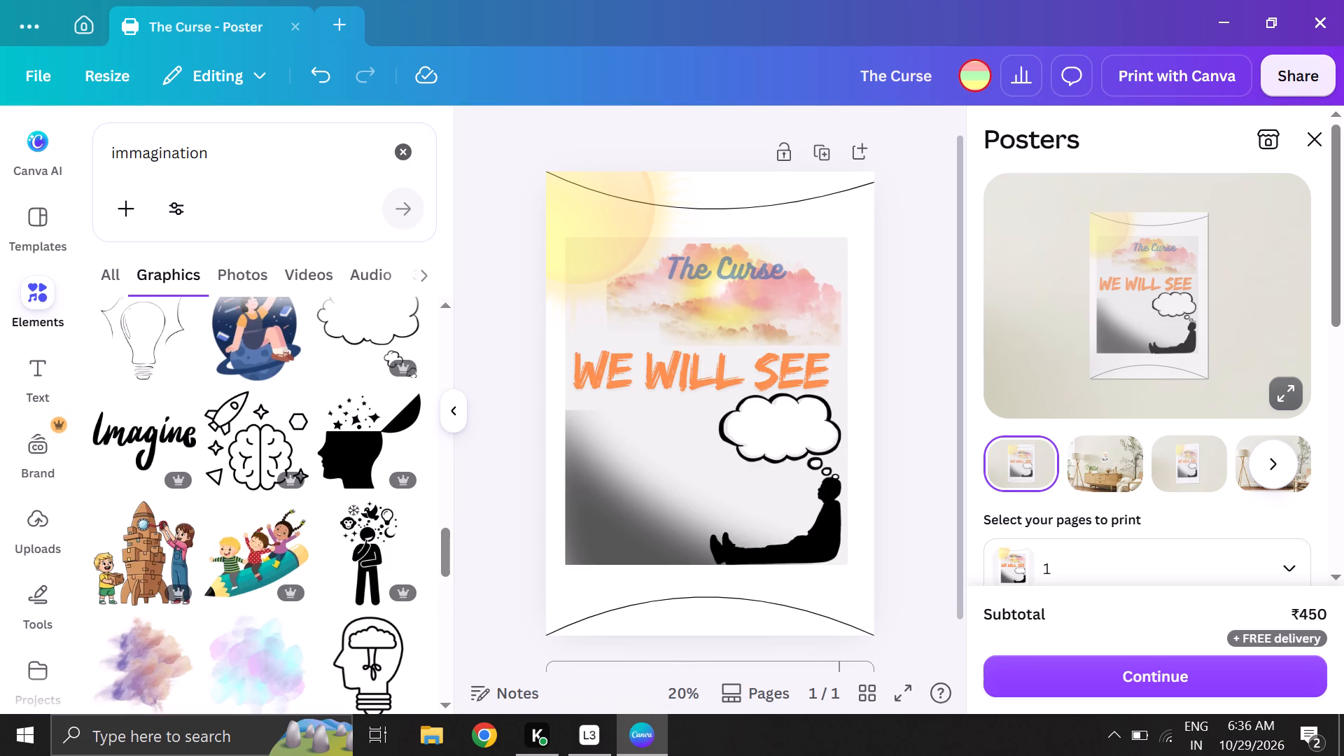
left_click(413, 146)
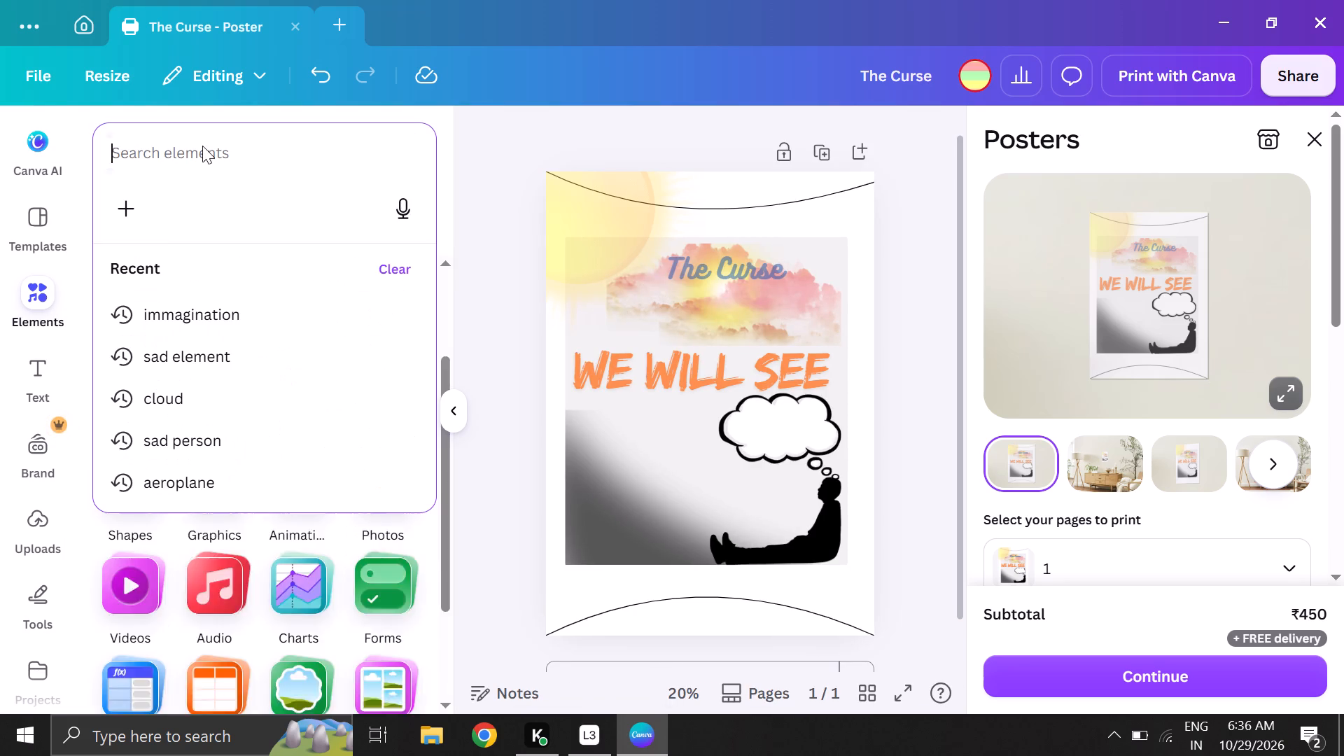
left_click(498, 447)
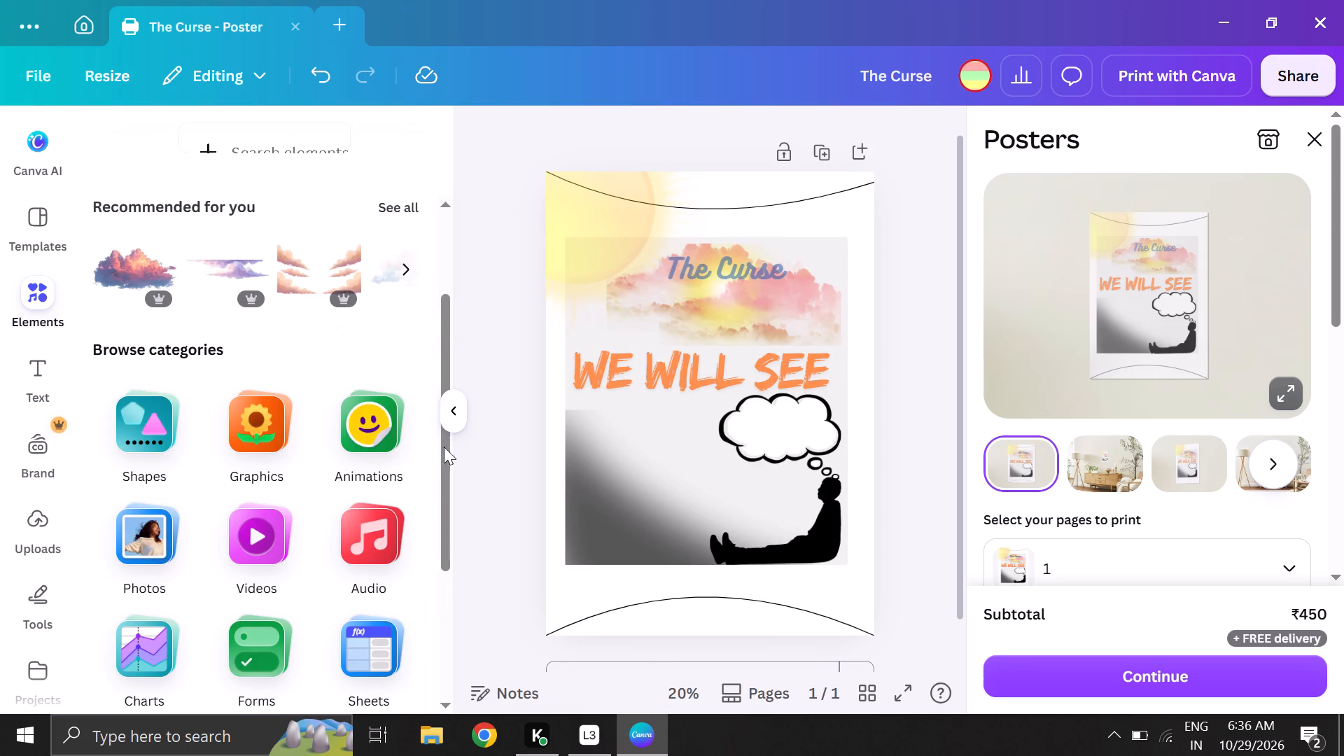
scroll(337, 470, "down", 2)
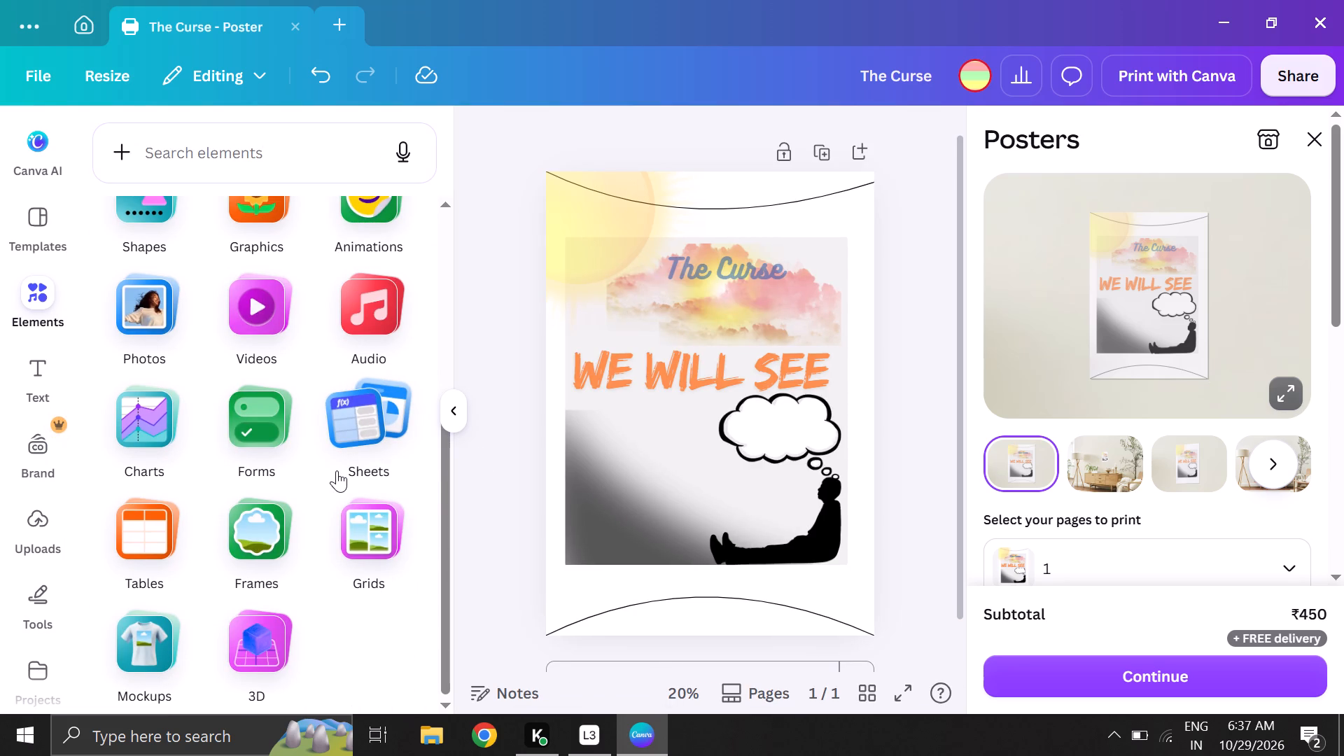
scroll(337, 470, "up", 1)
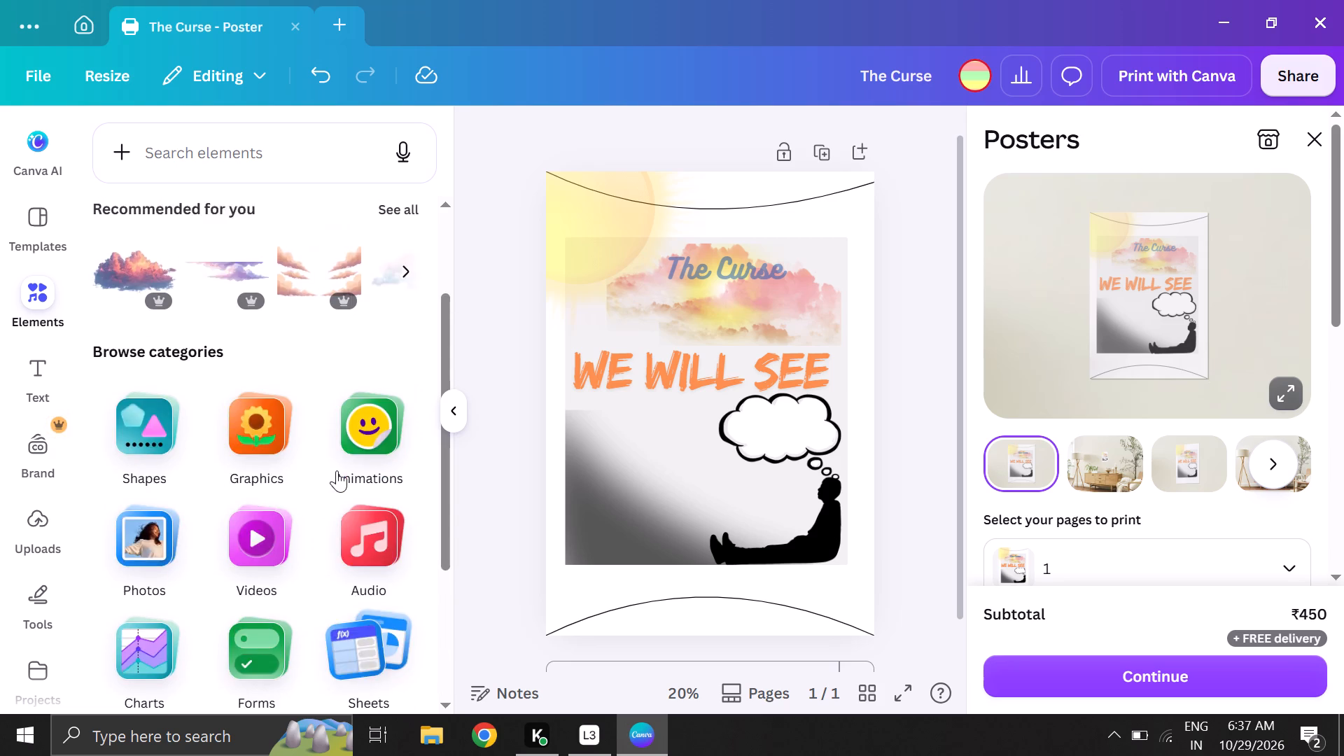
scroll(337, 470, "up", 1)
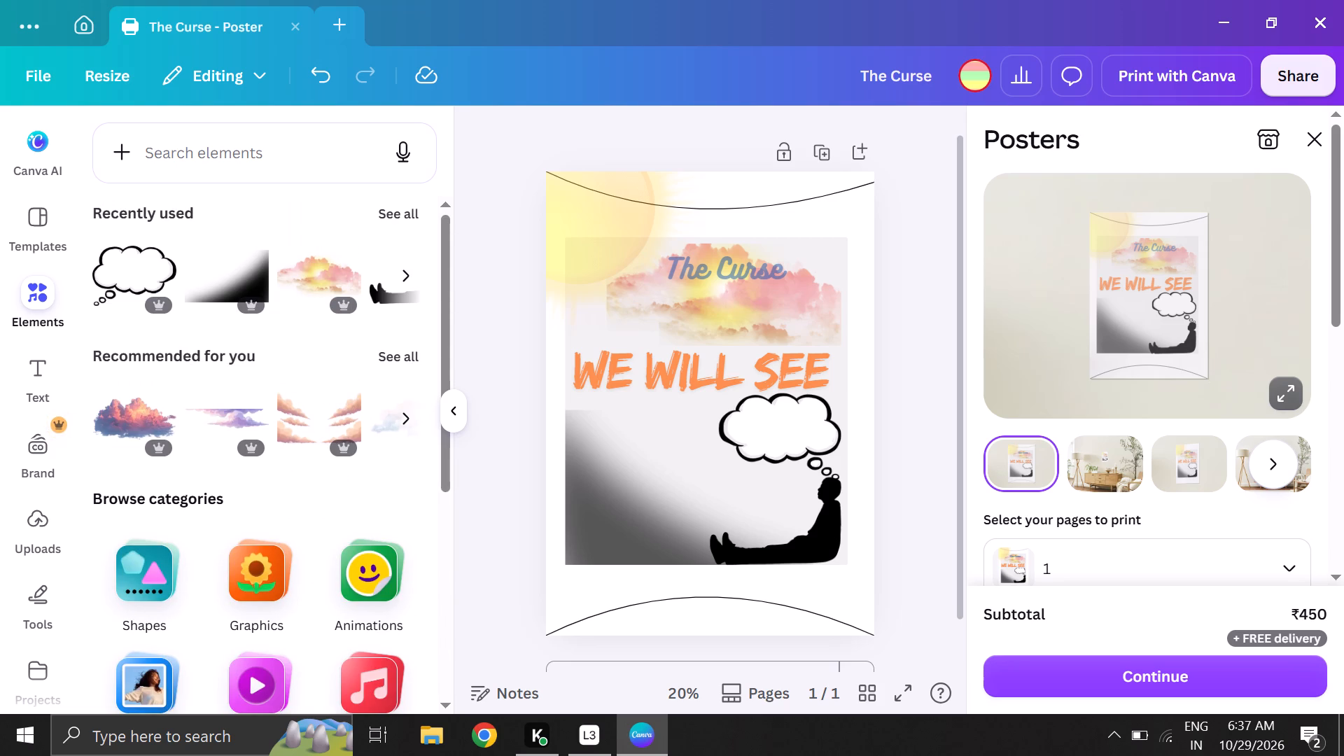
left_click(50, 219)
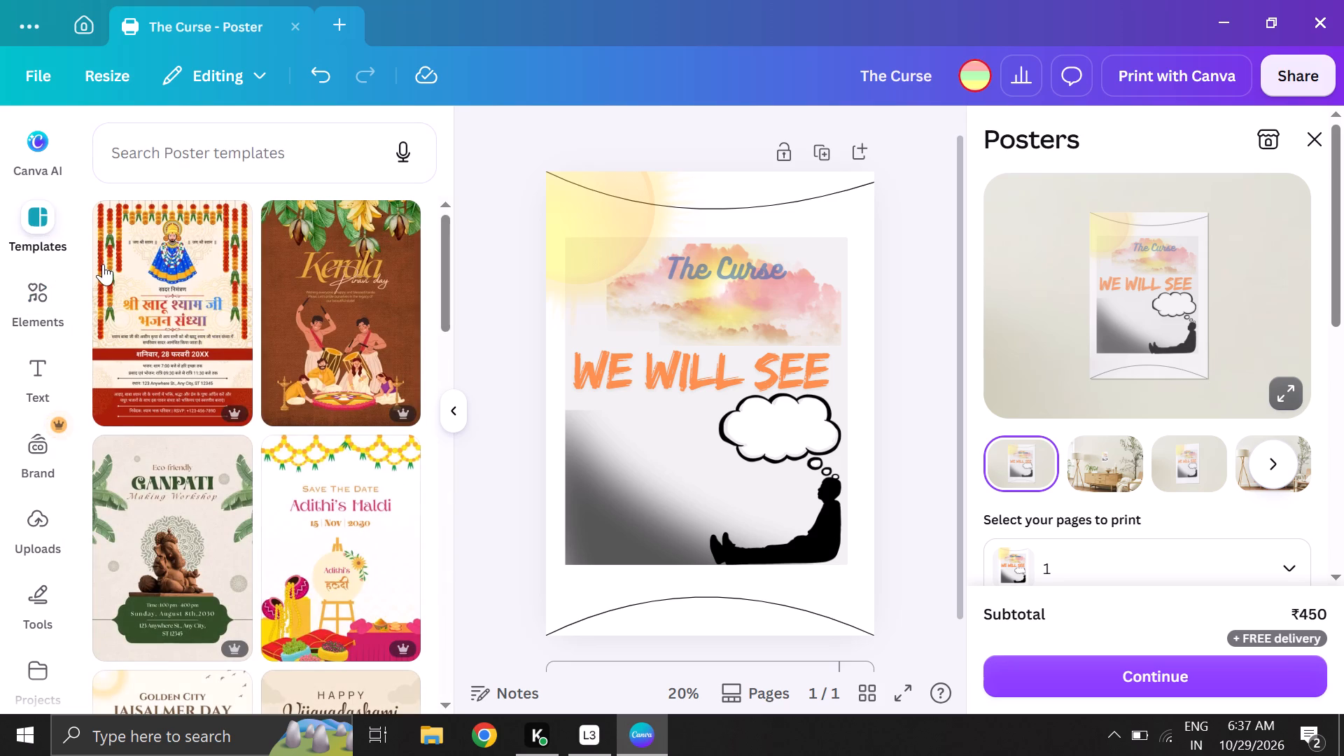
left_click(40, 310)
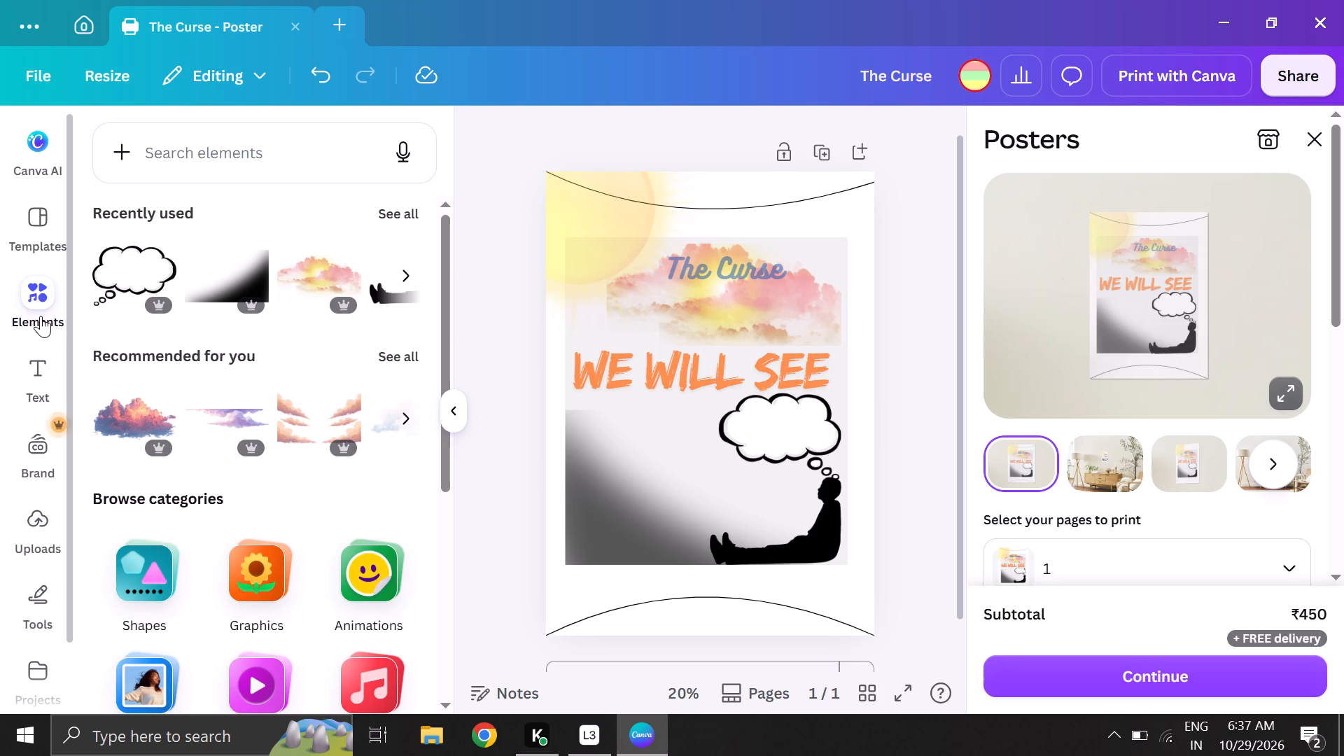
scroll(297, 640, "down", 3)
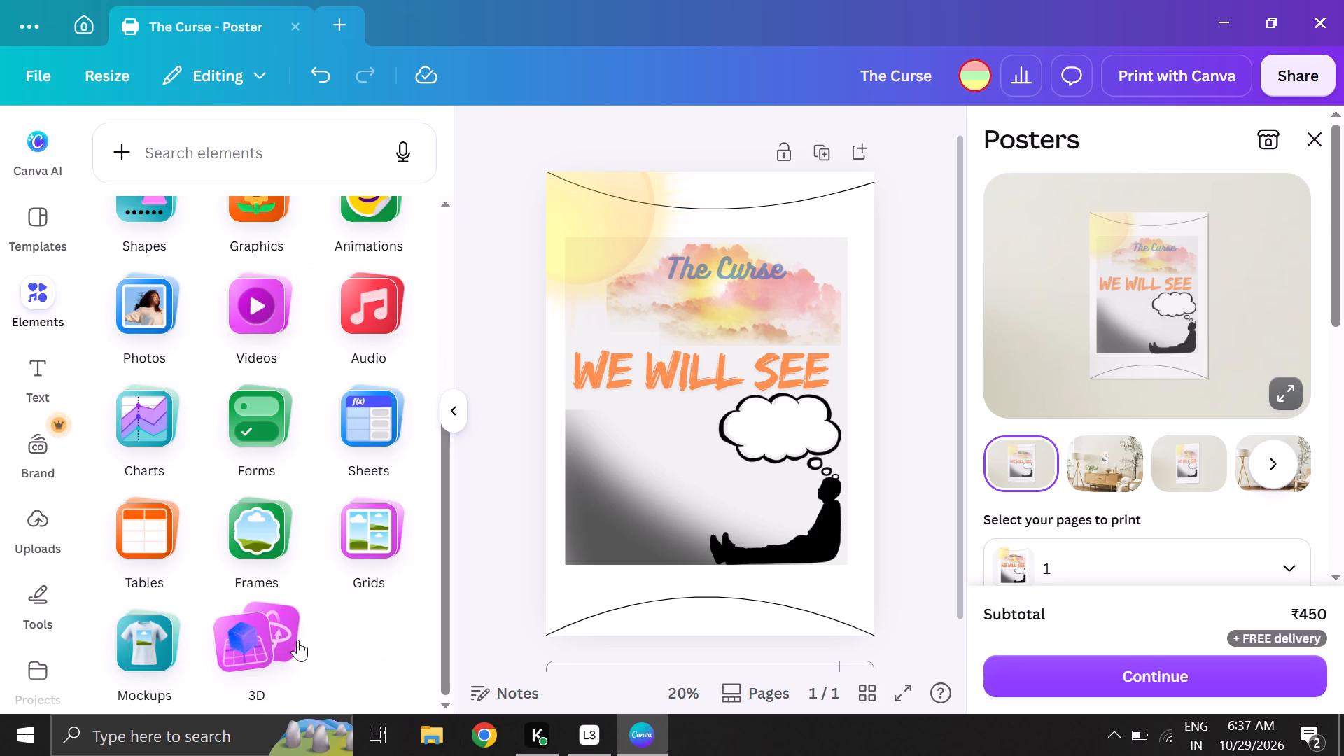
scroll(312, 401, "up", 1)
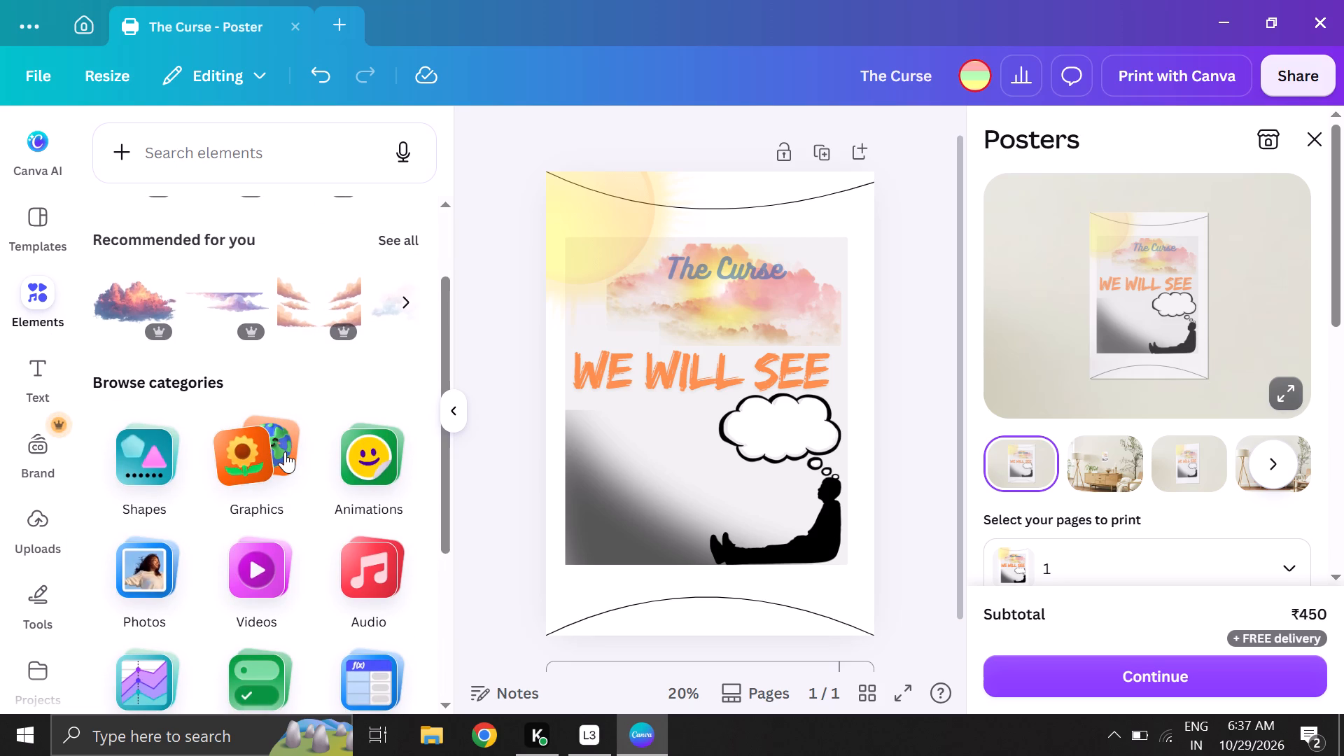
Look through the Graphics category, its collections and the Gradient graphics for another poster decoration.
left_click(285, 451)
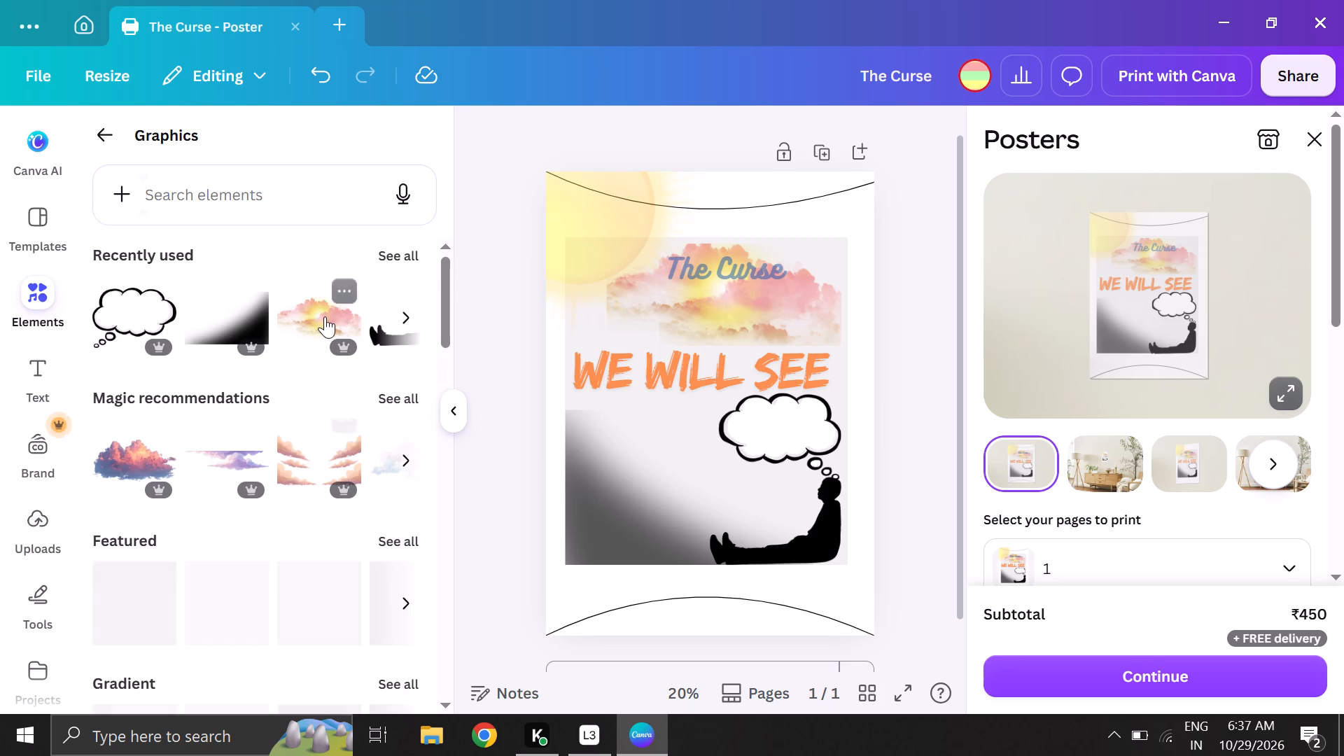
scroll(325, 316, "down", 5)
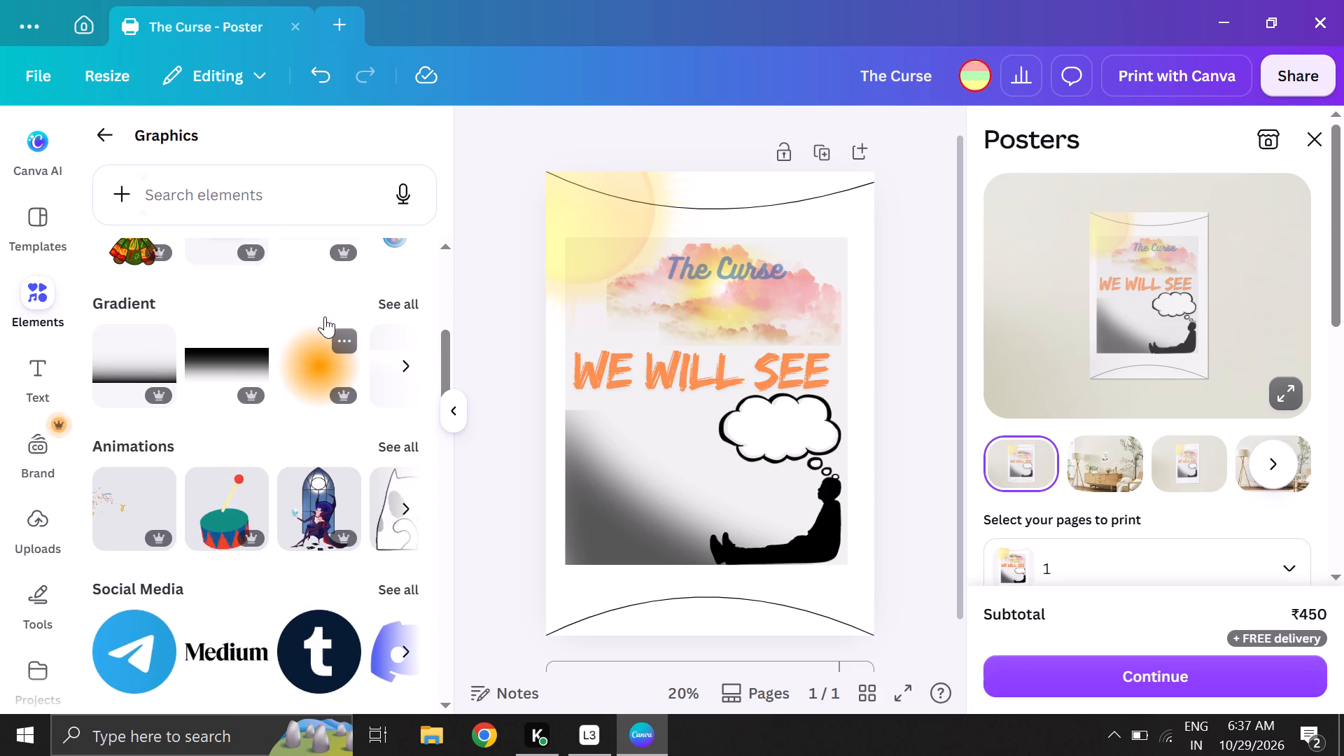
scroll(325, 316, "down", 3)
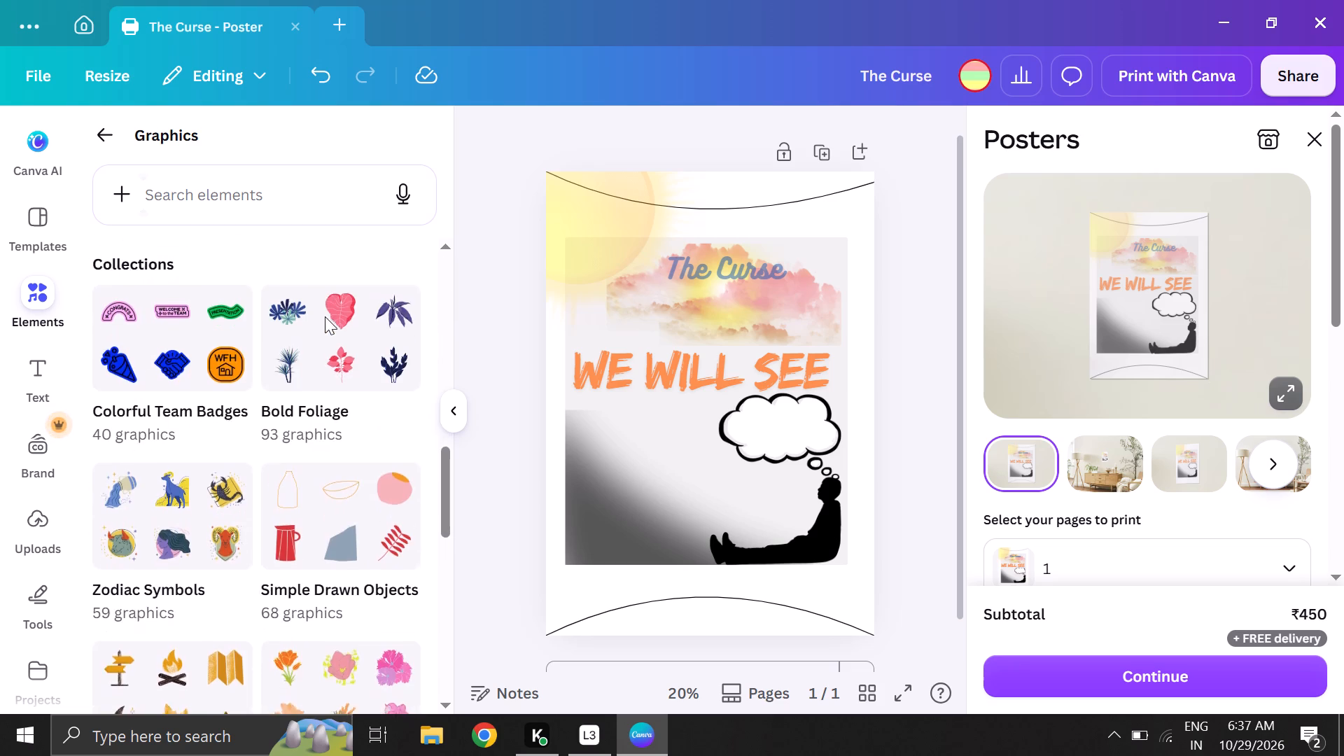
scroll(325, 316, "up", 6)
scroll(325, 316, "down", 1)
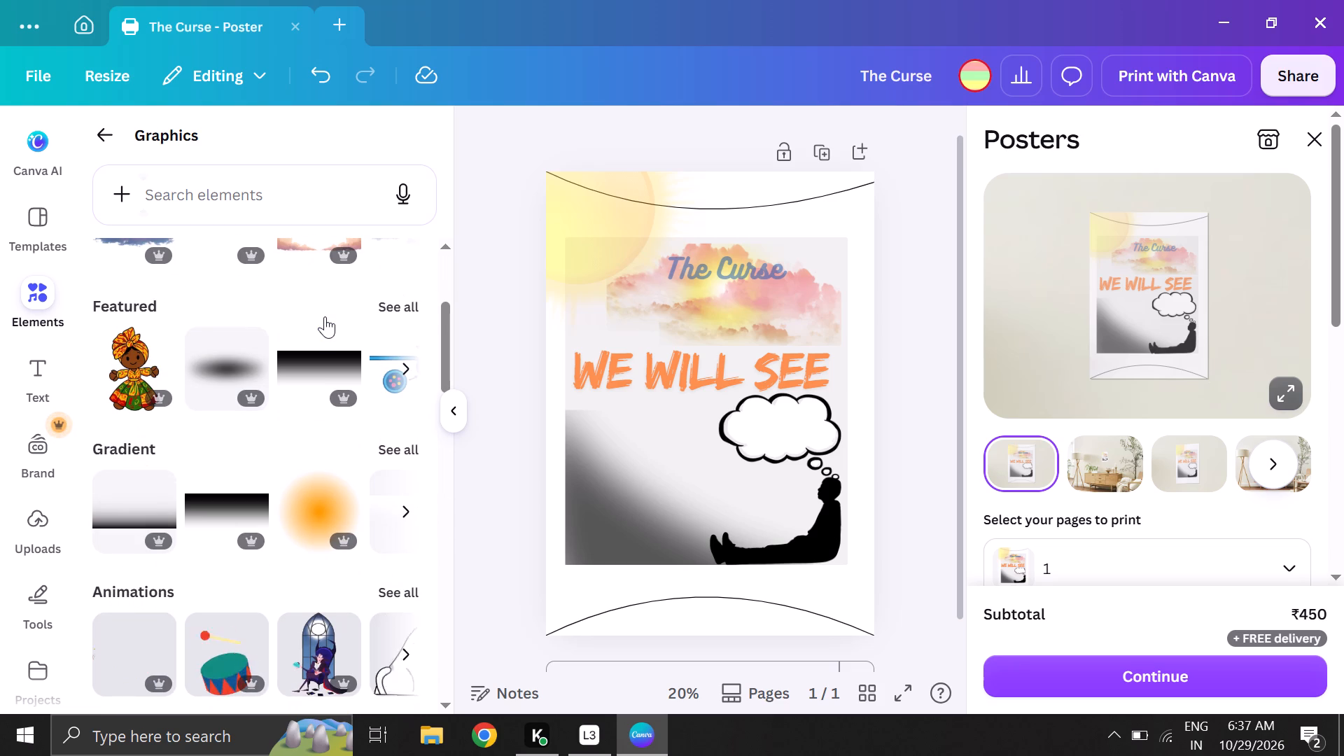
scroll(325, 316, "down", 1)
left_click(406, 513)
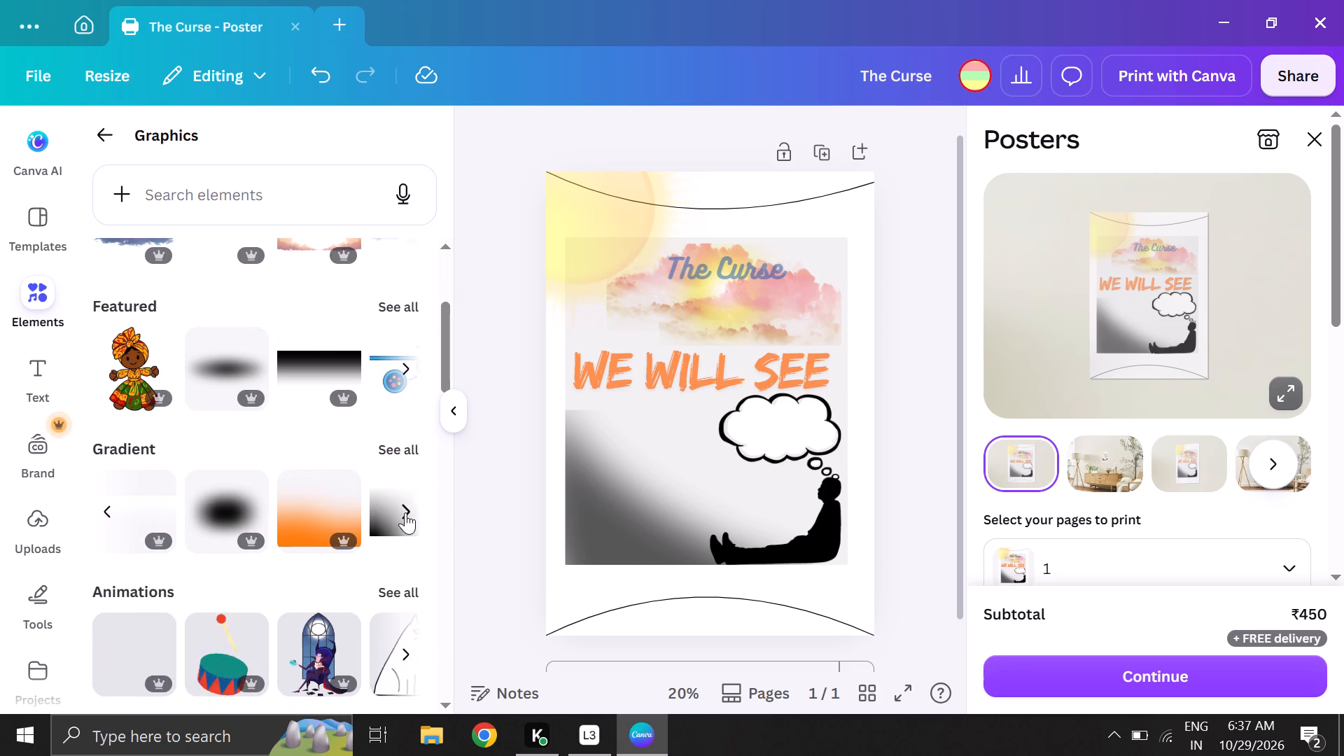
left_click(405, 512)
left_click(404, 513)
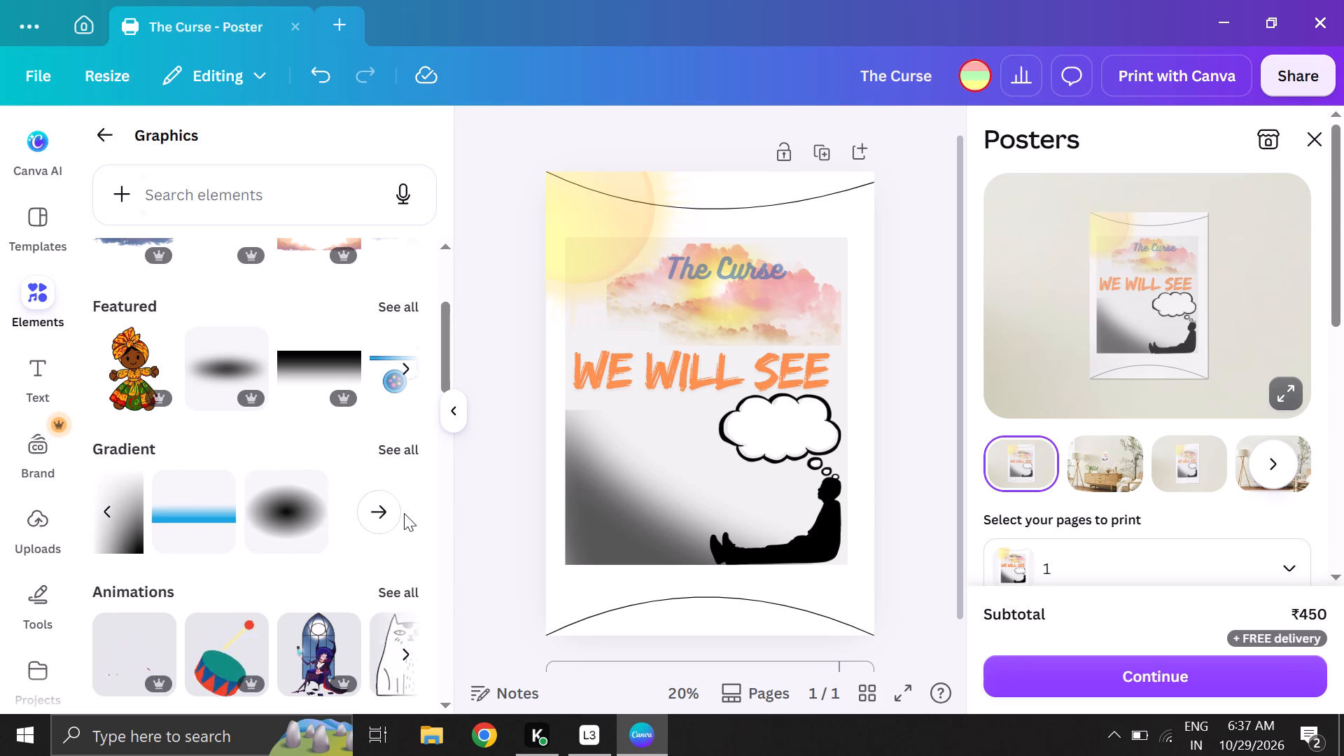
left_click(404, 512)
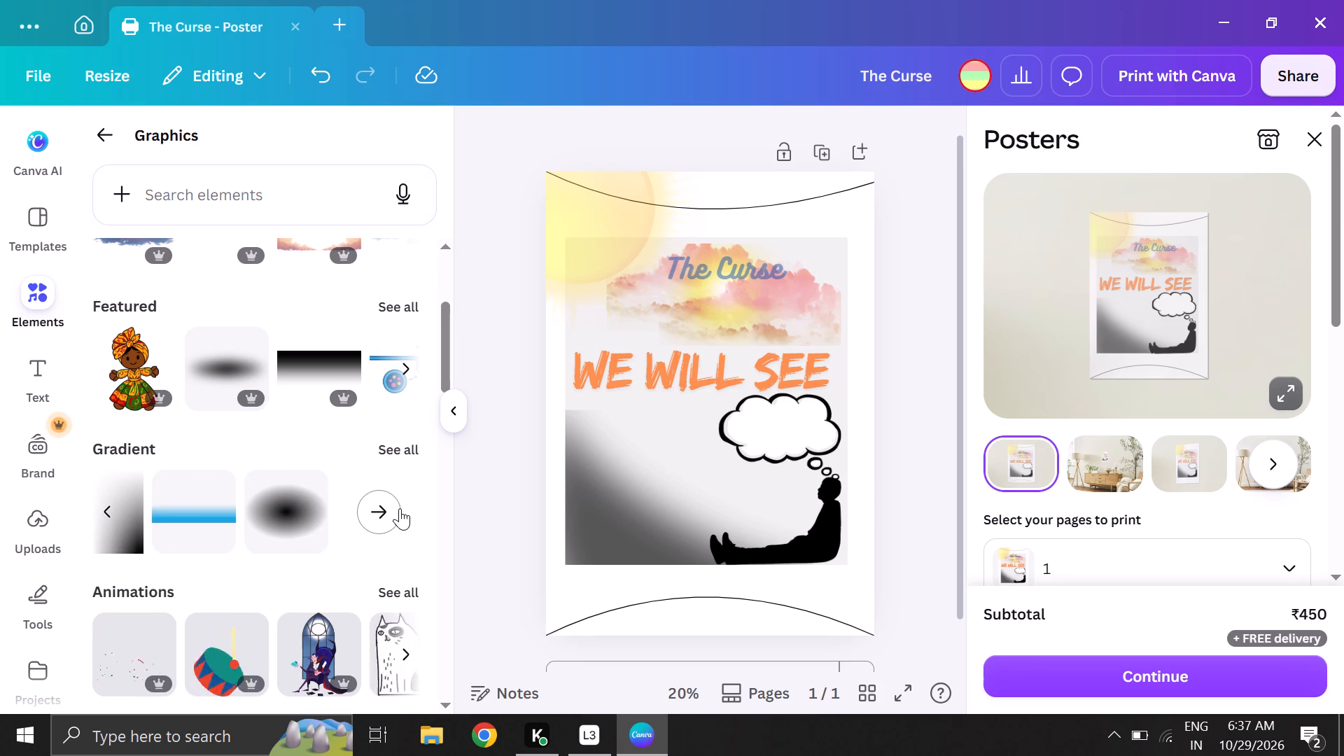
Look through the Featured graphics collection for another decoration for the poster.
left_click(402, 365)
left_click(402, 364)
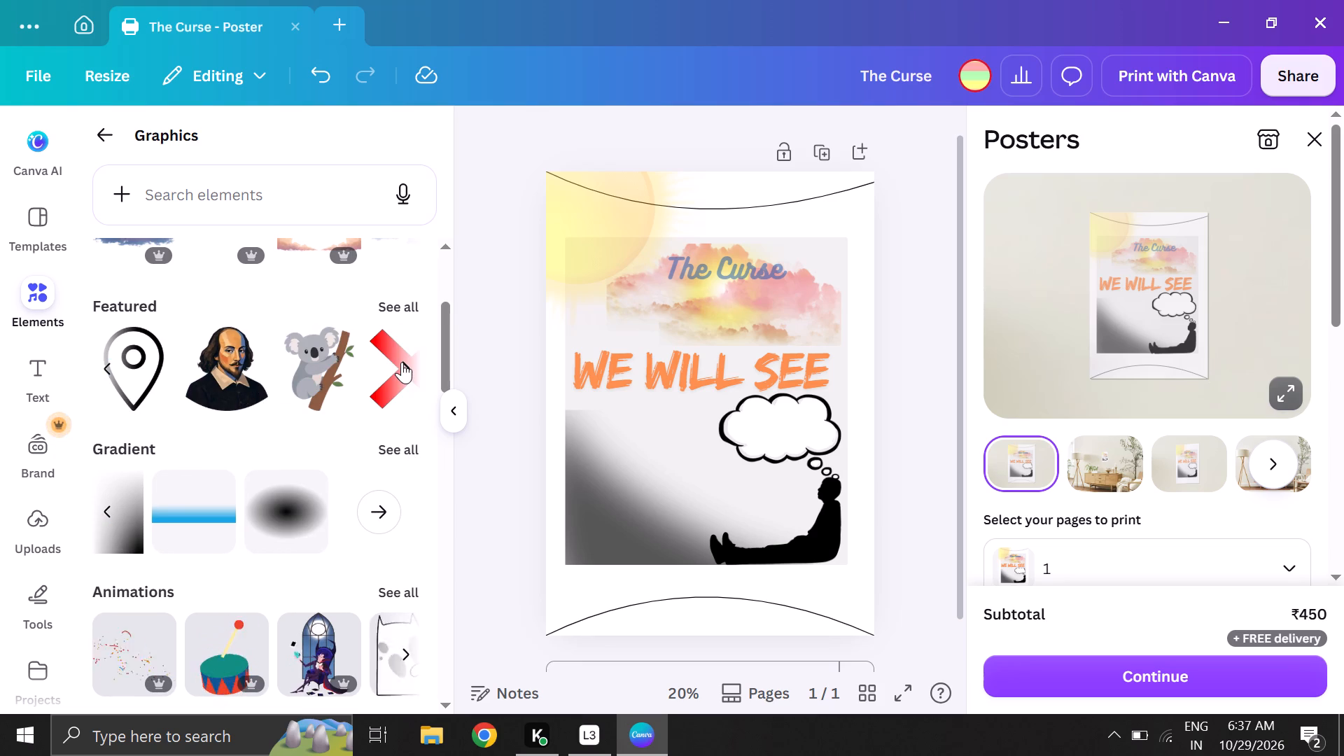
left_click(402, 362)
left_click(400, 357)
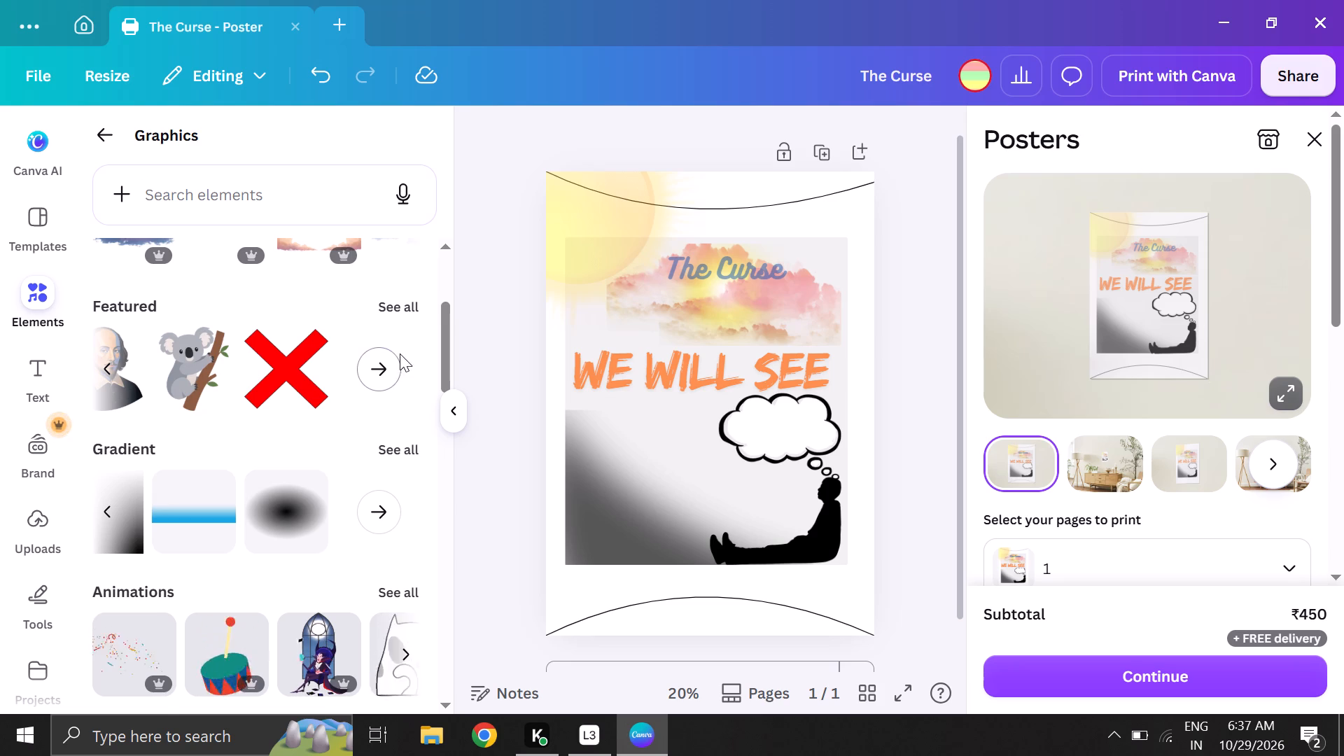
scroll(266, 398, "down", 1)
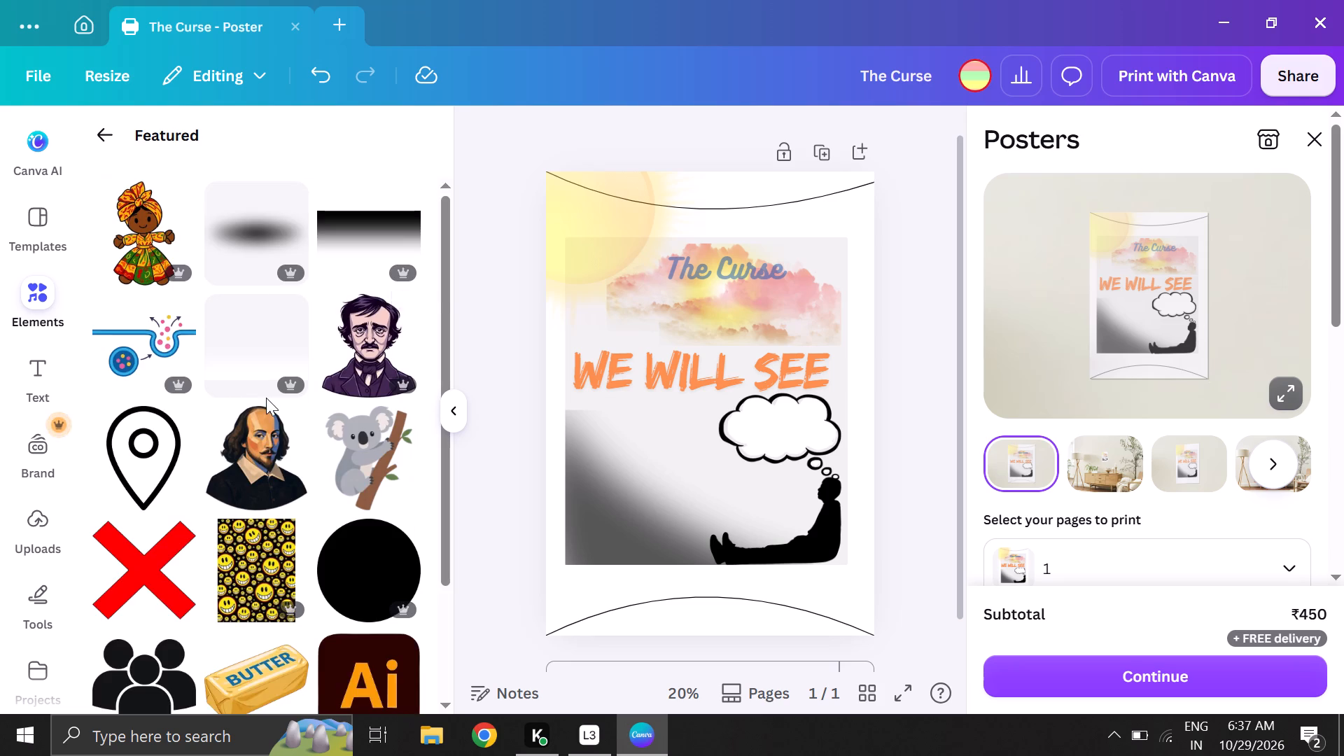
scroll(266, 398, "down", 3)
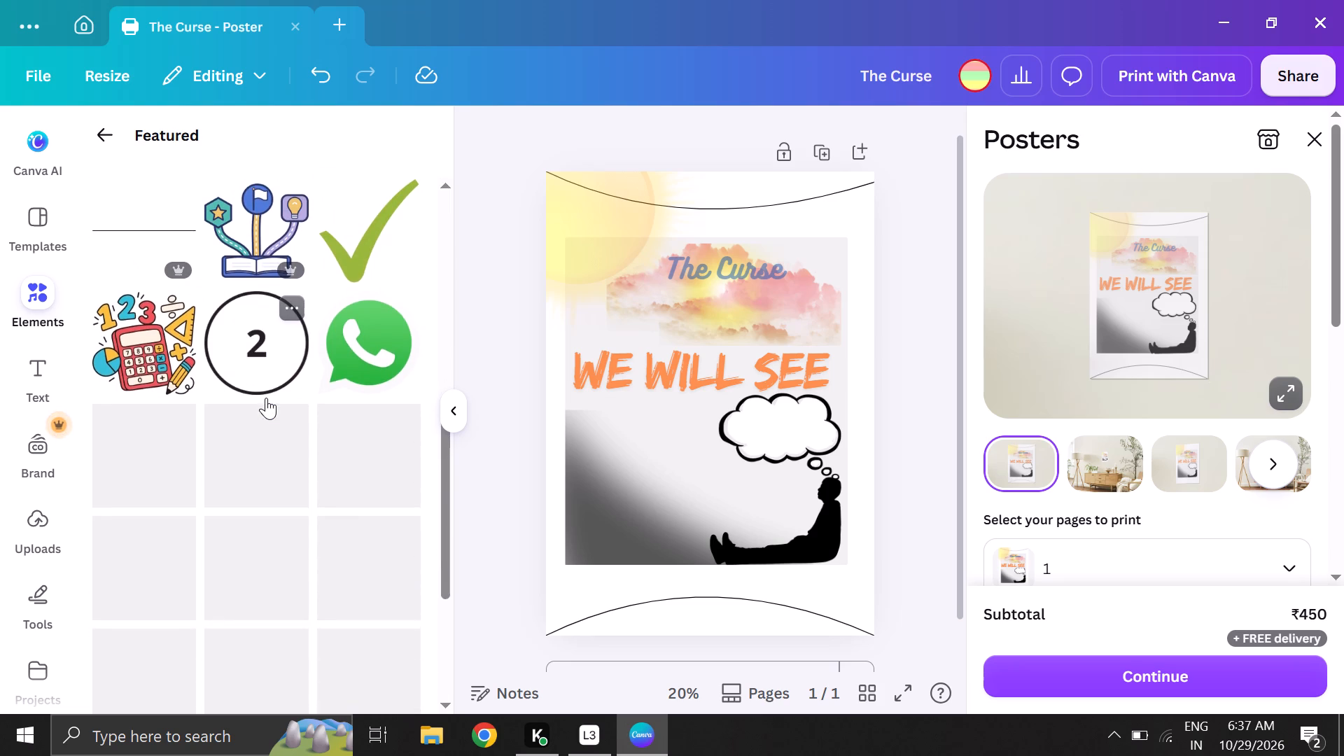
scroll(266, 398, "down", 3)
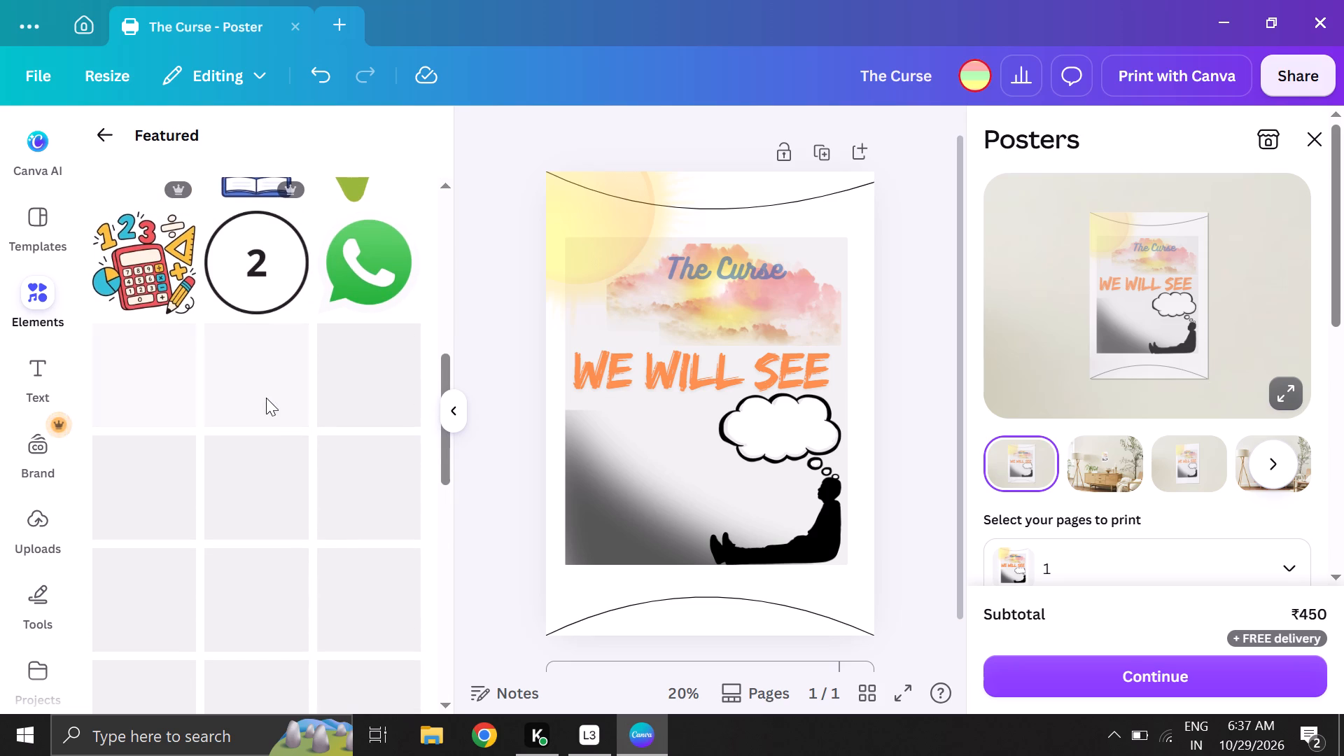
scroll(266, 398, "down", 2)
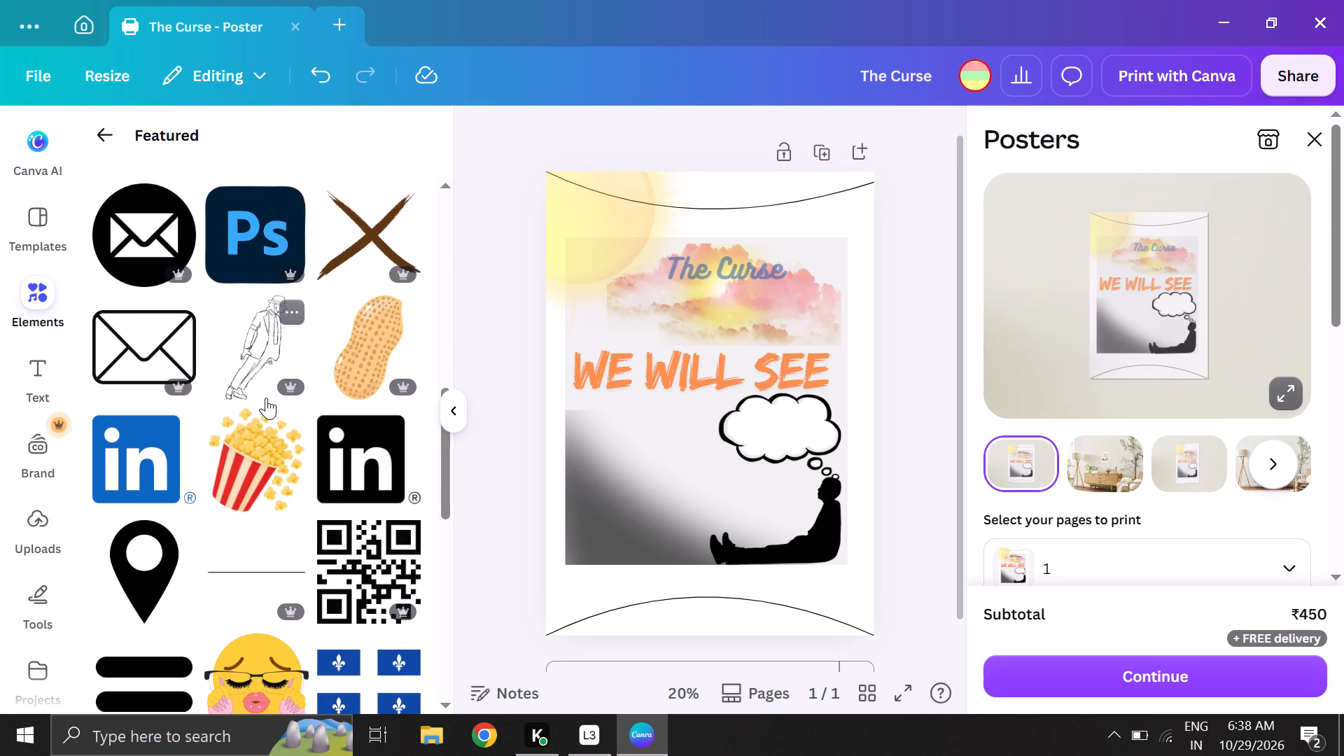
scroll(266, 398, "down", 2)
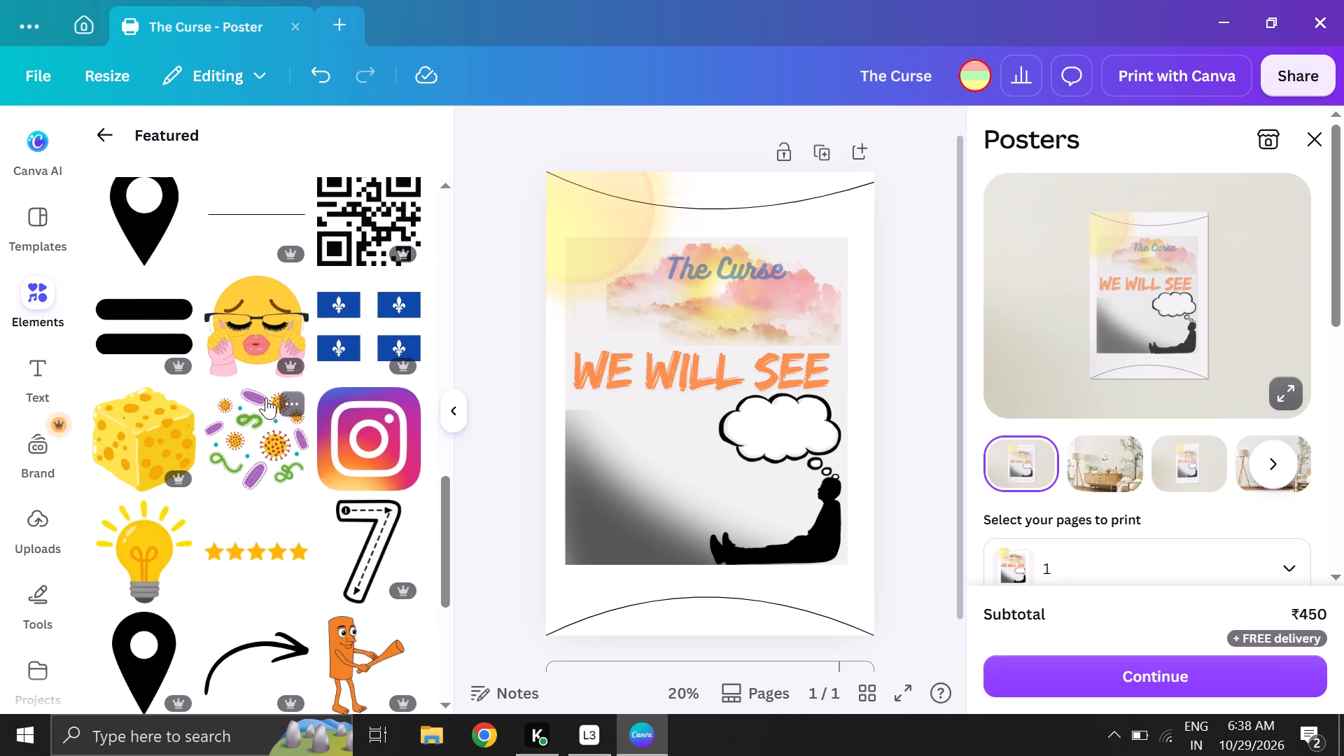
scroll(266, 398, "down", 3)
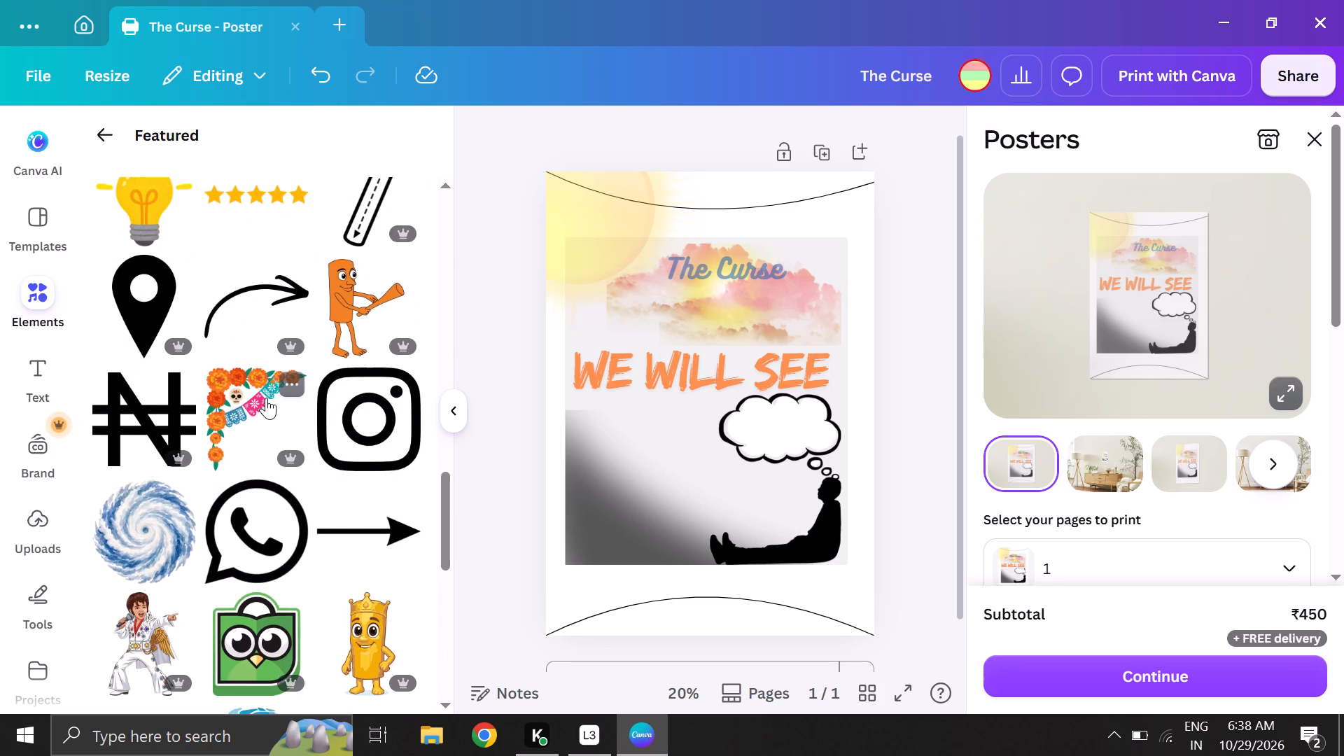
scroll(266, 398, "down", 6)
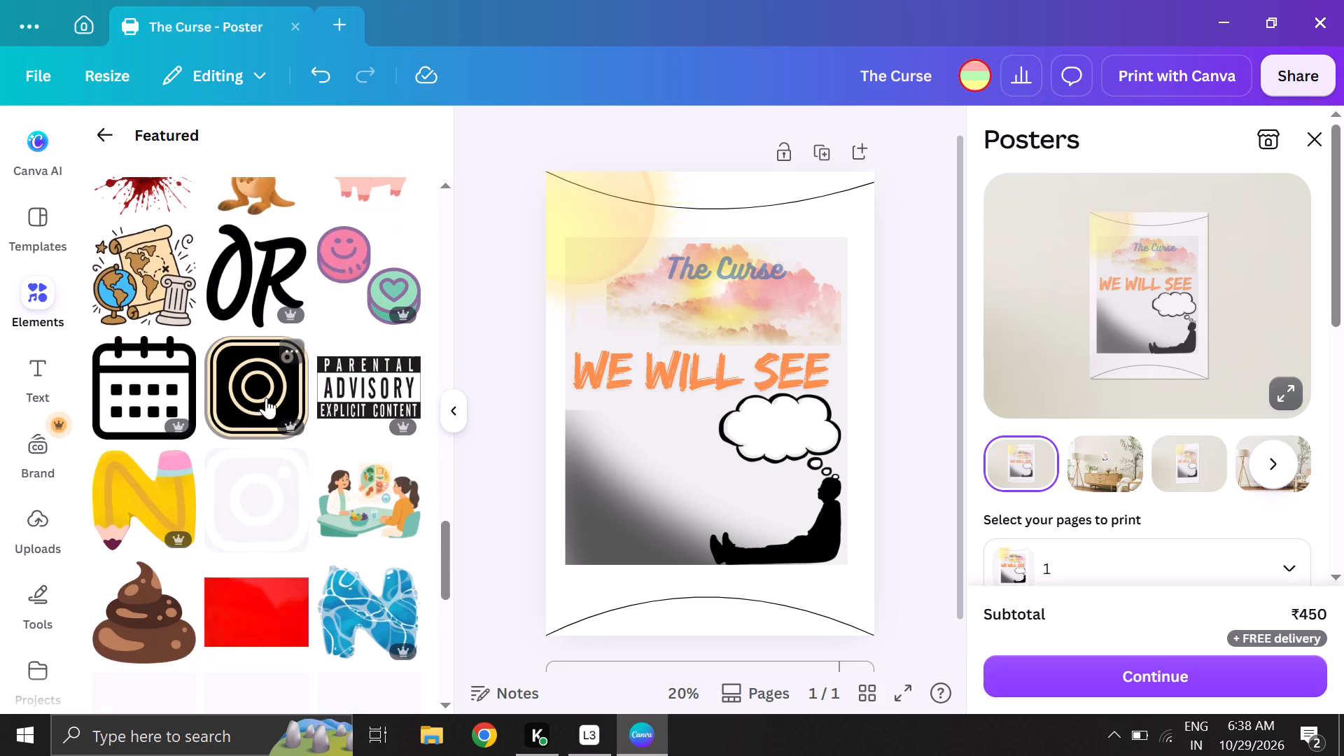
scroll(266, 398, "down", 4)
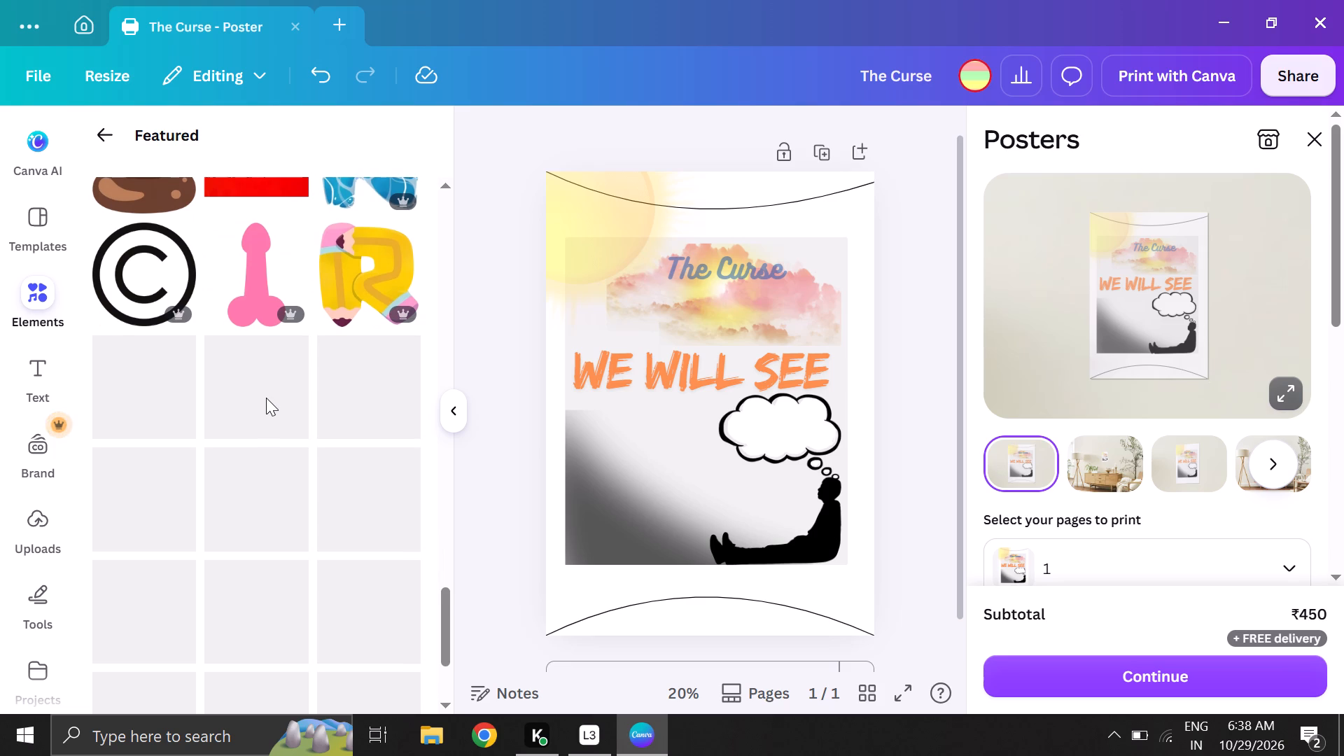
scroll(266, 398, "down", 3)
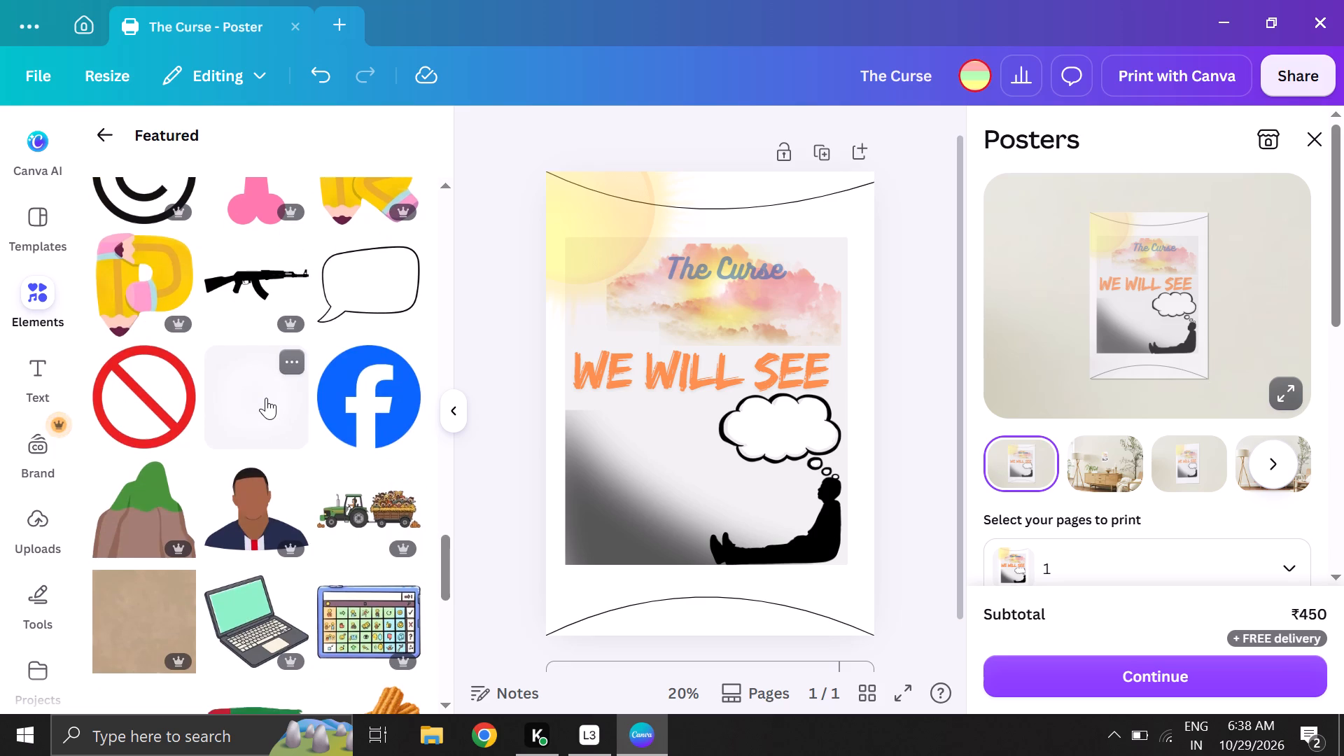
scroll(266, 398, "down", 1)
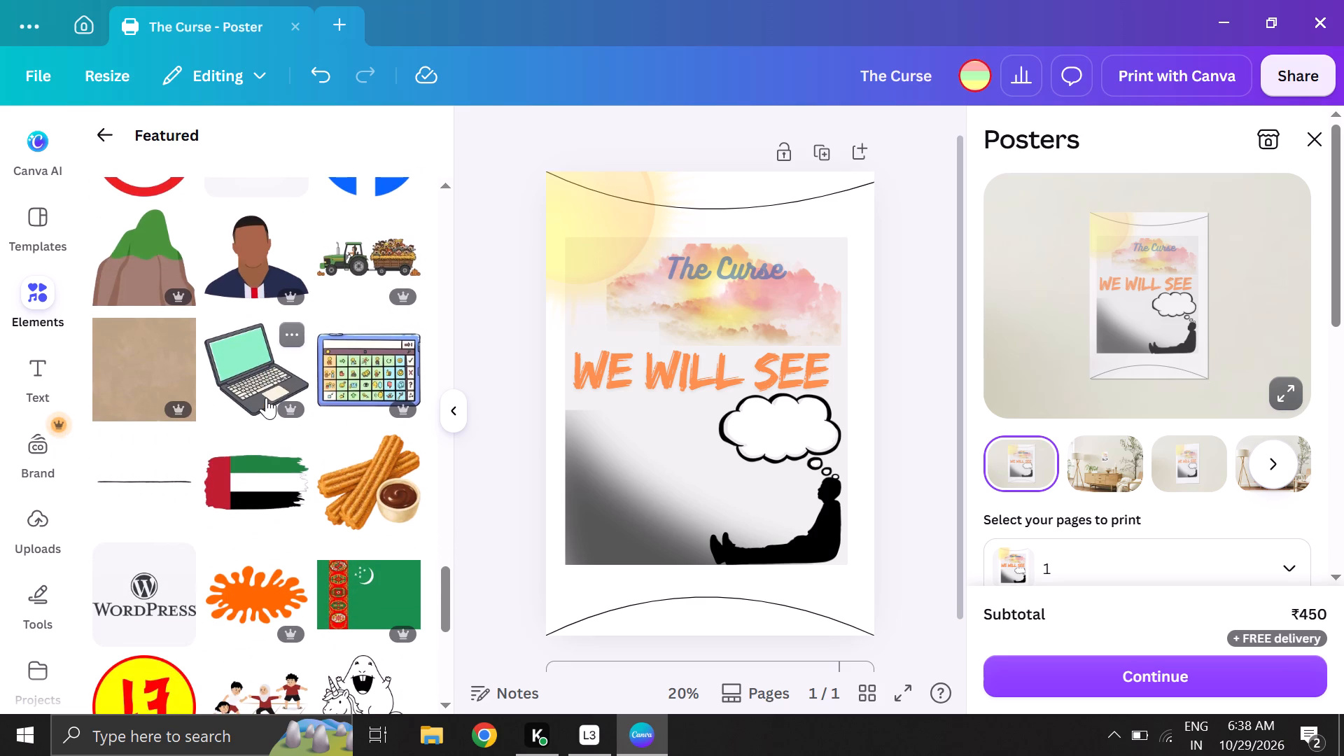
scroll(266, 398, "down", 2)
scroll(251, 325, "down", 1)
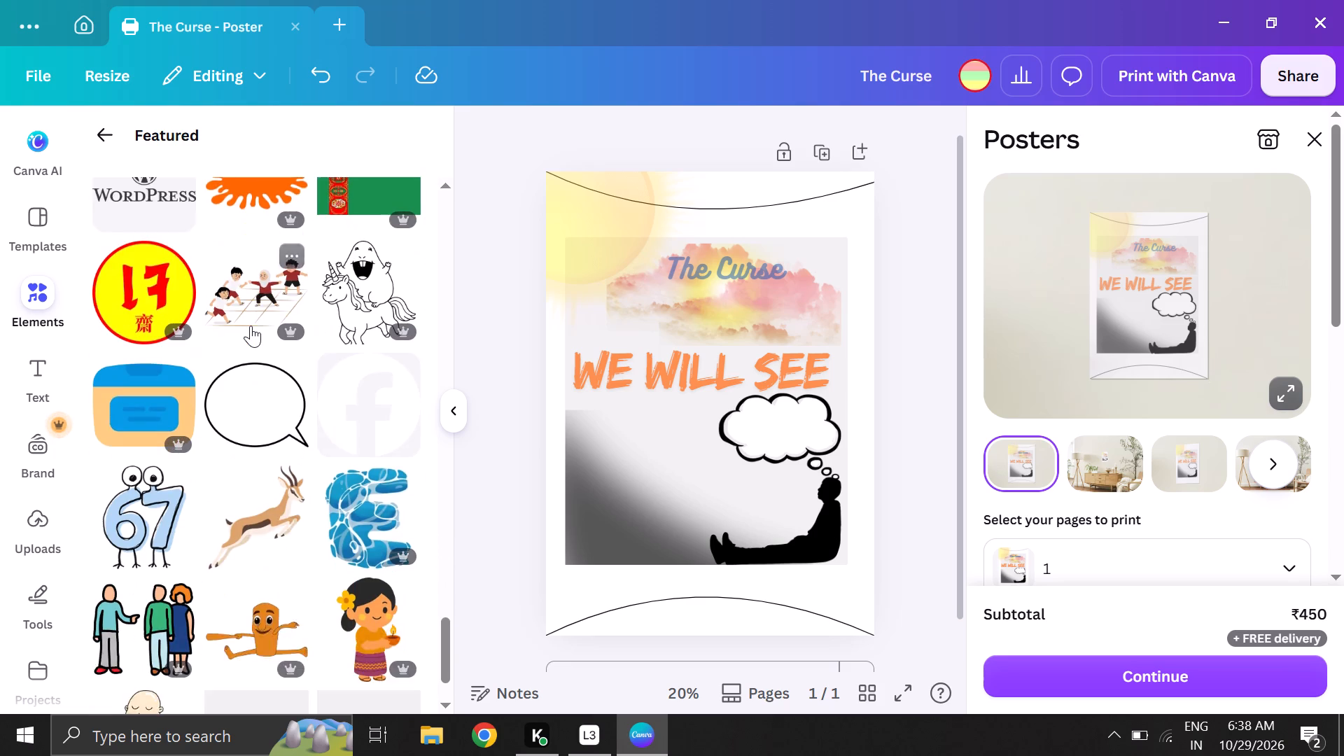
scroll(251, 325, "down", 4)
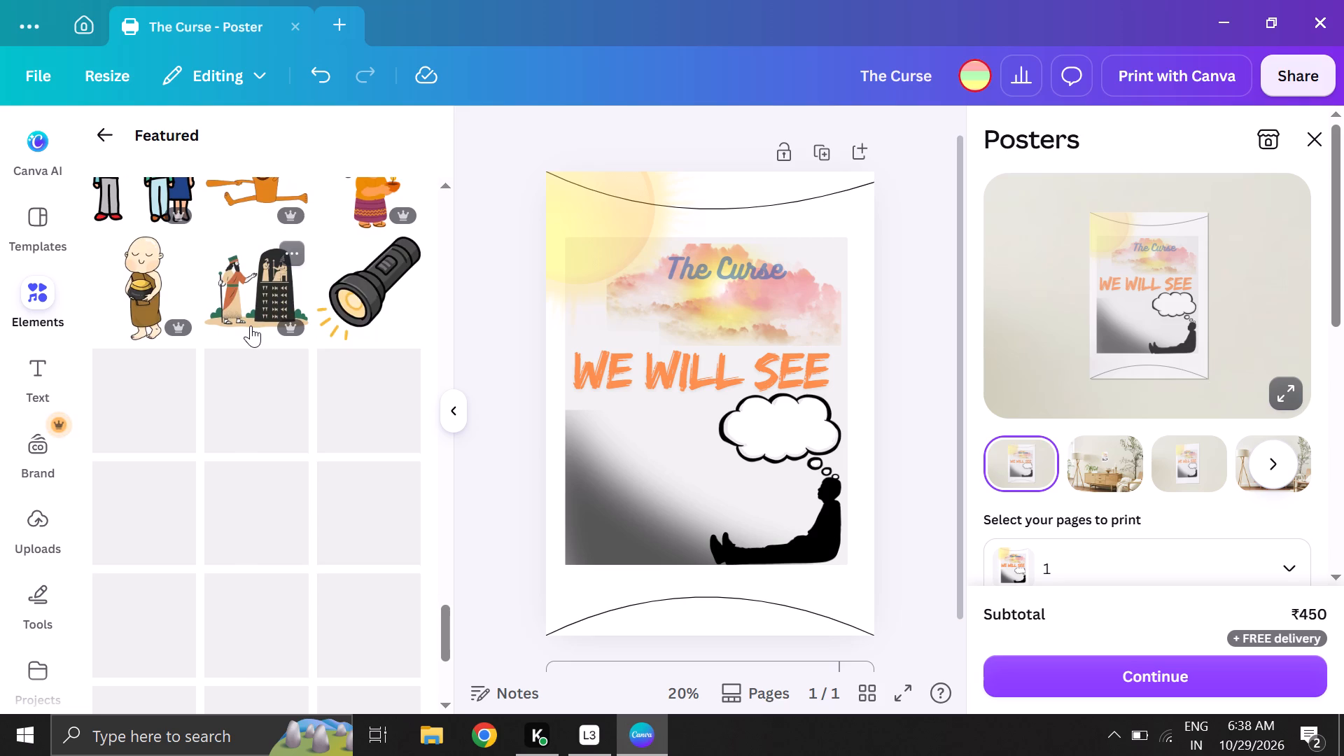
scroll(205, 564, "down", 2)
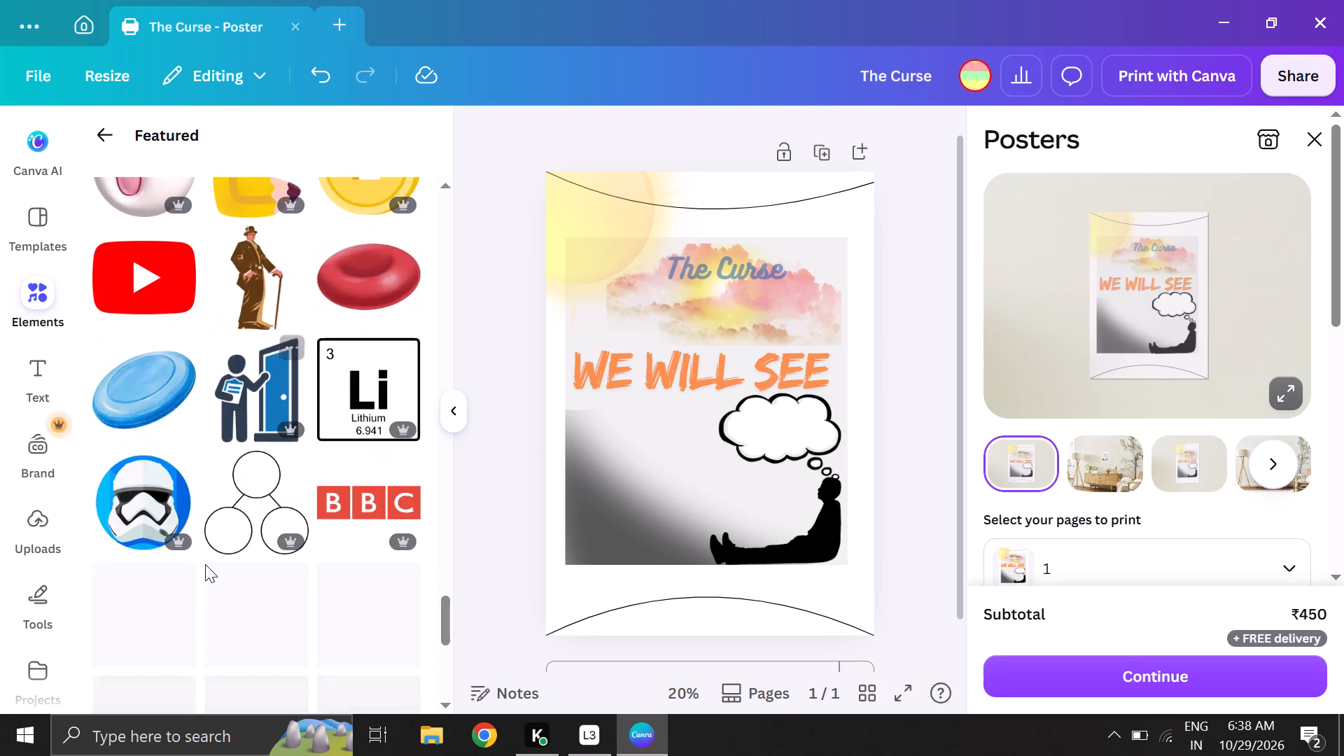
scroll(205, 564, "down", 3)
left_click(101, 139)
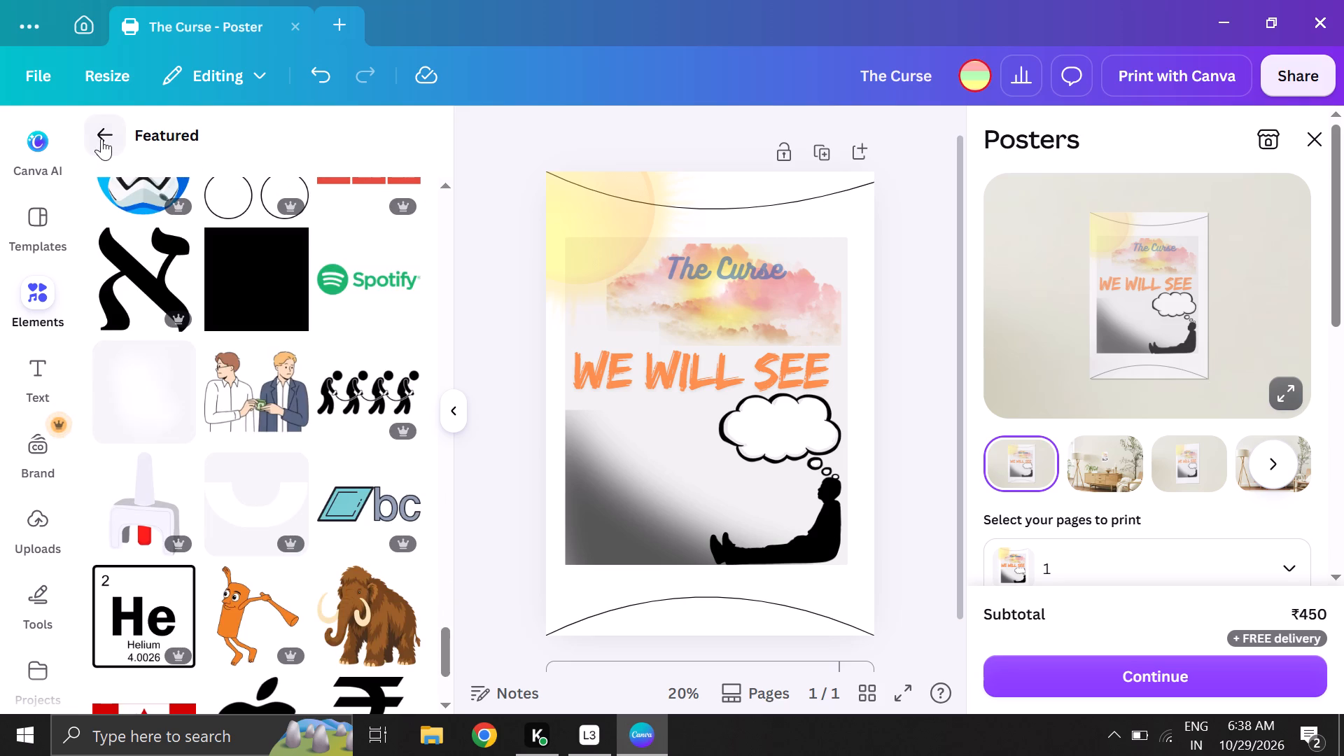
Look through the Social Media and Animations graphics for something to put on the poster.
scroll(210, 332, "down", 3)
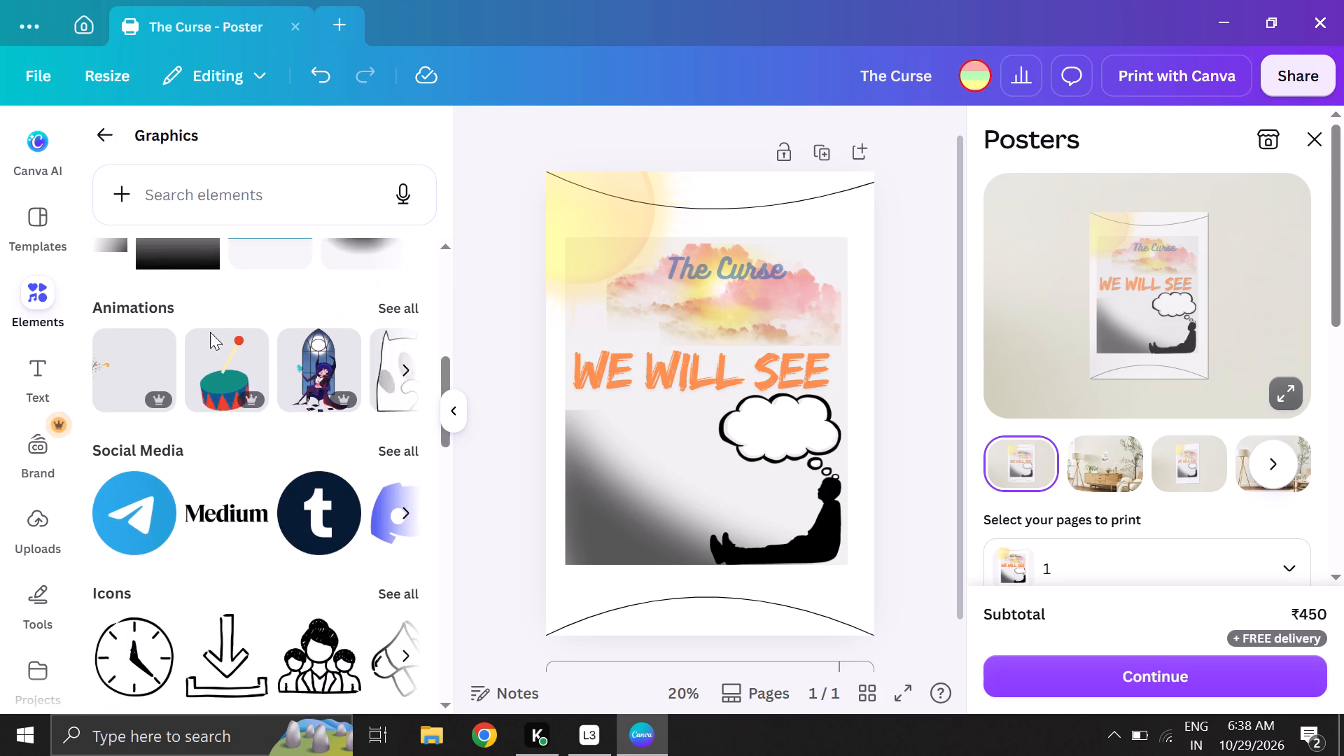
scroll(210, 332, "down", 2)
scroll(283, 465, "left", 4)
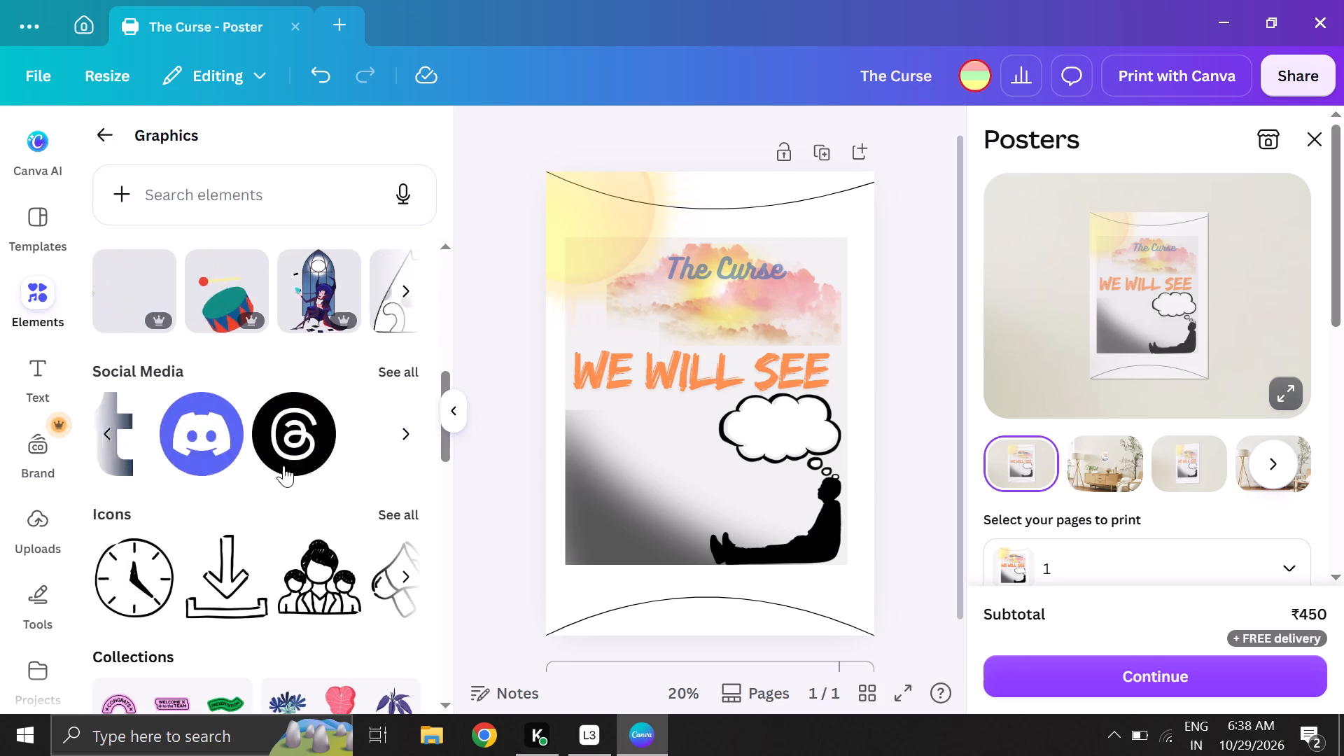
scroll(283, 465, "left", 3)
scroll(283, 465, "up", 1)
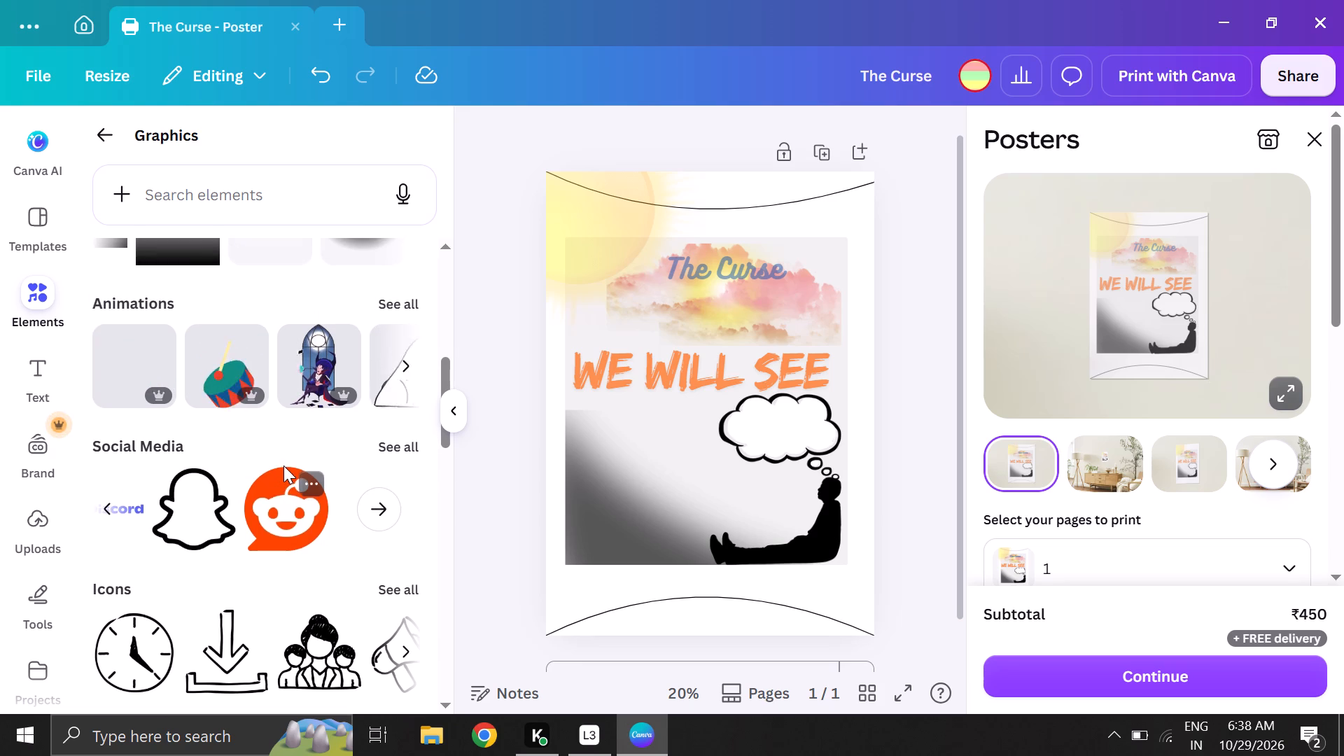
scroll(283, 465, "up", 1)
scroll(326, 465, "left", 2)
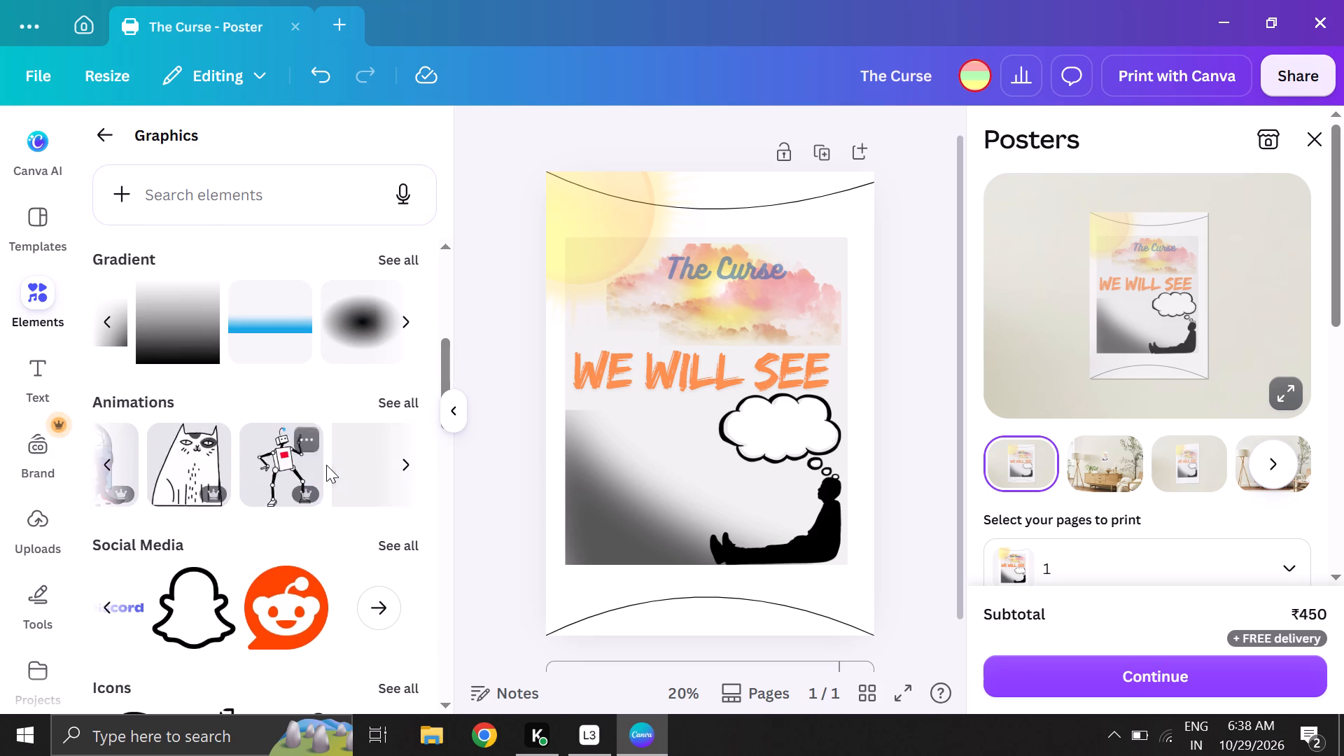
scroll(326, 465, "left", 4)
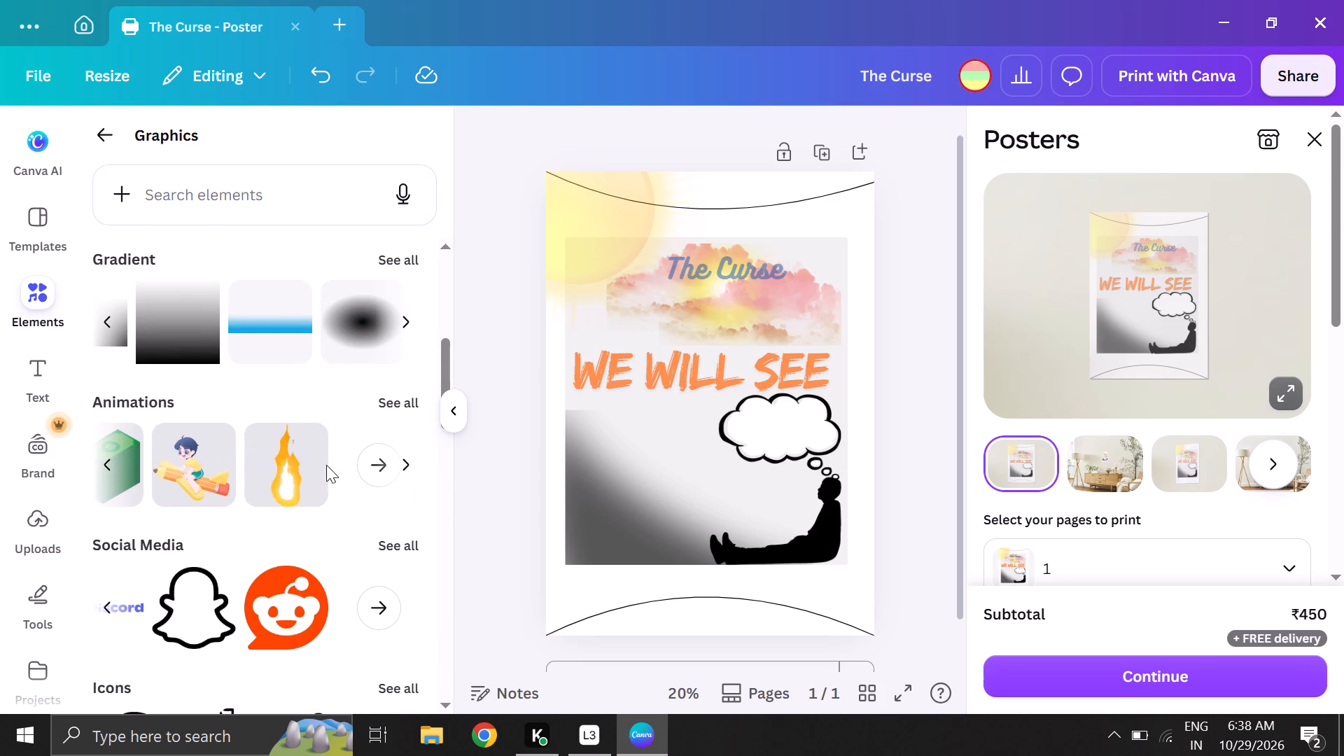
scroll(326, 465, "left", 1)
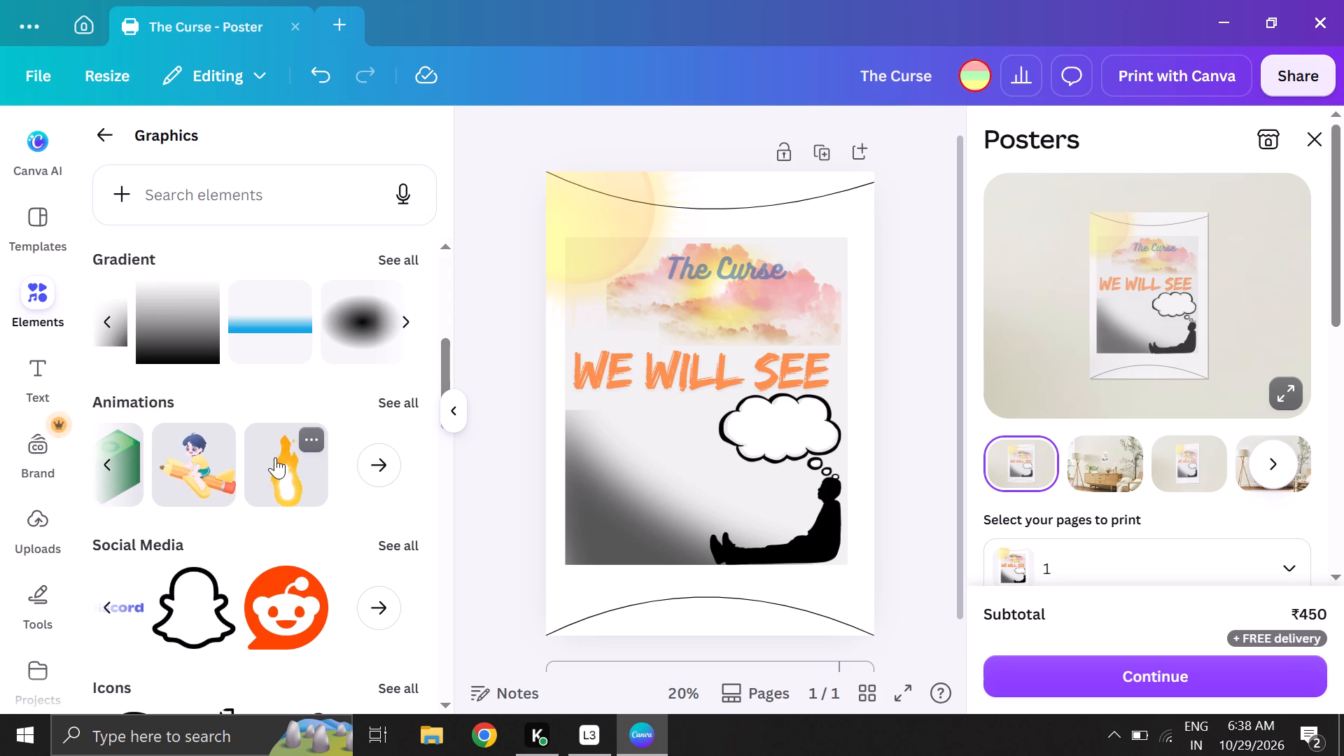
Add the orange flame from the Animations graphics, shrink it to a small size and place it inside the thought bubble.
left_click(275, 457)
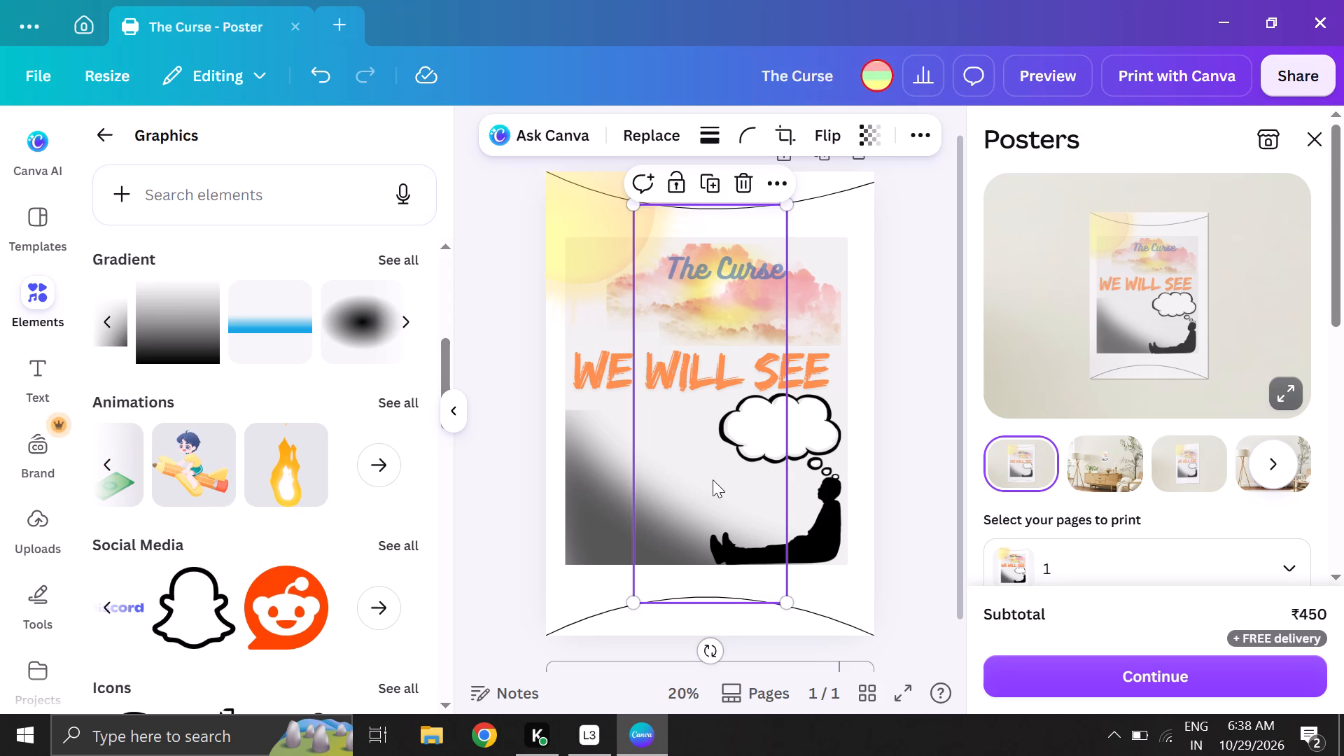
double_click(783, 599)
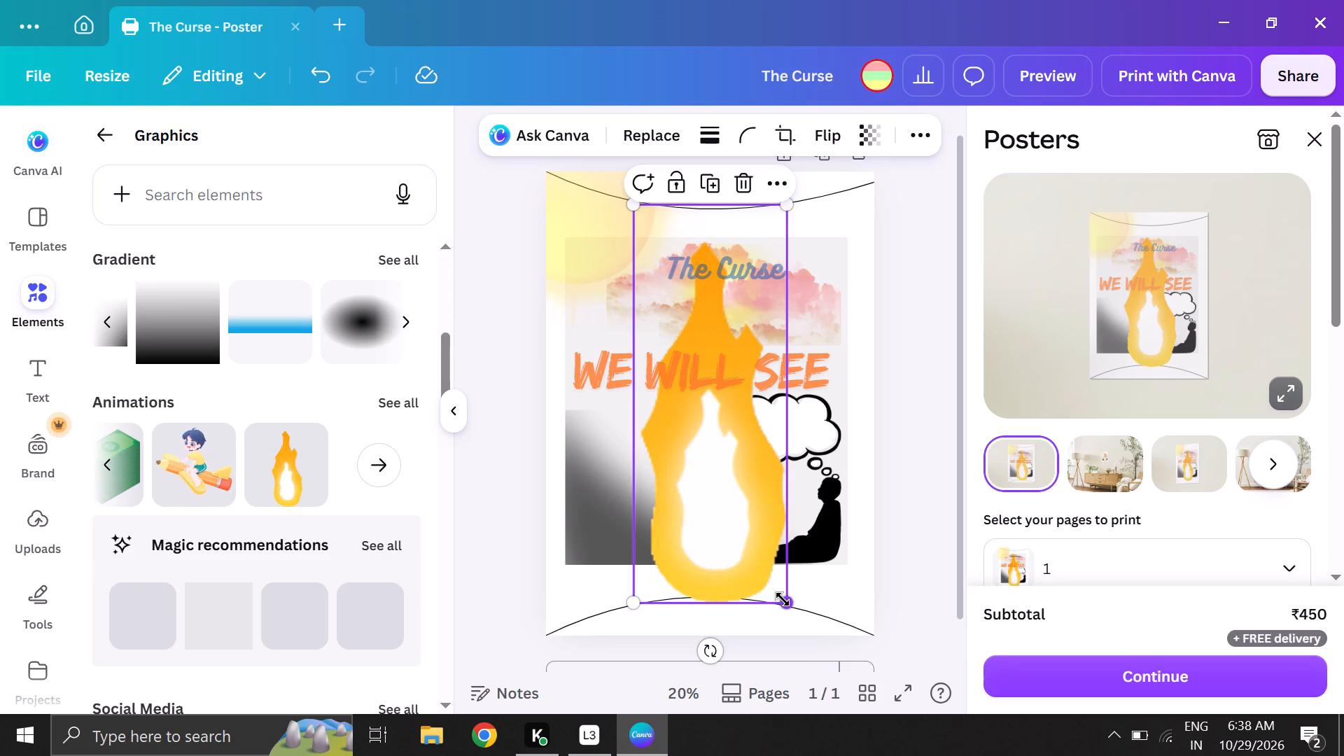
left_click_drag(788, 603, 664, 262)
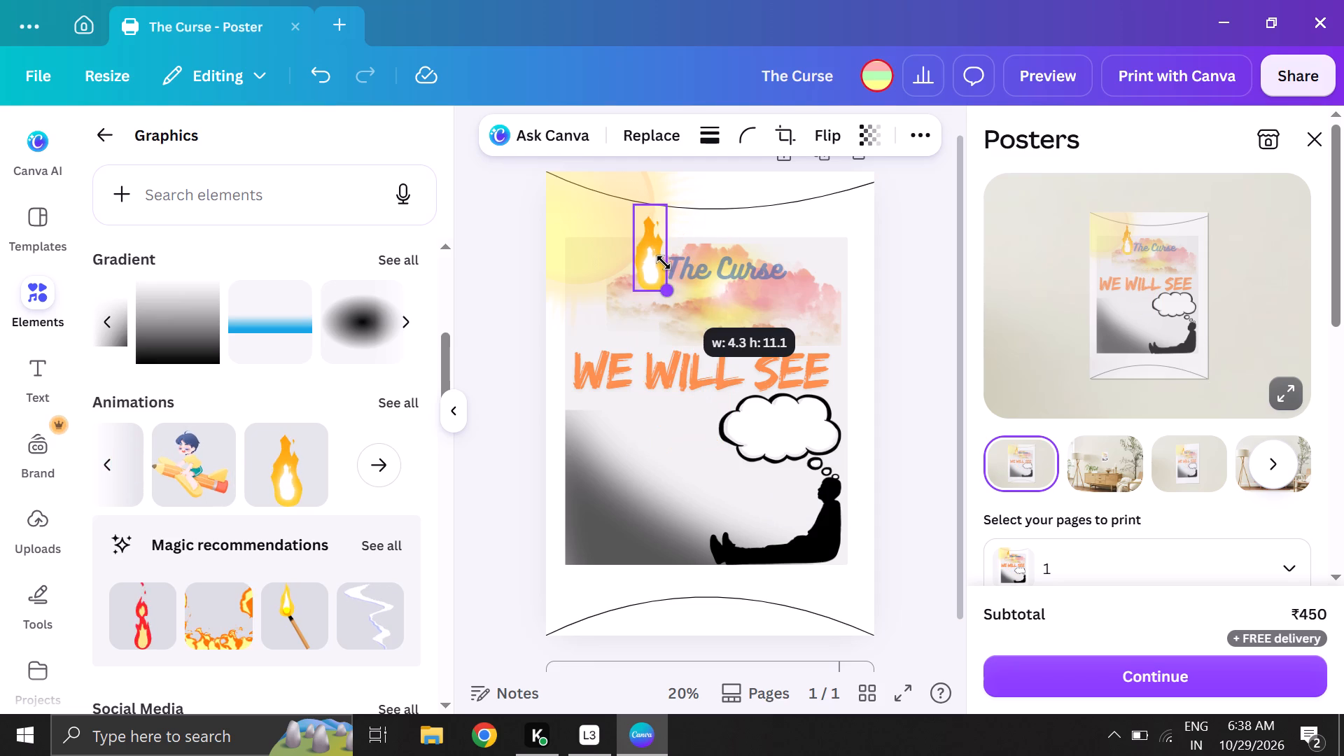
left_click_drag(664, 262, 656, 246)
left_click_drag(638, 216, 720, 344)
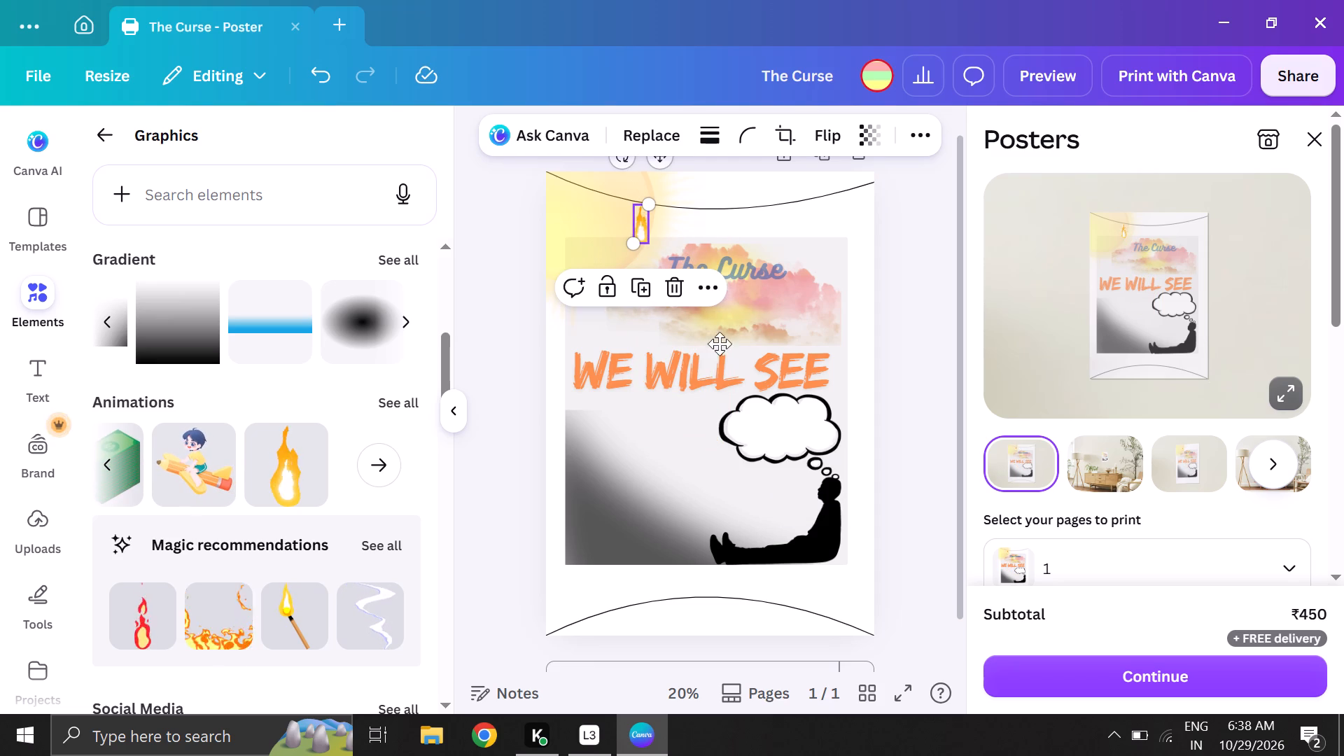
left_click_drag(720, 344, 776, 420)
left_click_drag(784, 443, 791, 446)
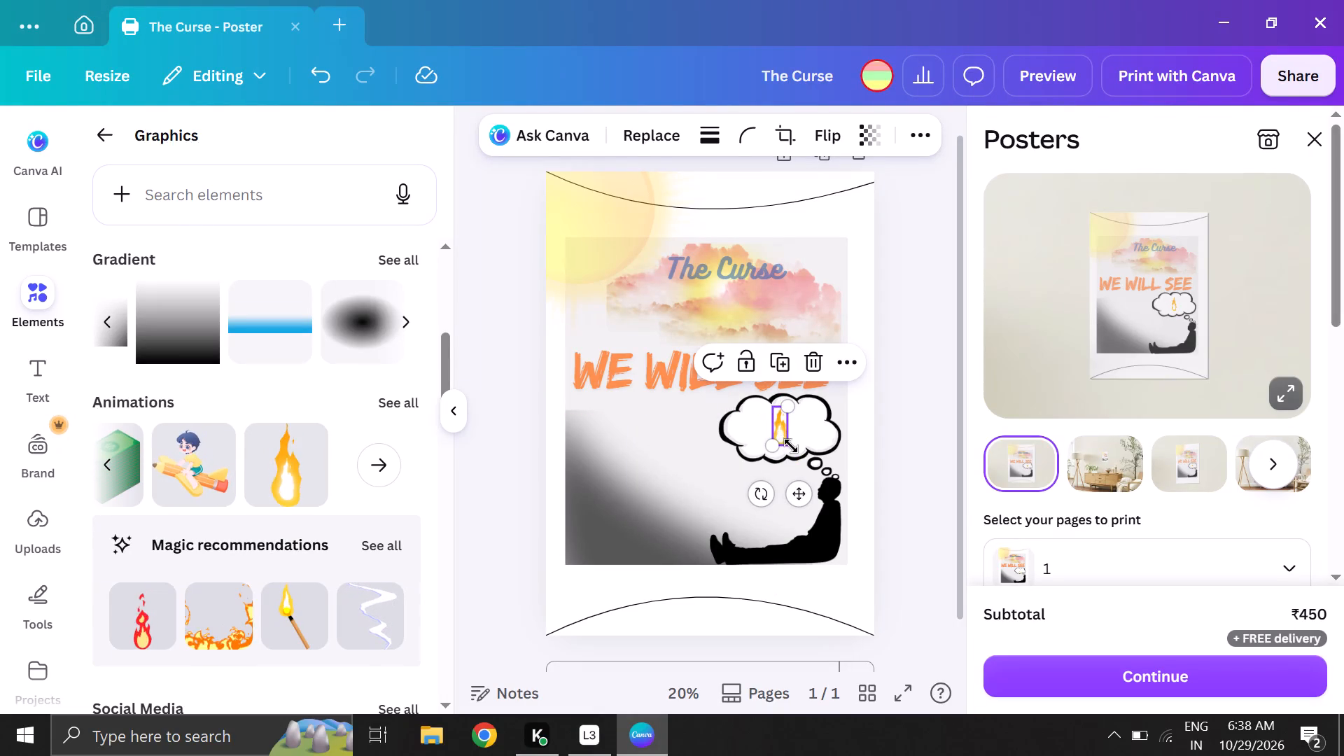
left_click_drag(791, 446, 799, 451)
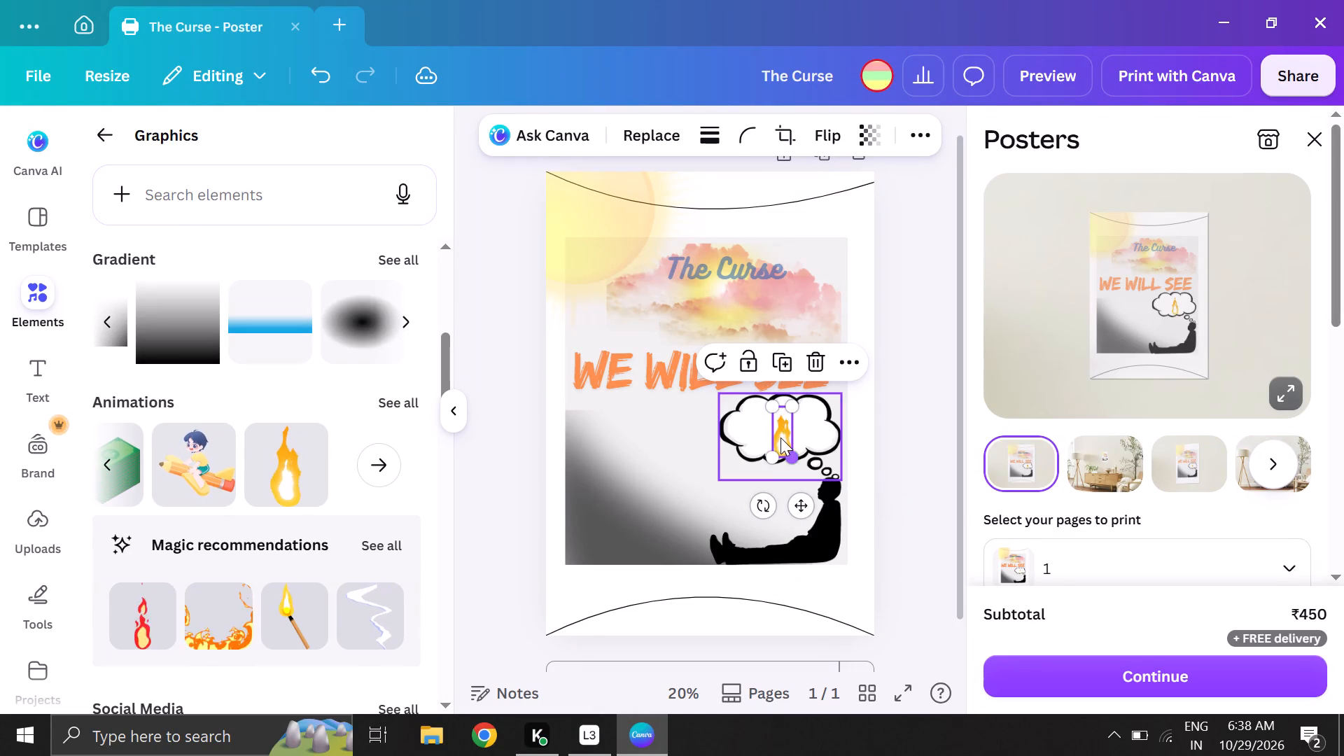
left_click_drag(780, 437, 779, 426)
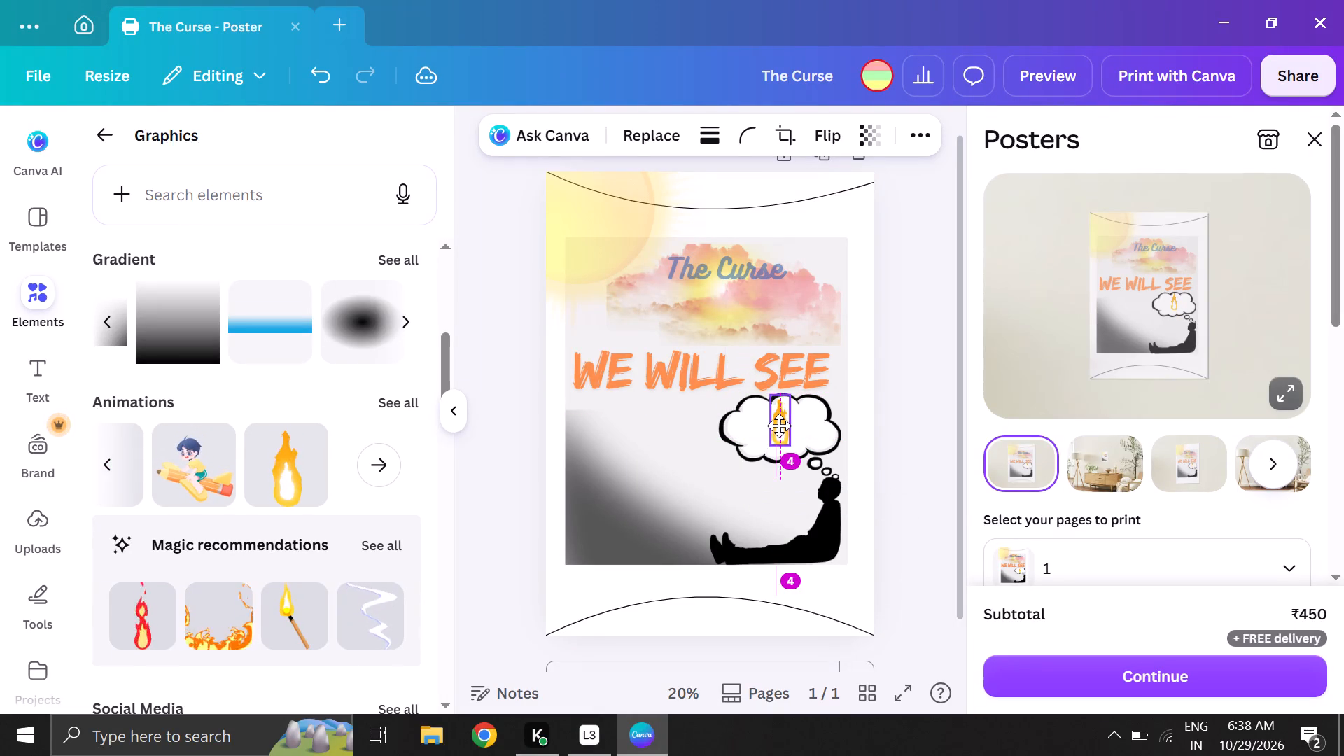
left_click_drag(779, 426, 778, 428)
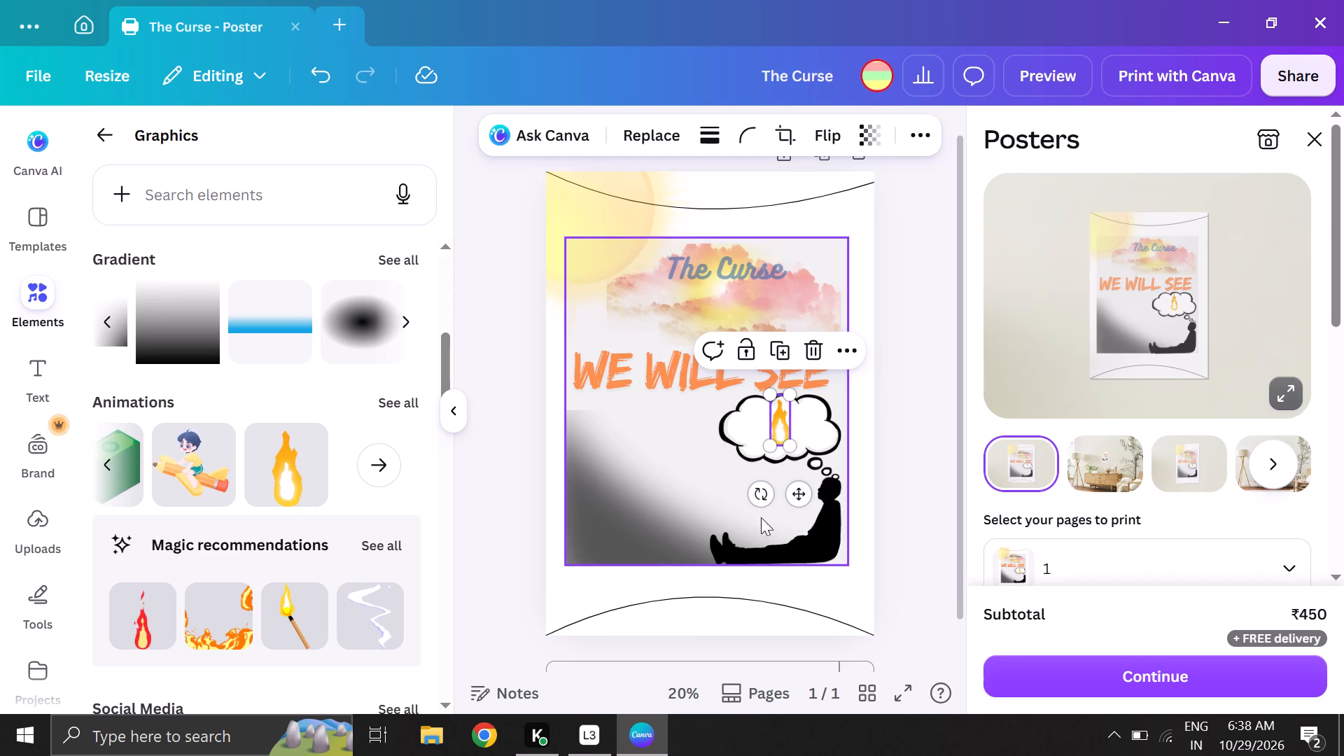
left_click(670, 498)
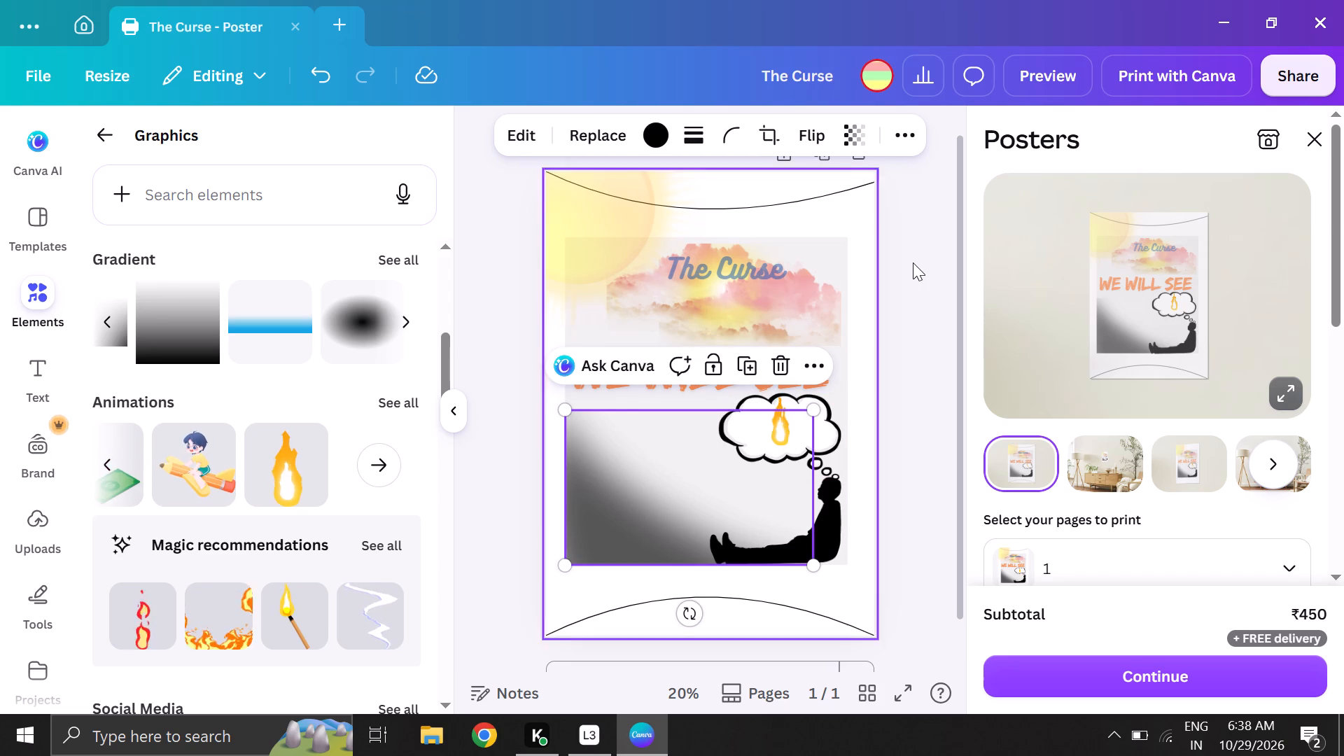
left_click(912, 264)
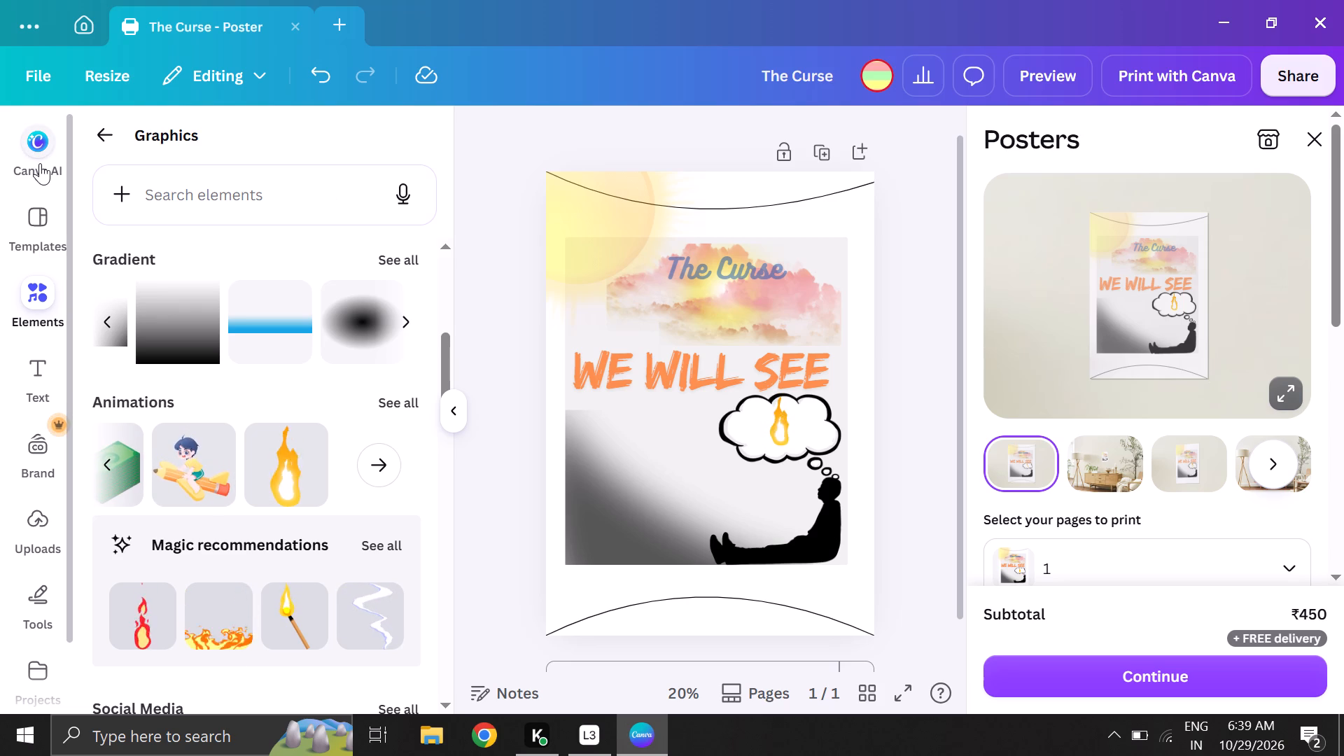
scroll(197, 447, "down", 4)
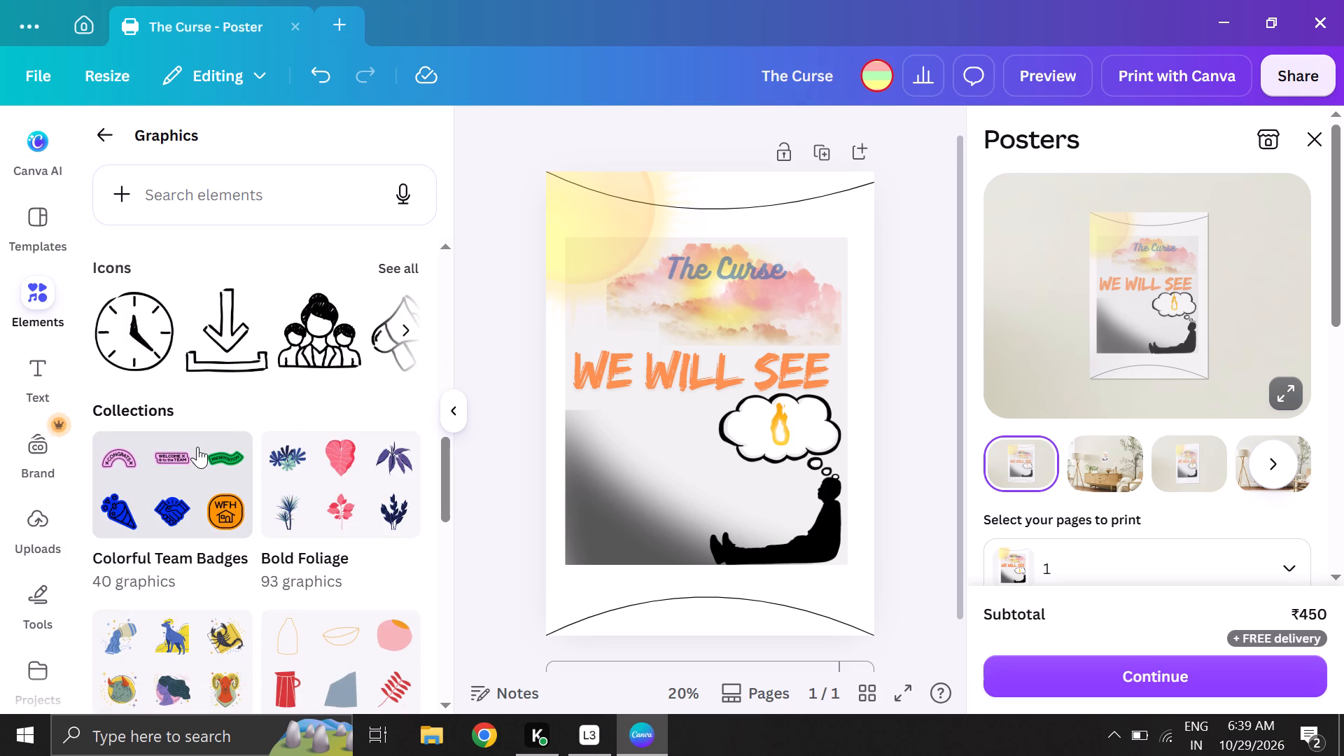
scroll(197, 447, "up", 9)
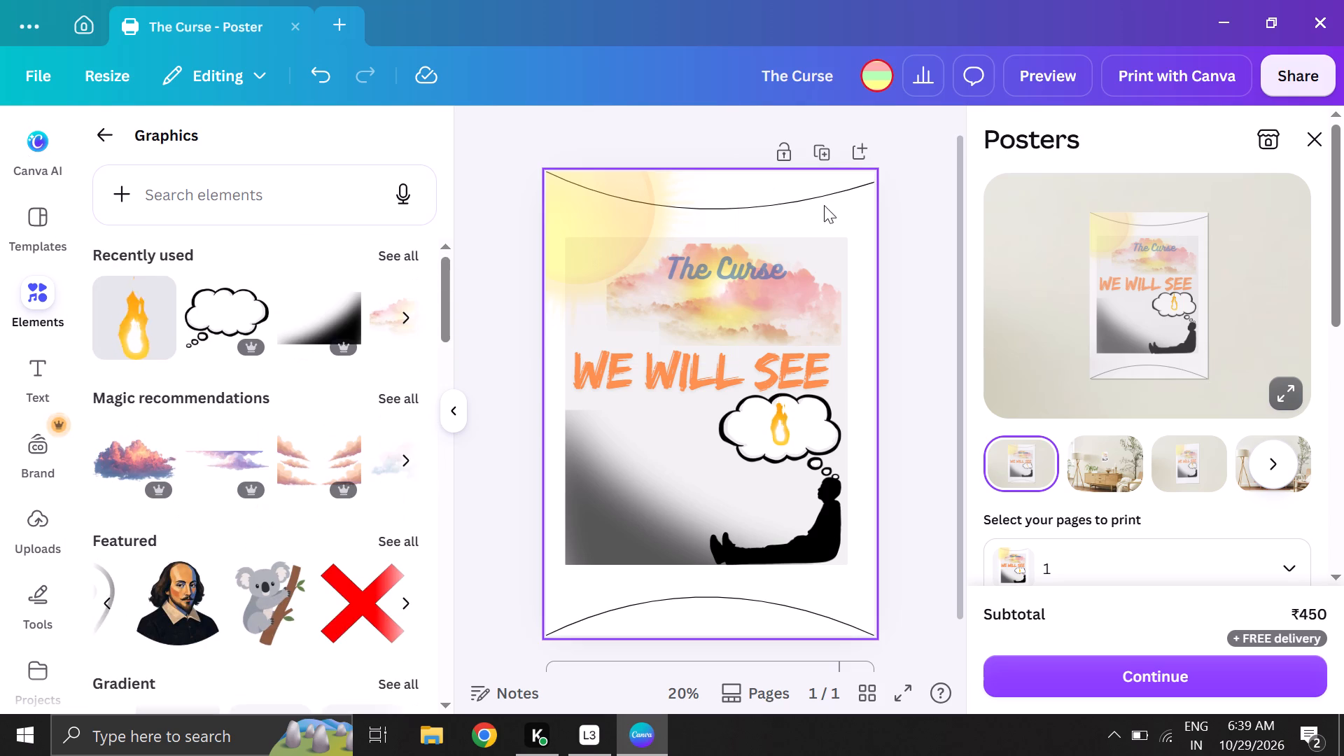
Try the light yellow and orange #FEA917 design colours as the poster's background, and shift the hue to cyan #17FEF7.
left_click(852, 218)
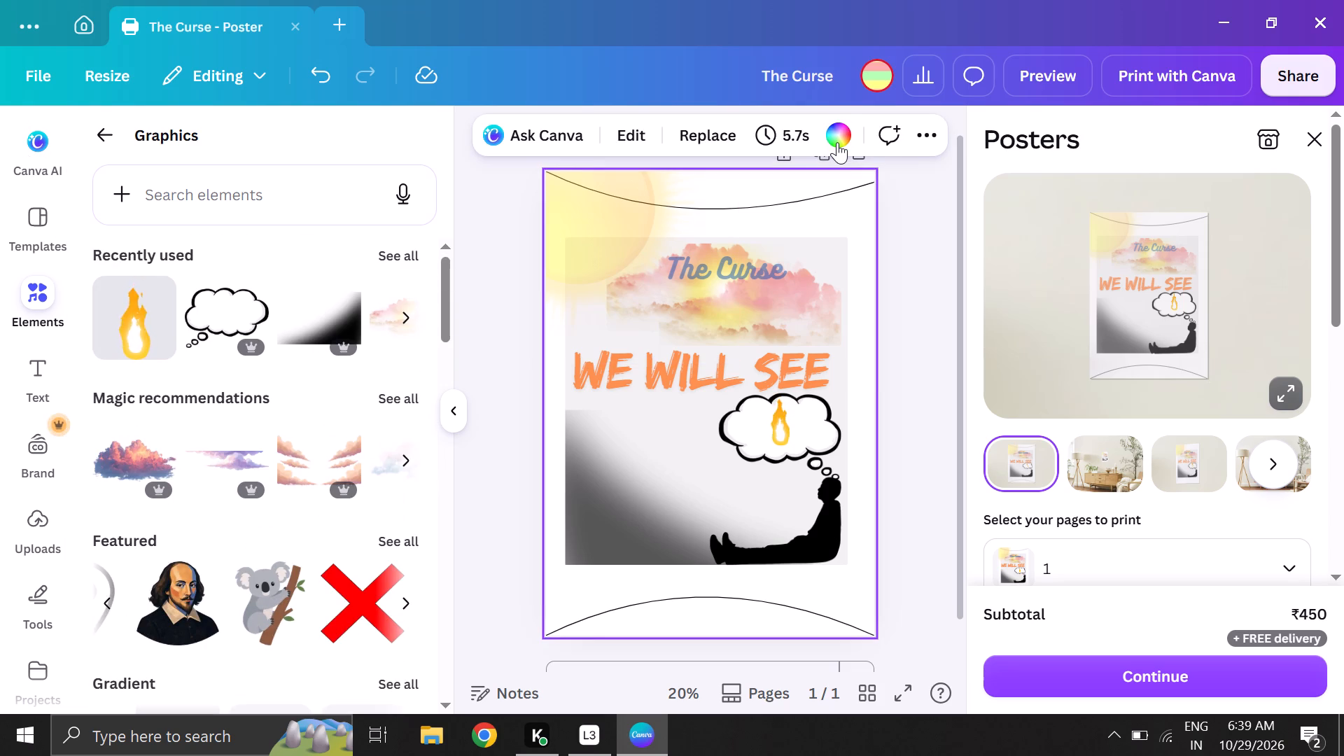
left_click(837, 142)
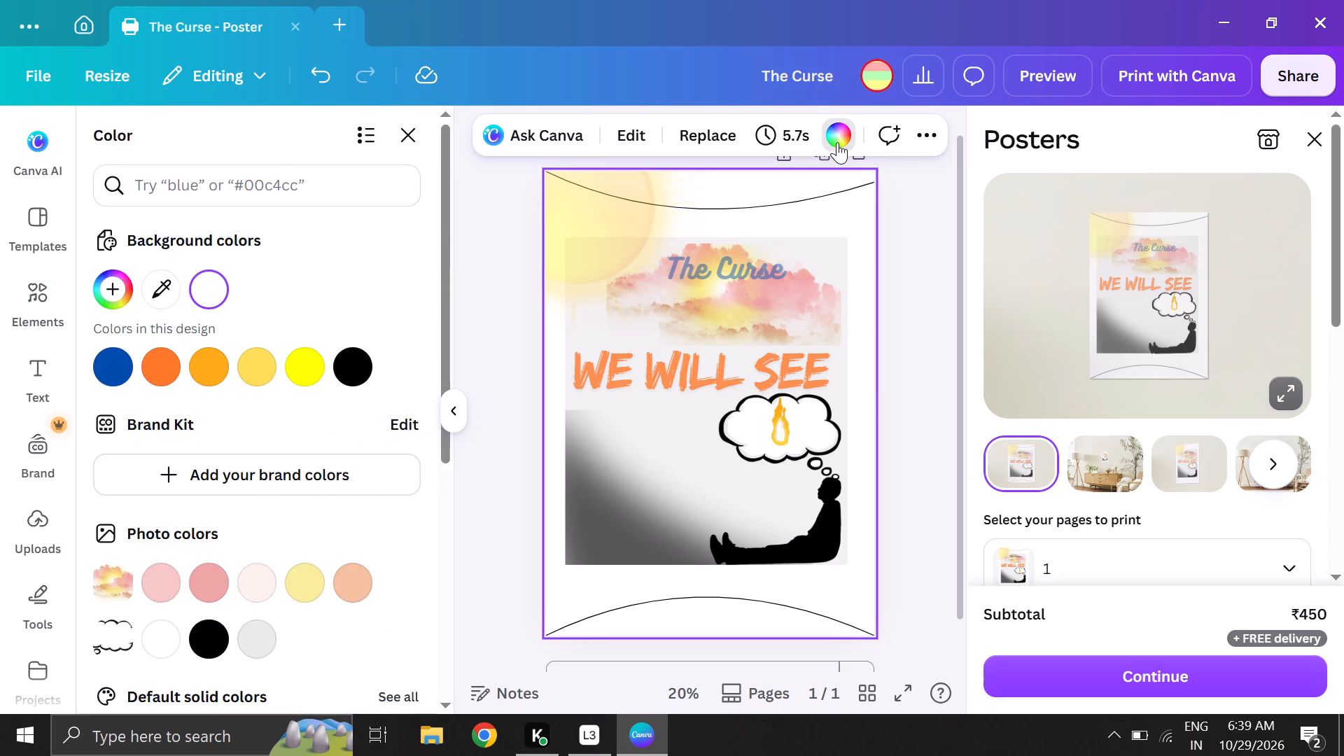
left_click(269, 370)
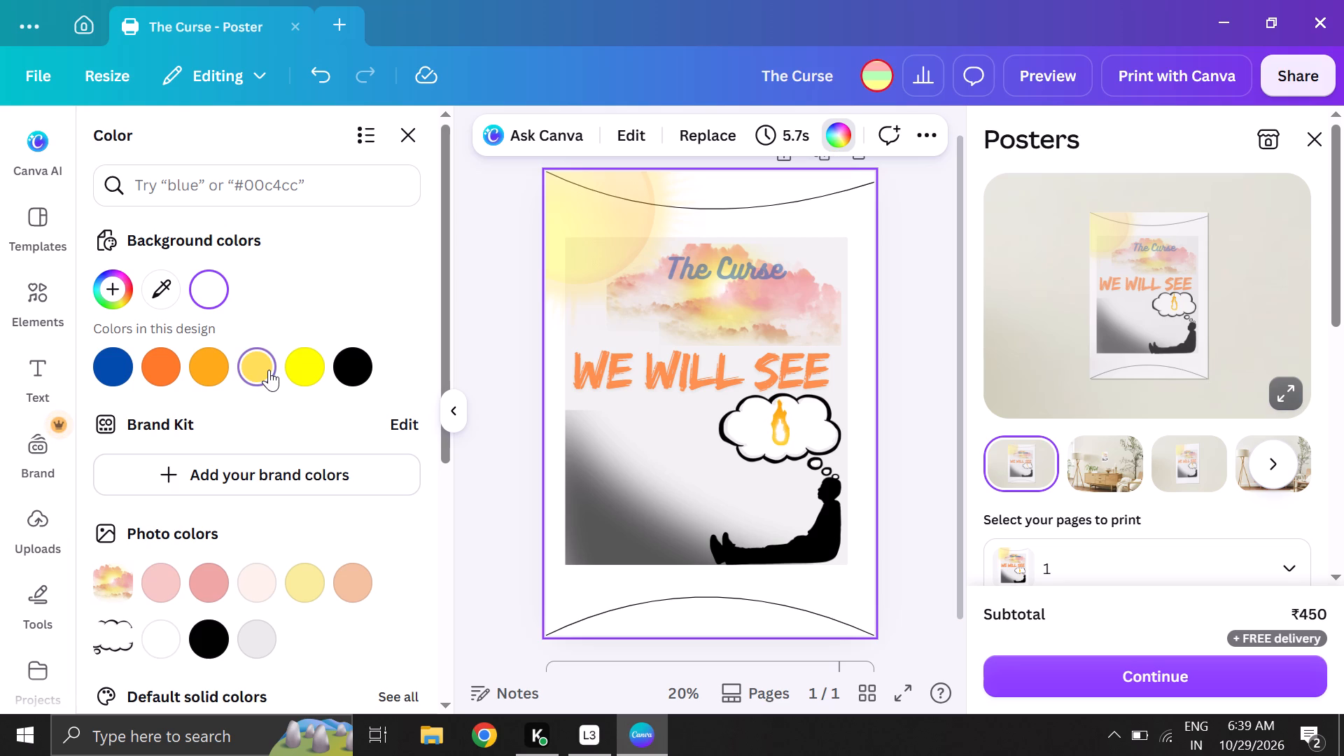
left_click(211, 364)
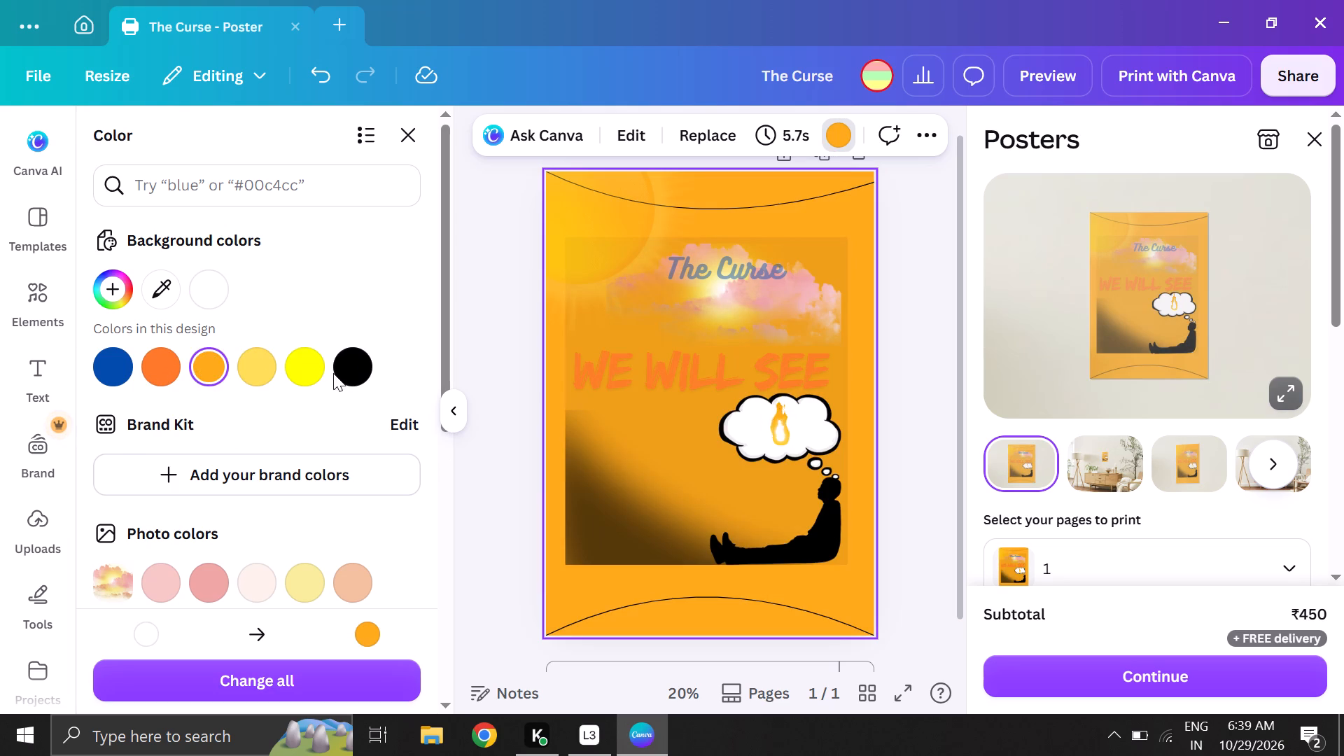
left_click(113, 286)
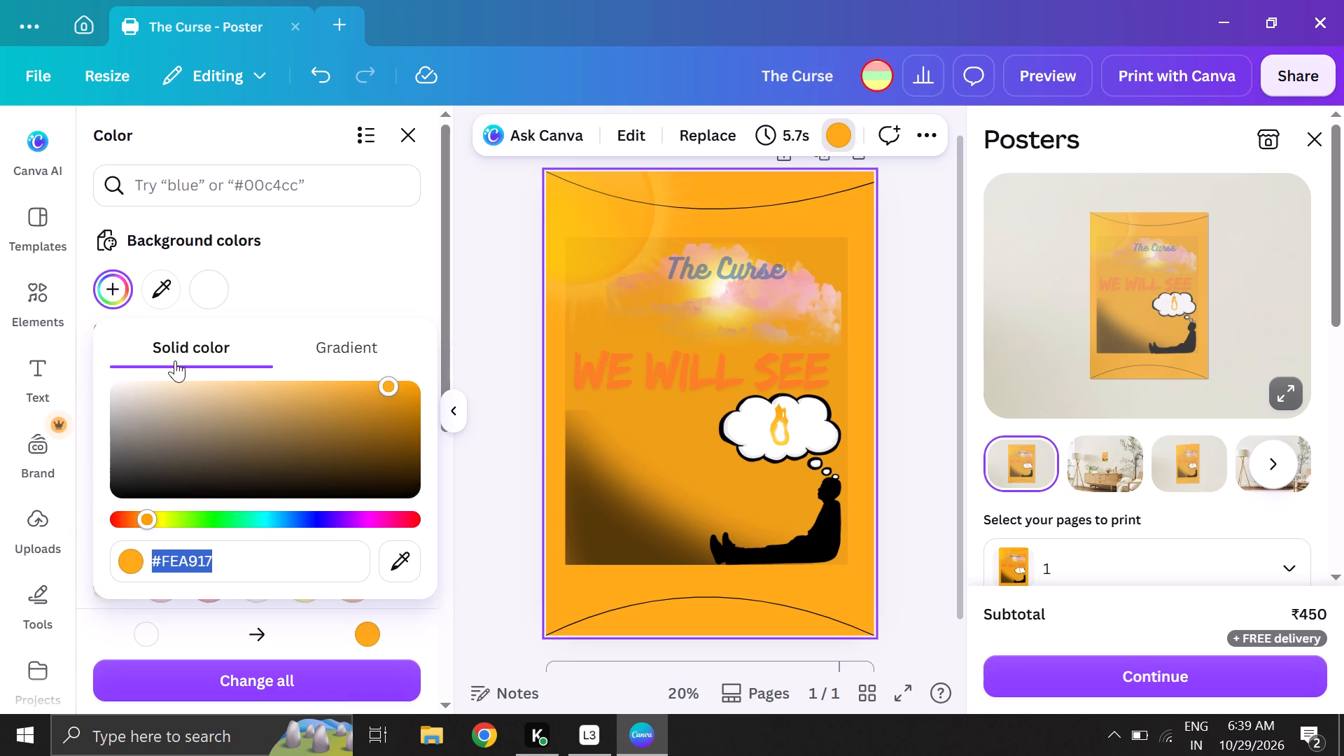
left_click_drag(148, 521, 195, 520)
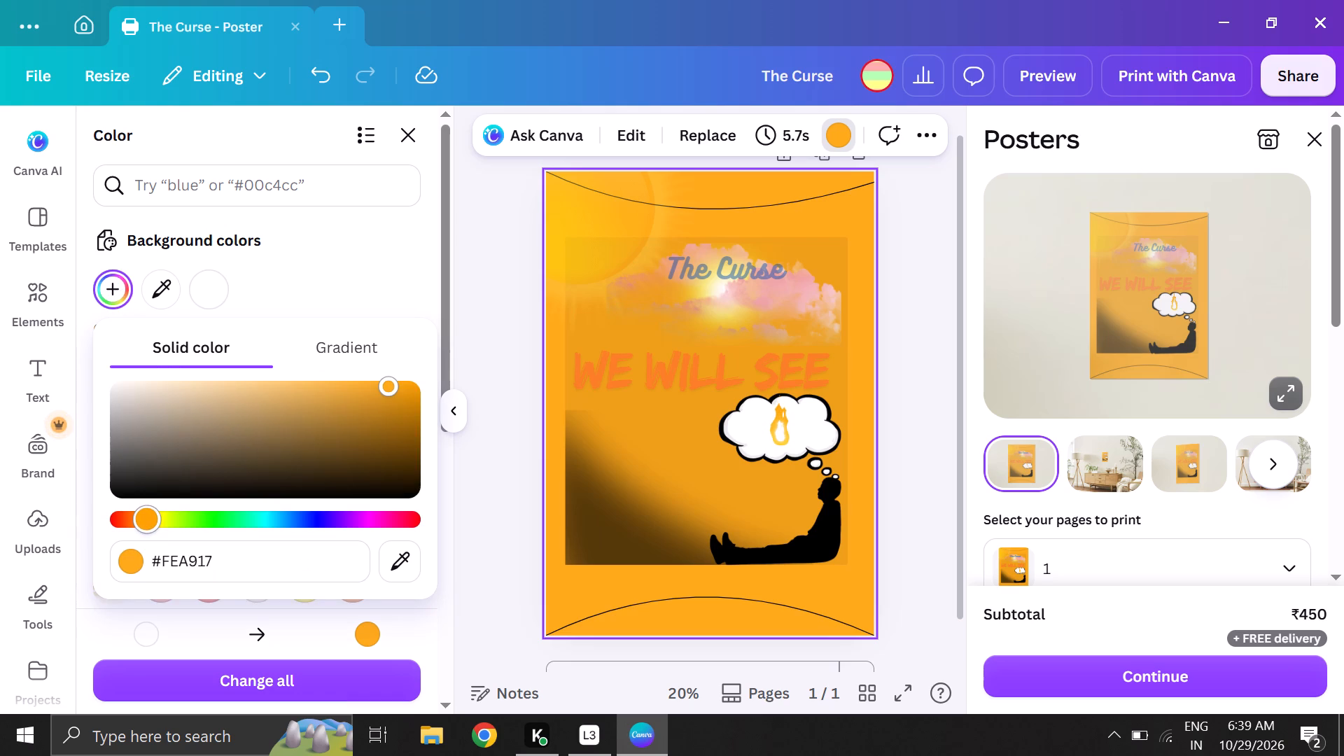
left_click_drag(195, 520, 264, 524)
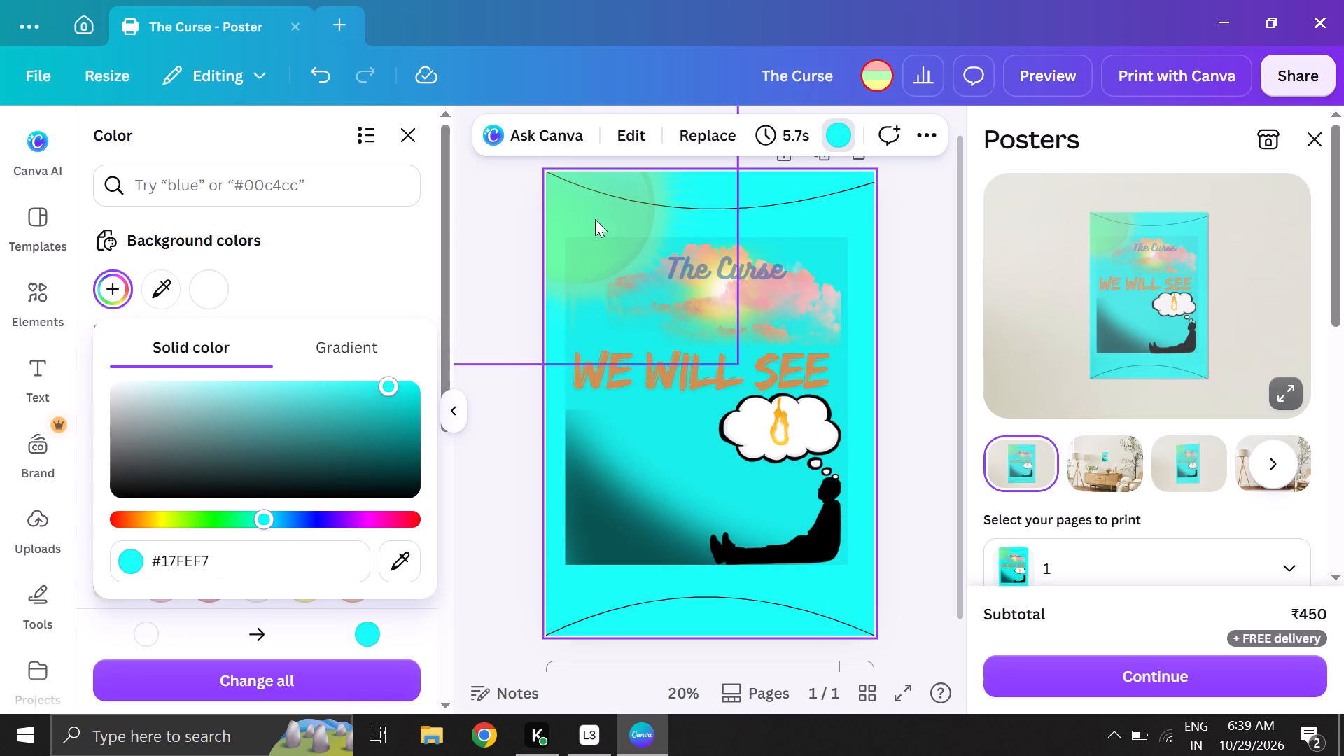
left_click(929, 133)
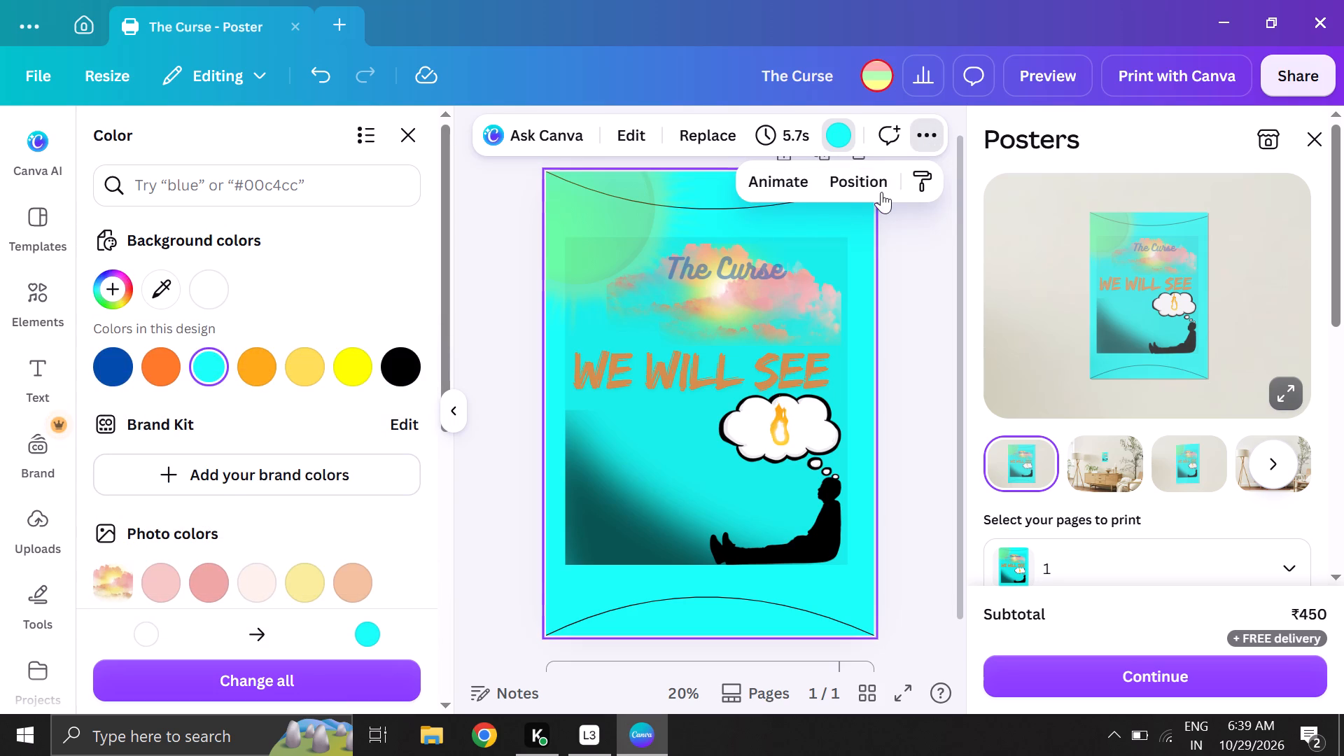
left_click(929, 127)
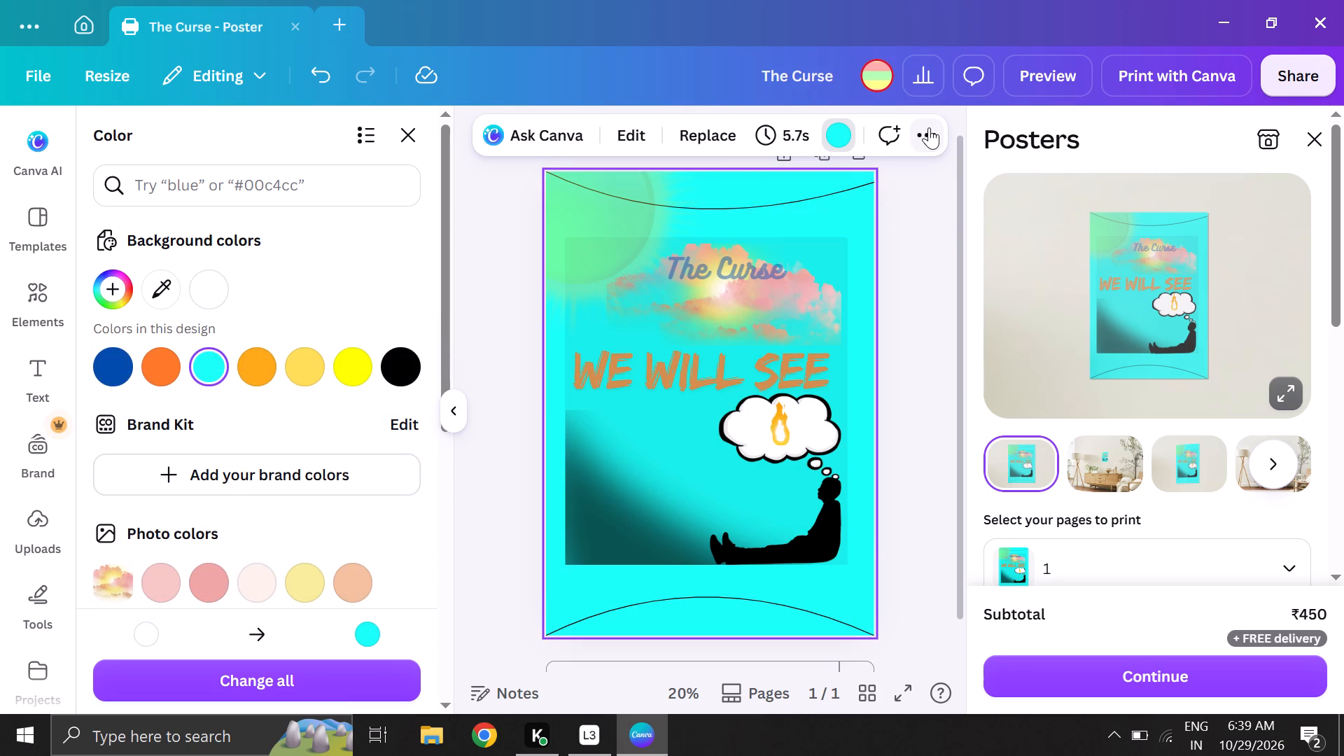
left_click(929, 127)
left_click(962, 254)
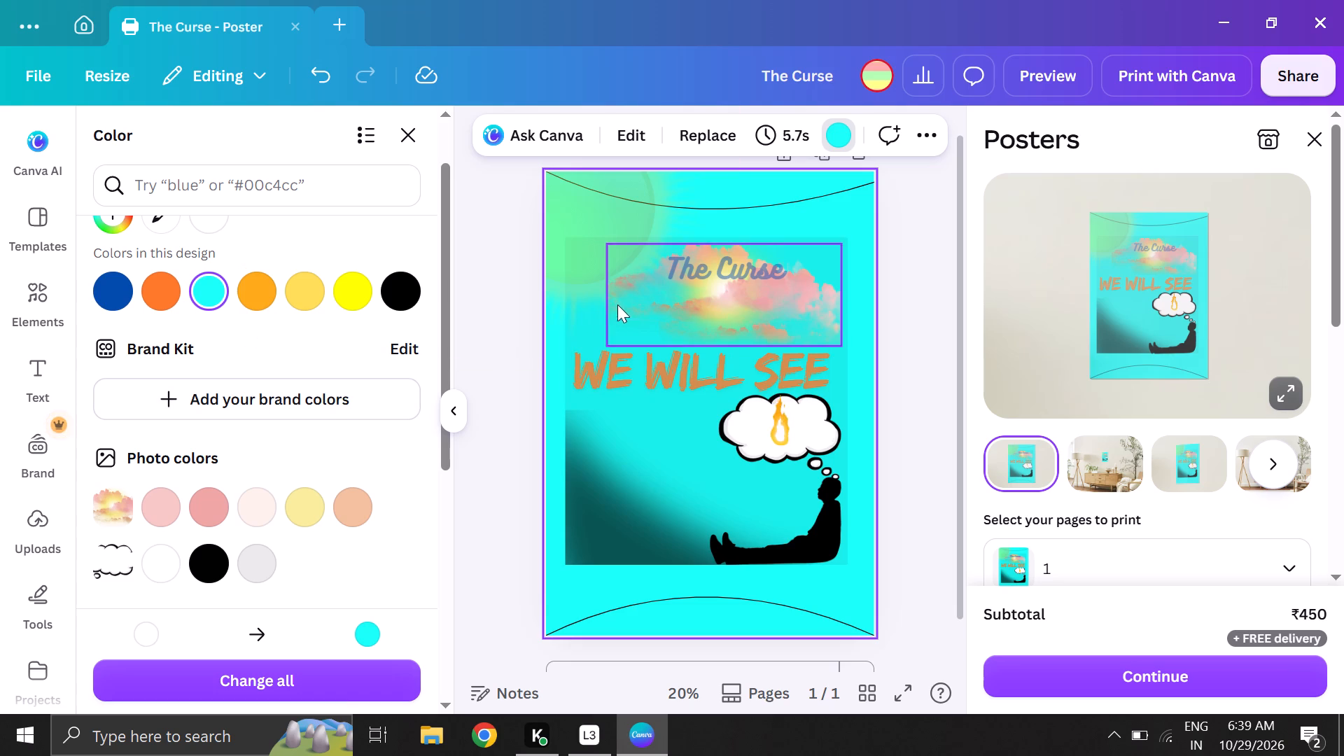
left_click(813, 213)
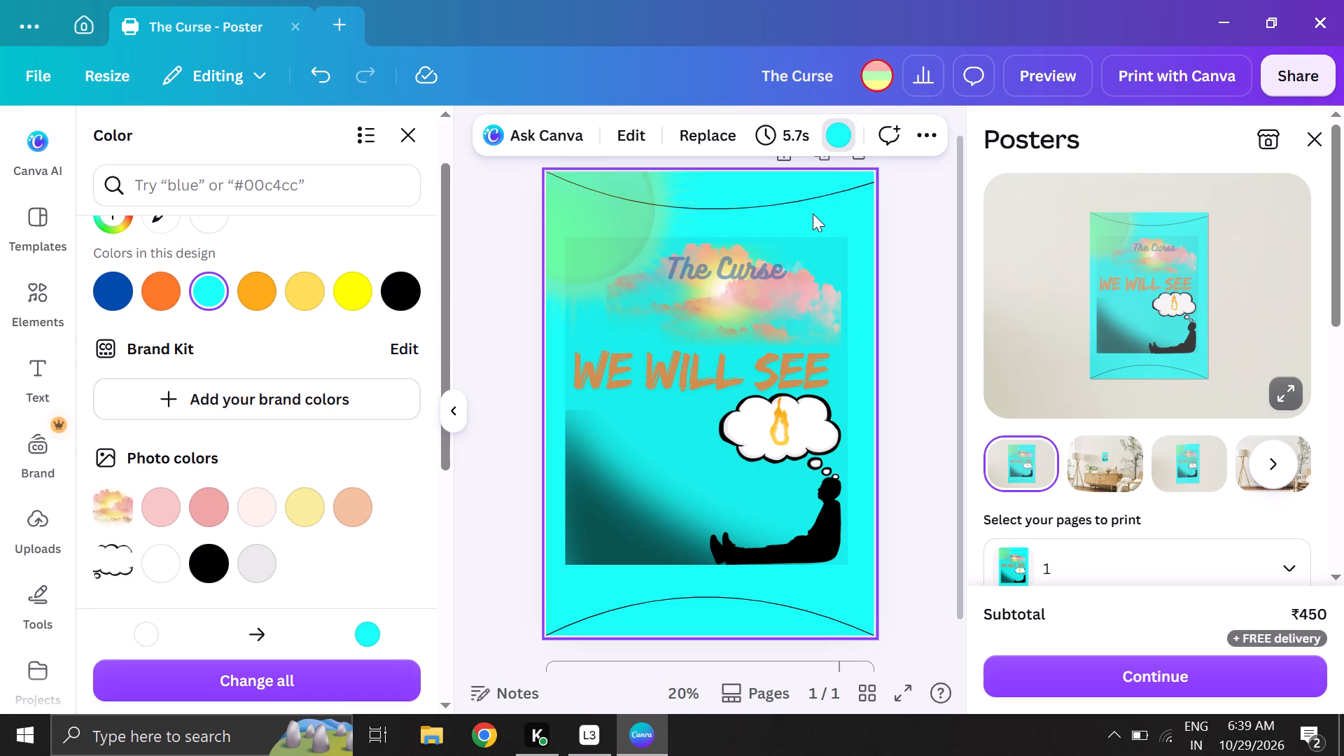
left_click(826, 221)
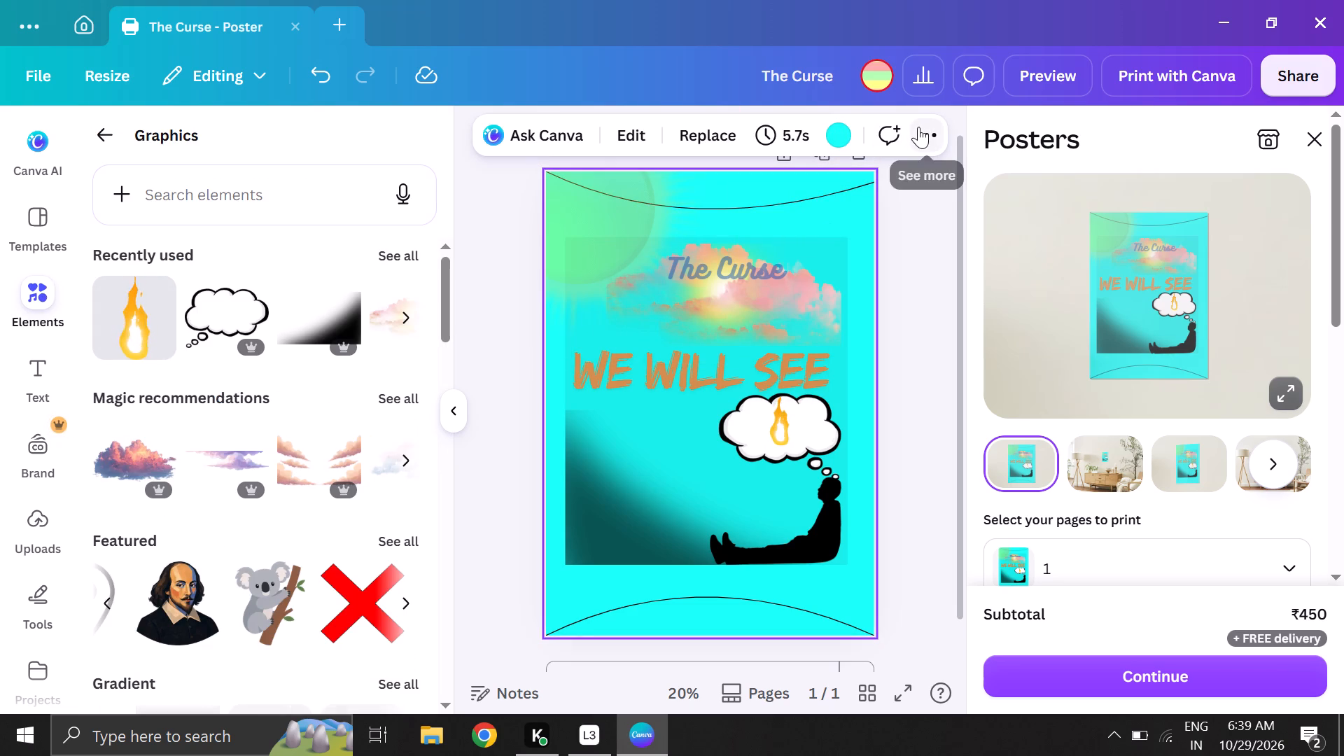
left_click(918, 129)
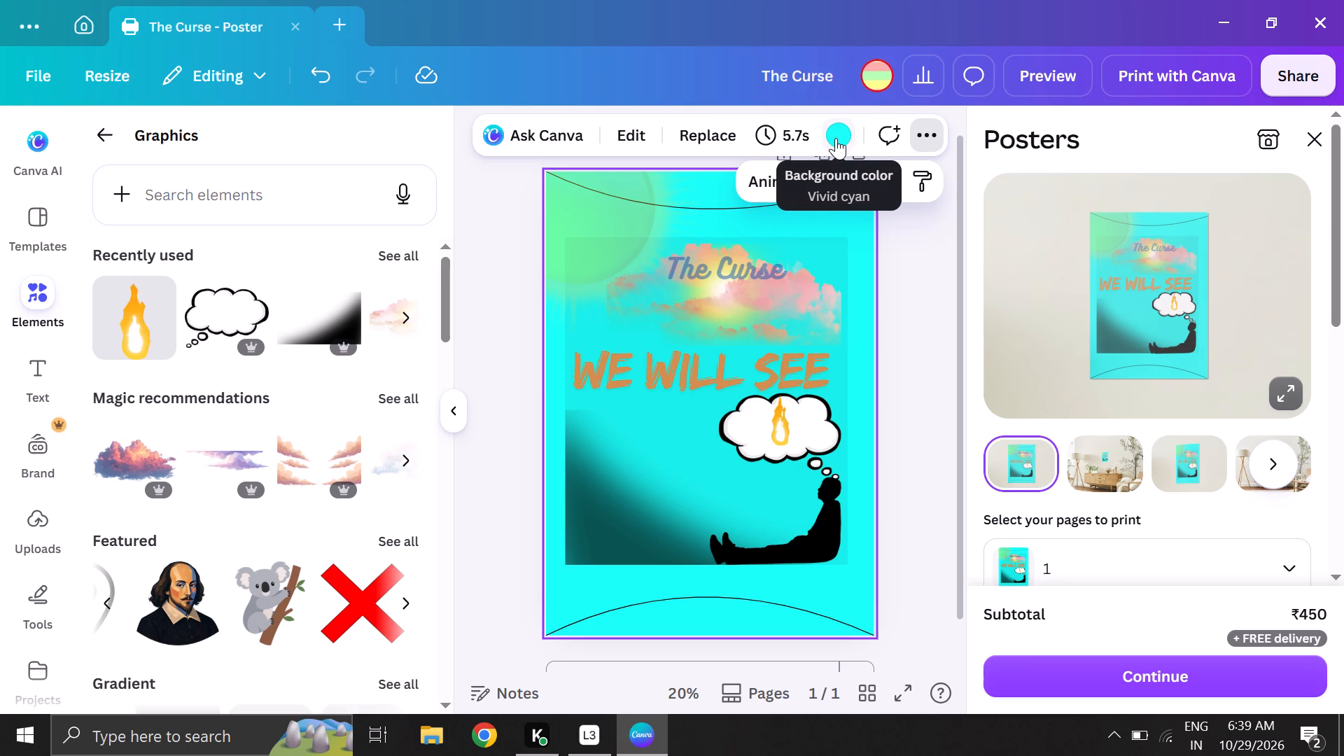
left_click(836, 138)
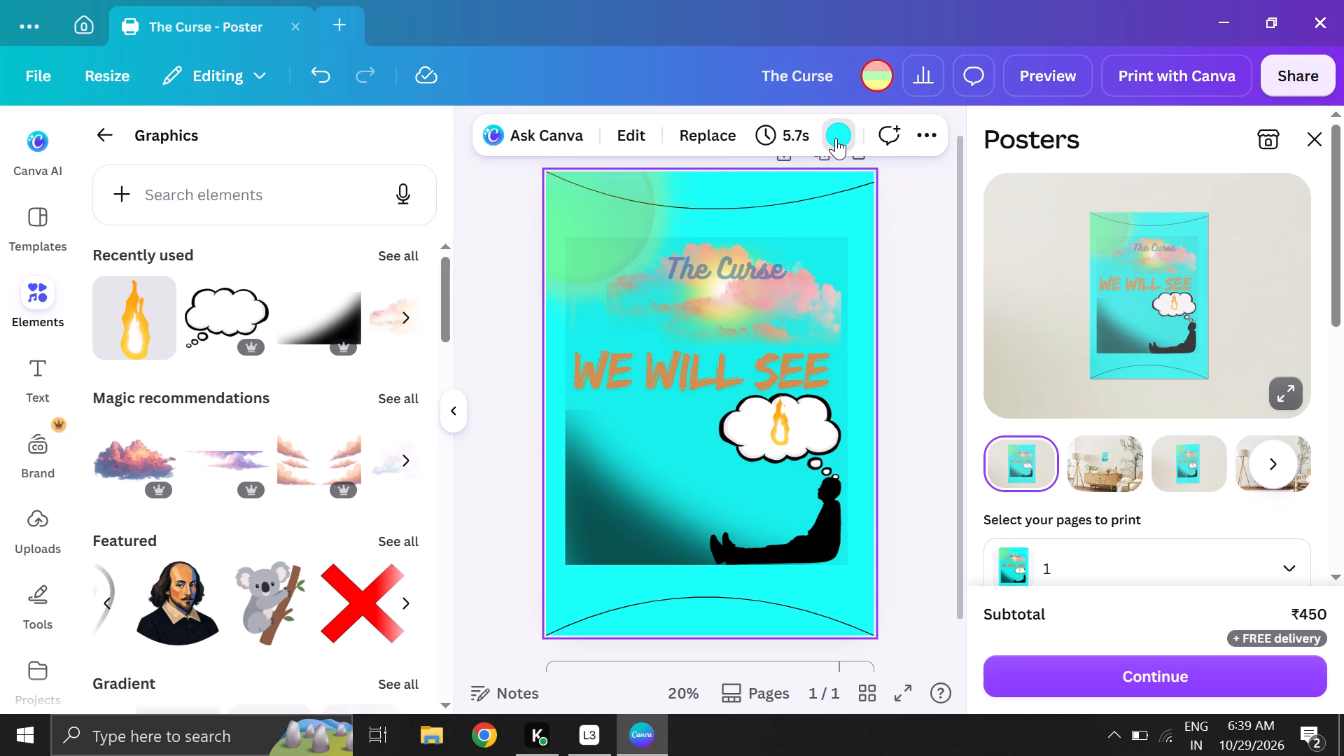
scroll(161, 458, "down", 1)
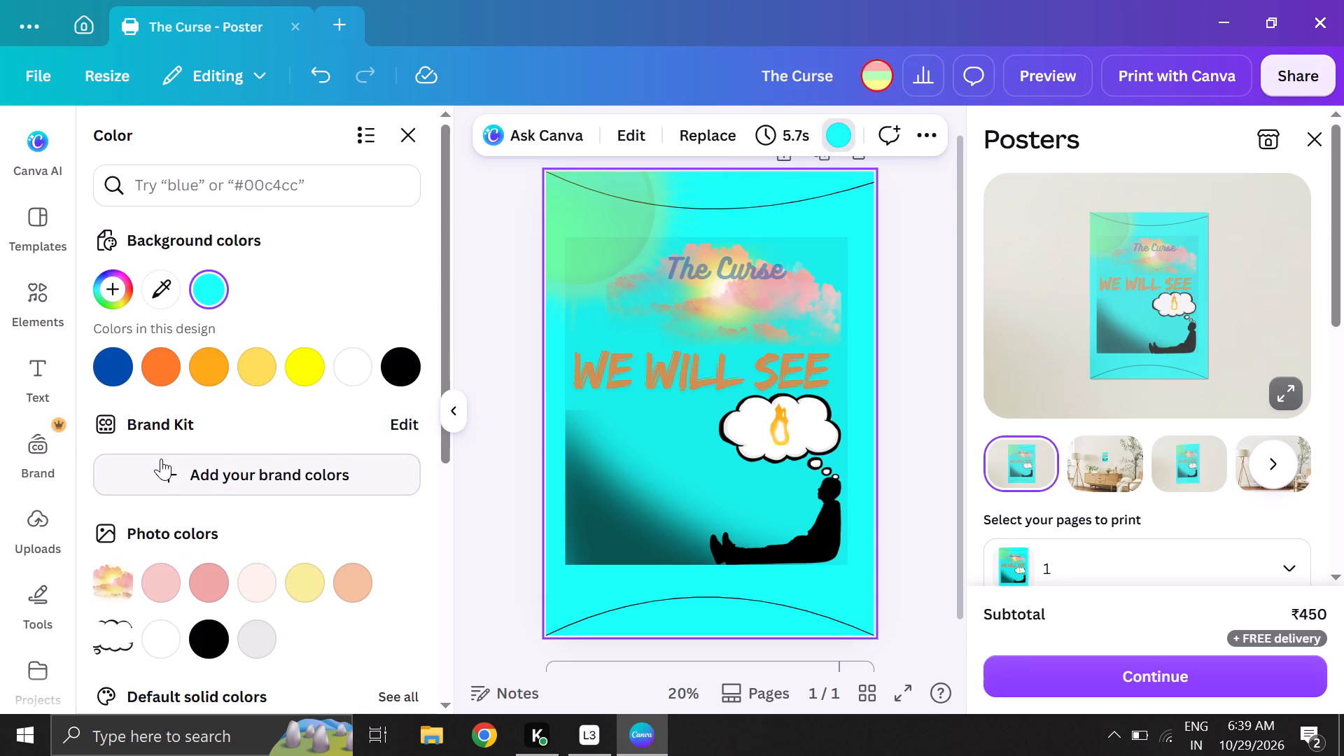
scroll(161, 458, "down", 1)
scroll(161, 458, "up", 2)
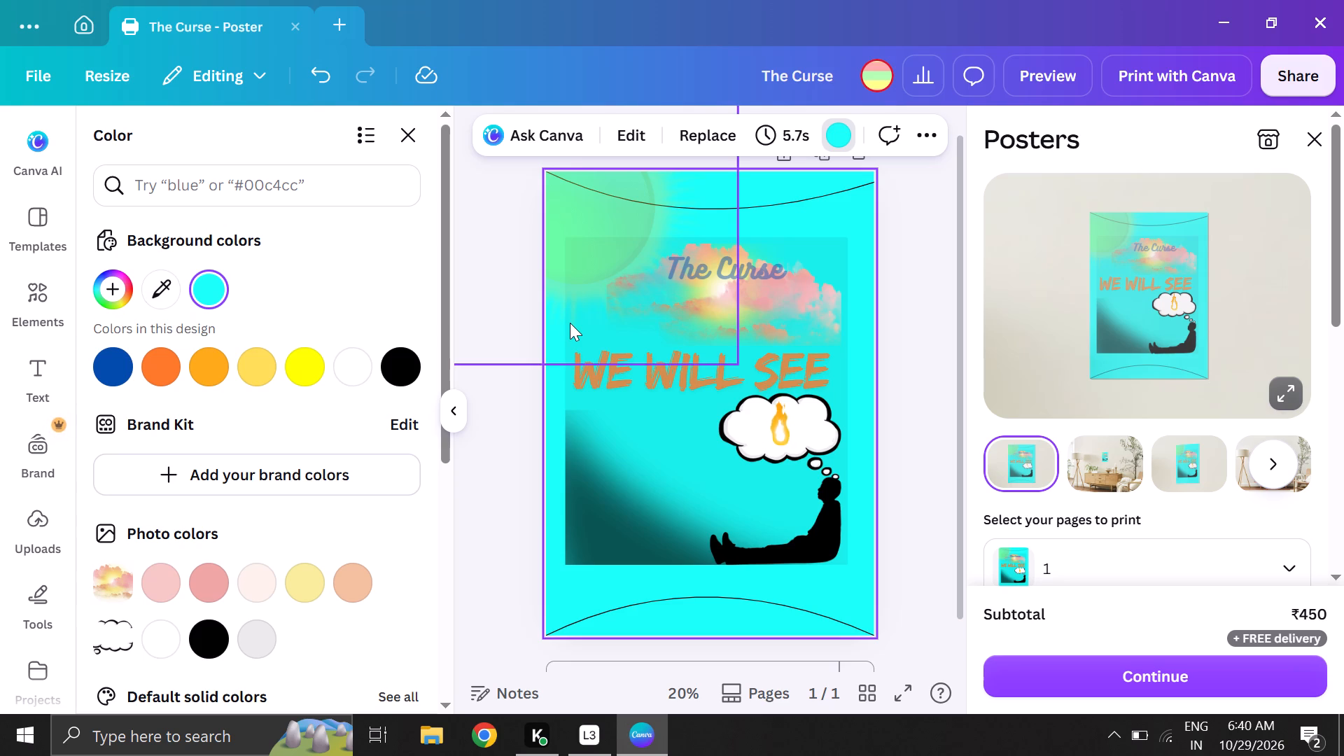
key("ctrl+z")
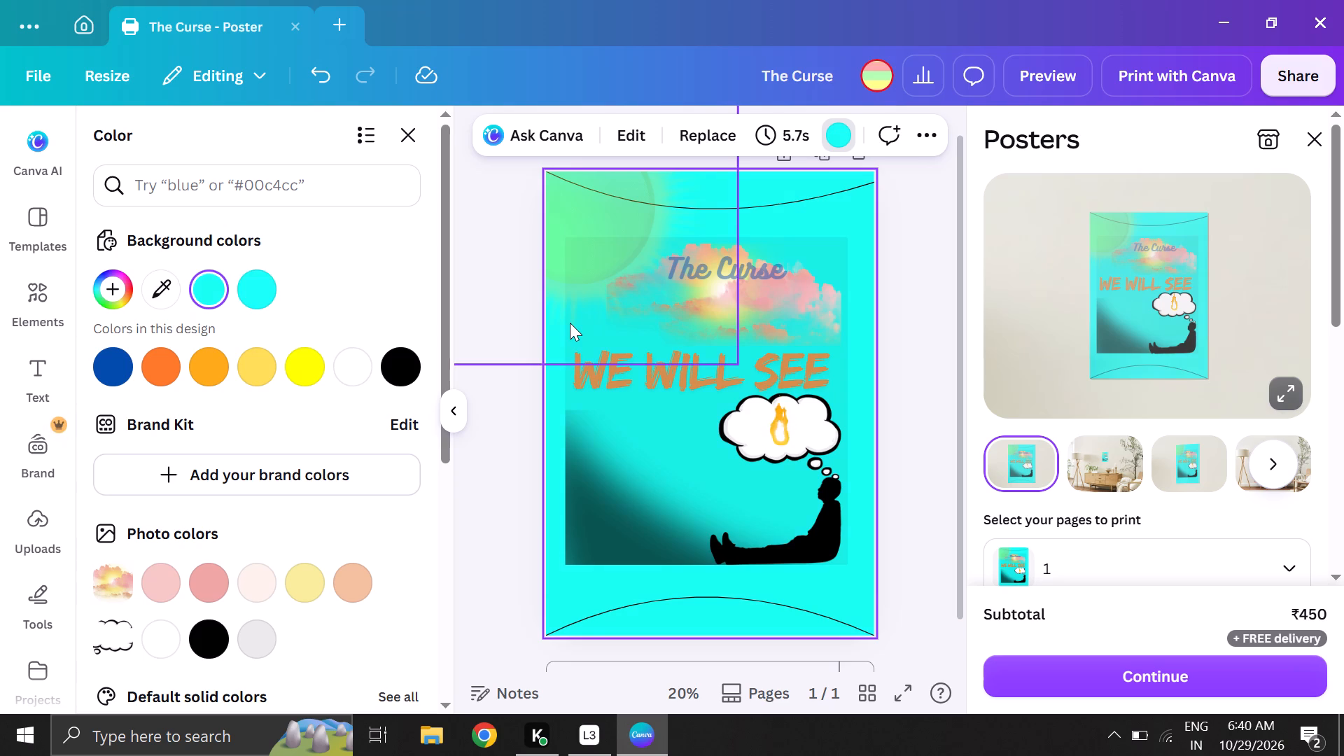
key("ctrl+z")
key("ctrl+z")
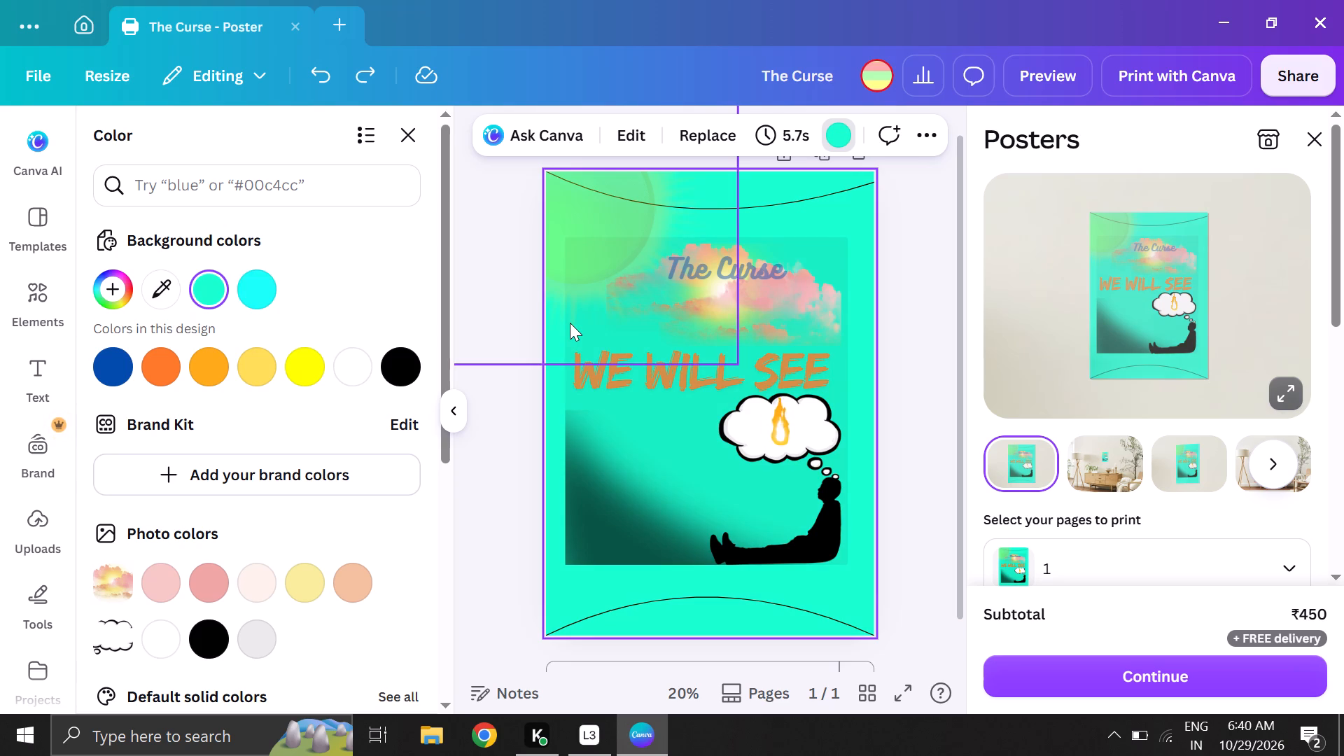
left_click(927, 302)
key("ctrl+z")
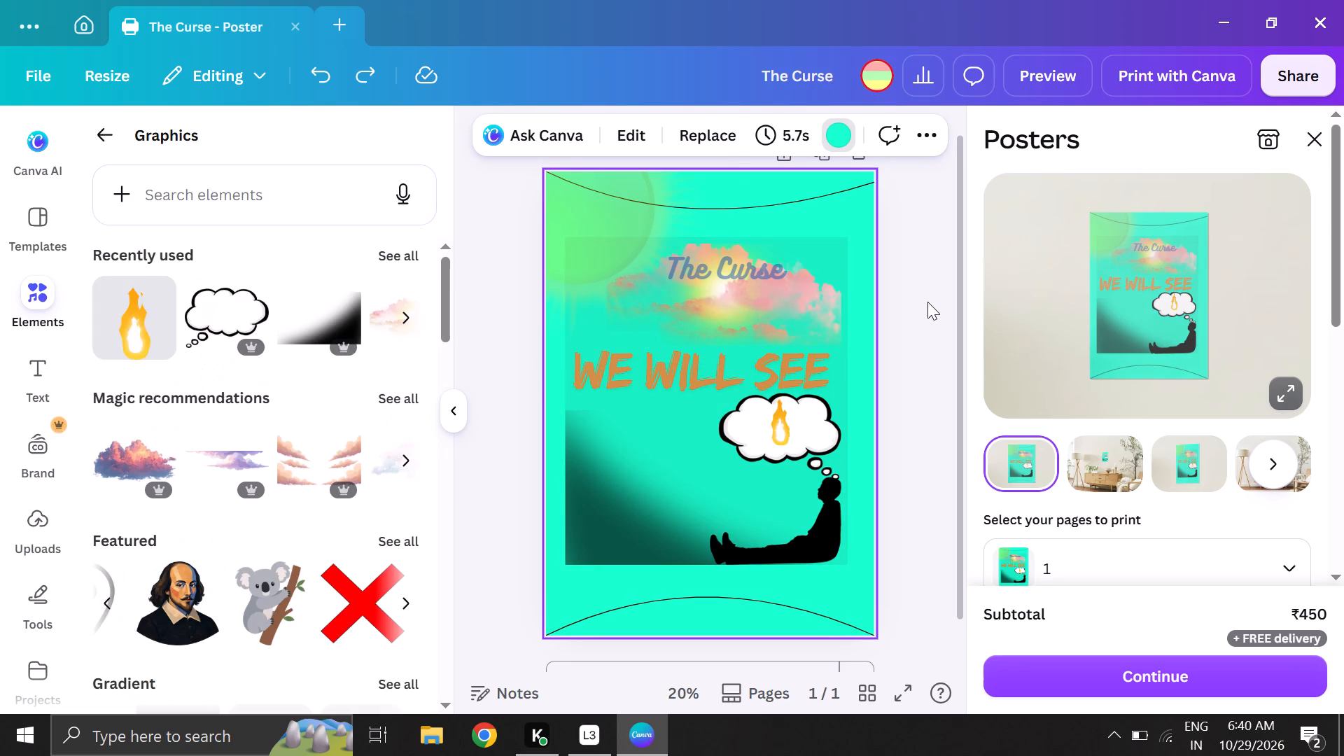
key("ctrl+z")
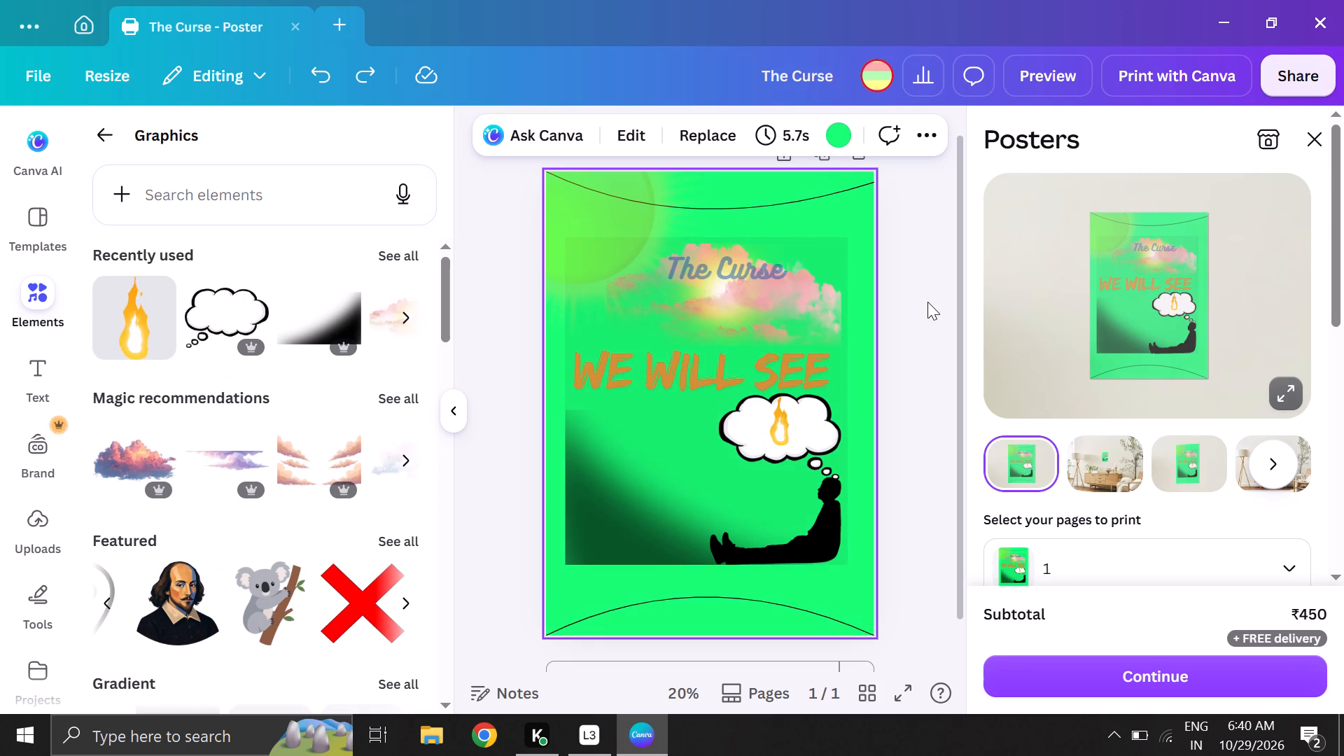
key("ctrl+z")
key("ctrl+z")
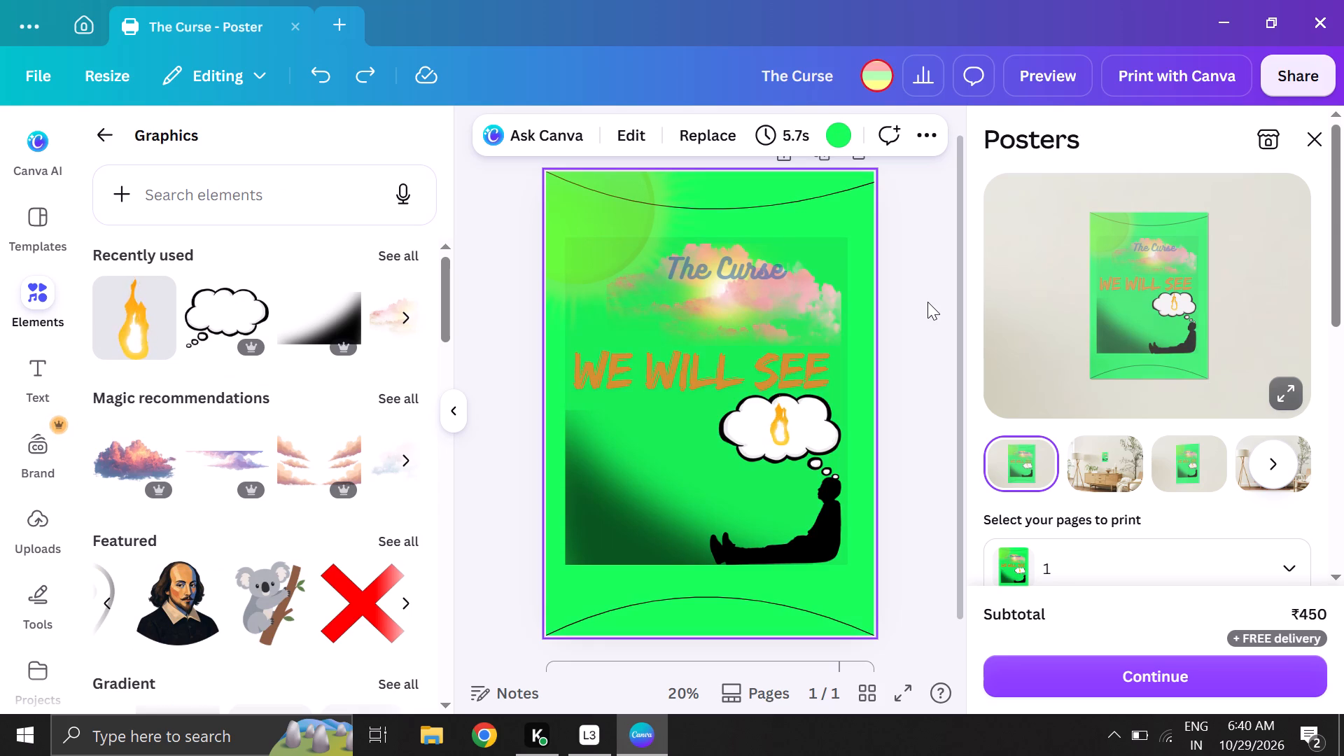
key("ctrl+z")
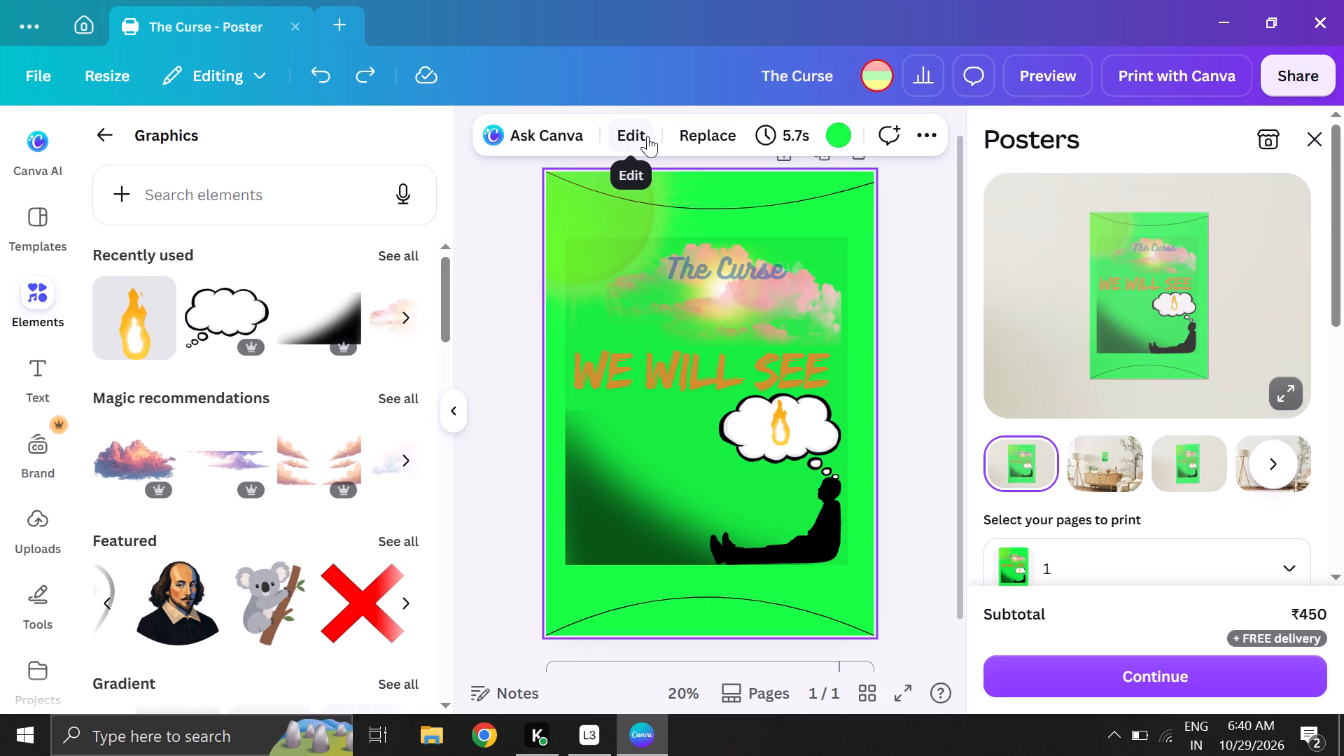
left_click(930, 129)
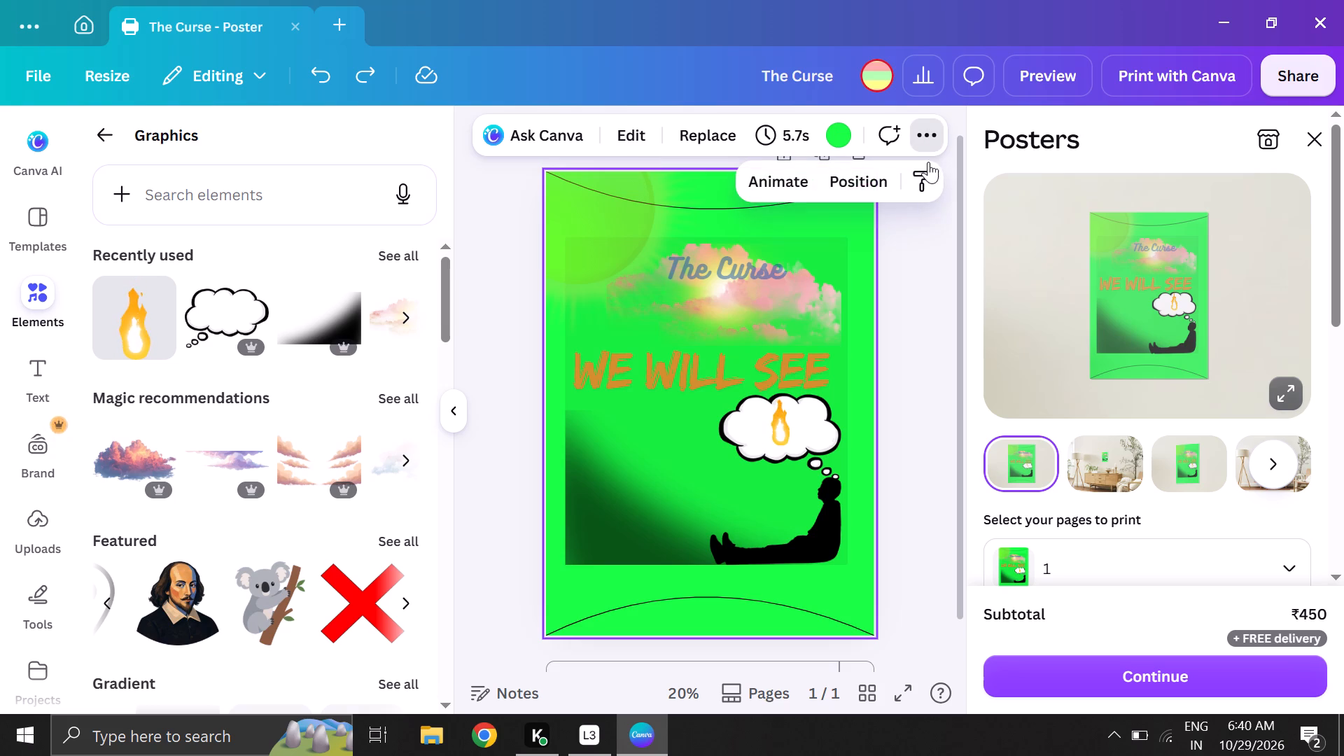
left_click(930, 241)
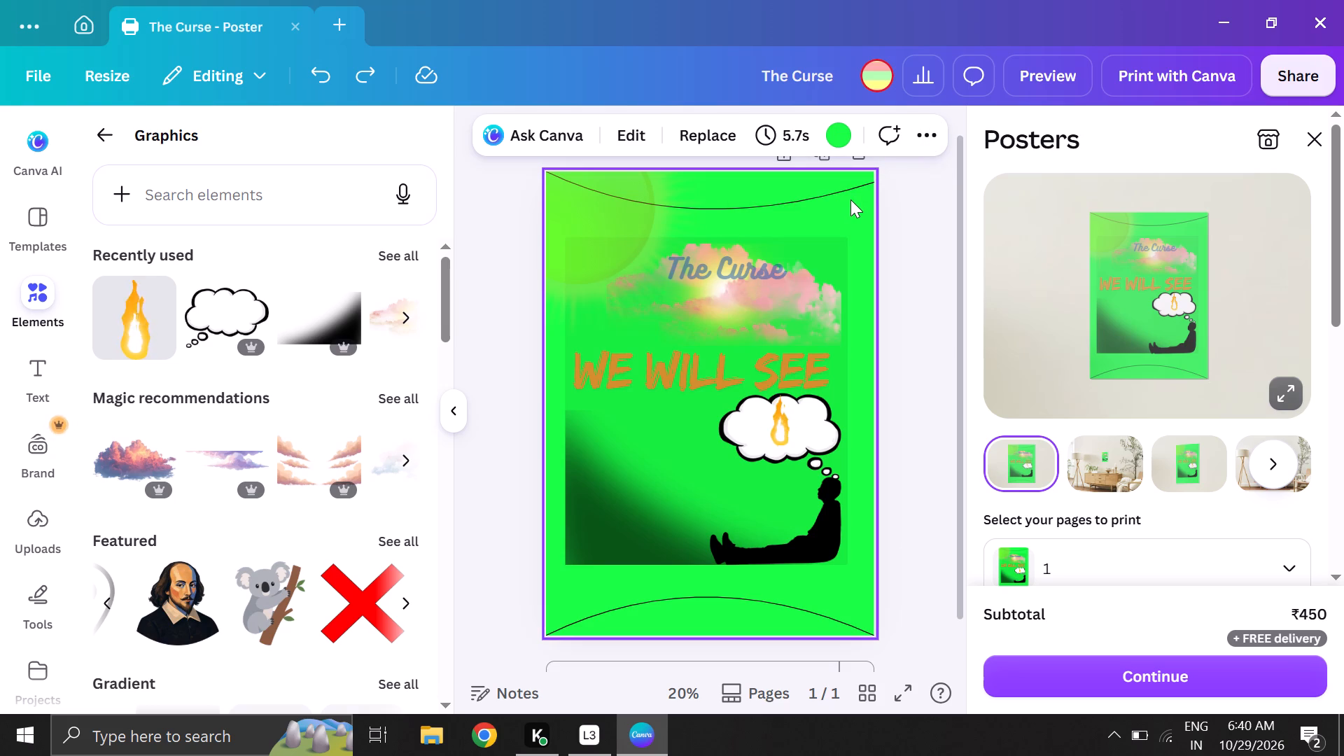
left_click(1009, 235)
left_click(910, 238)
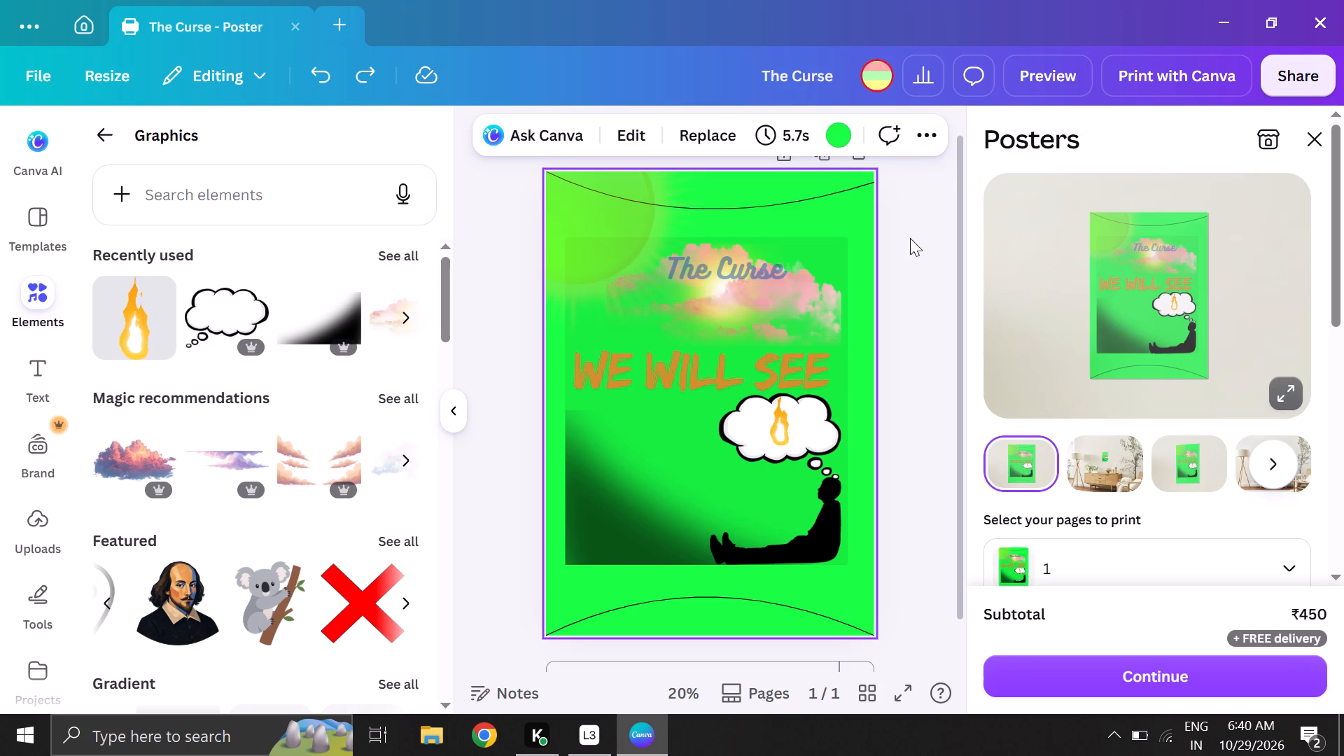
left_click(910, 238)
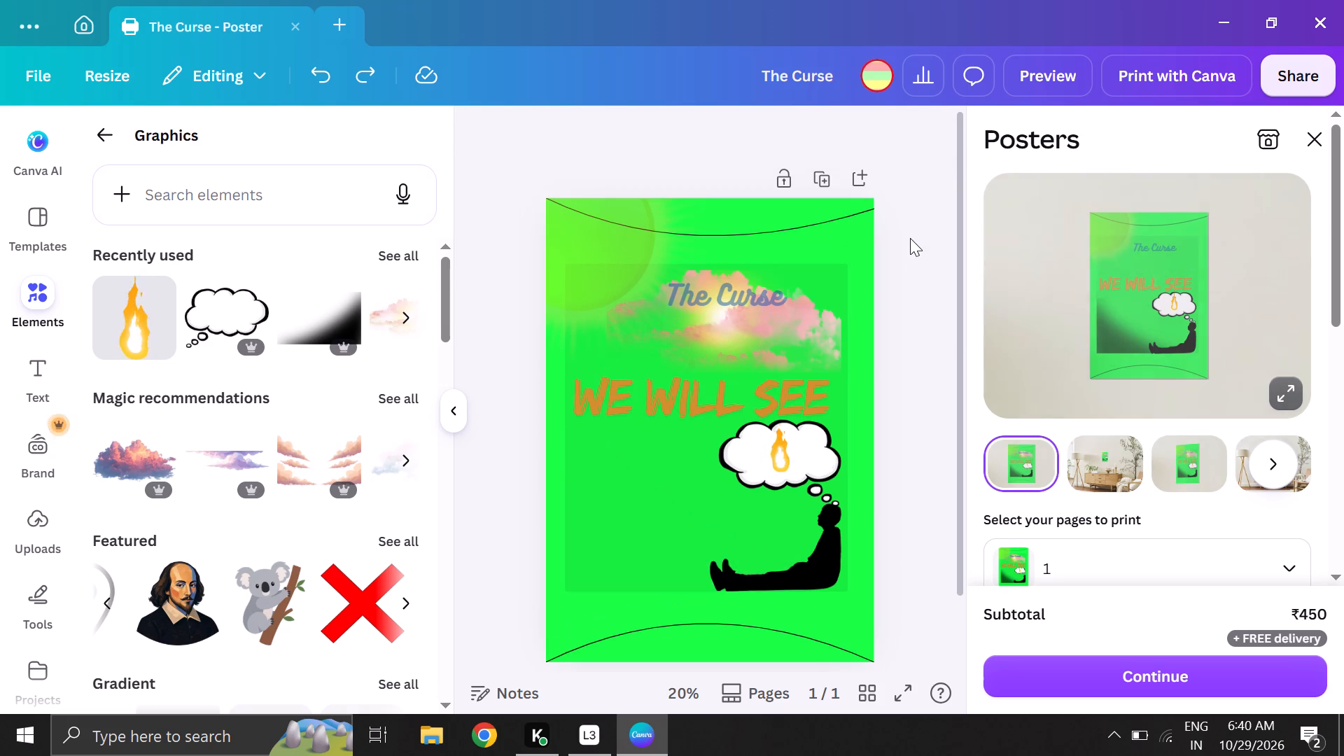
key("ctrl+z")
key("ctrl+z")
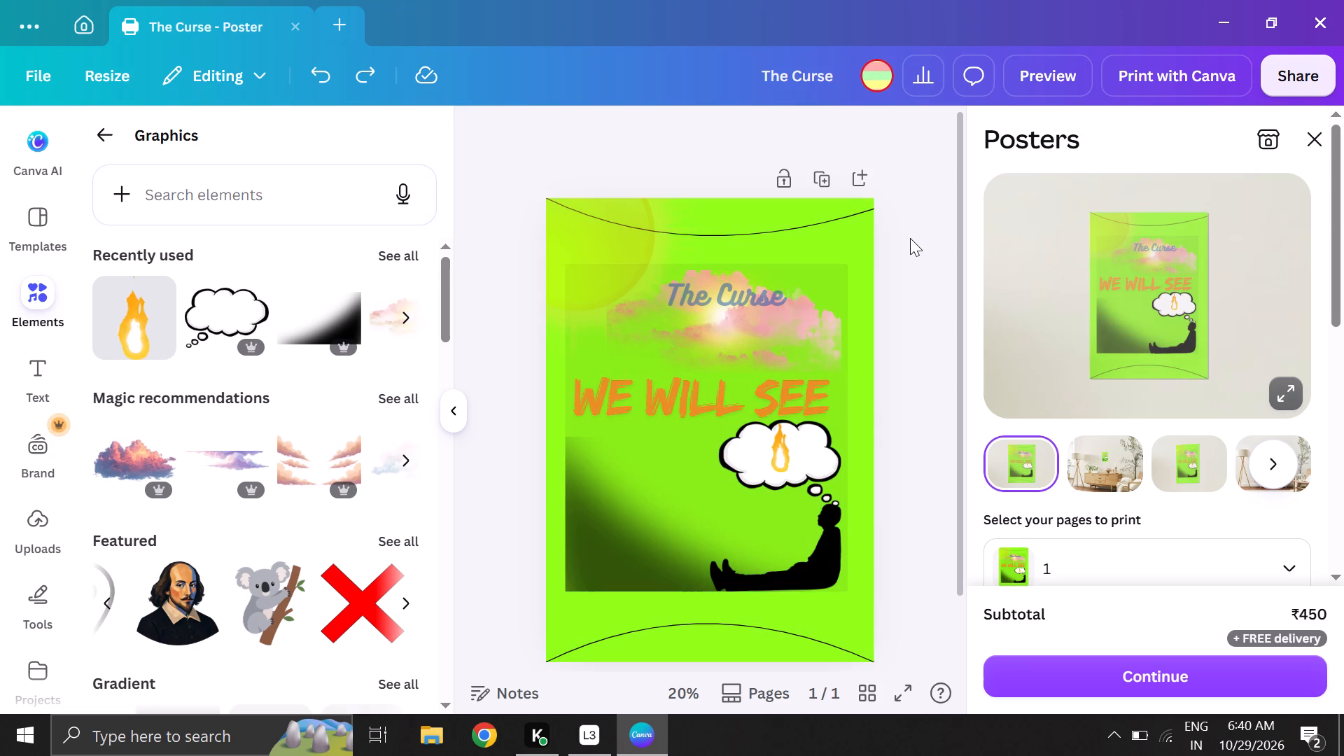
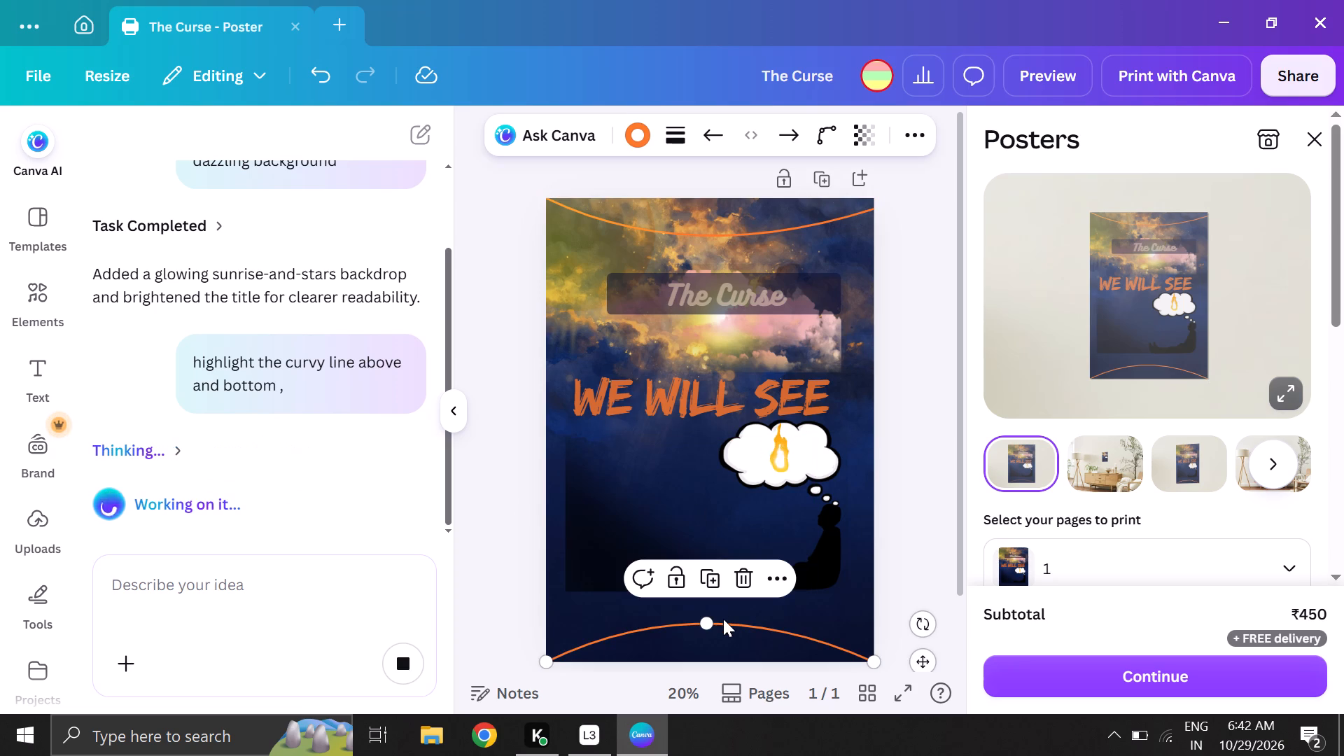
left_click(917, 130)
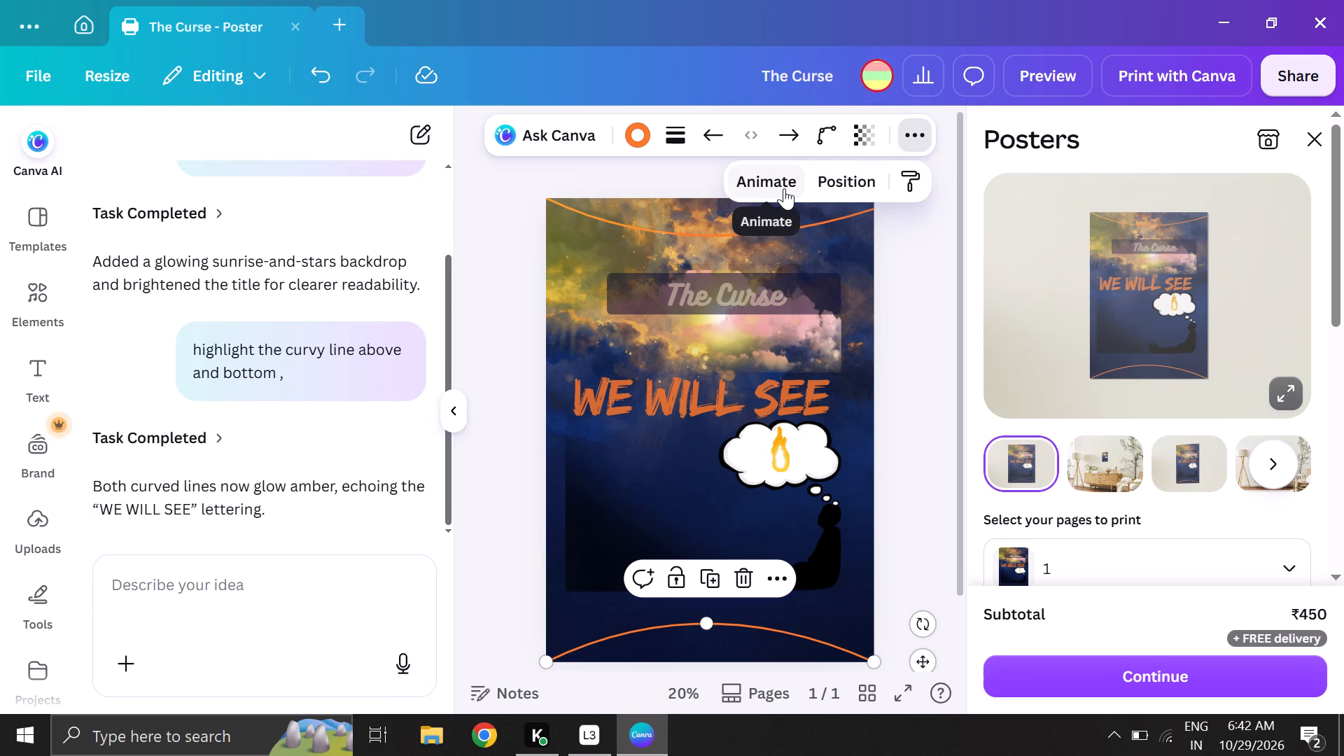
left_click(784, 188)
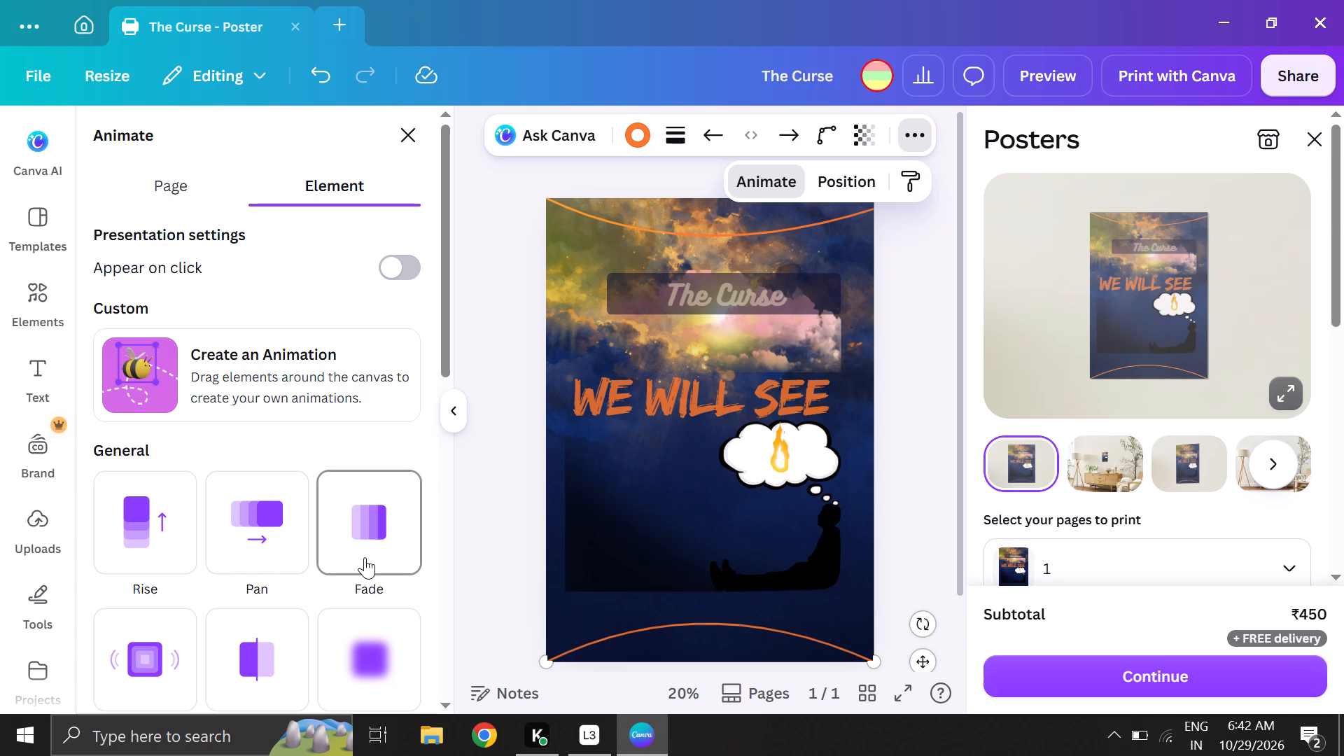
scroll(365, 557, "down", 6)
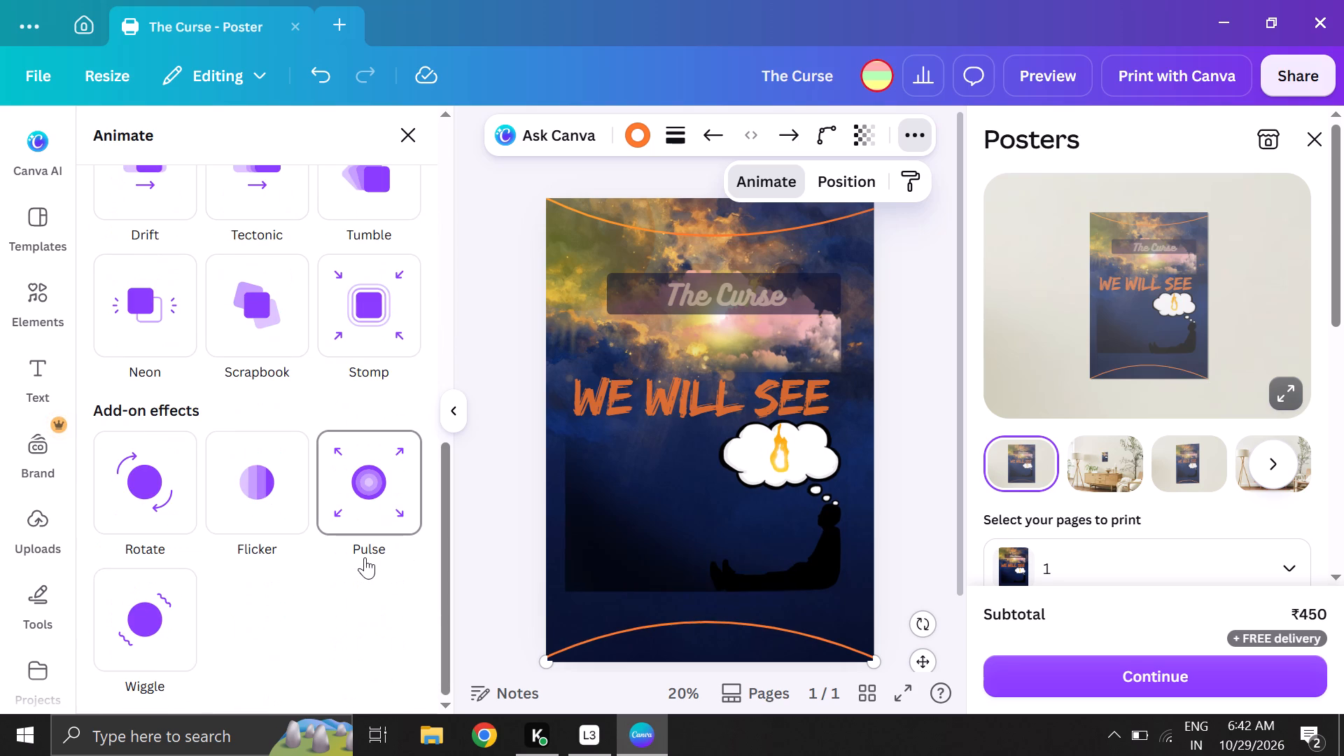
left_click(302, 462)
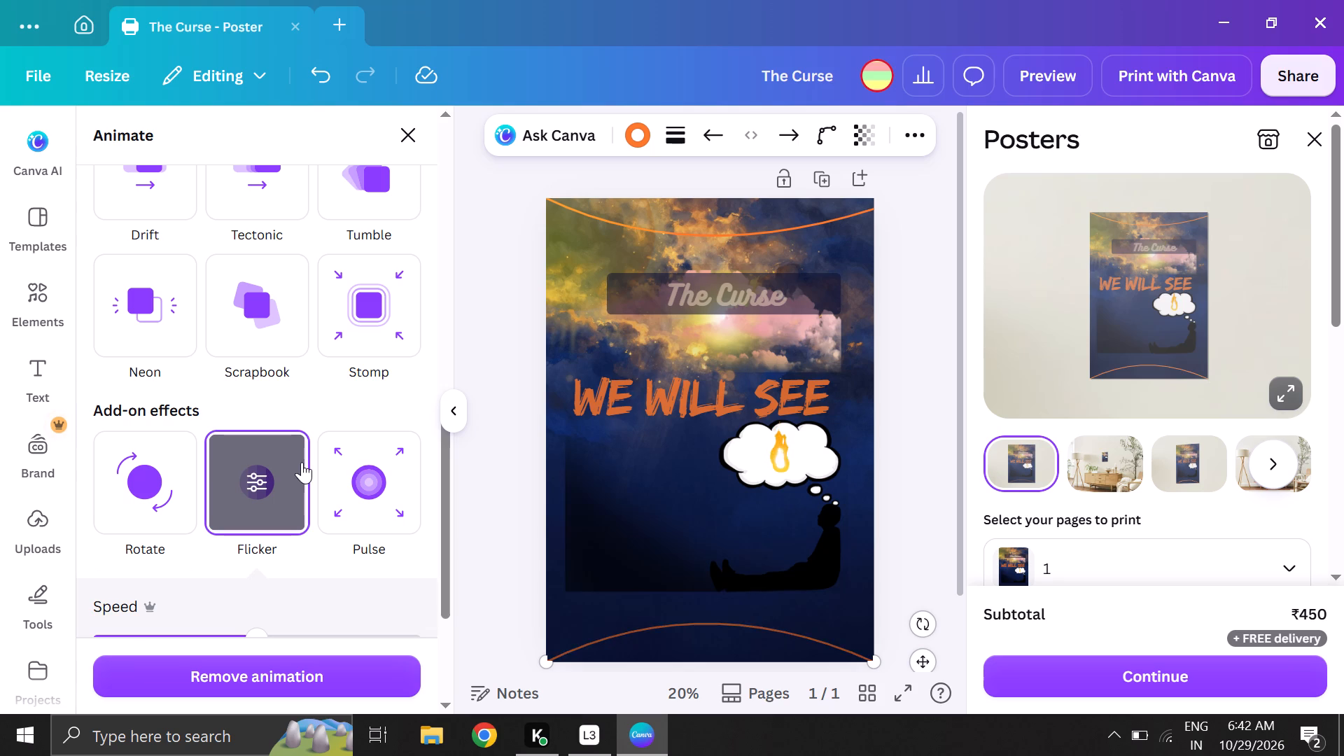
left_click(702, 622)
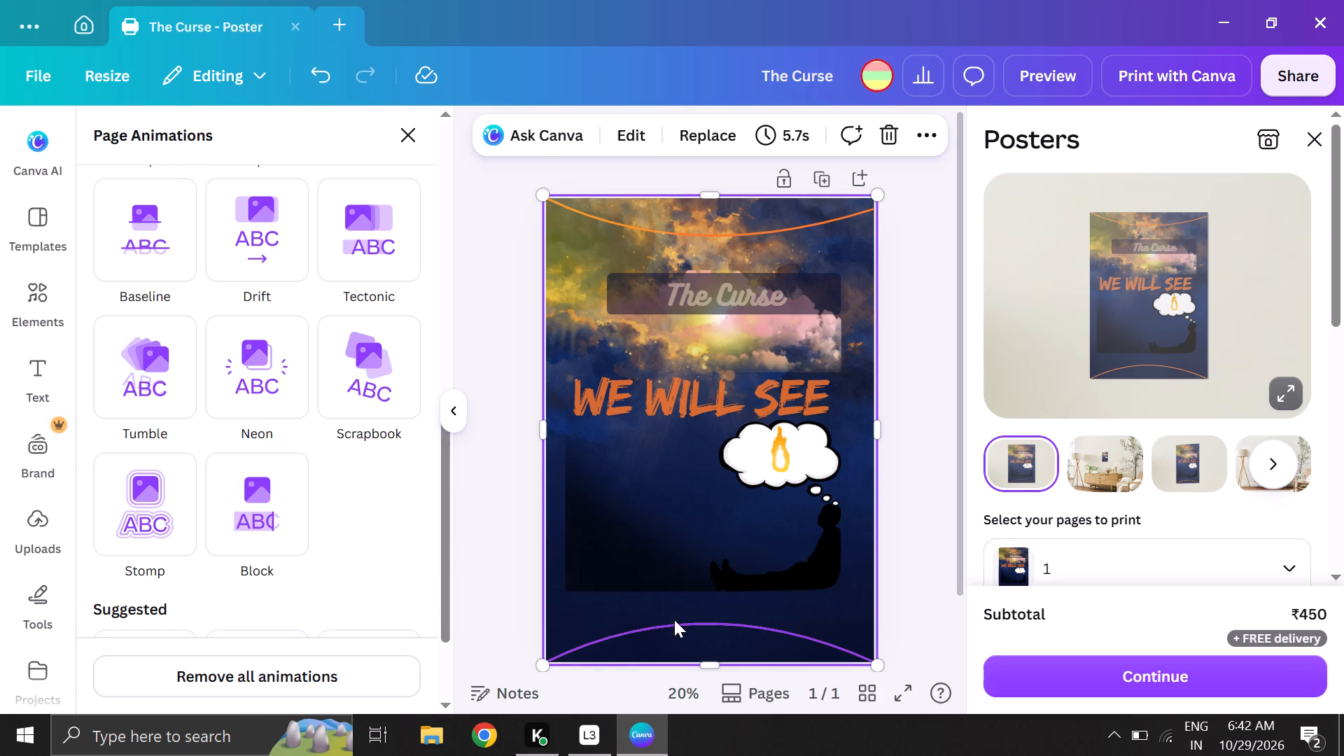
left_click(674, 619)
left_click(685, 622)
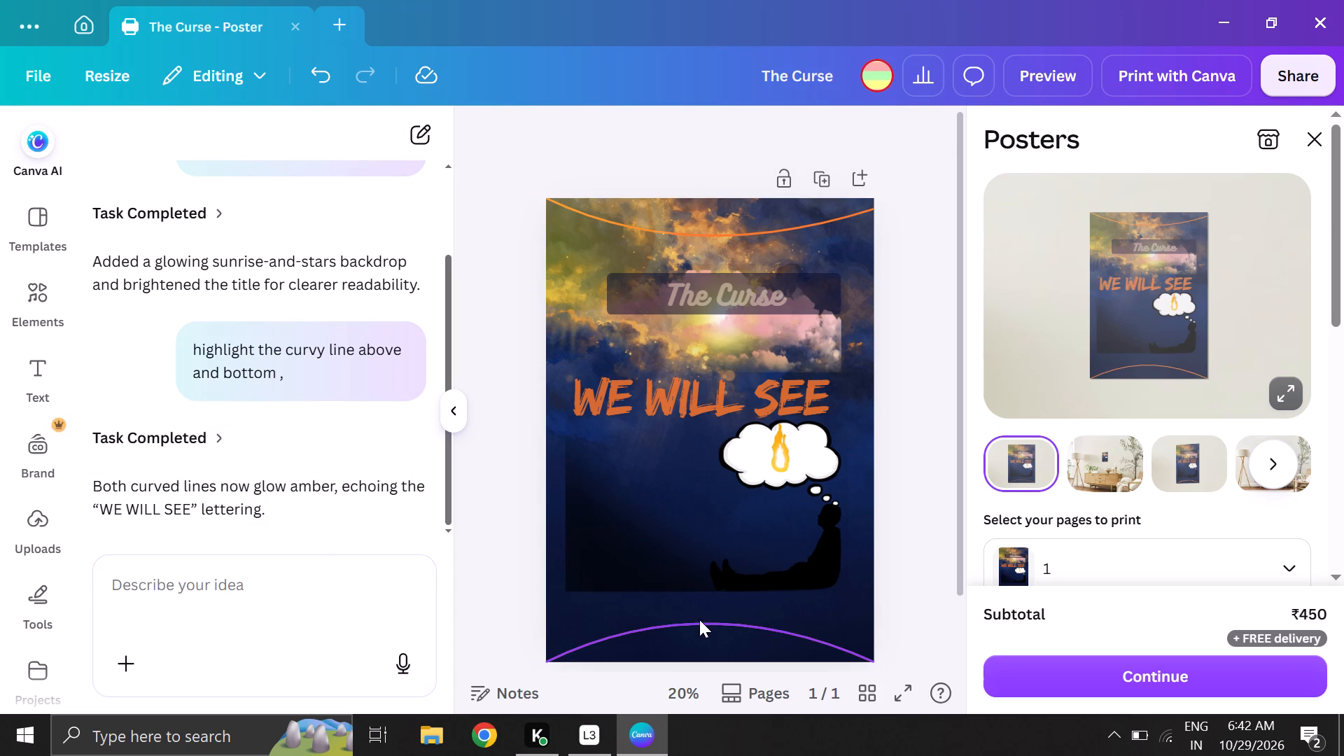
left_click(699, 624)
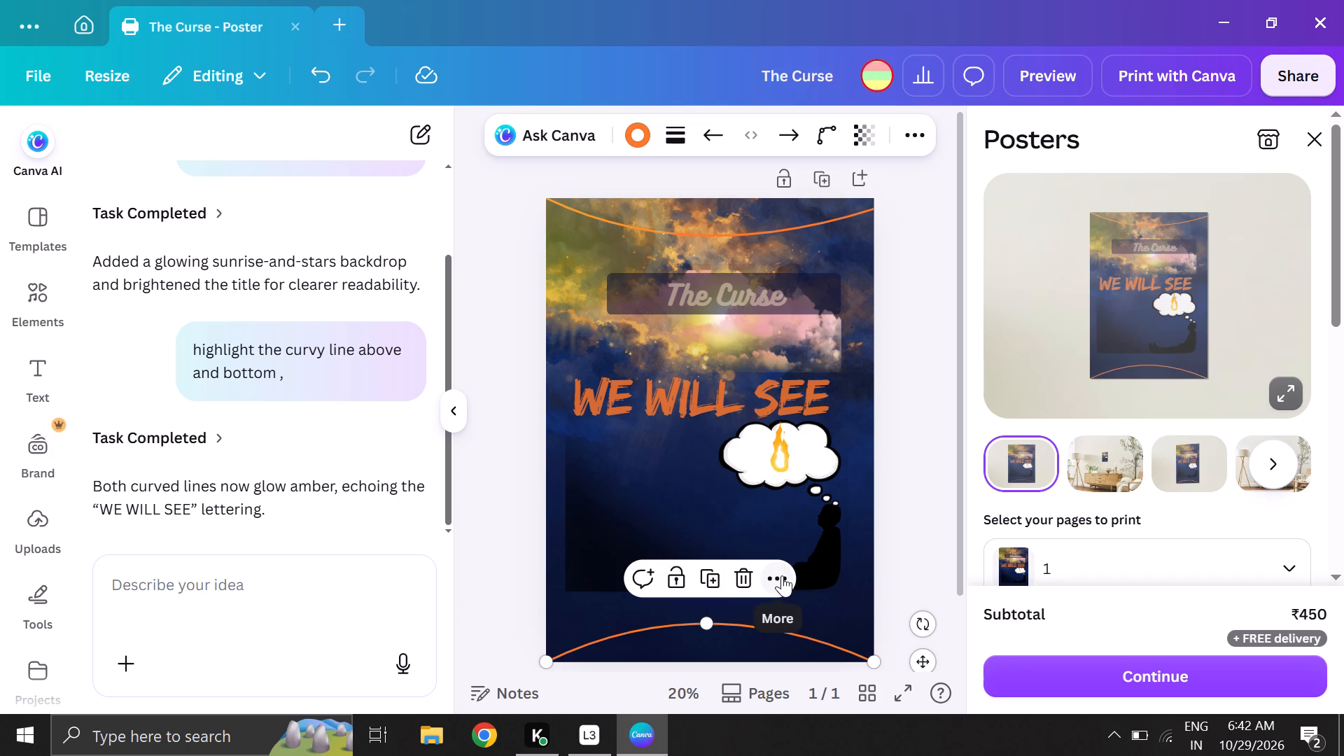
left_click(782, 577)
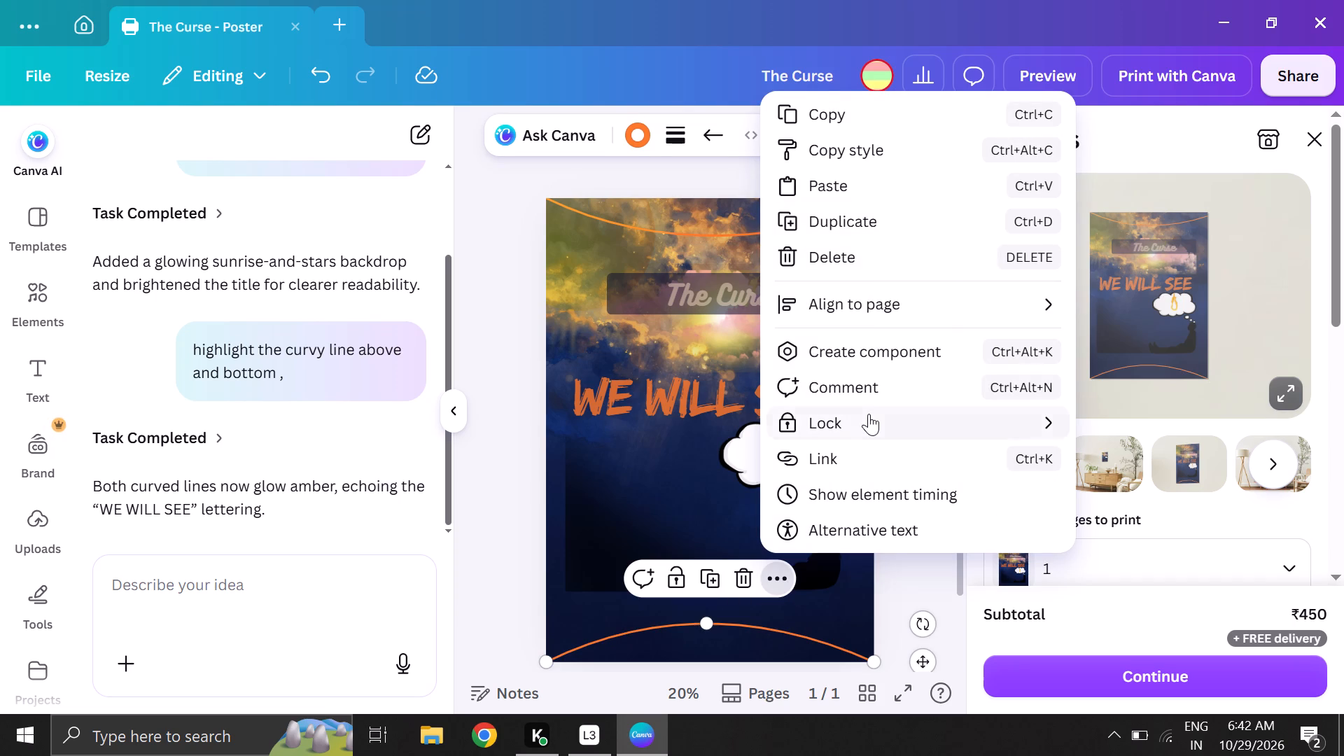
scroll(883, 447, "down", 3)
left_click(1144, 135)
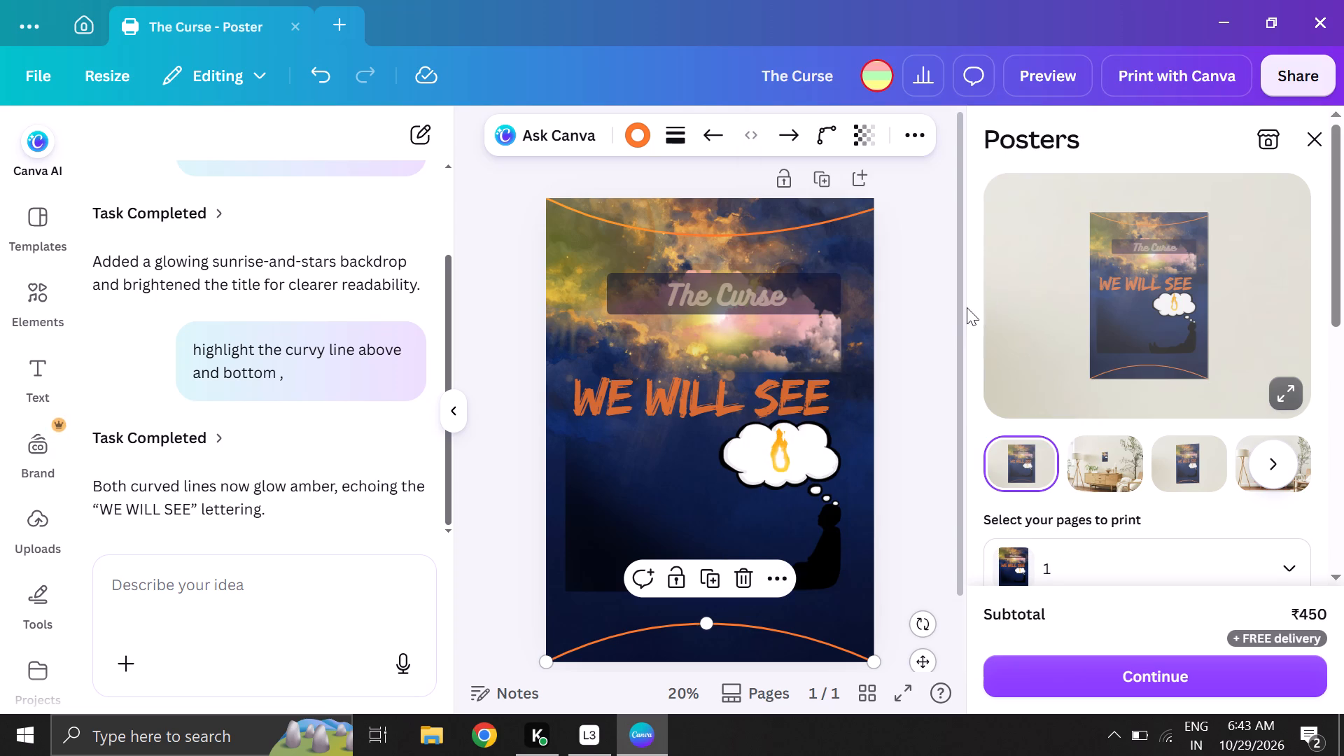
Apply the Flicker add-on animation effect to the curved line at the top of the poster.
left_click(794, 229)
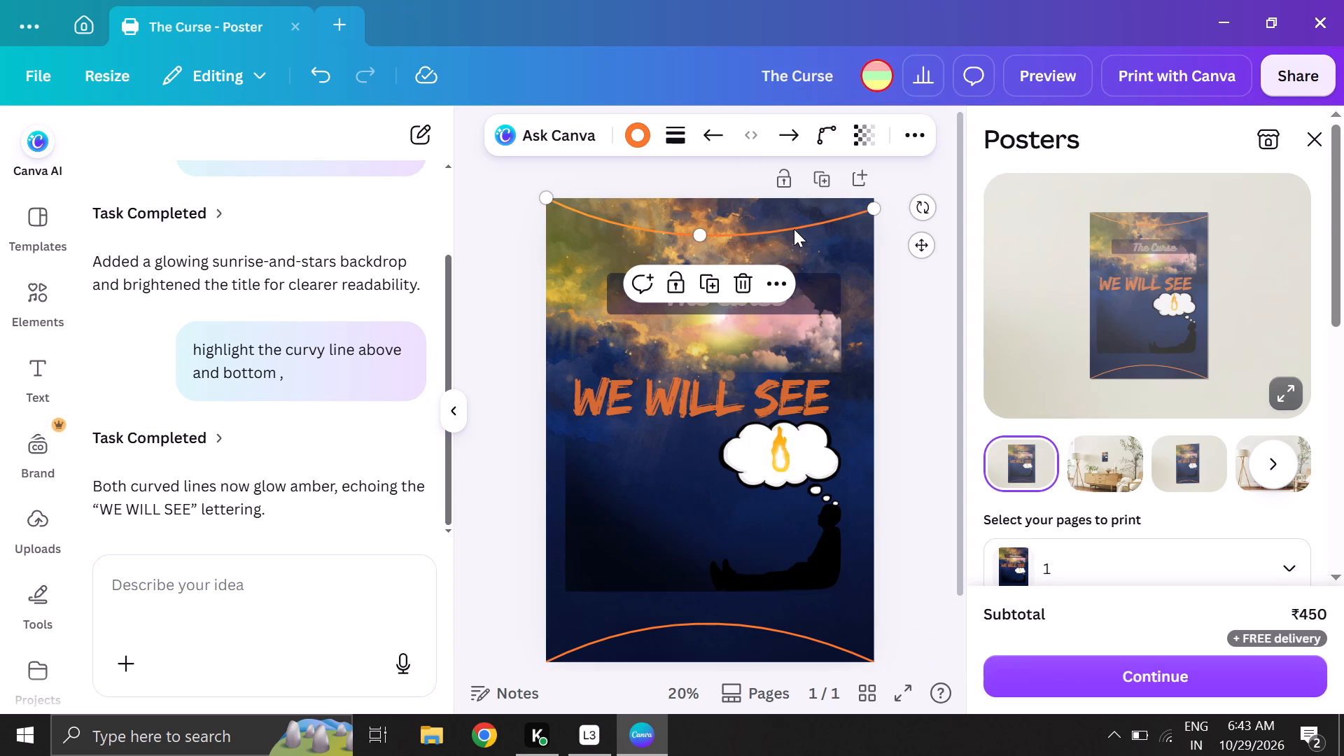
left_click(919, 129)
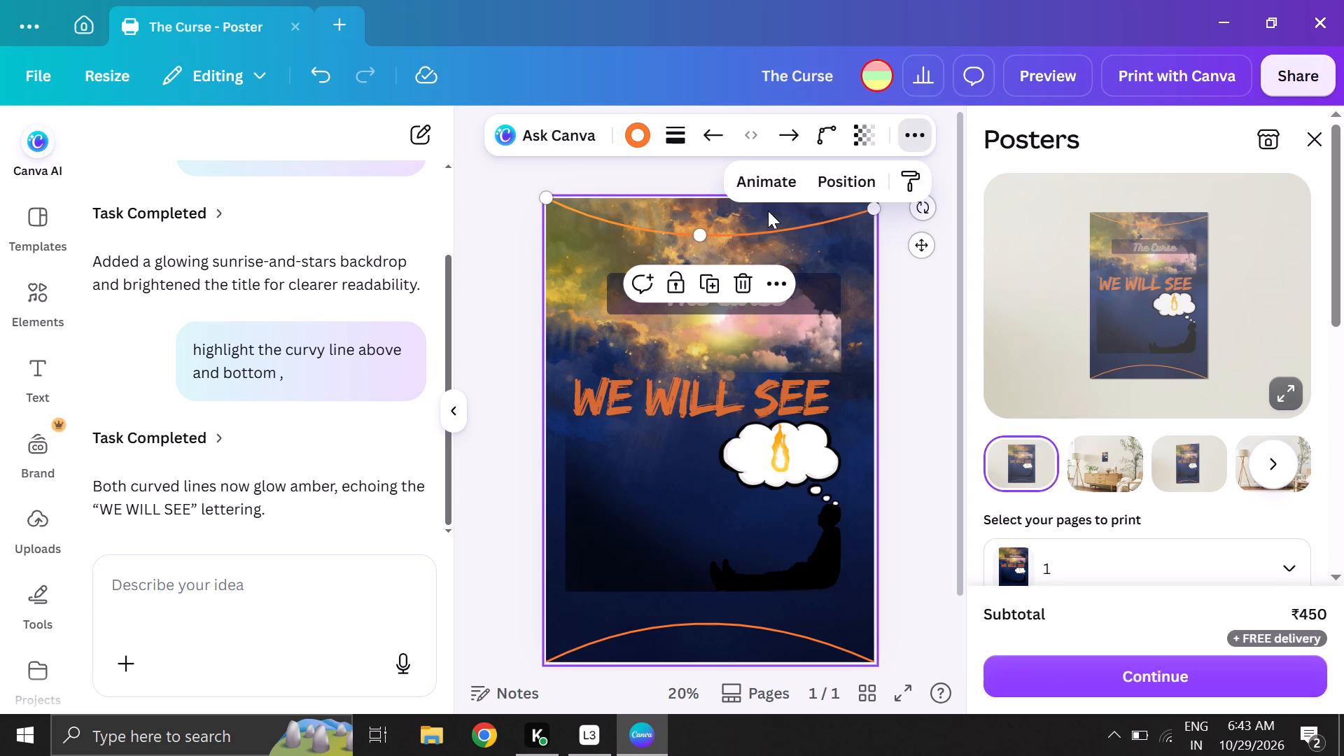
left_click(762, 188)
scroll(150, 488, "down", 3)
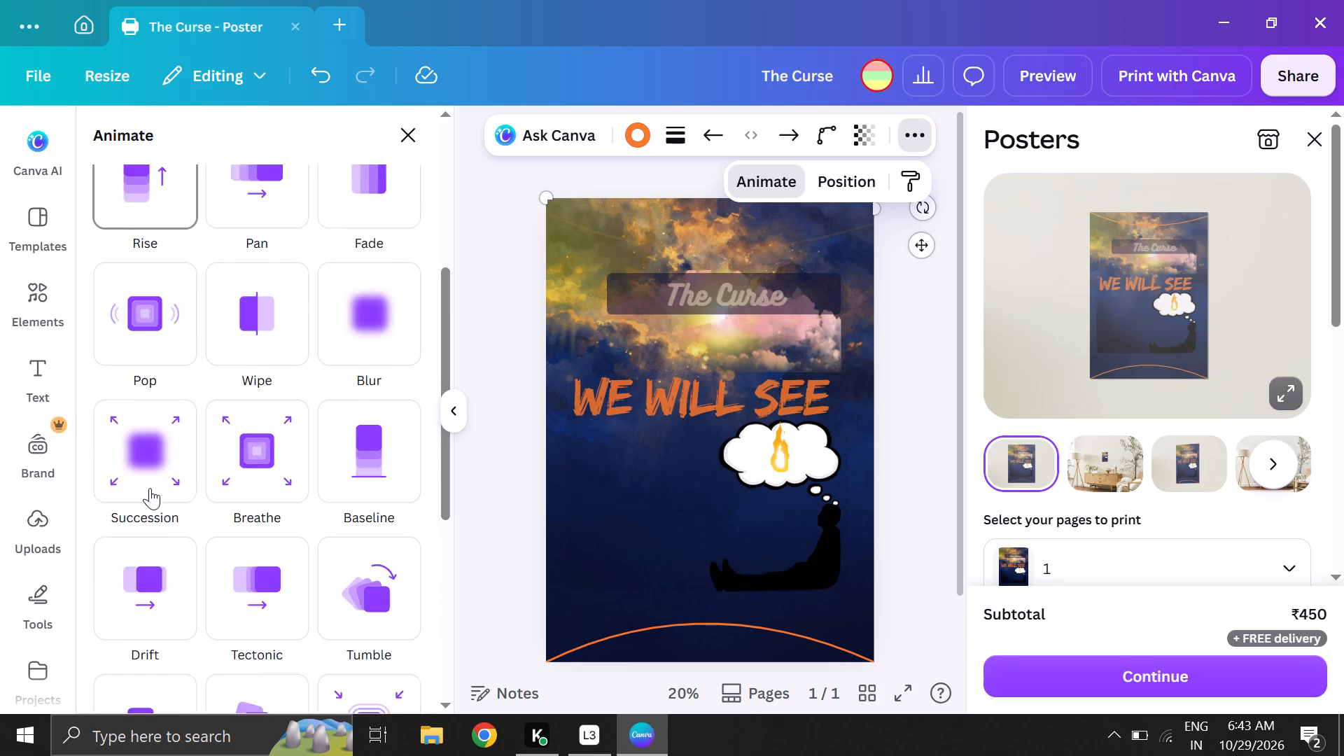
scroll(150, 488, "down", 8)
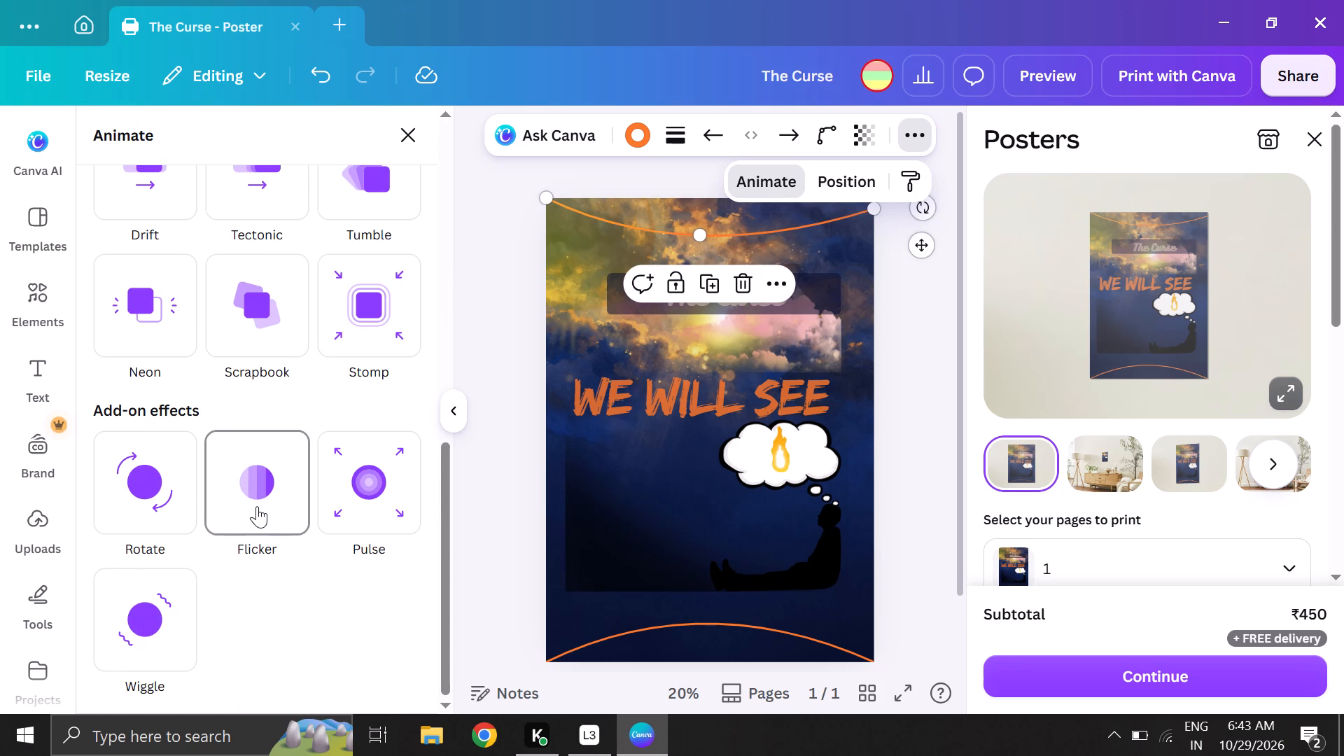
left_click(257, 506)
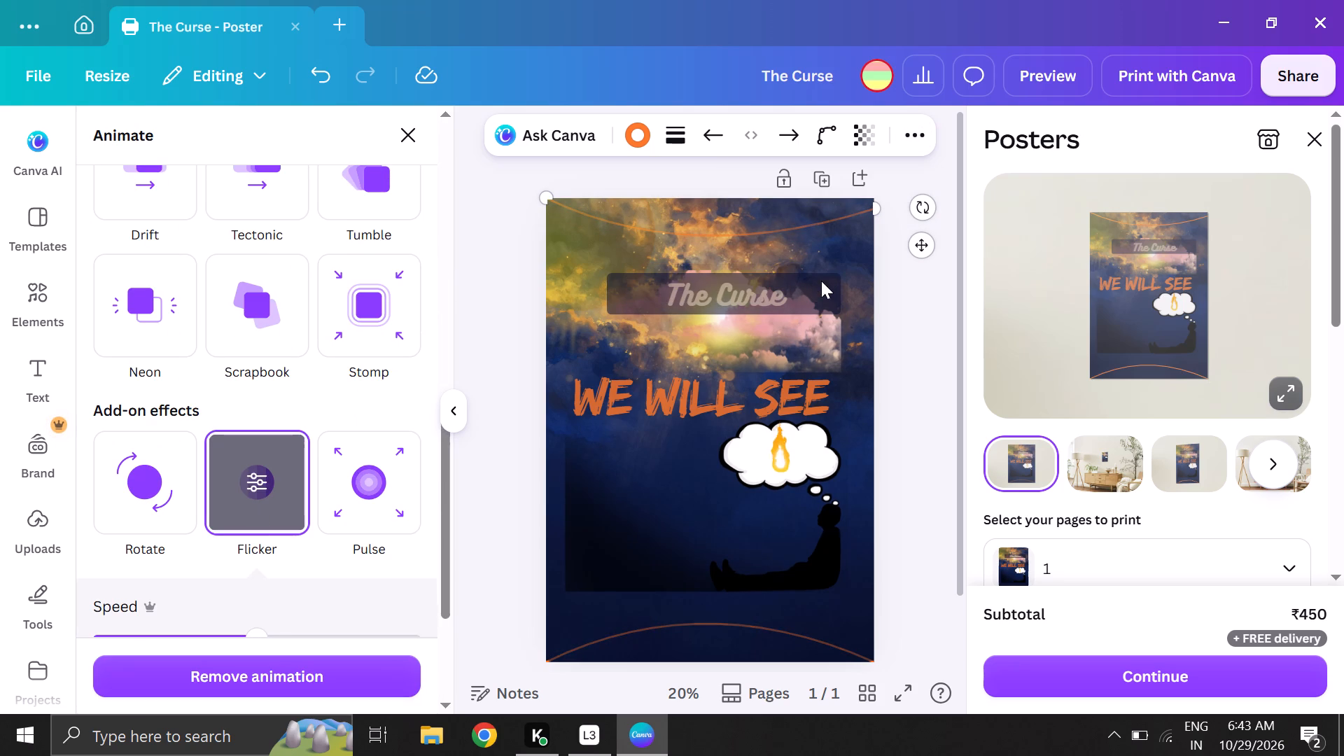
left_click(908, 172)
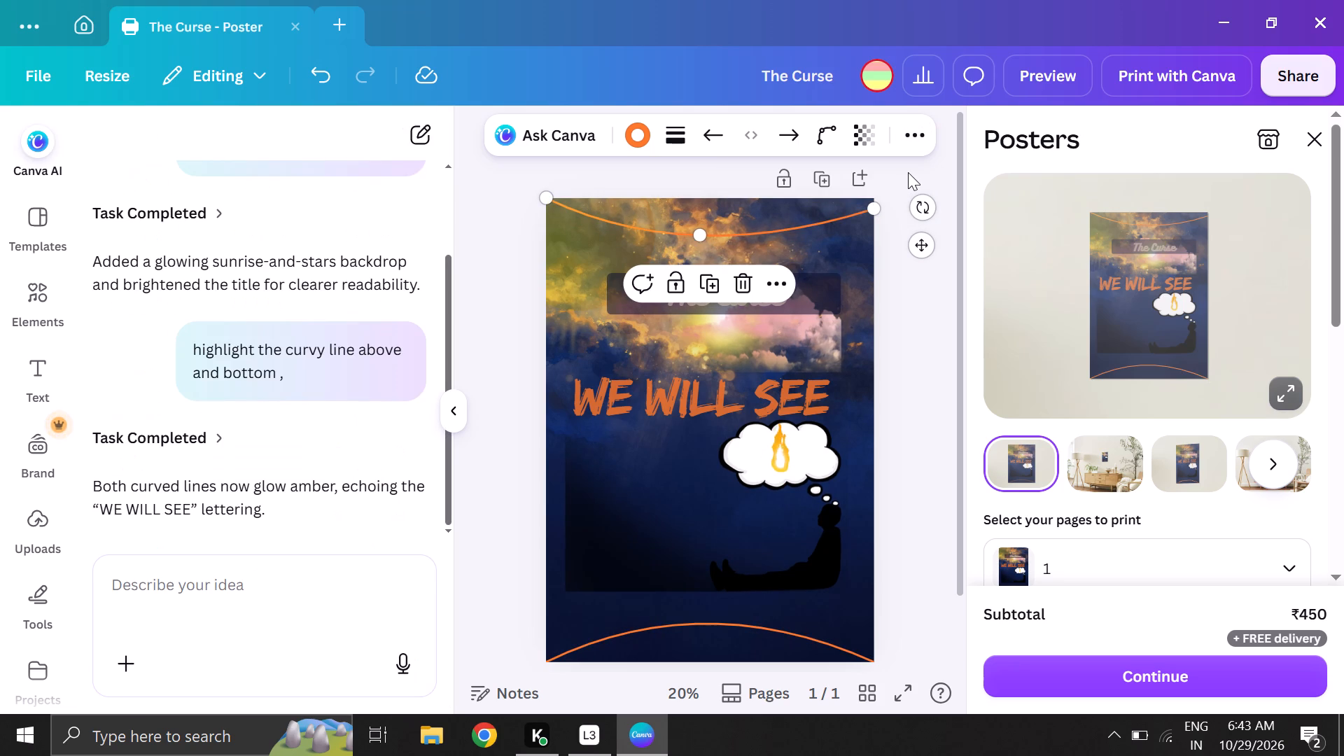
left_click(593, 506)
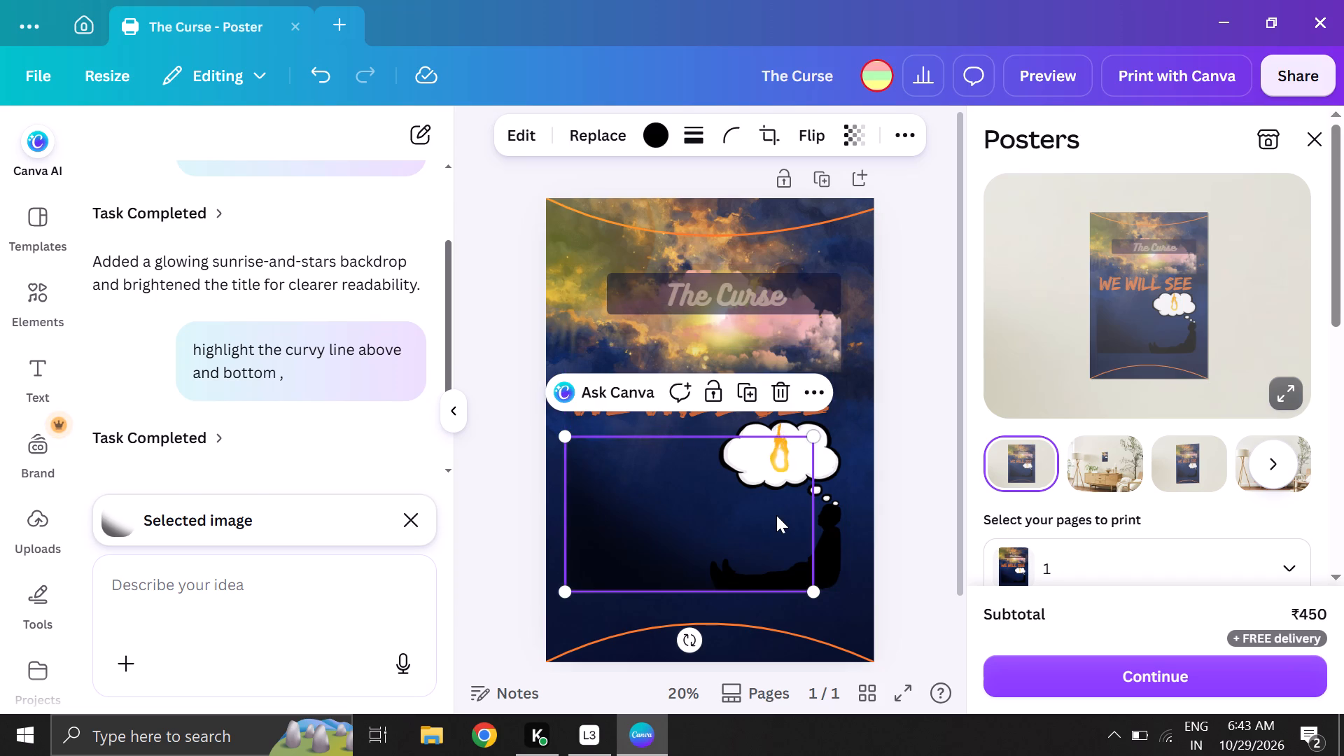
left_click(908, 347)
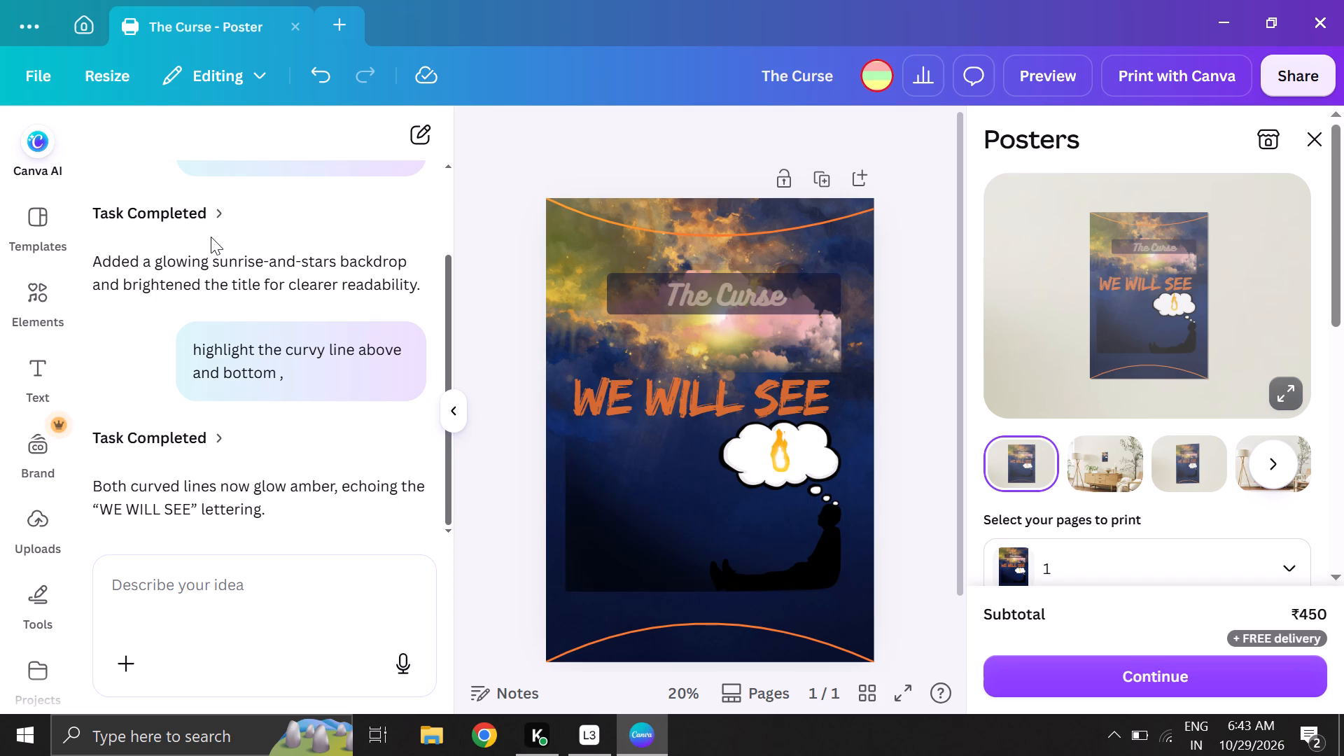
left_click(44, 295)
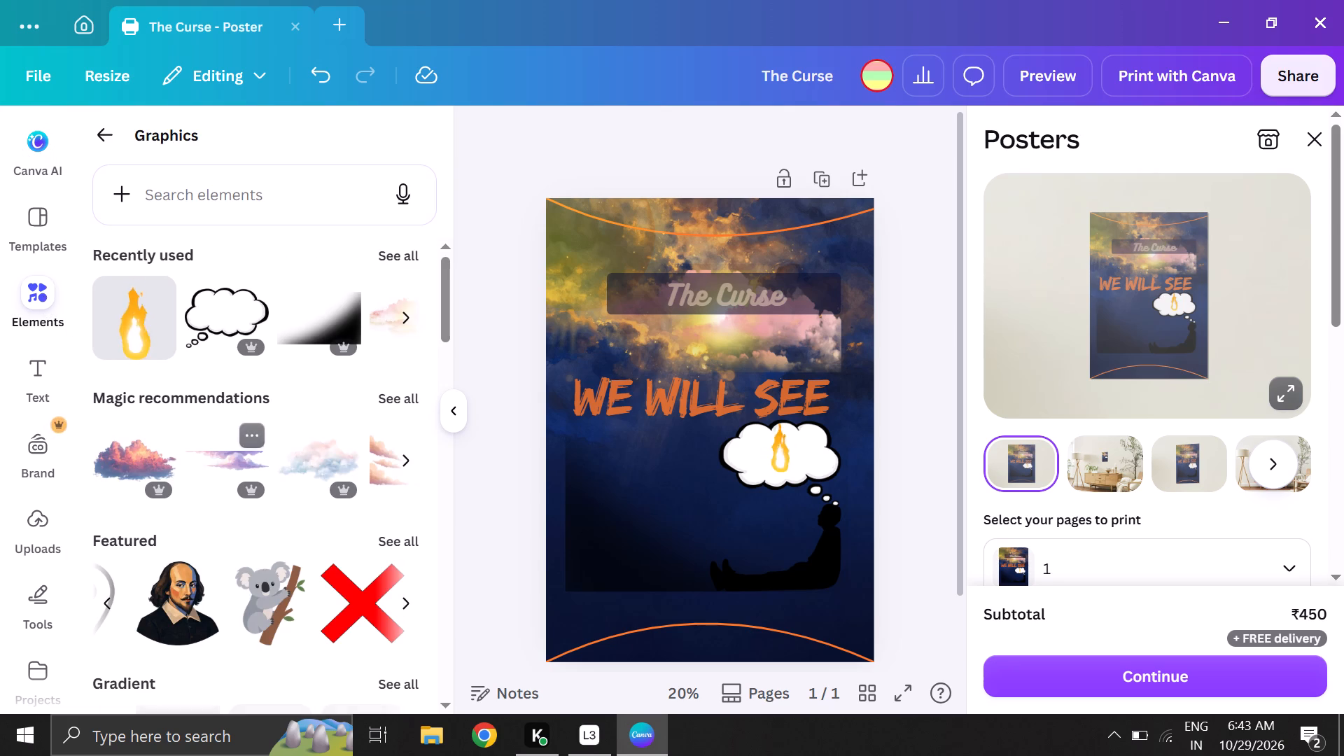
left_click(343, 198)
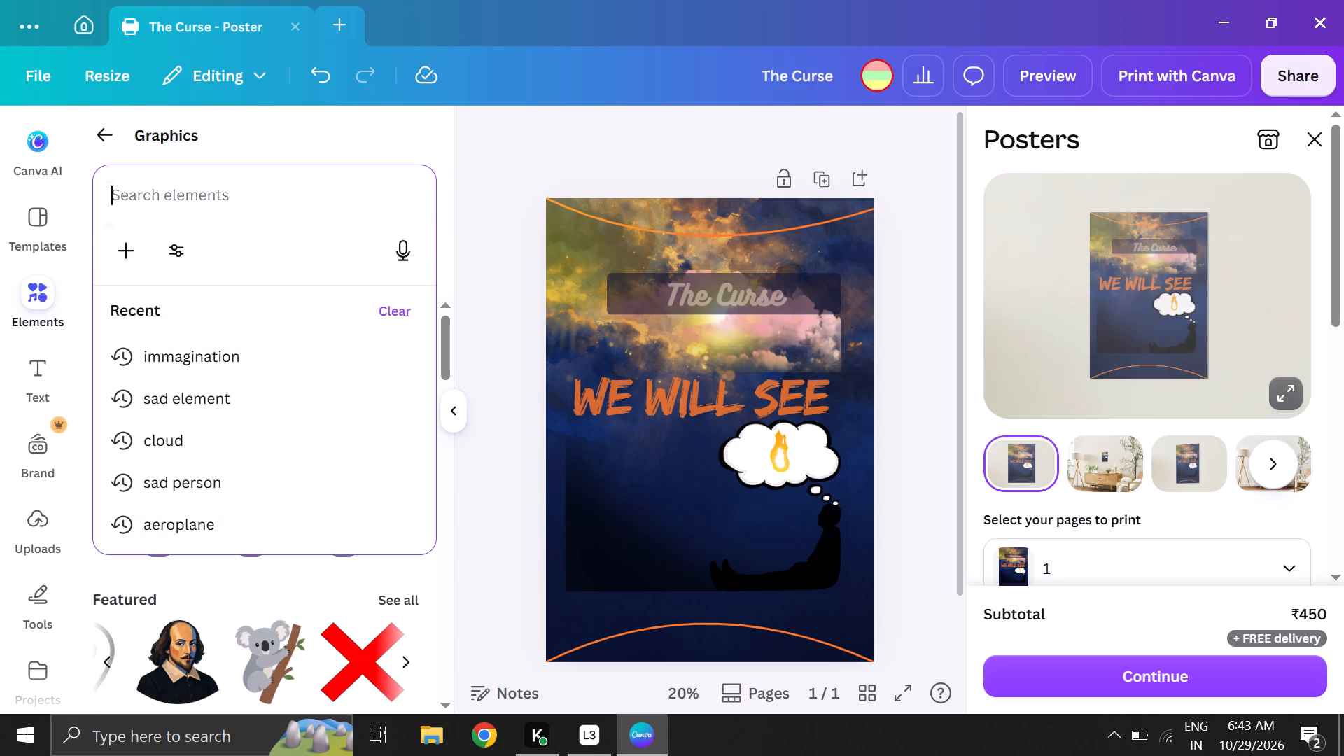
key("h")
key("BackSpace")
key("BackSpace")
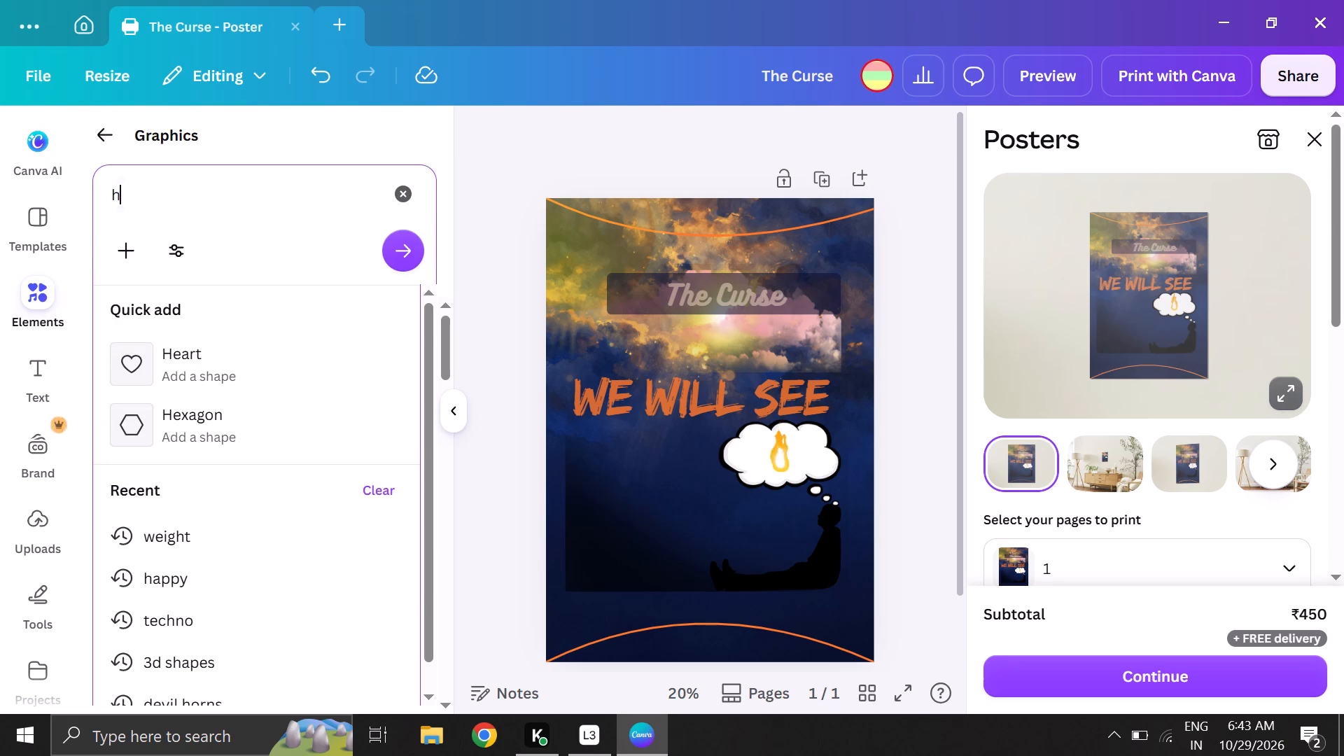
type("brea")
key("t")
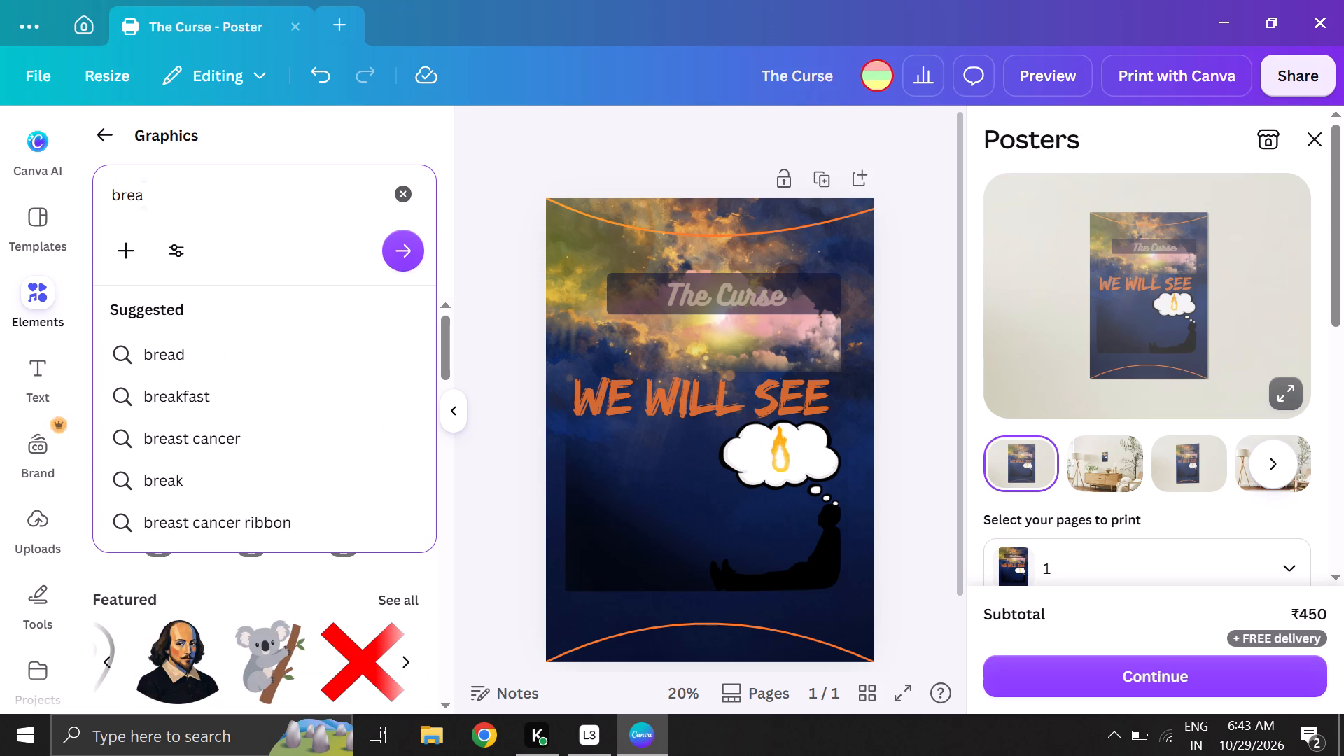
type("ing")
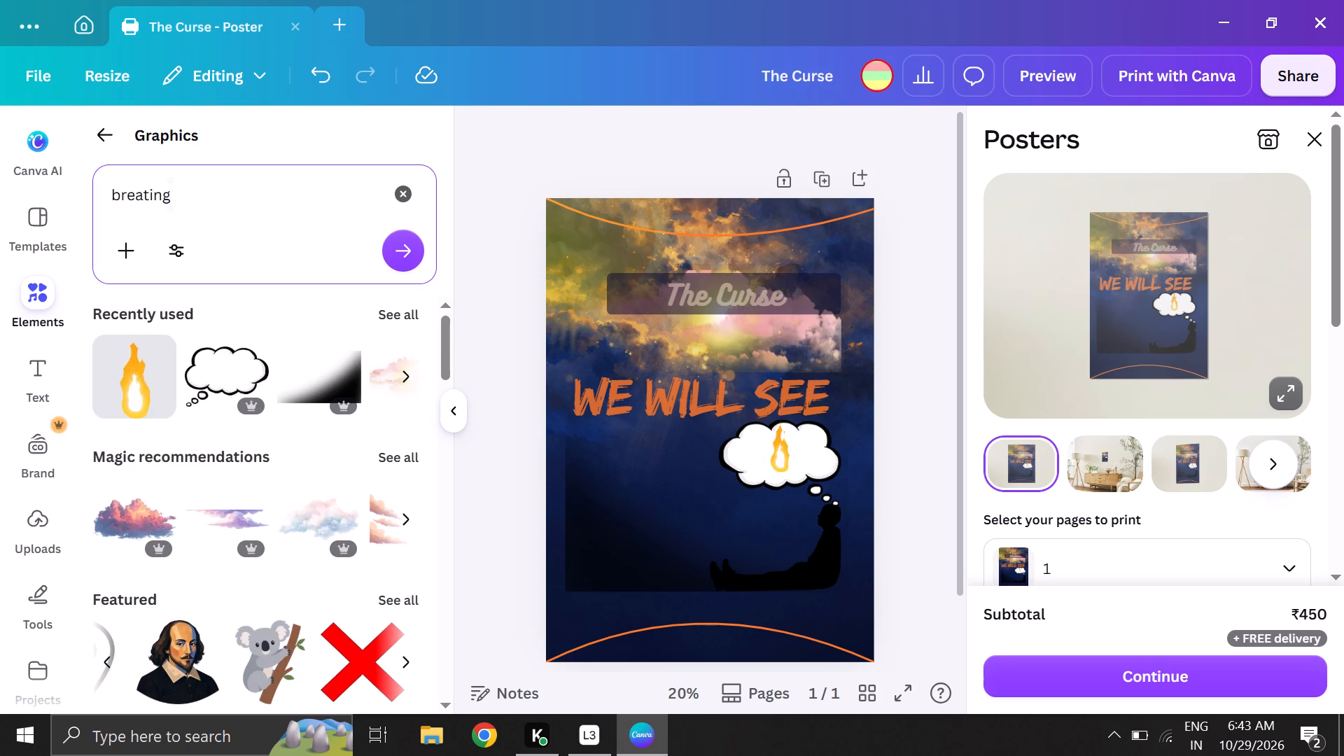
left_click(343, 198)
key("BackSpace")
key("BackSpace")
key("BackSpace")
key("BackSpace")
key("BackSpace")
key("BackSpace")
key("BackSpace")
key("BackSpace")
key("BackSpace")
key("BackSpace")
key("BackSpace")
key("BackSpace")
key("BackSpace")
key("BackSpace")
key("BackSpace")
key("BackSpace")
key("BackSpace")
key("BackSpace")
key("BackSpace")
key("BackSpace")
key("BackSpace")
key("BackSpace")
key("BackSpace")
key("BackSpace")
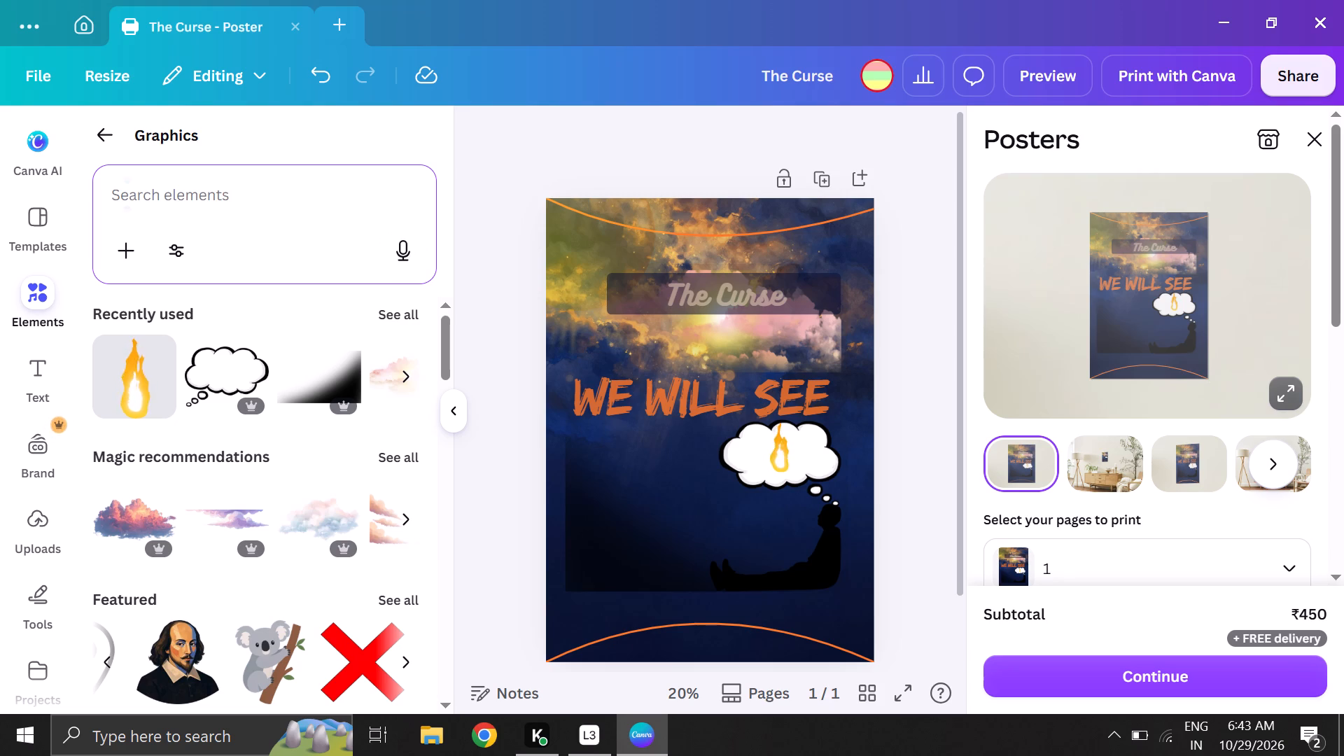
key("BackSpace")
Search the graphics for "anxiety" and add the red PANIC ATTACK stamp to the poster.
key("a")
type("nxie")
type("ty")
key("Return")
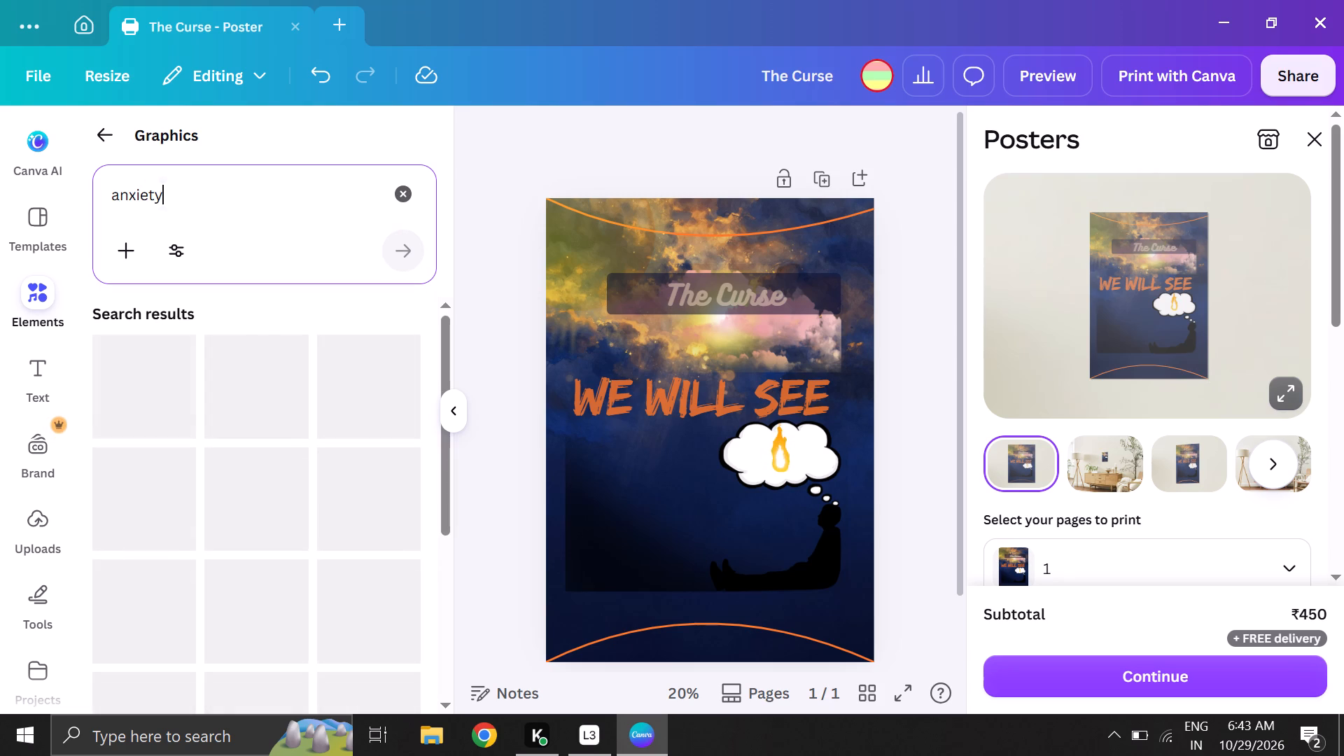
scroll(239, 402, "down", 1)
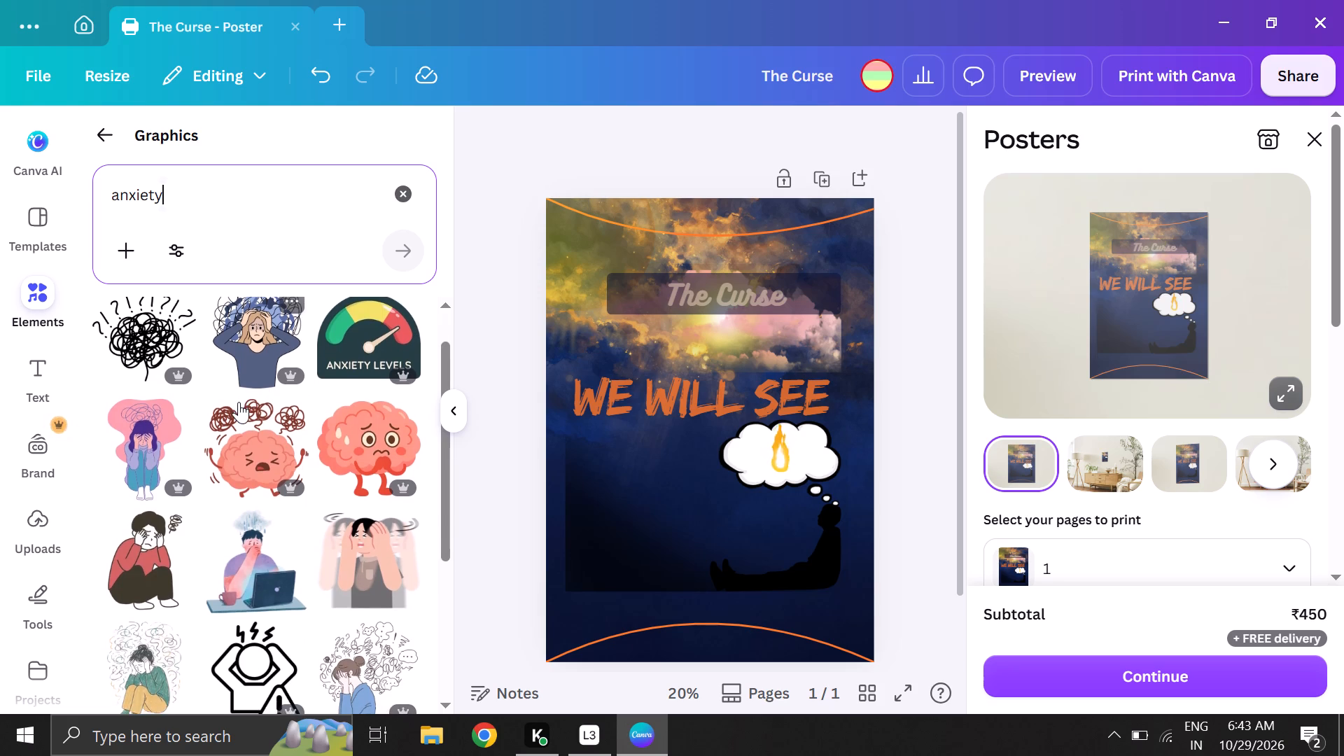
scroll(239, 402, "down", 2)
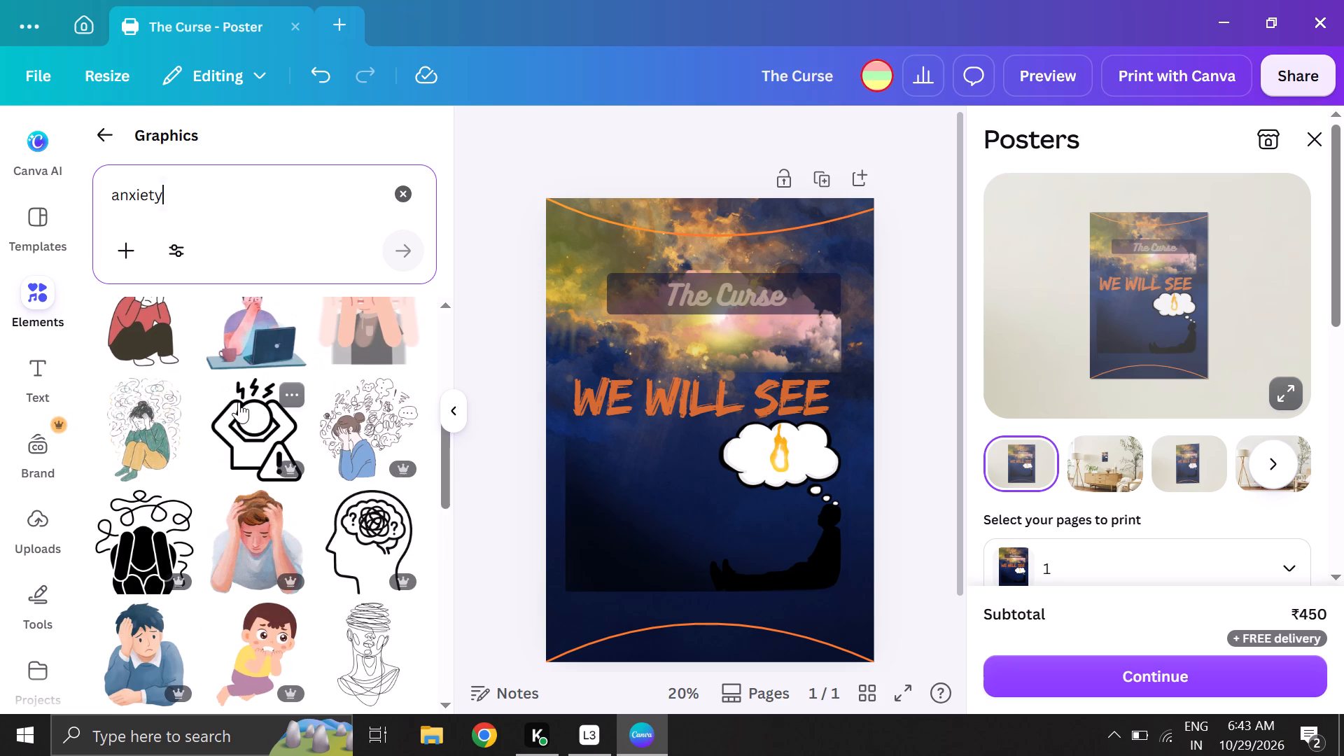
scroll(239, 402, "down", 2)
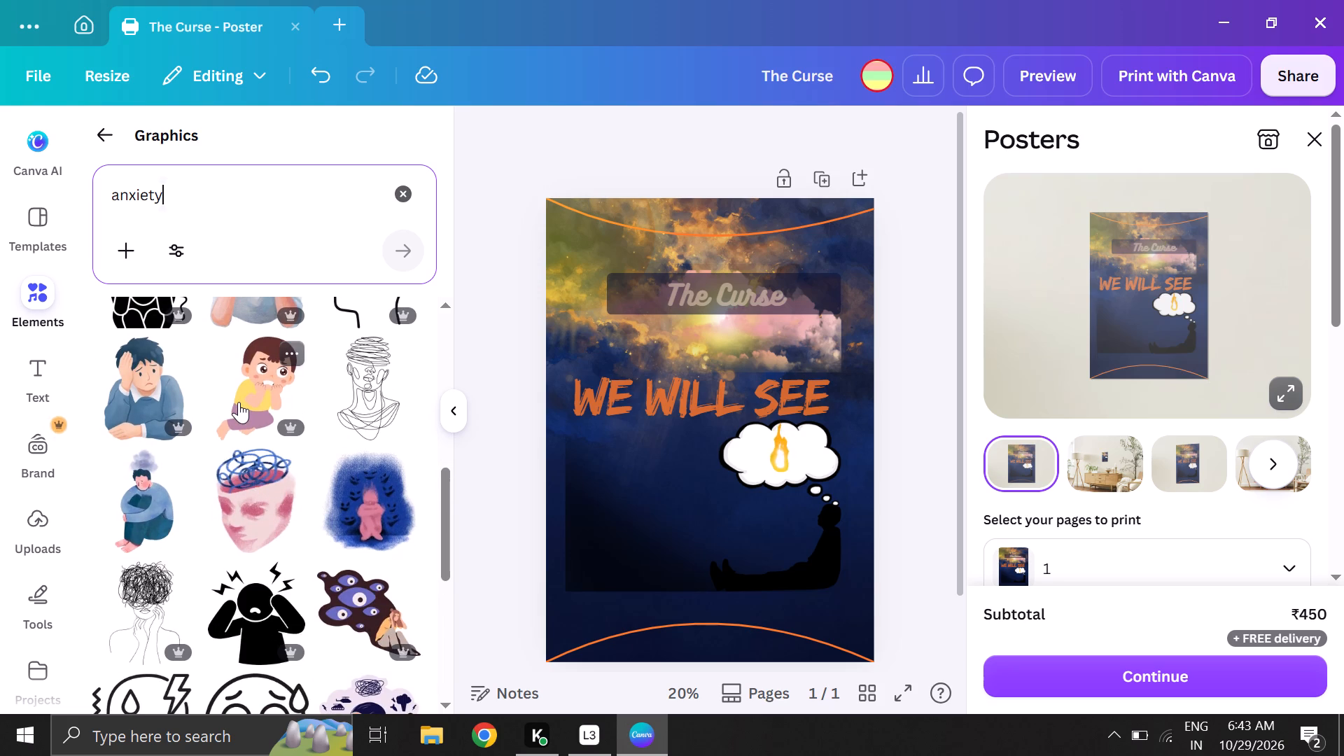
scroll(239, 402, "down", 3)
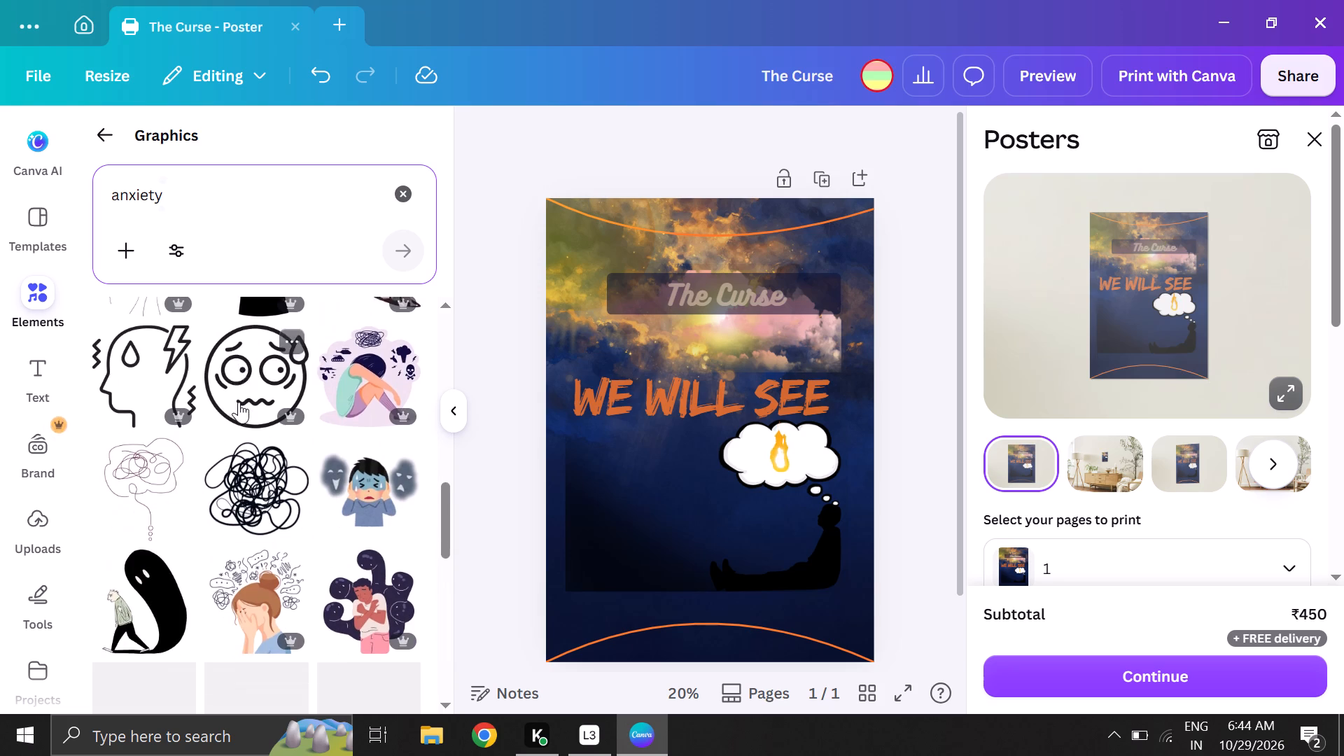
scroll(239, 402, "down", 4)
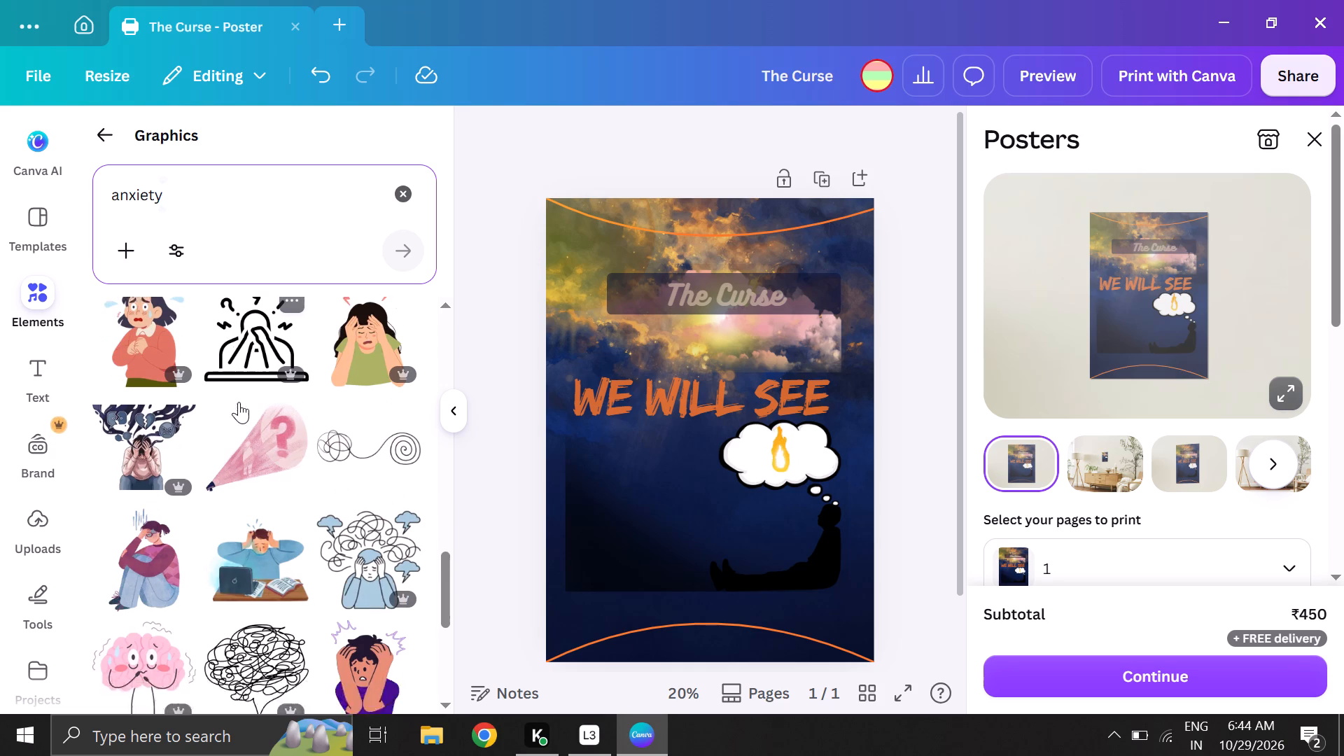
scroll(239, 402, "down", 2)
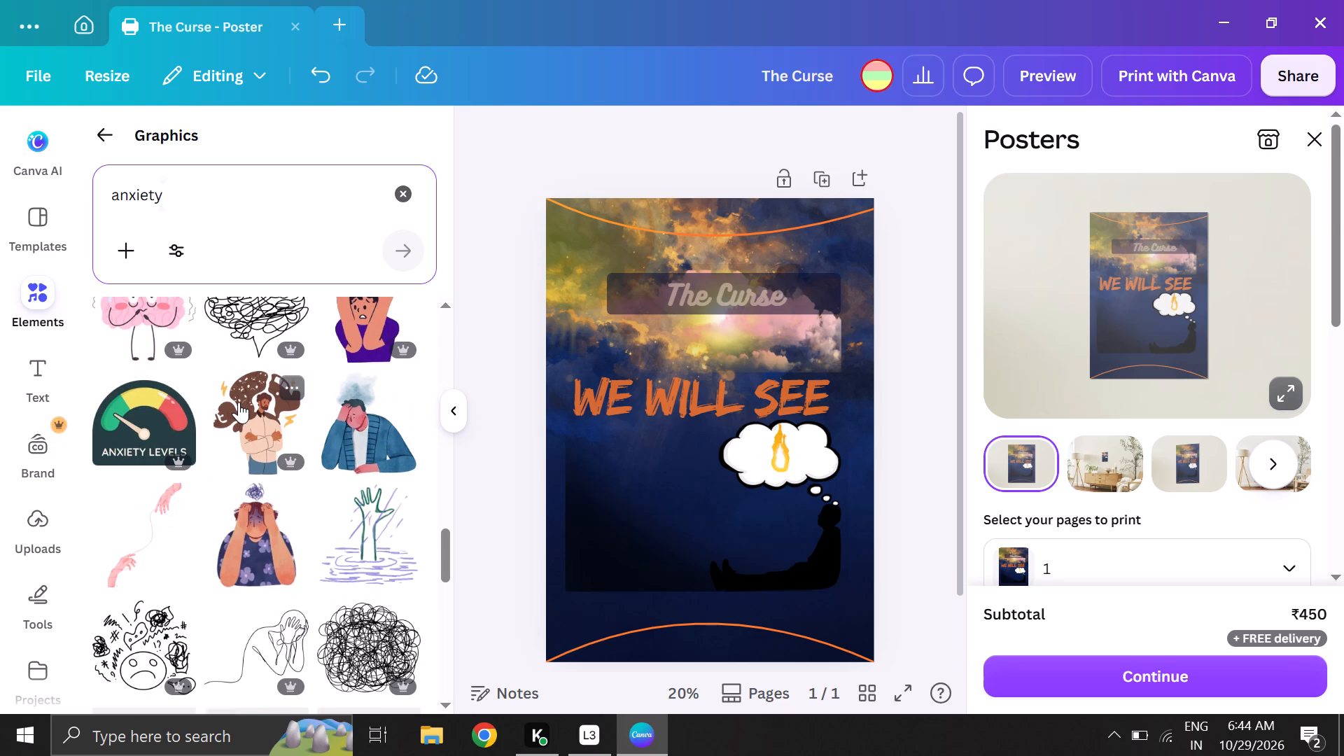
scroll(185, 491, "down", 1)
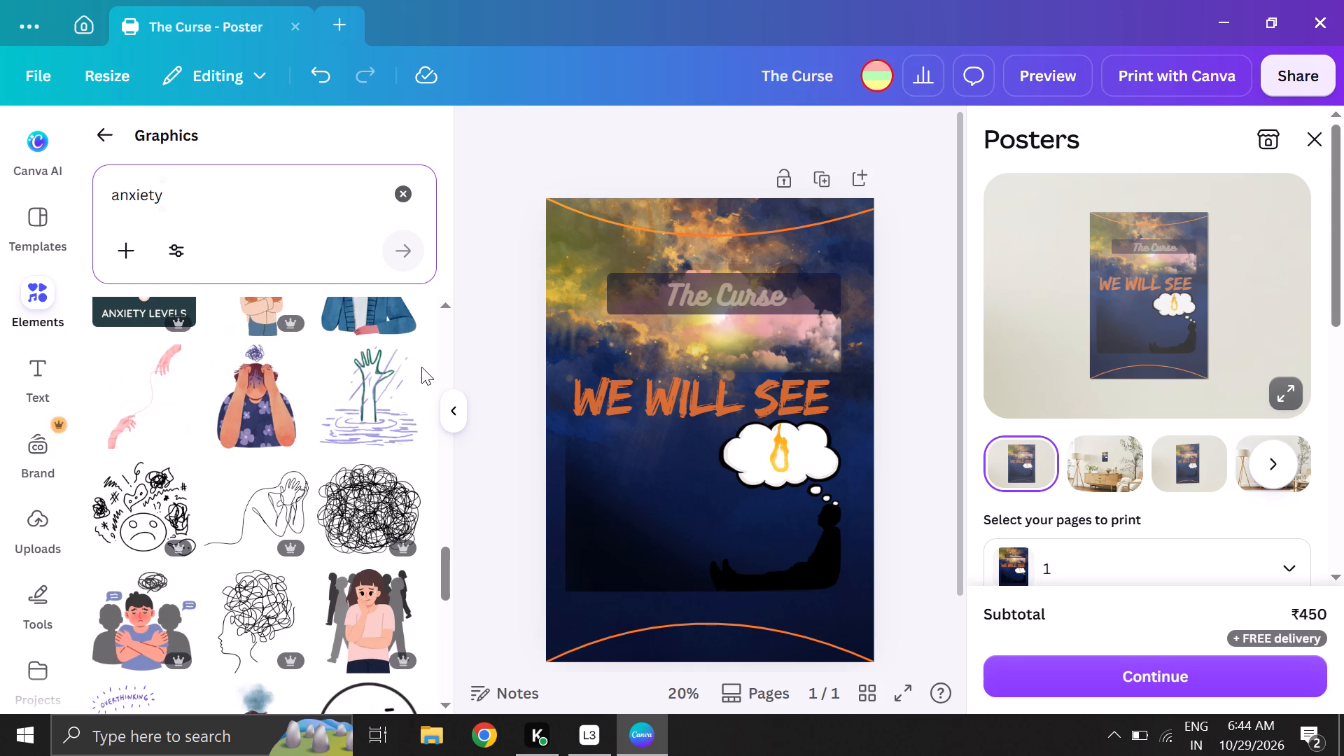
scroll(369, 387, "down", 1)
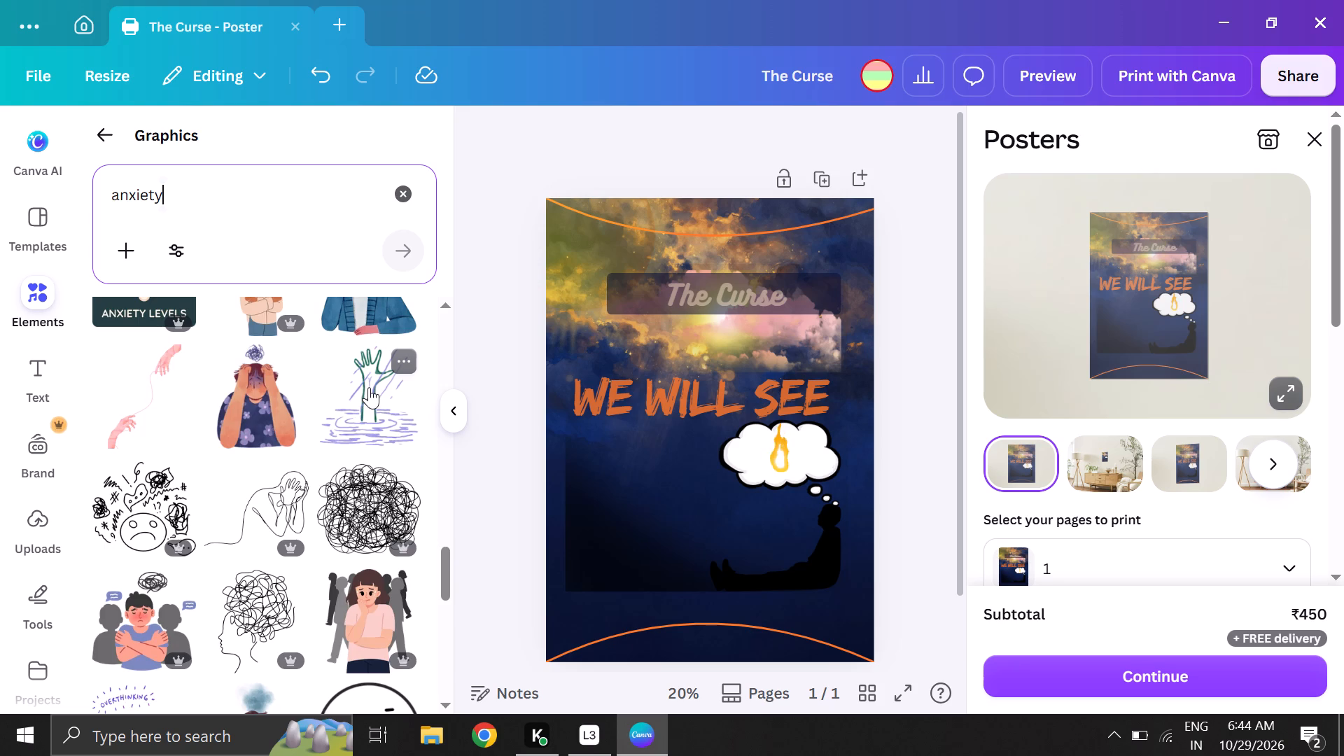
scroll(369, 387, "down", 4)
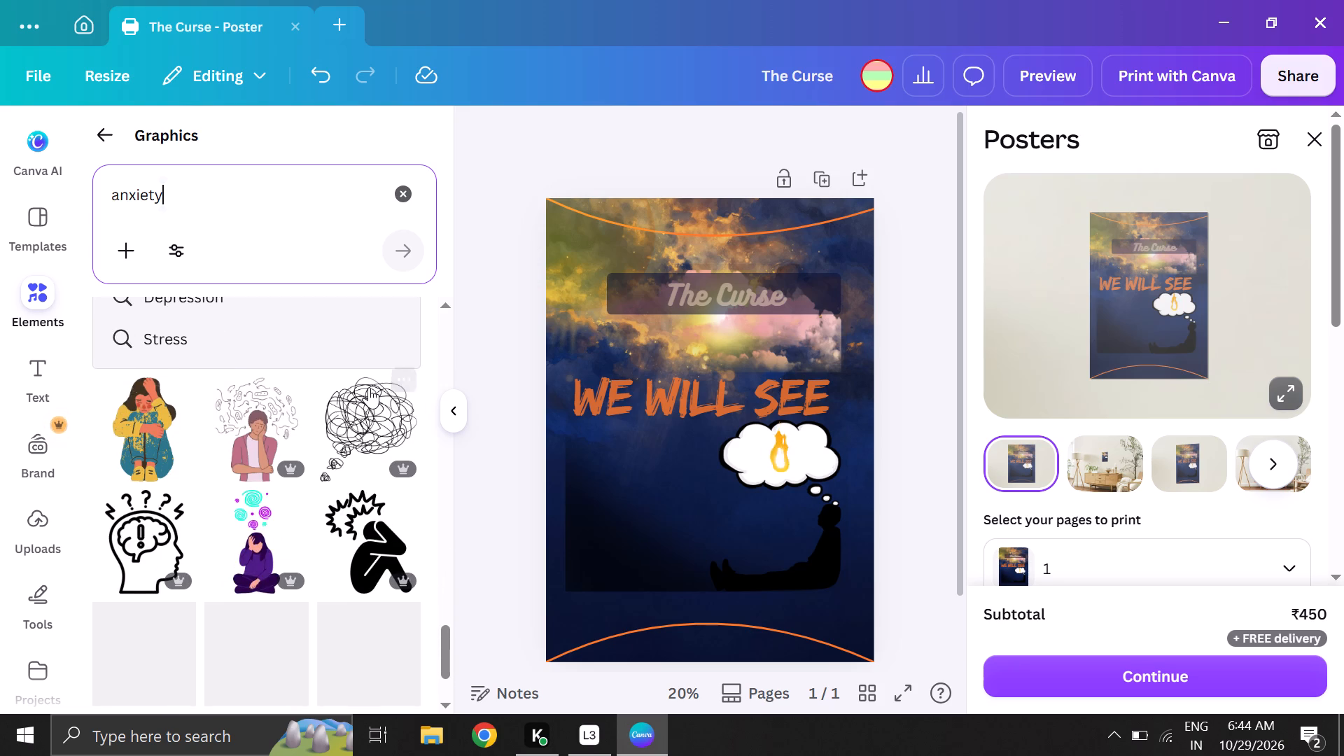
scroll(369, 387, "down", 3)
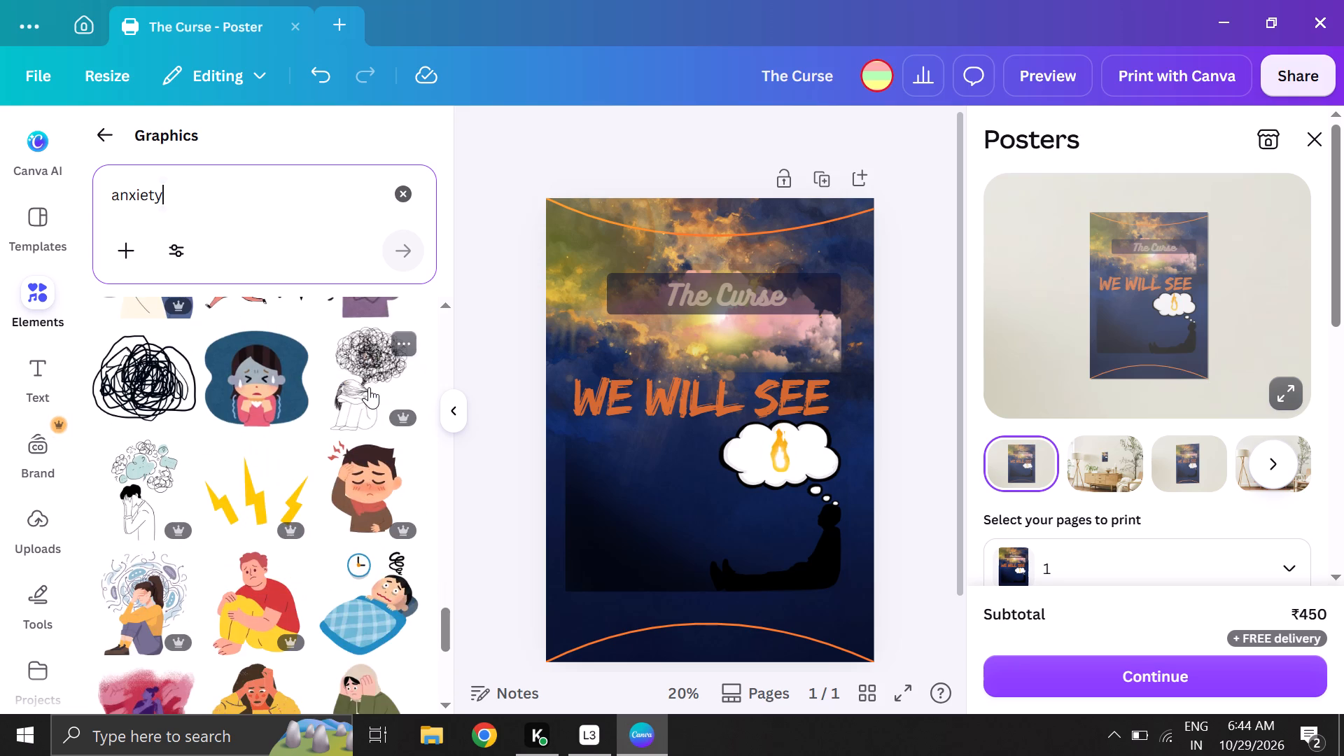
scroll(369, 387, "down", 1)
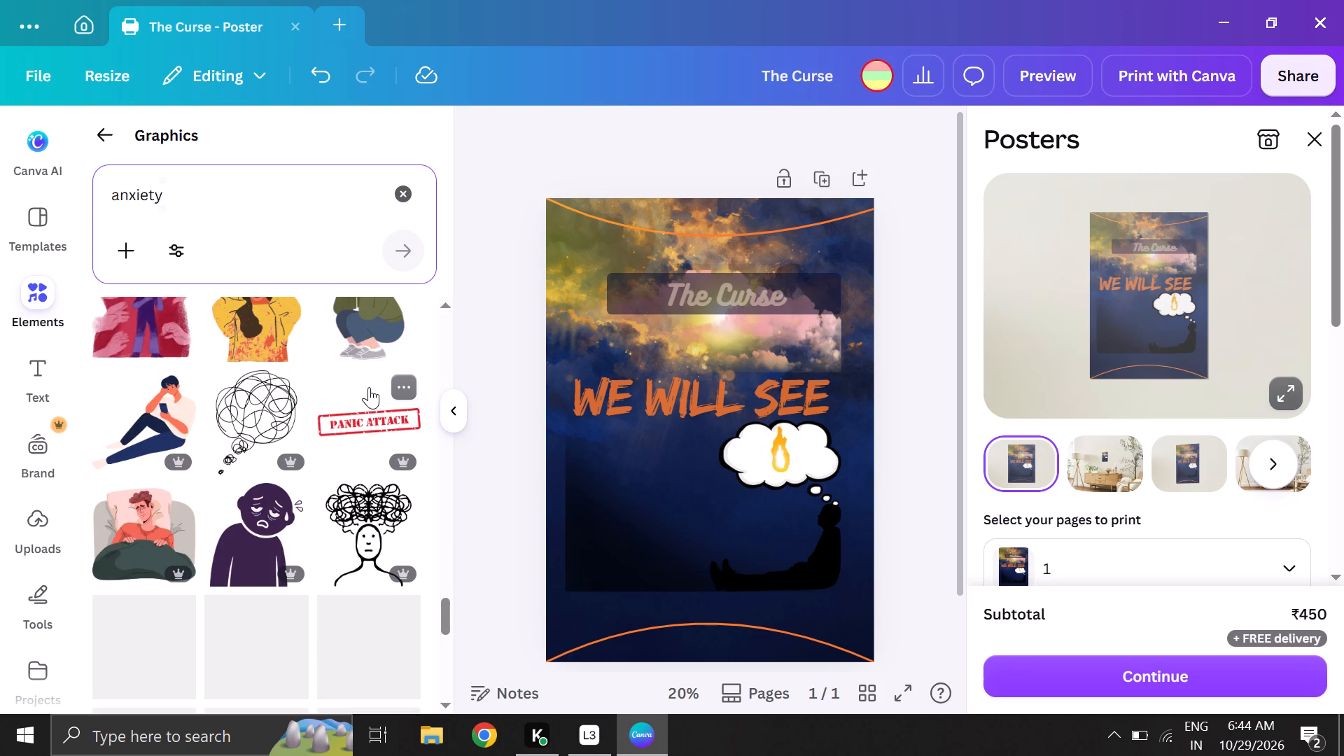
scroll(369, 387, "down", 1)
left_click(364, 457)
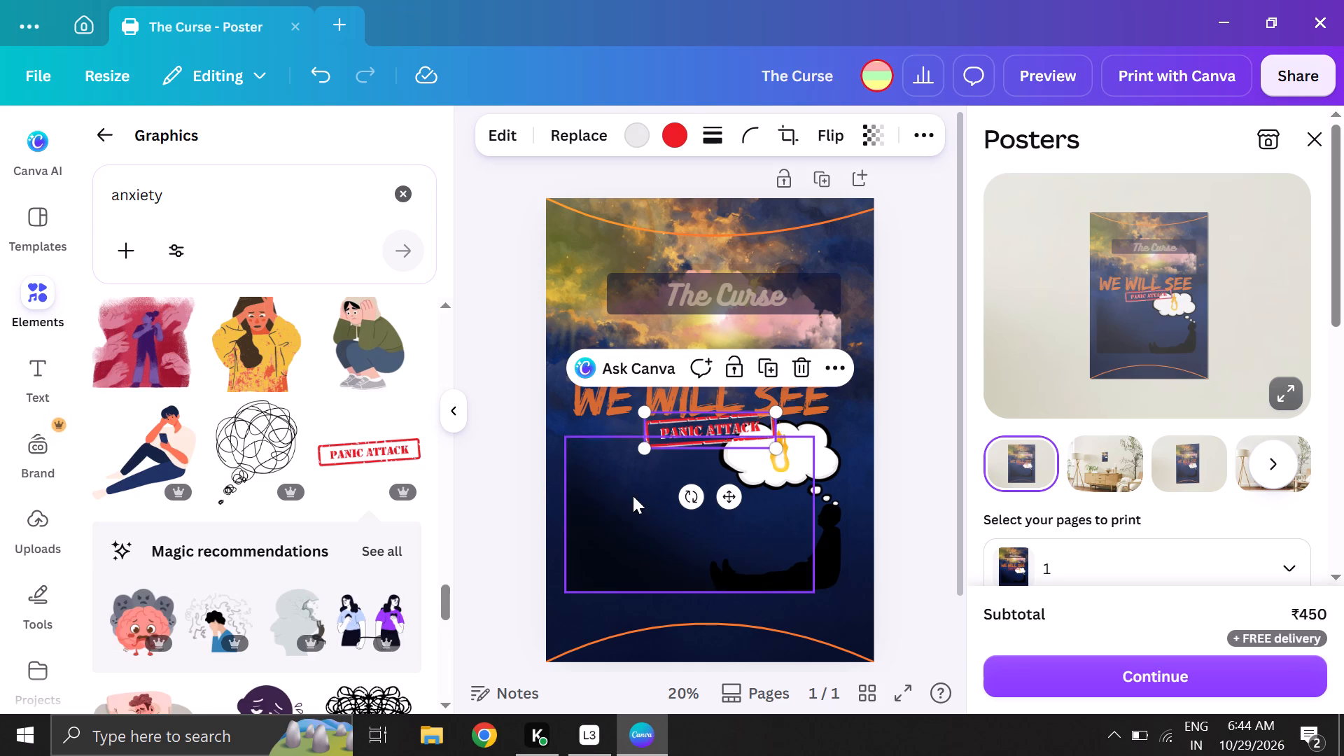
Place the PANIC ATTACK stamp below "WE WILL SEE", left of the thought bubble, and tilt it clockwise so it slopes down toward the silhouette.
left_click_drag(672, 436, 605, 475)
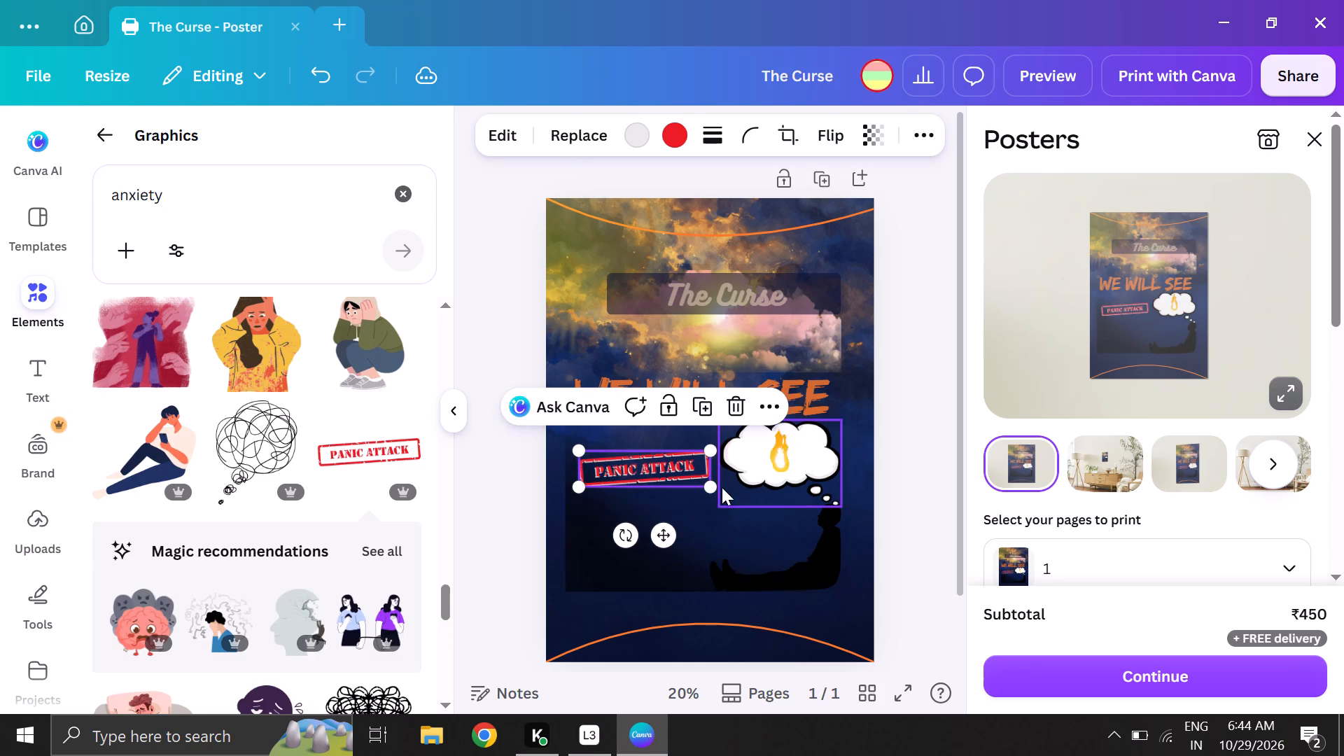
left_click_drag(708, 486, 693, 510)
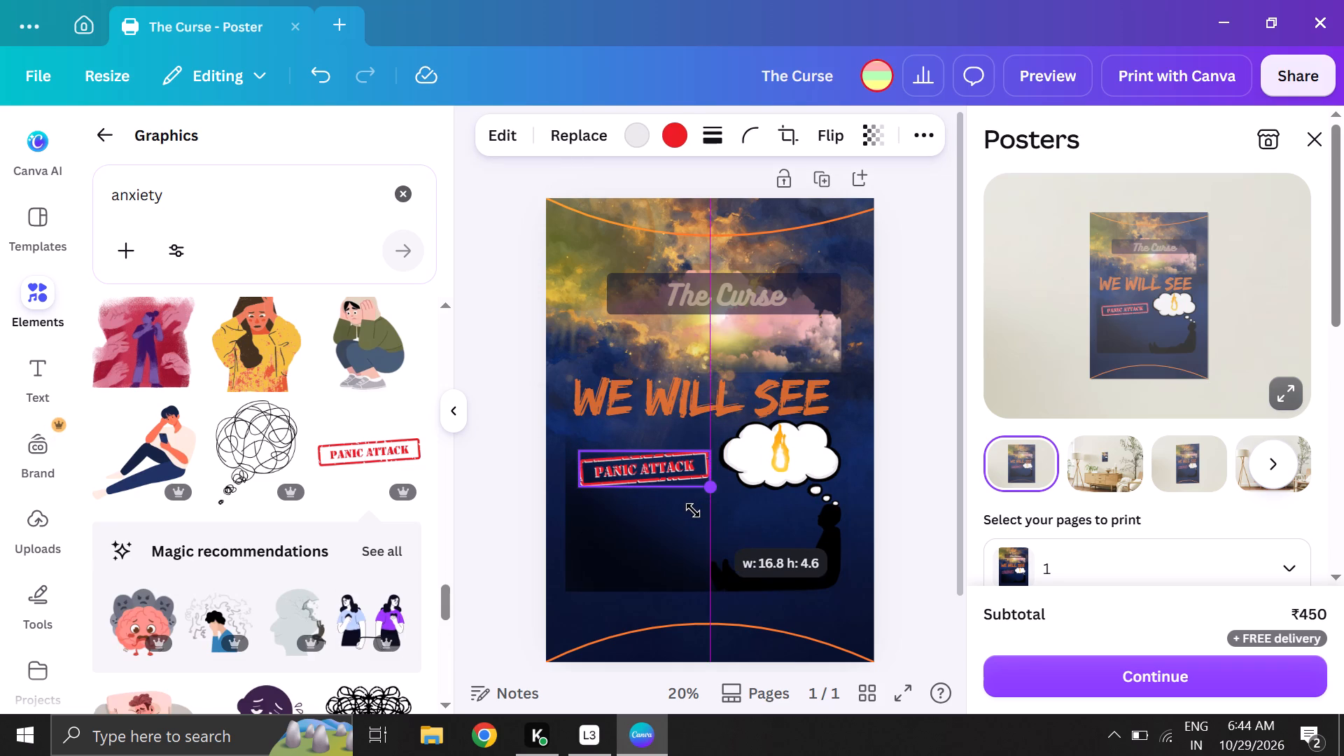
left_click_drag(693, 510, 703, 496)
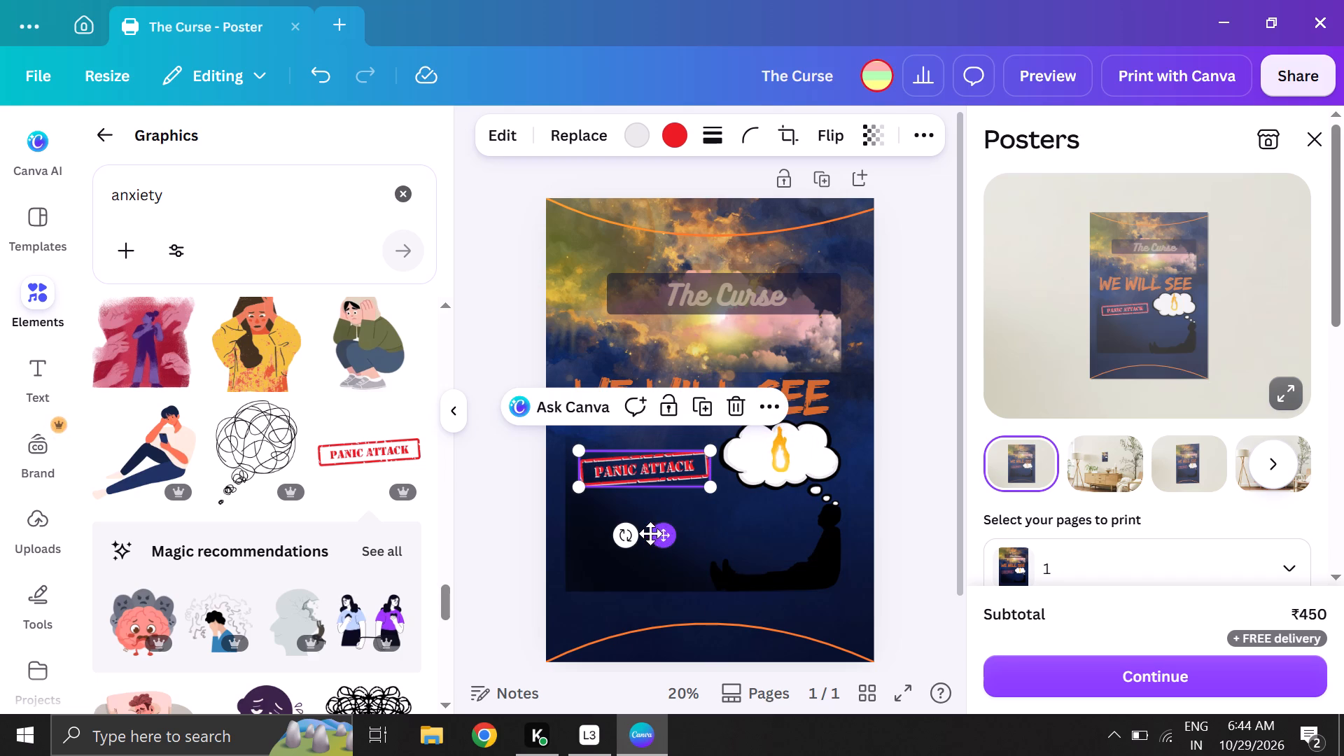
left_click_drag(631, 535, 603, 545)
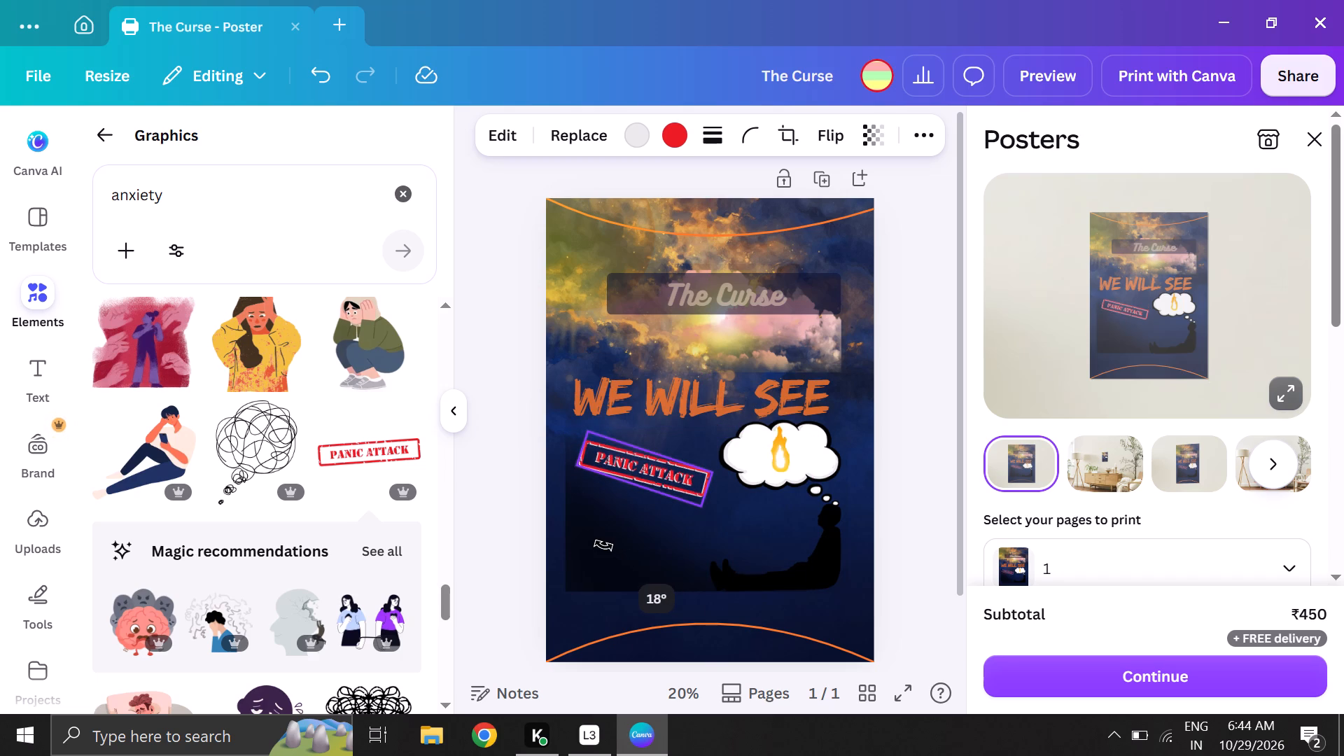
left_click_drag(603, 545, 595, 546)
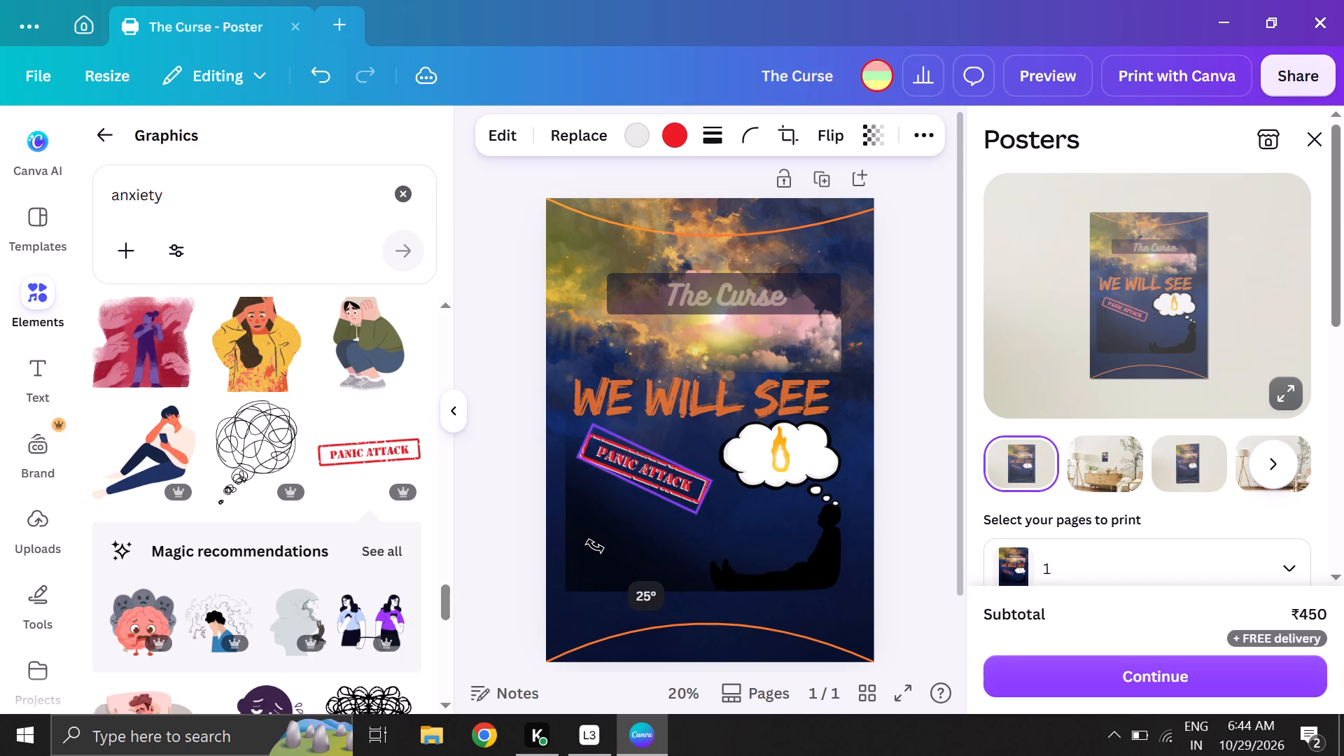
left_click_drag(595, 546, 571, 547)
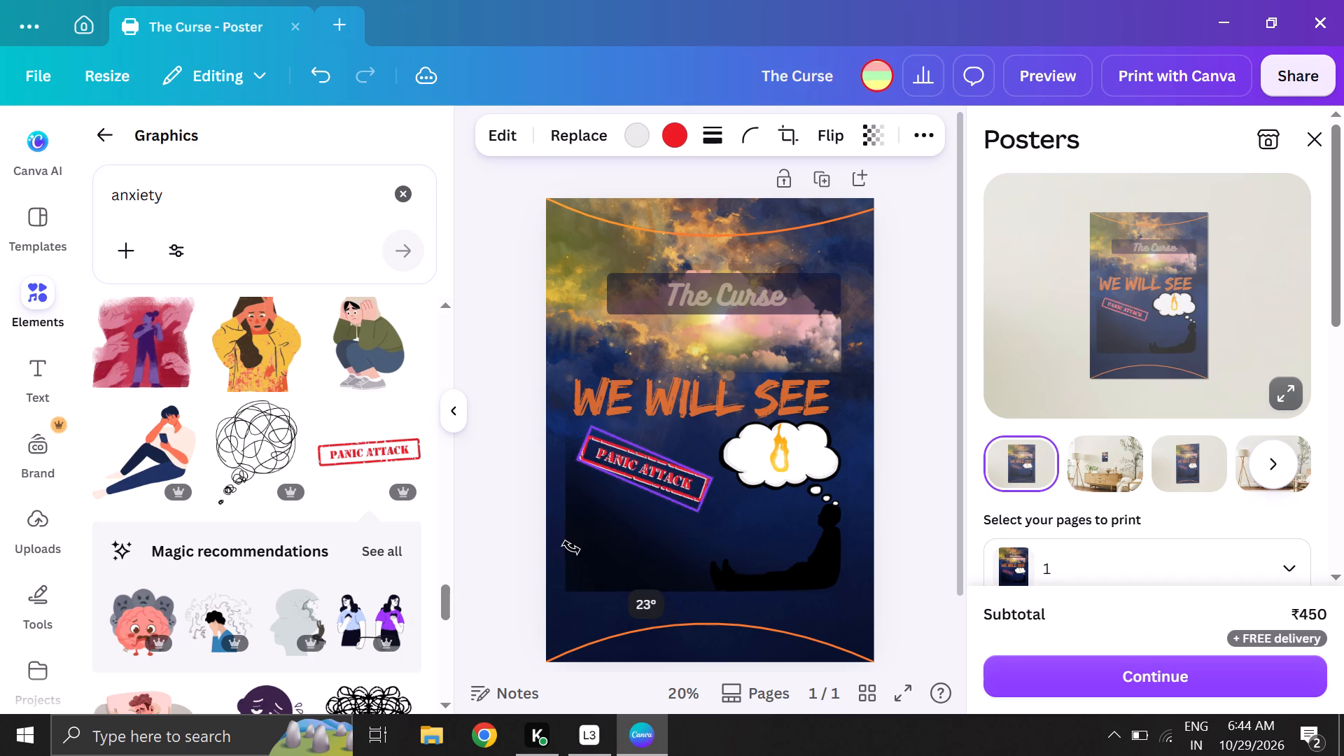
left_click_drag(571, 547, 572, 548)
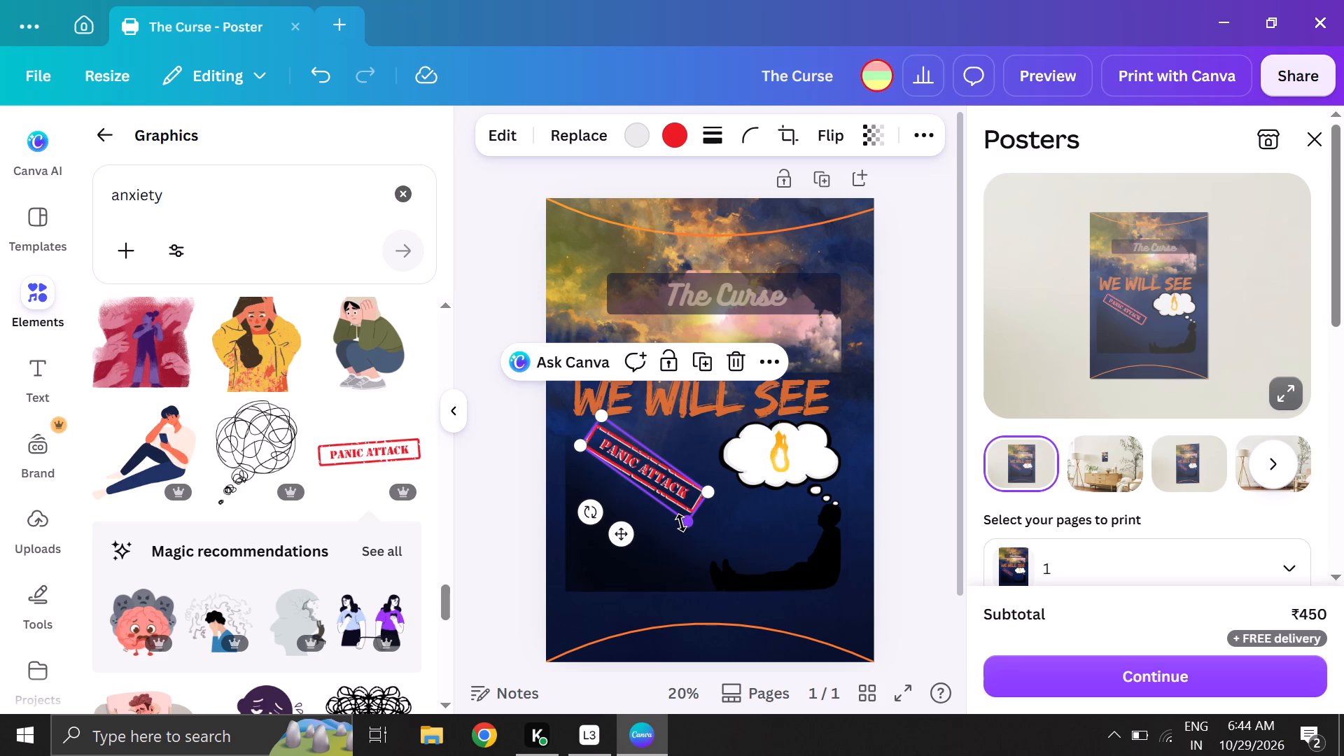
Enlarge the tilted PANIC ATTACK stamp to about 20.5 wide by 5.6 high and shift it slightly right toward the silhouette.
left_click_drag(680, 520, 721, 538)
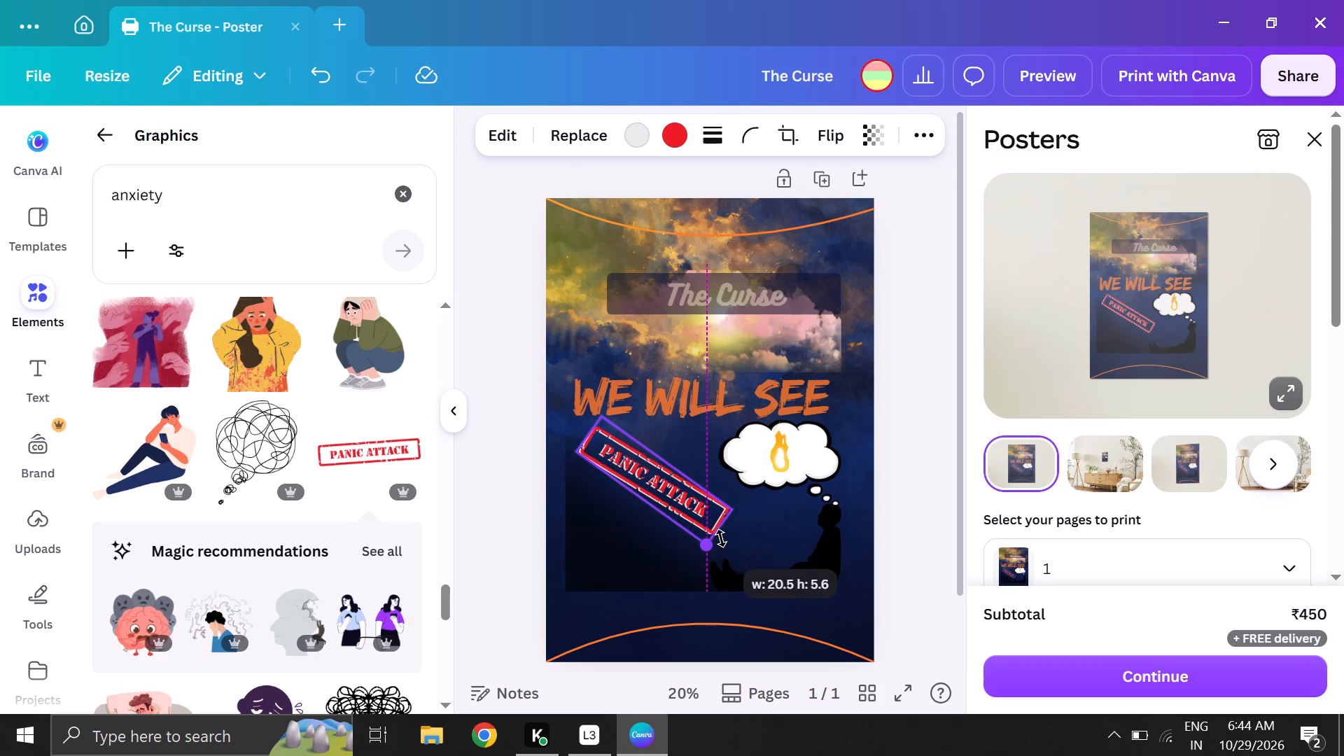
left_click_drag(721, 538, 720, 541)
left_click_drag(665, 491, 680, 495)
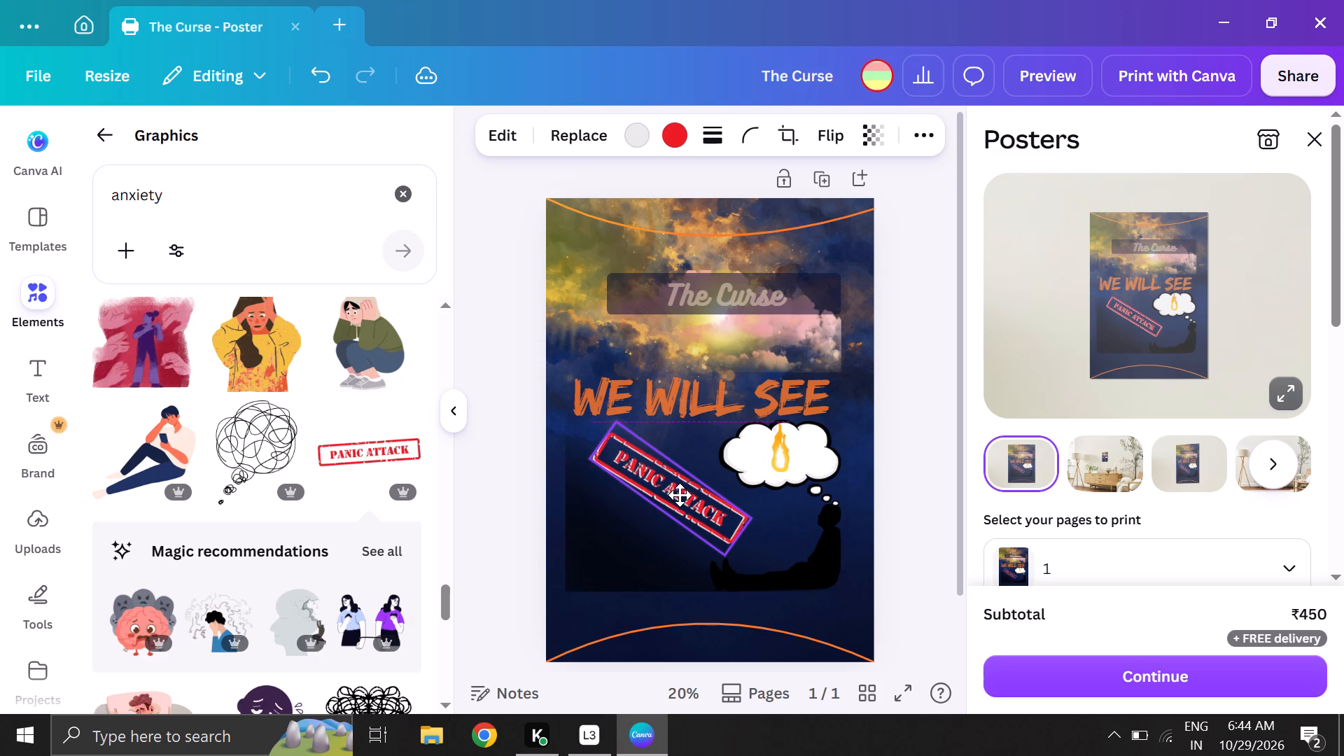
left_click_drag(680, 495, 679, 494)
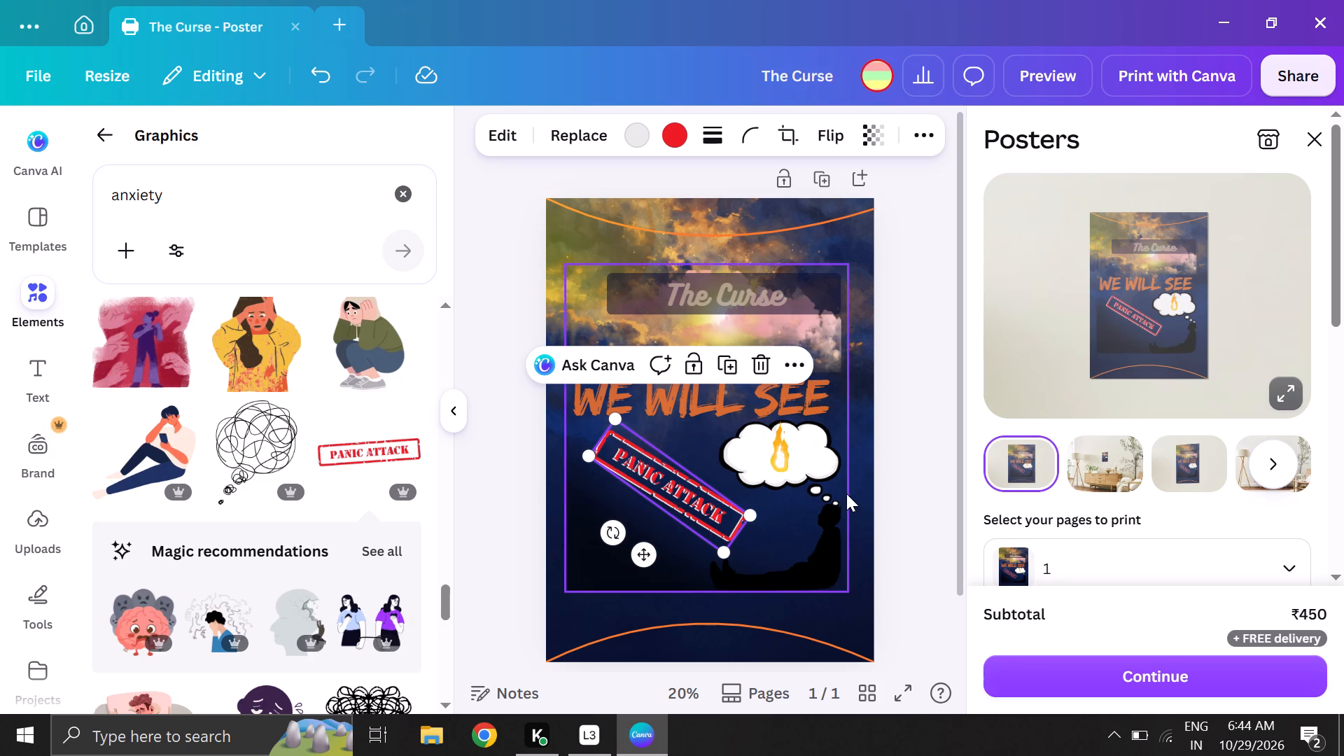
left_click(856, 474)
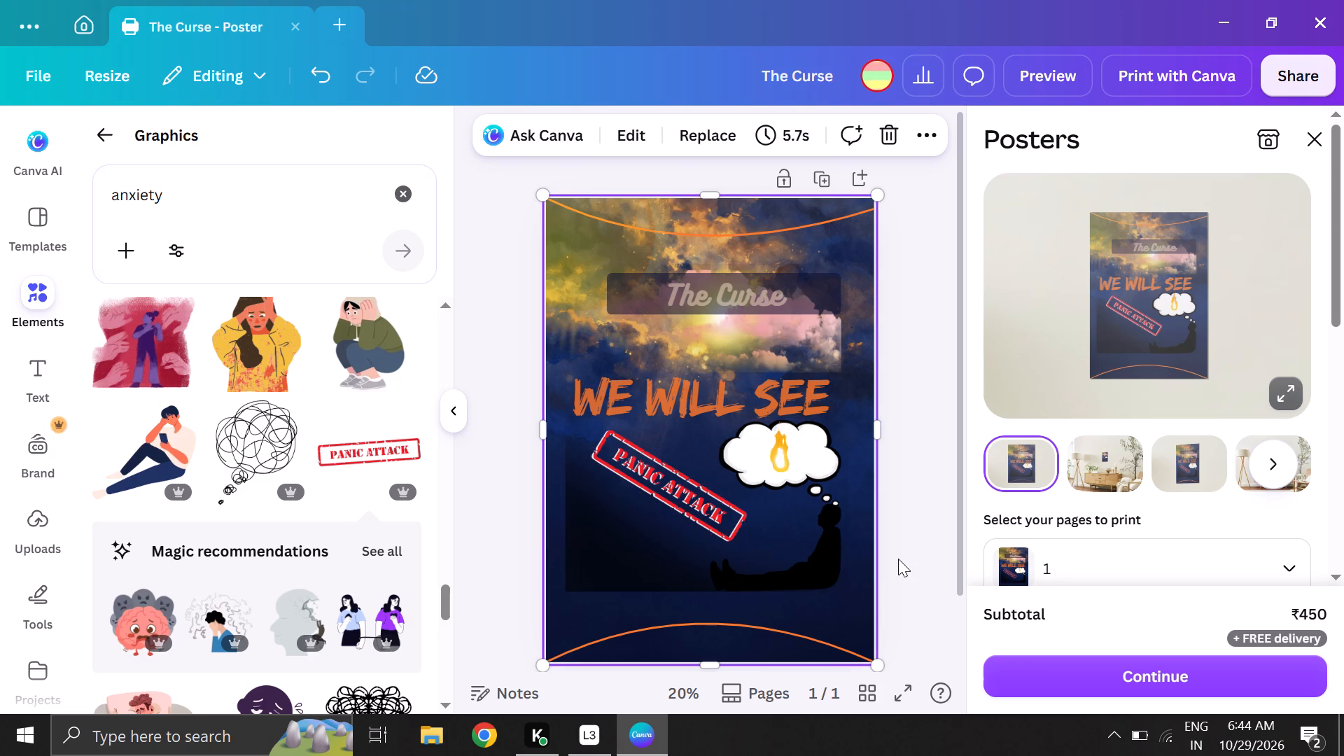
Apply the Flicker add-on animation effect to the tilted PANIC ATTACK stamp.
left_click(713, 492)
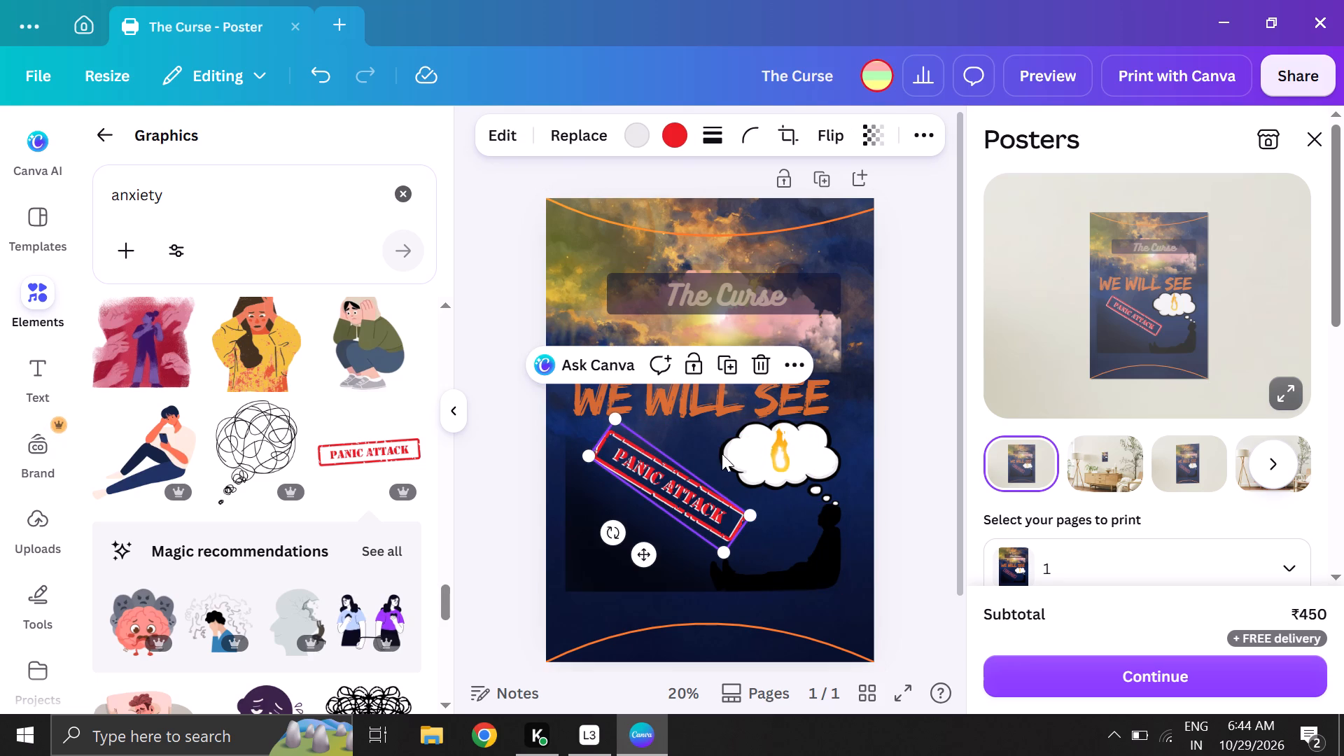
left_click(911, 130)
left_click(727, 183)
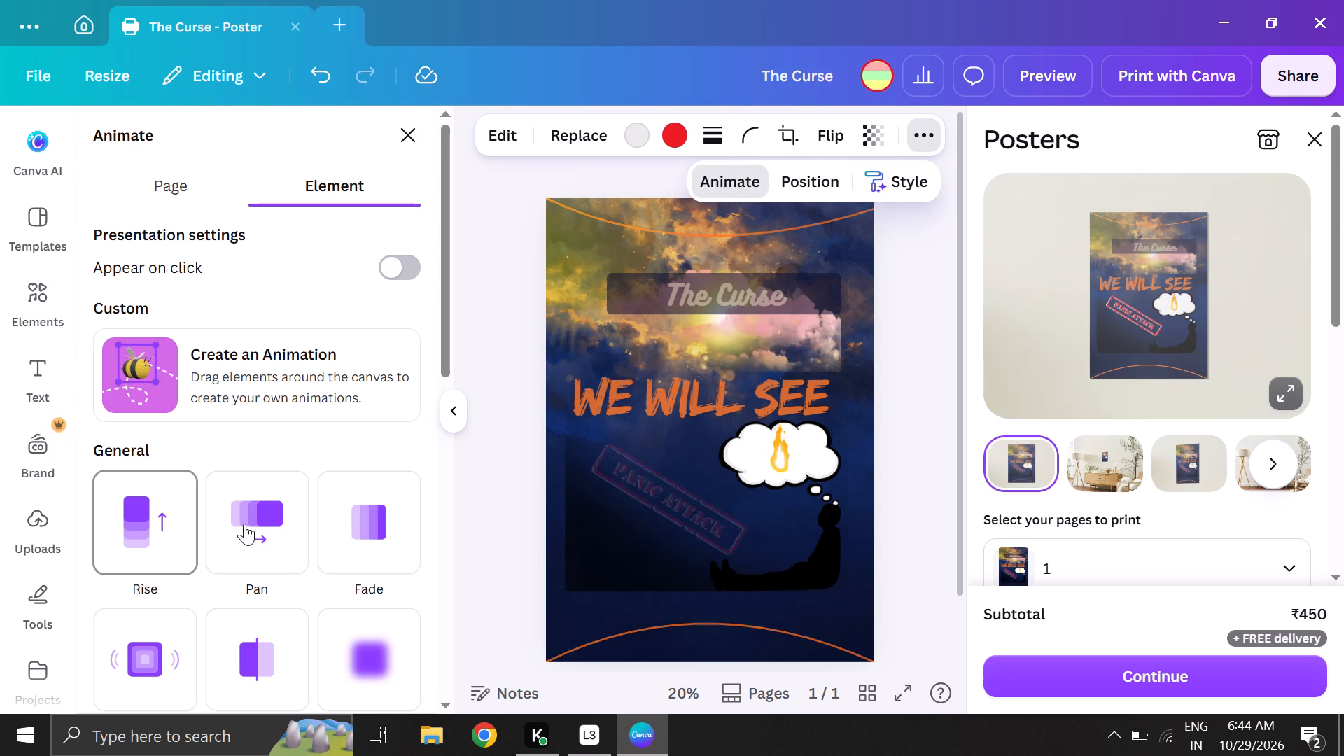
scroll(245, 522, "down", 1)
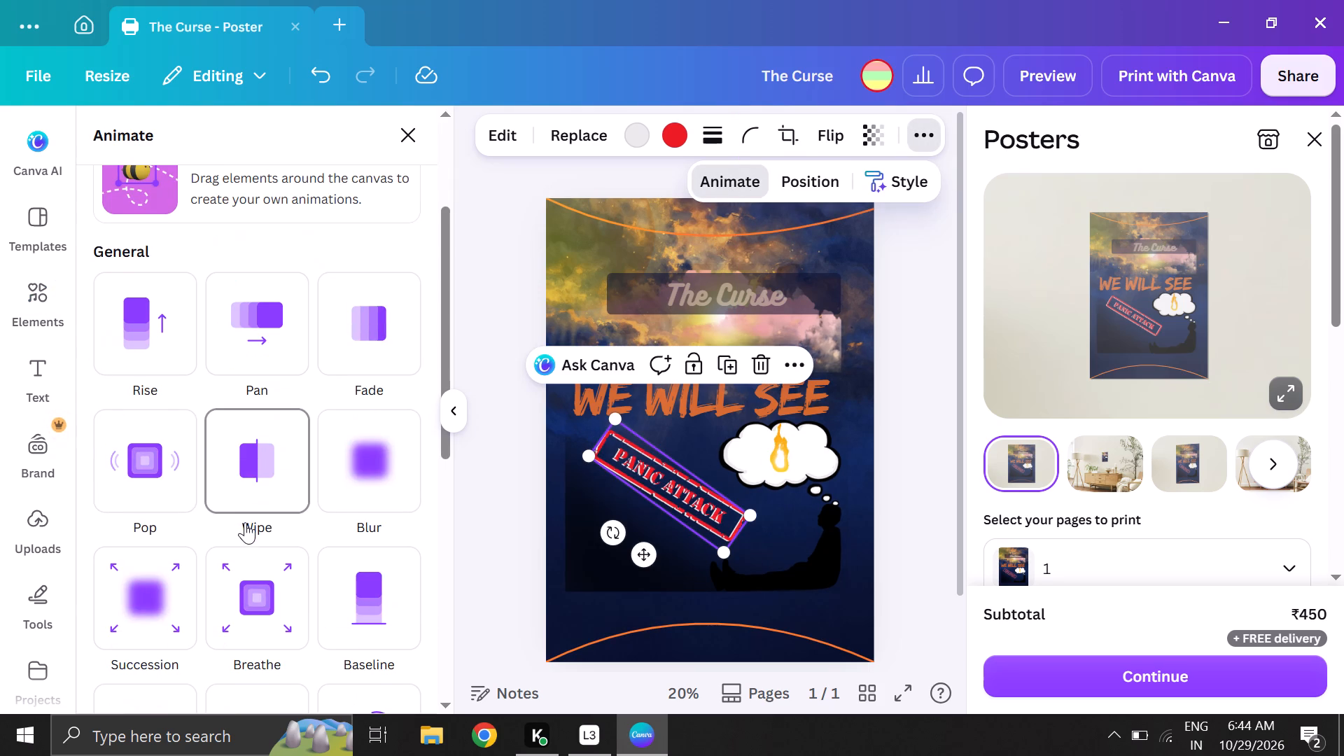
scroll(365, 472, "down", 4)
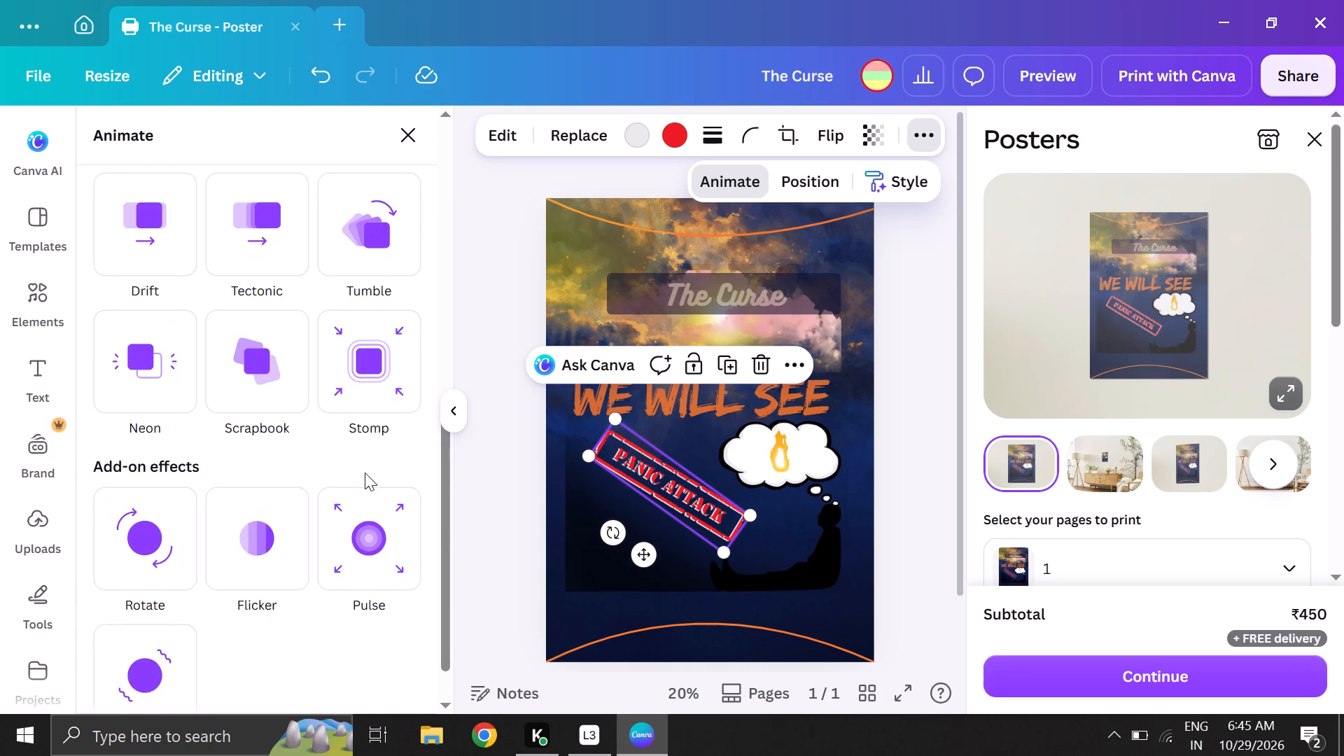
scroll(365, 472, "down", 2)
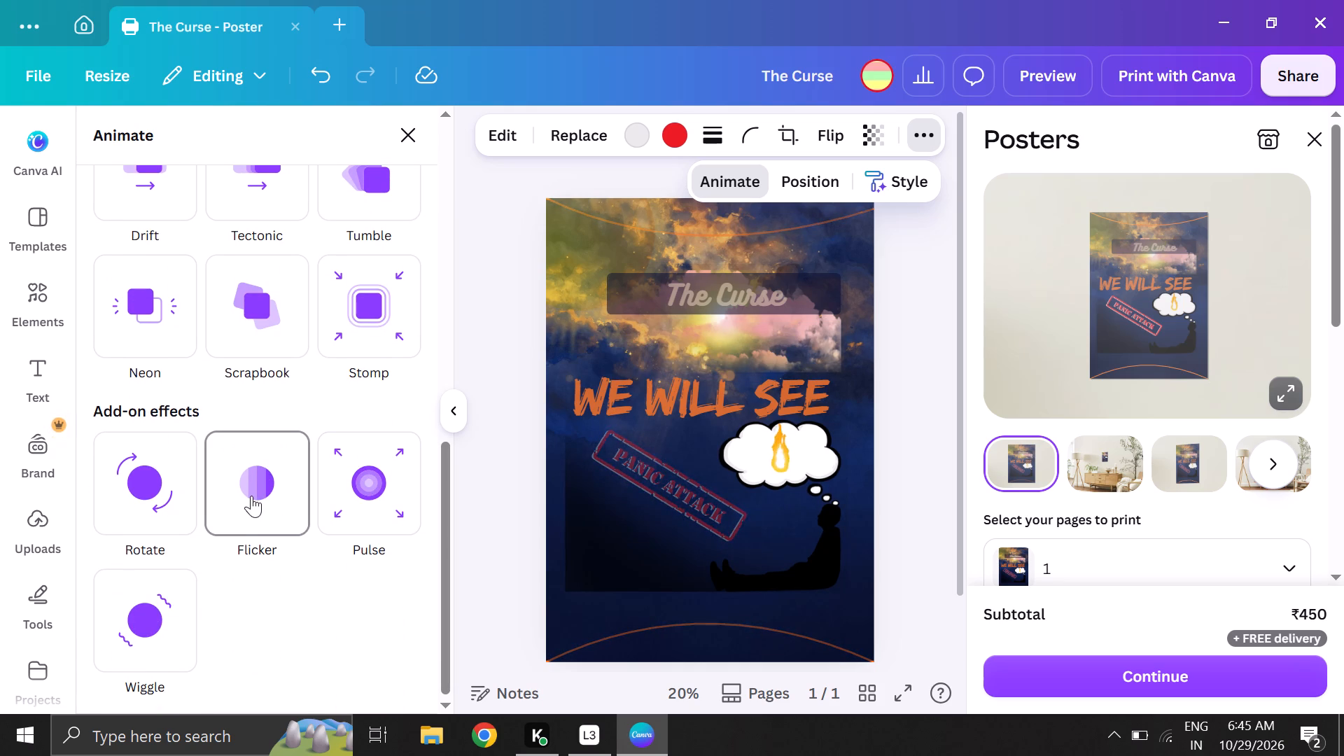
left_click(251, 496)
scroll(251, 496, "down", 3)
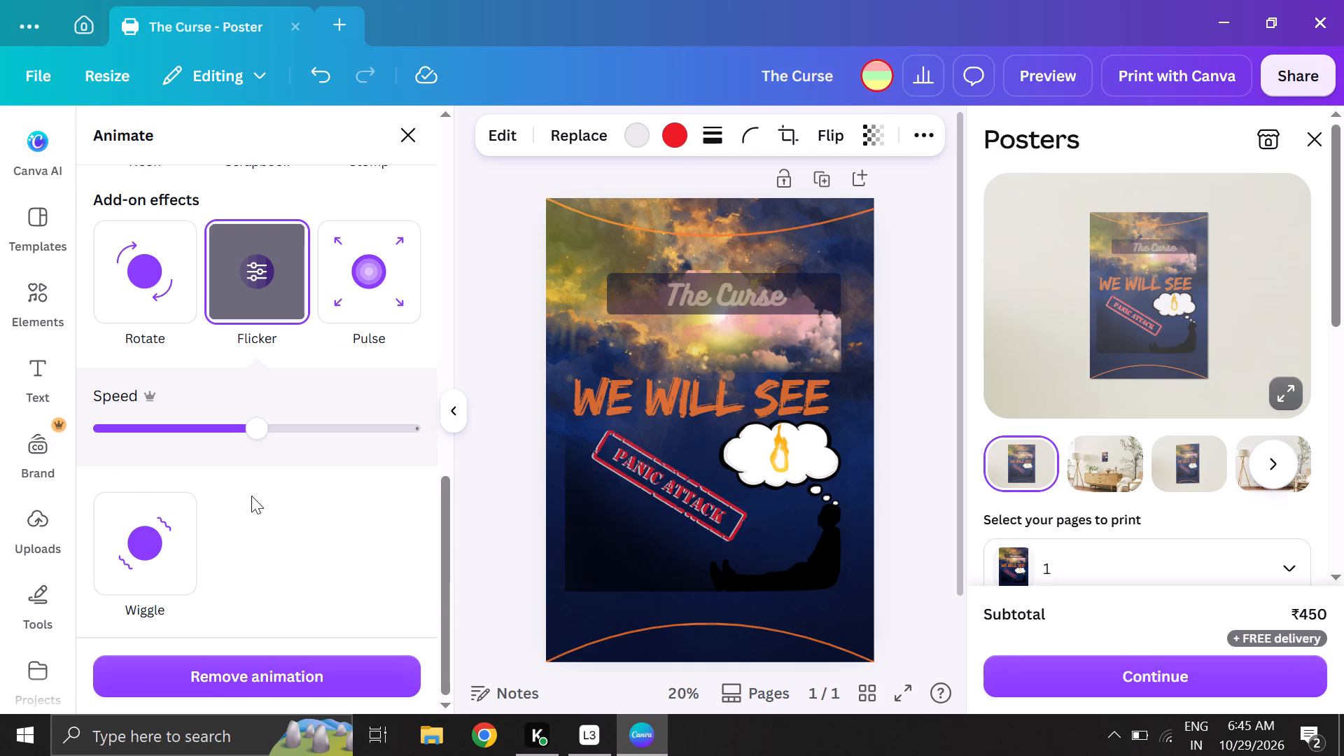
scroll(251, 496, "down", 1)
scroll(260, 372, "up", 10)
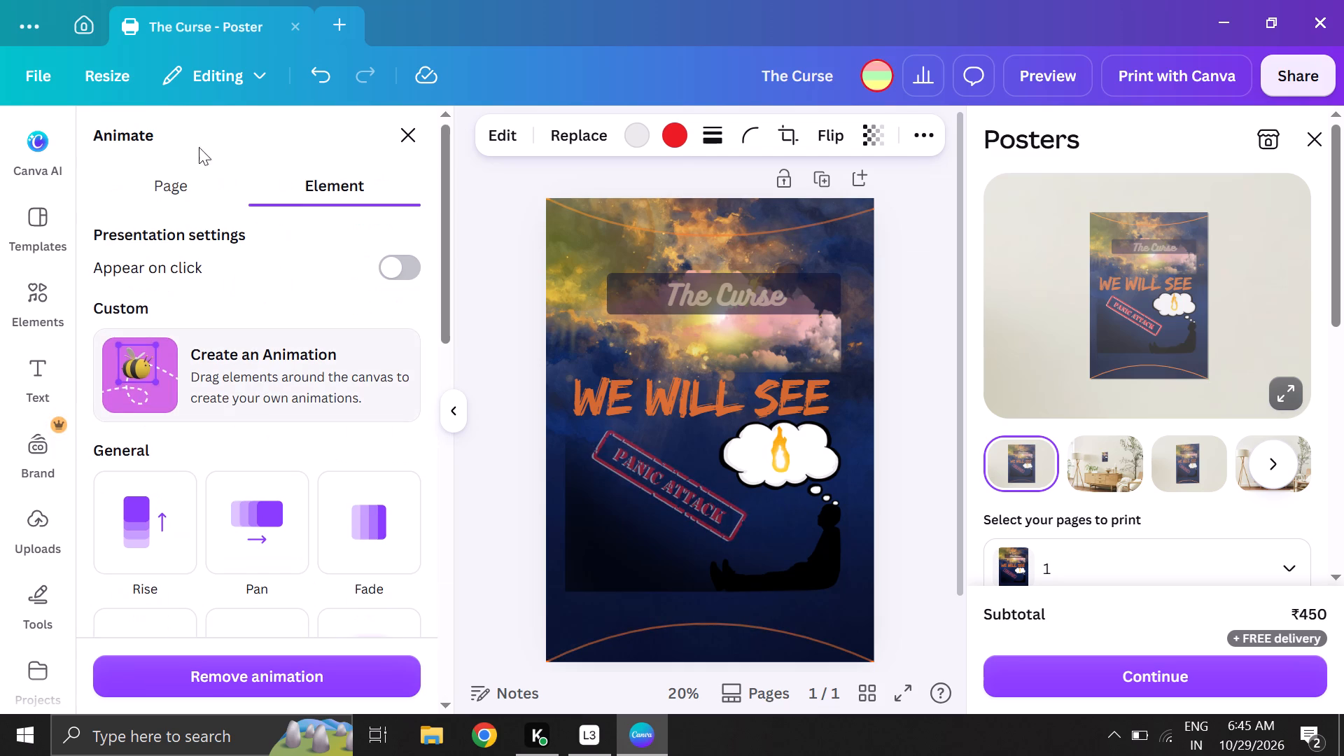
left_click(167, 192)
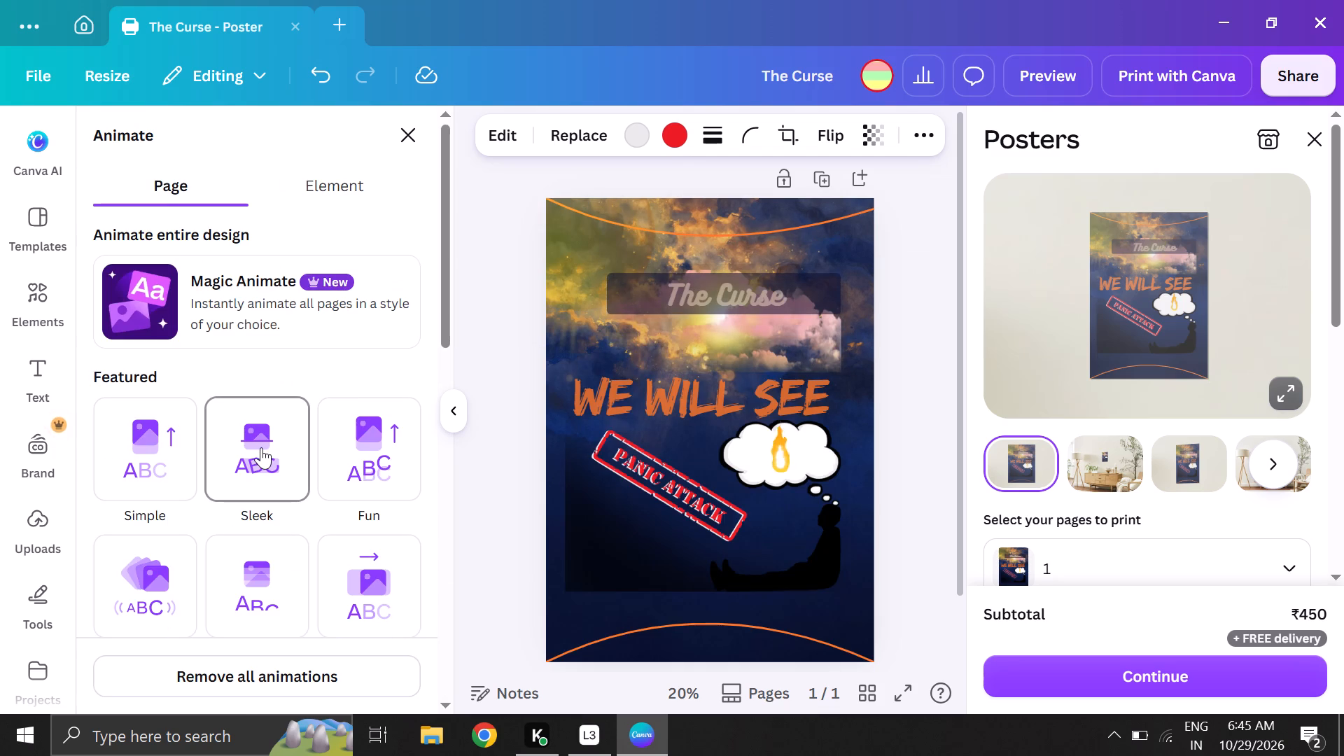
left_click(640, 462)
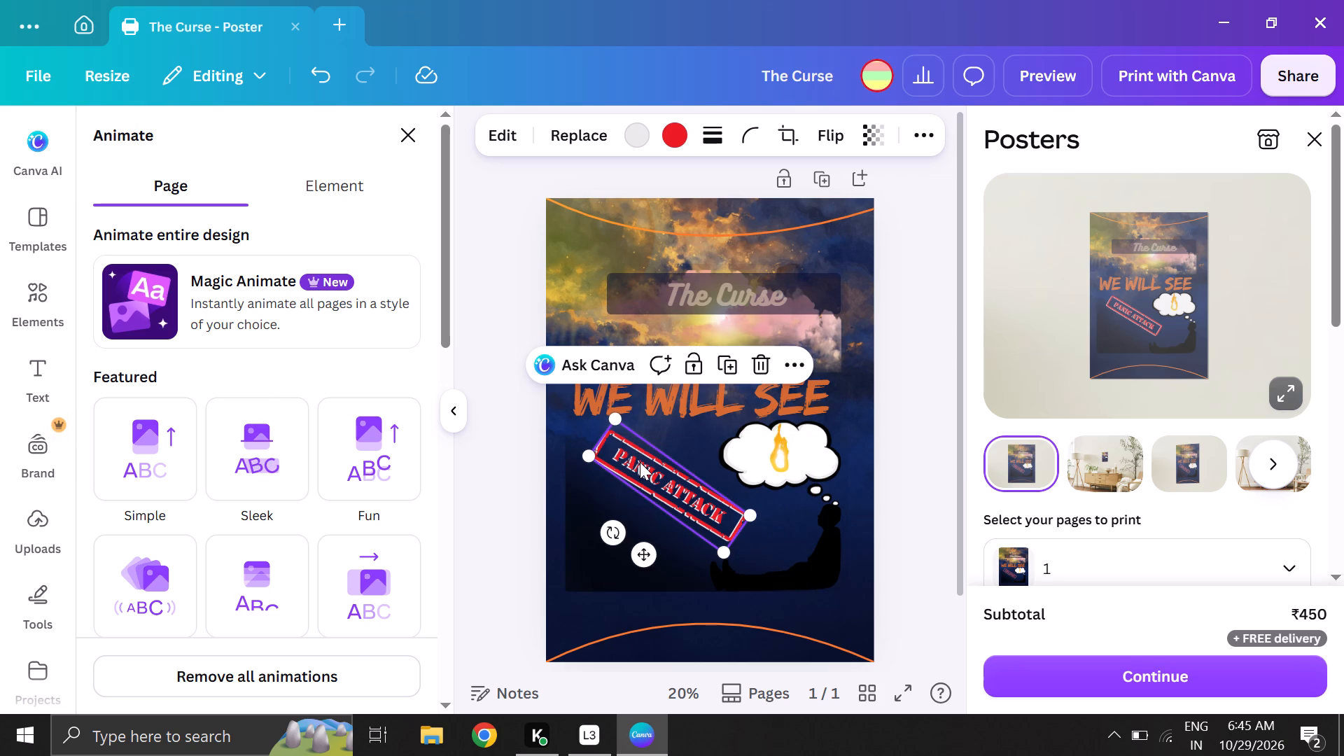
Add the Baseline general animation to the PANIC ATTACK stamp in addition to its Flicker effect.
left_click(675, 497)
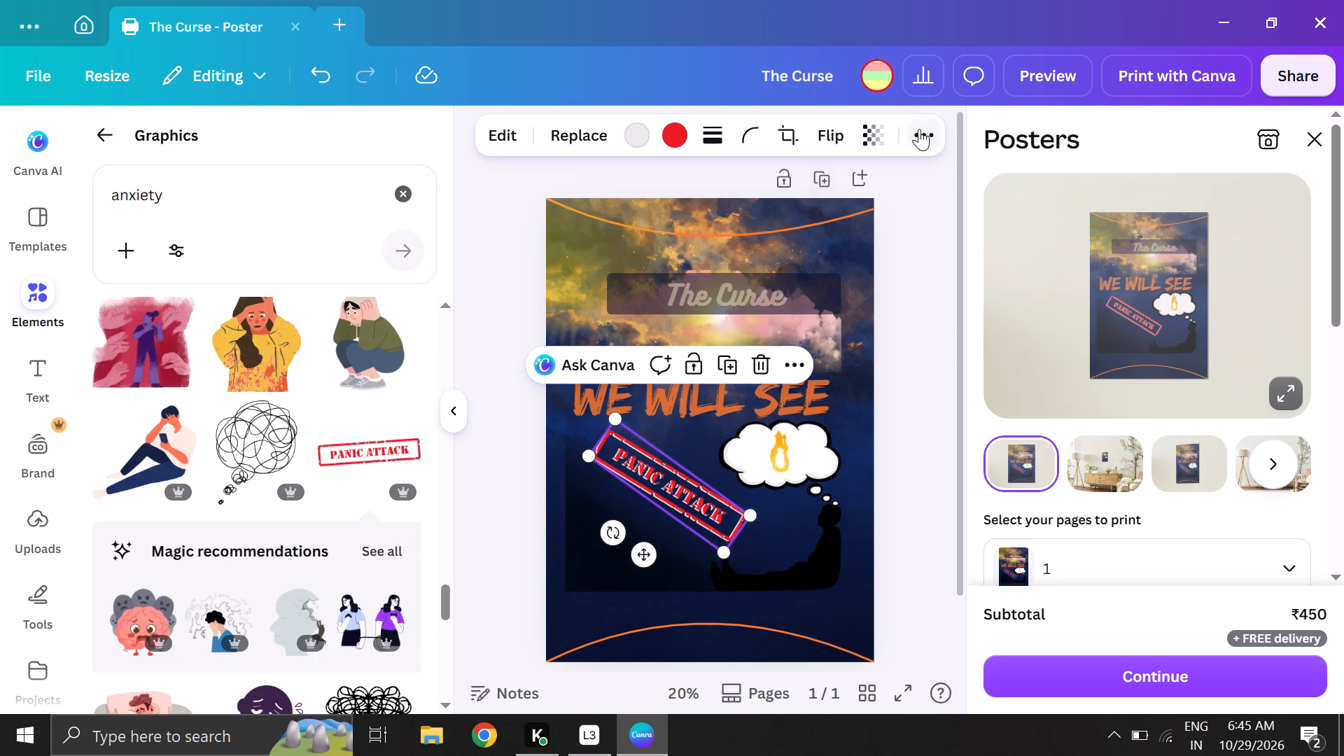
left_click(918, 129)
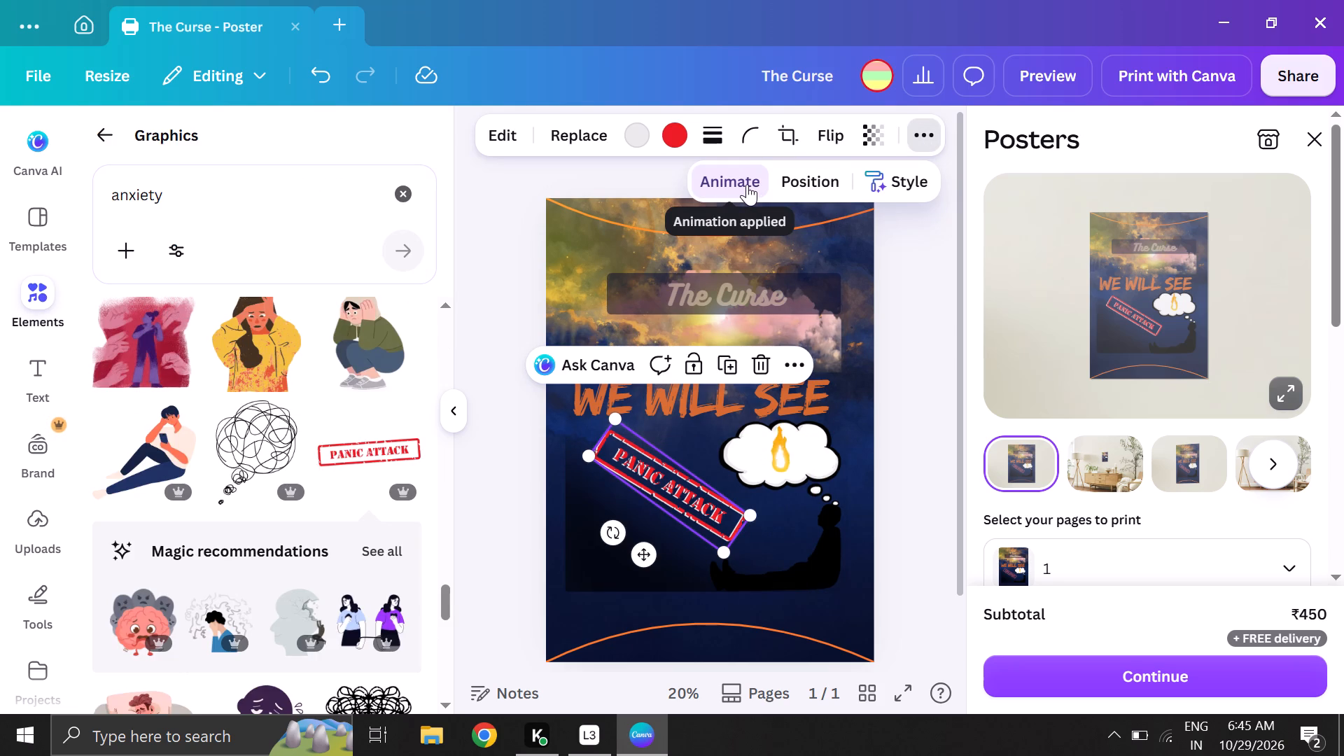
left_click(747, 184)
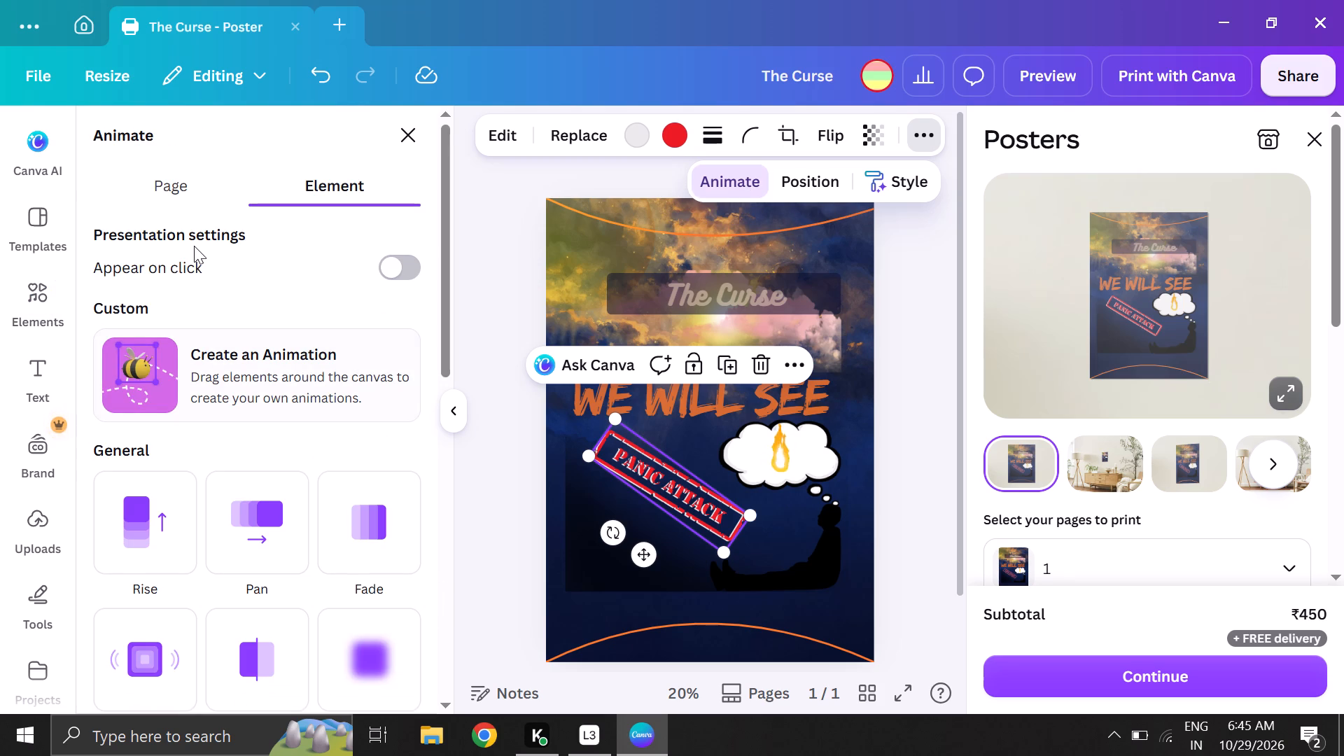
scroll(259, 482, "down", 5)
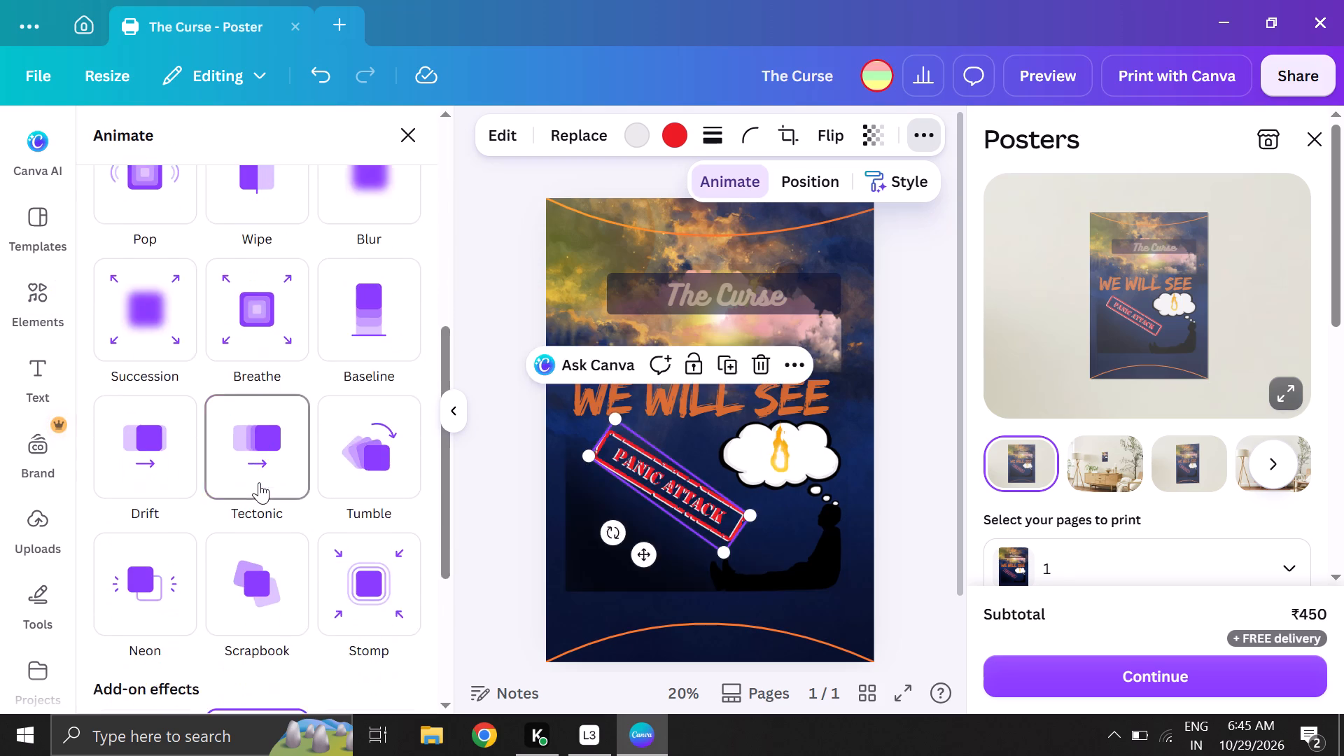
scroll(259, 482, "down", 7)
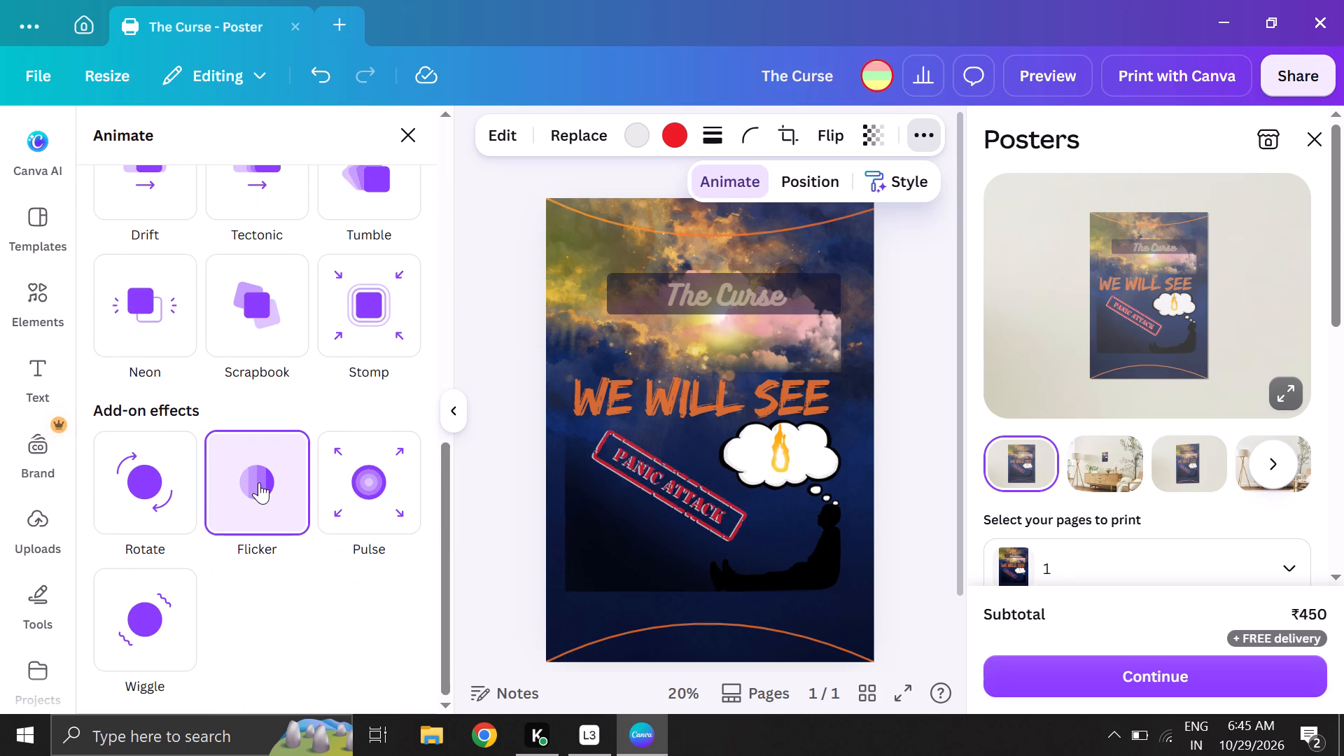
scroll(259, 482, "up", 1)
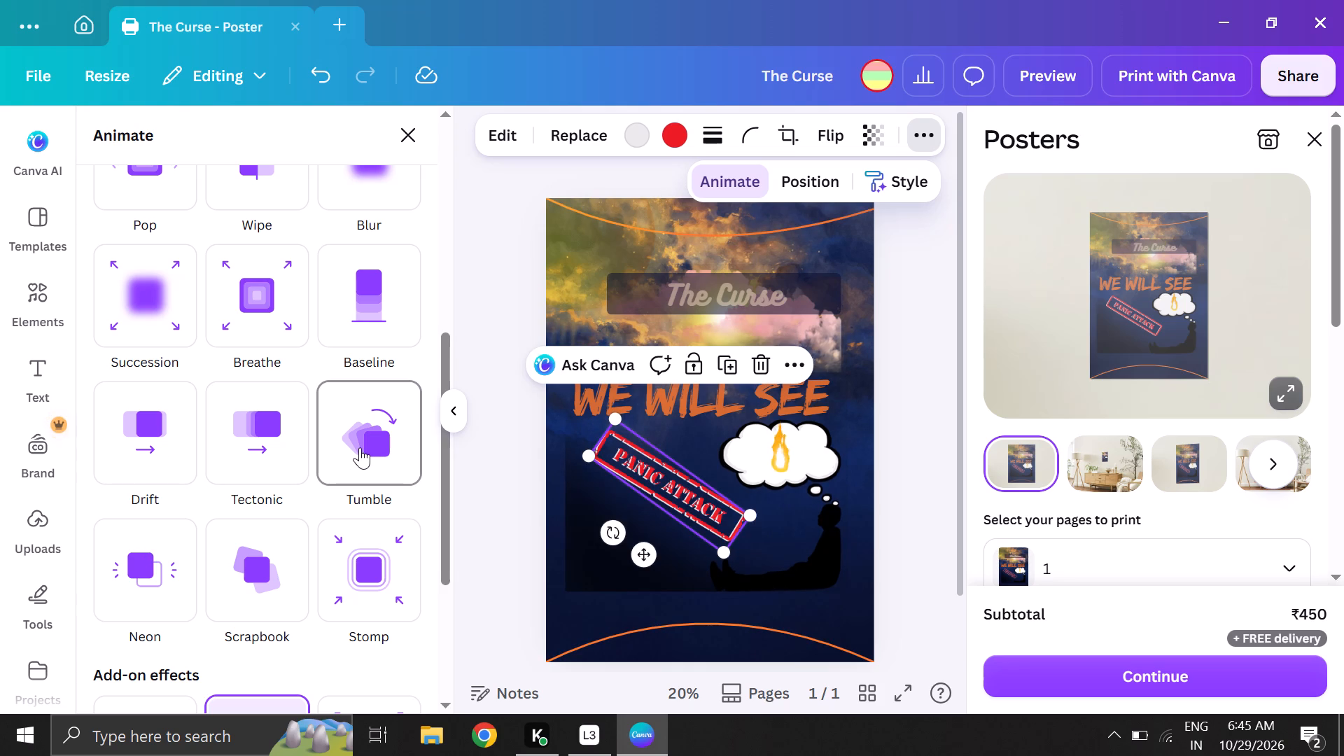
left_click(368, 316)
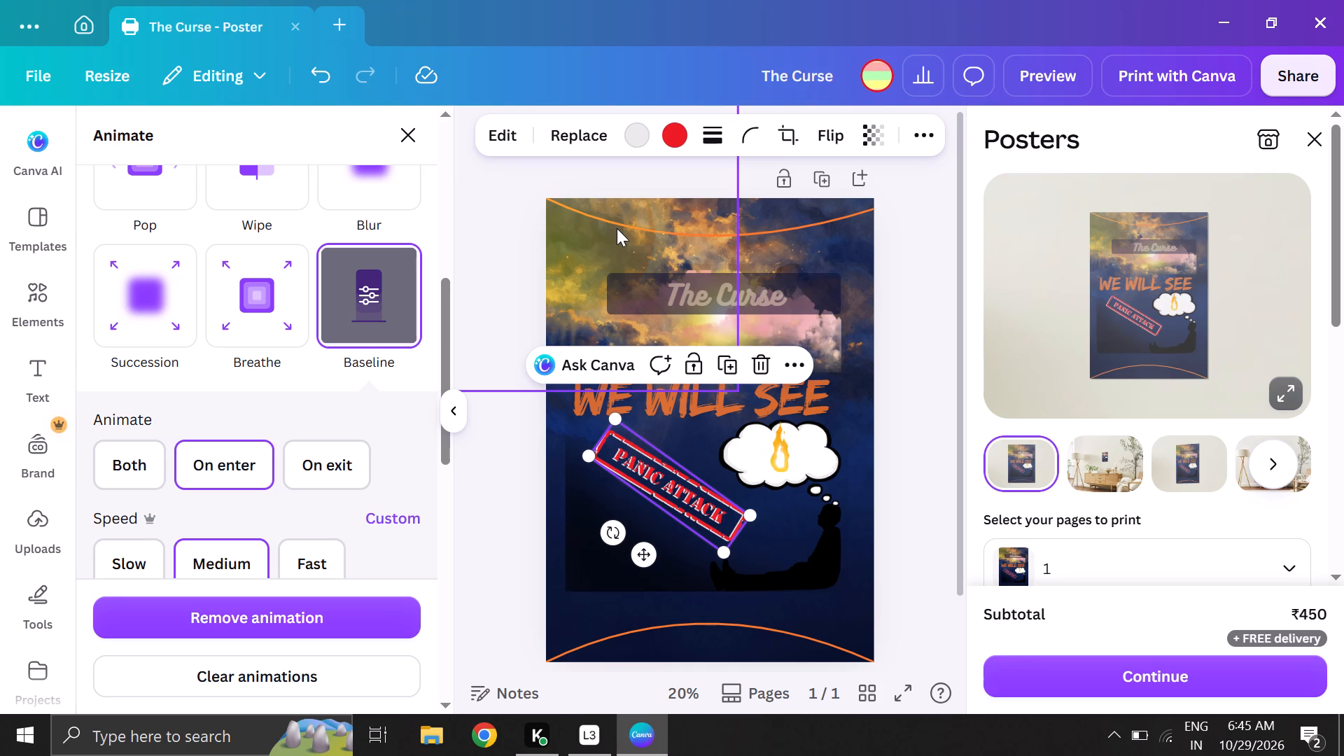
left_click(497, 211)
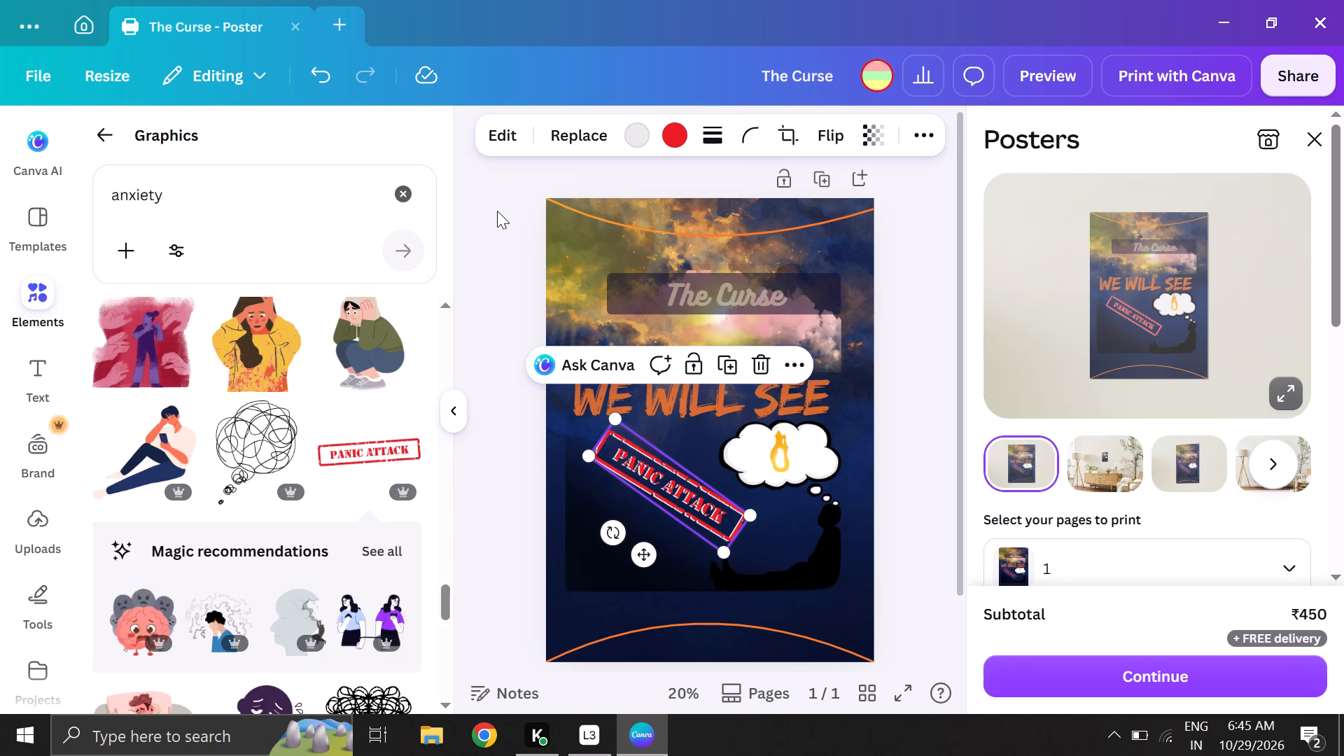
Search the graphics for "sad glow" and add the yellow-orange sad face emoji without a black outline to the poster.
left_click(111, 138)
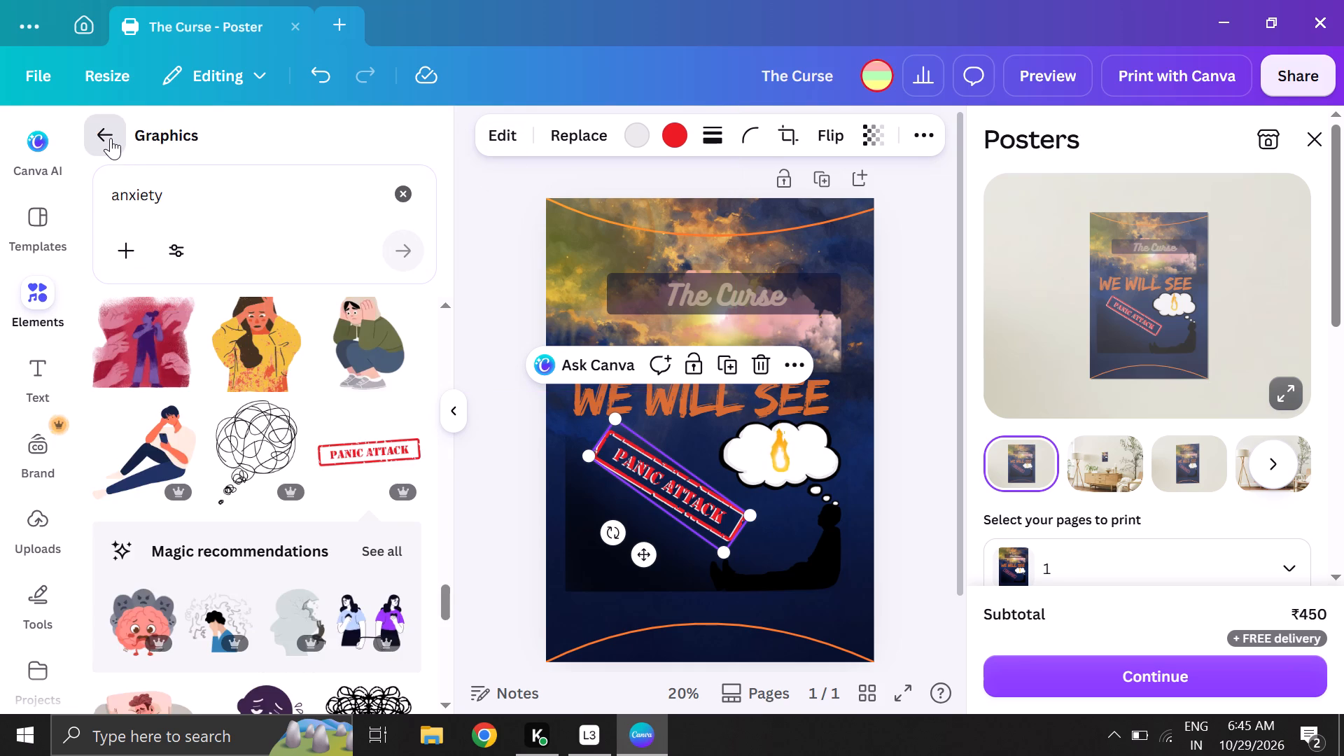
left_click(210, 162)
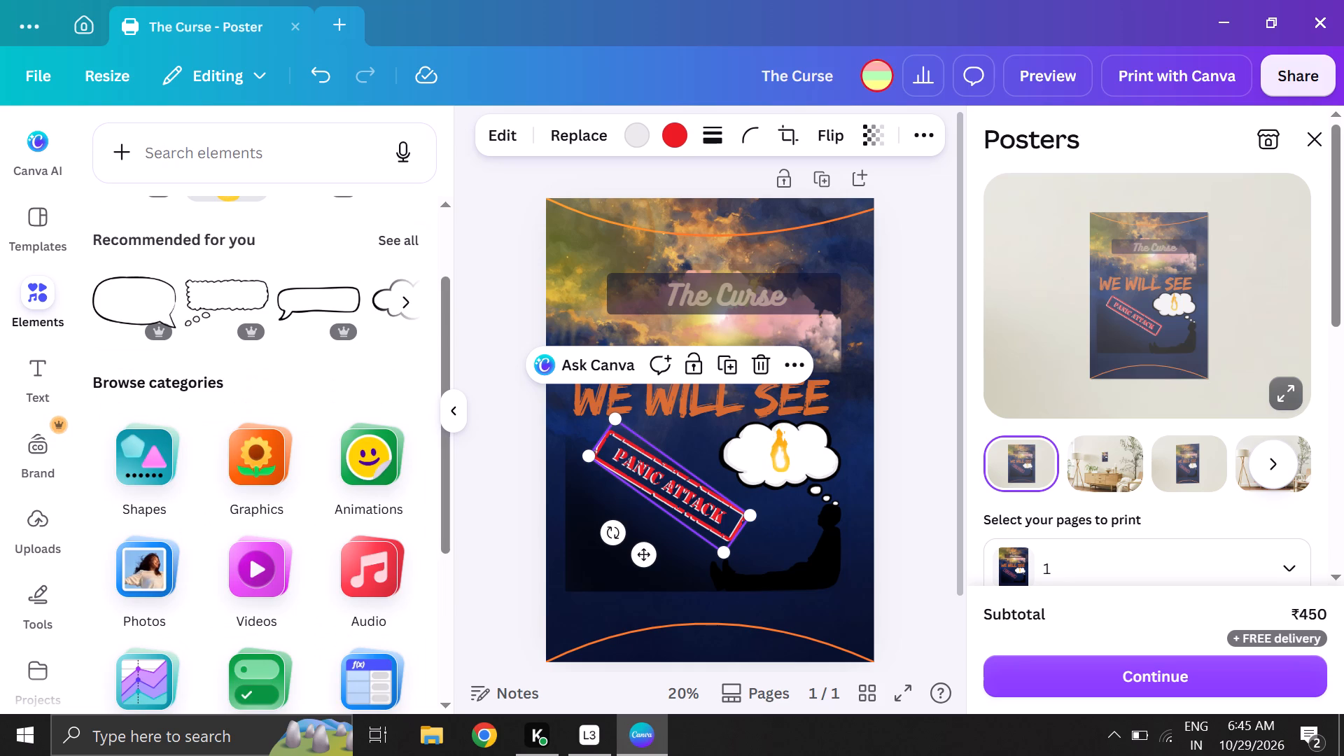
type("sad")
key("space")
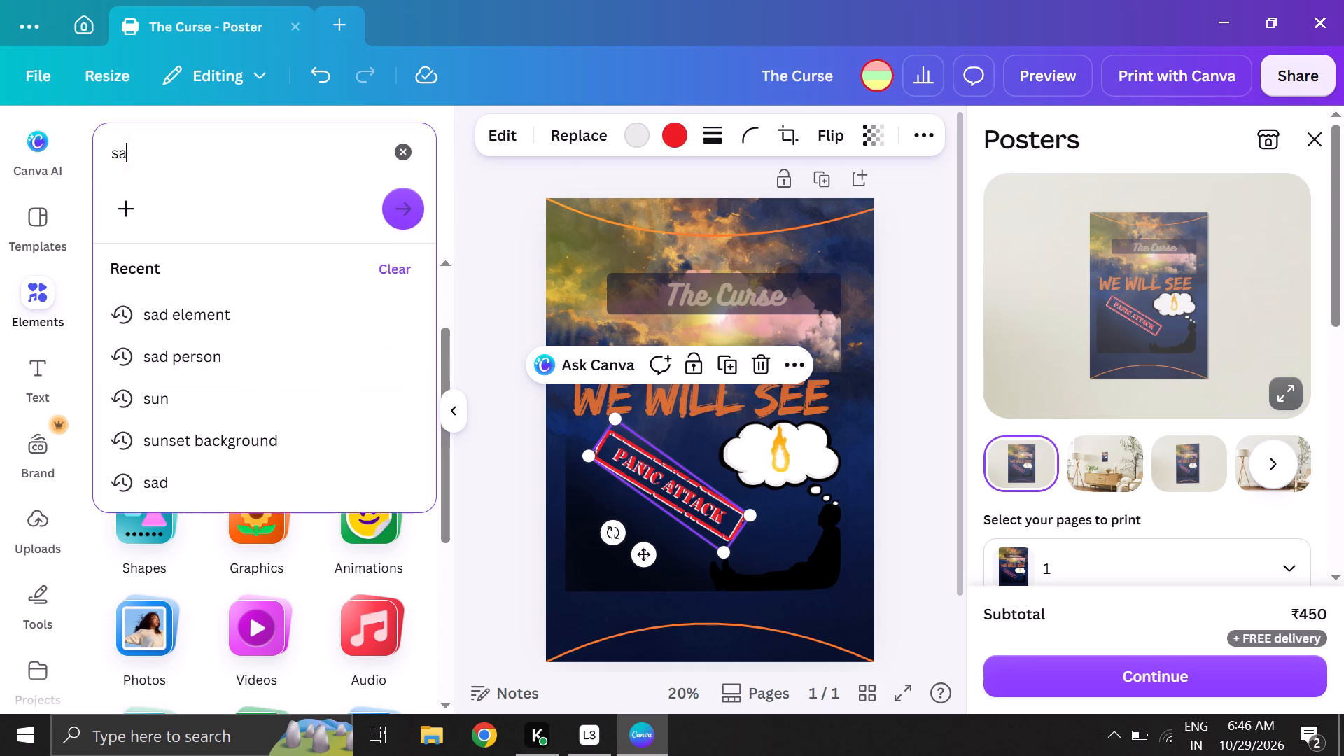
type("glow")
key("Return")
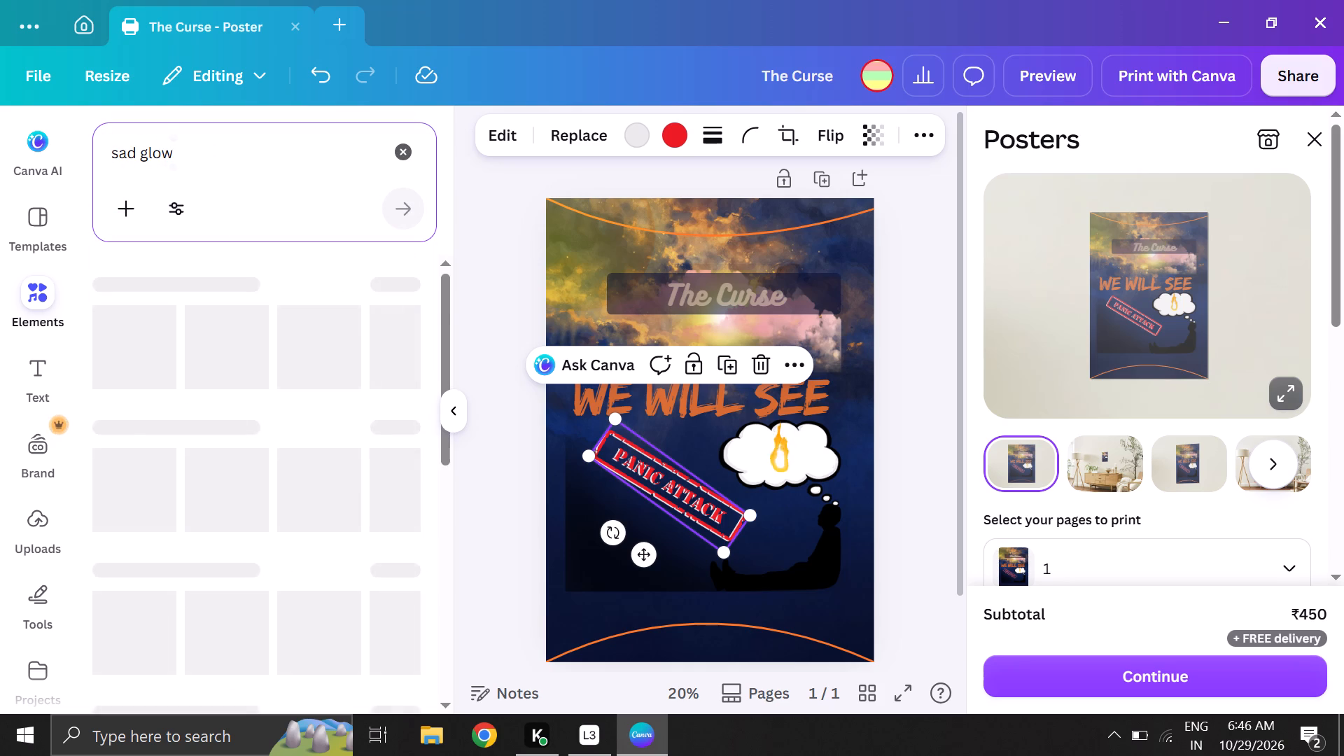
scroll(229, 400, "down", 1)
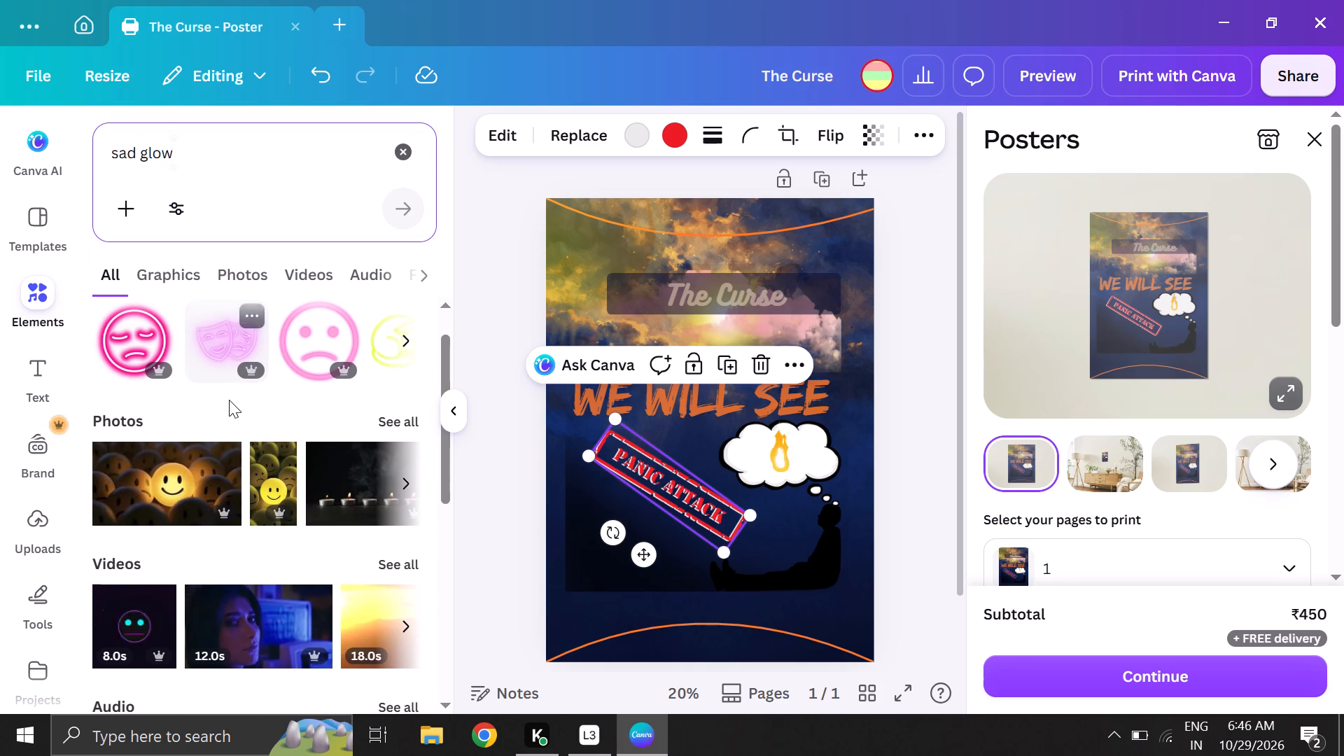
scroll(364, 353, "left", 1)
left_click(170, 275)
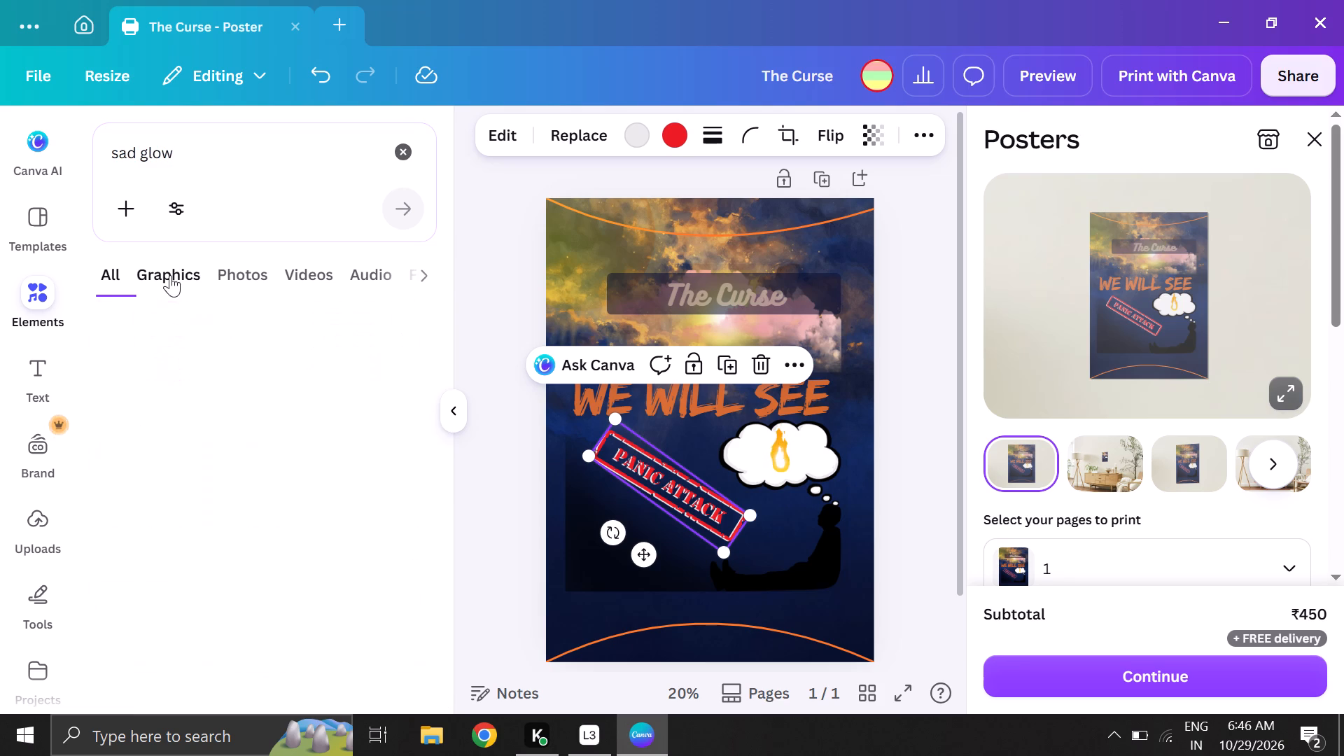
scroll(269, 442, "down", 1)
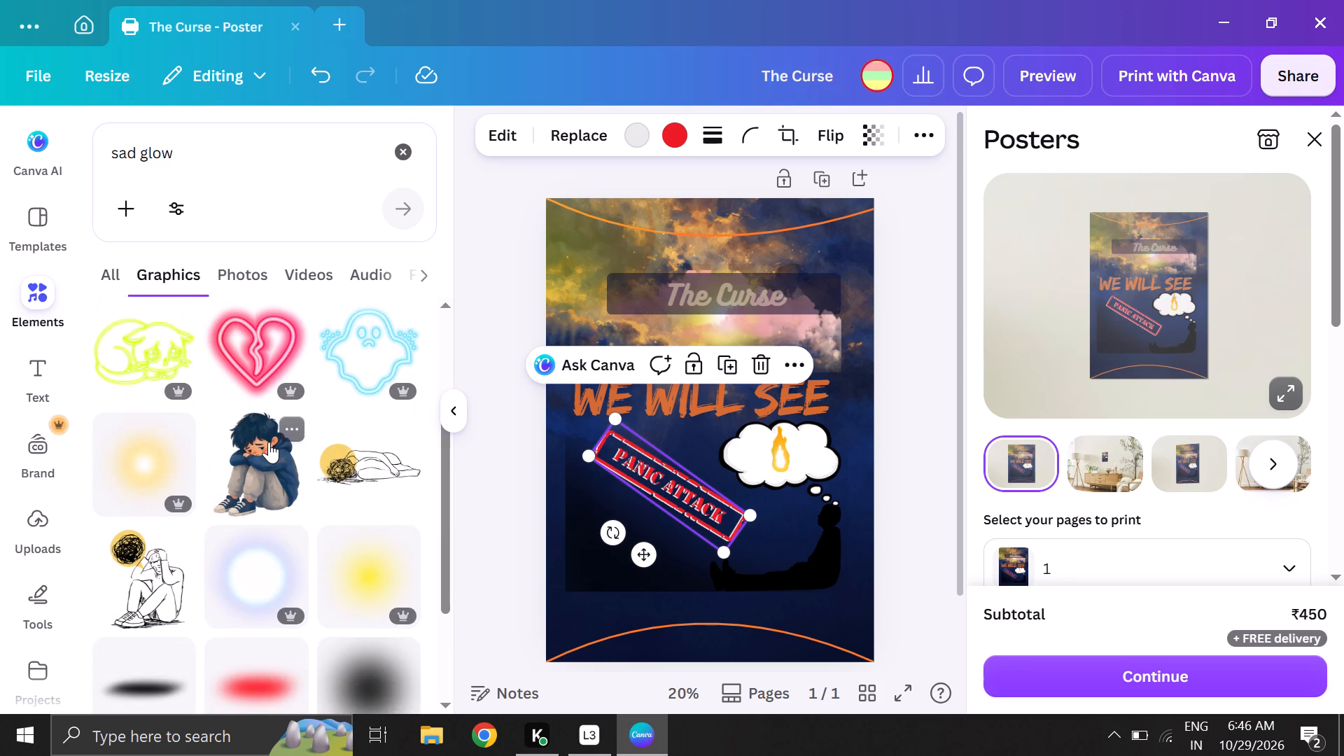
scroll(260, 431, "down", 1)
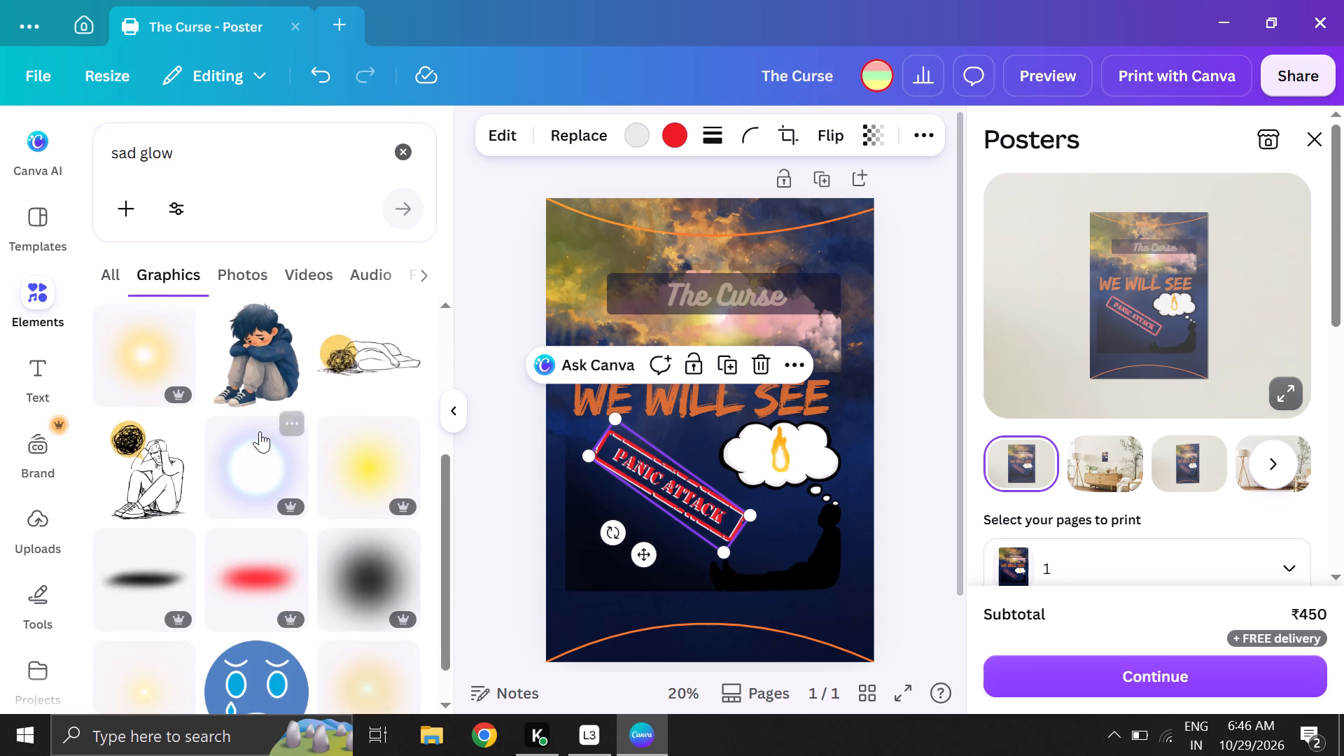
scroll(260, 431, "down", 2)
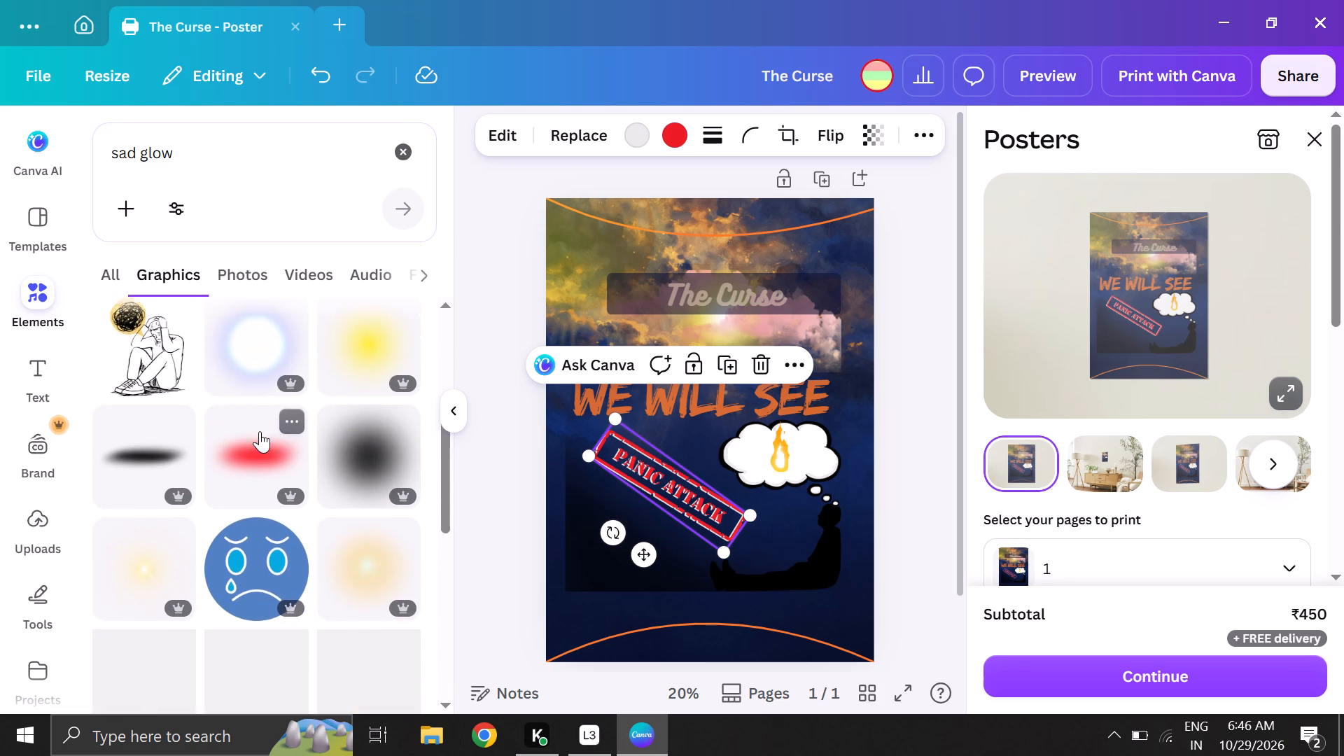
scroll(260, 431, "down", 1)
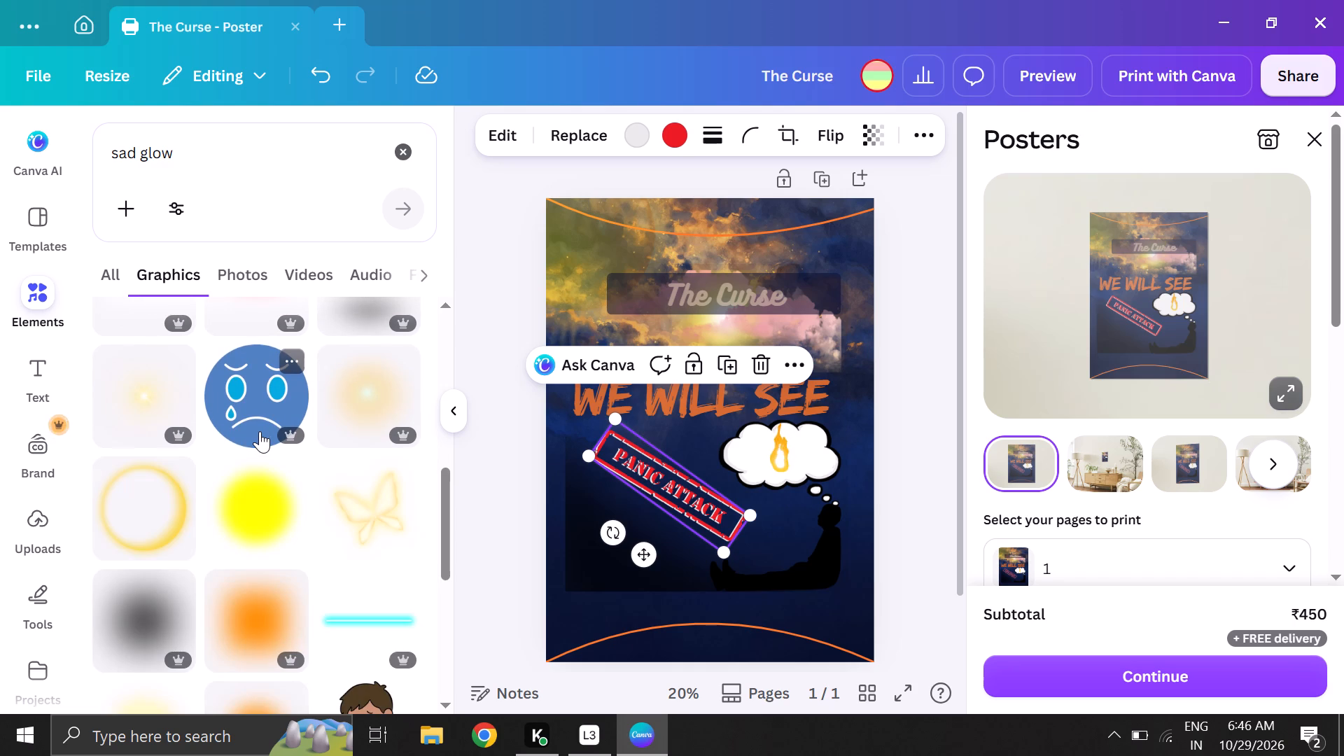
scroll(260, 431, "down", 2)
scroll(256, 400, "up", 1)
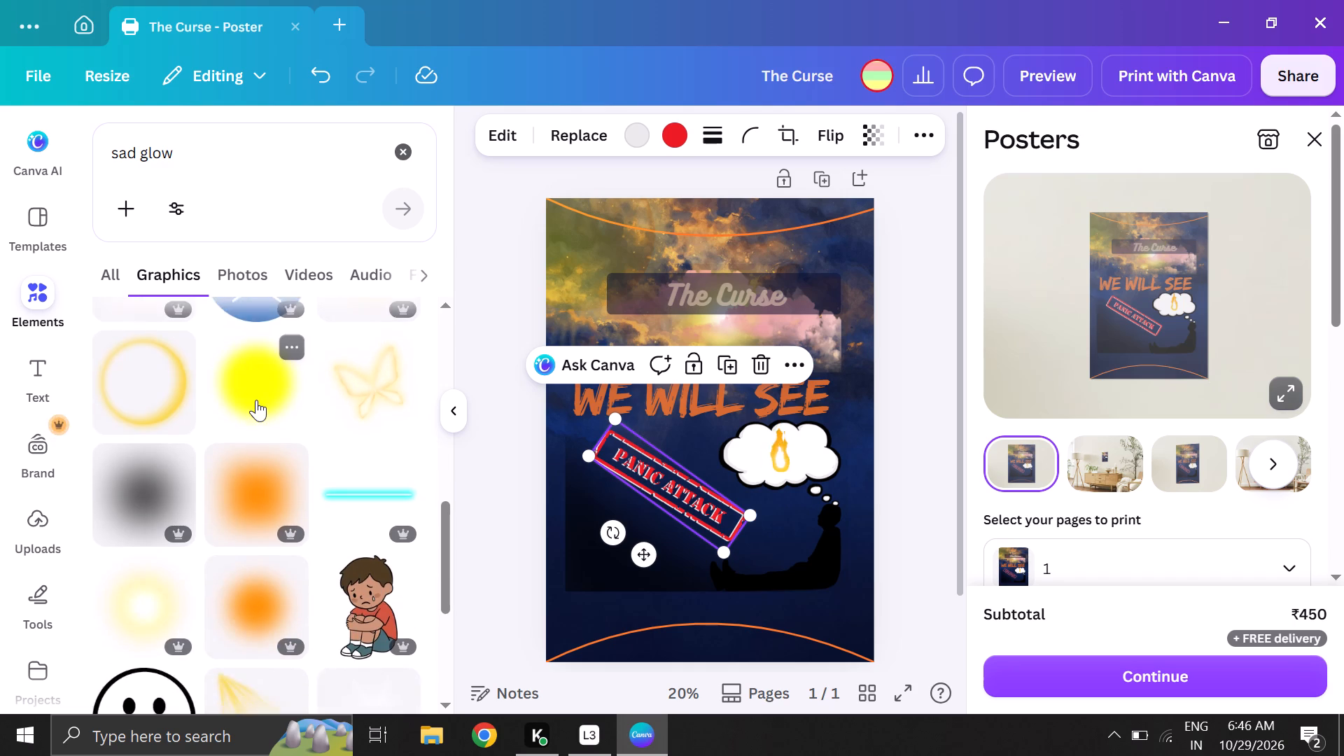
scroll(256, 400, "up", 1)
scroll(246, 372, "down", 3)
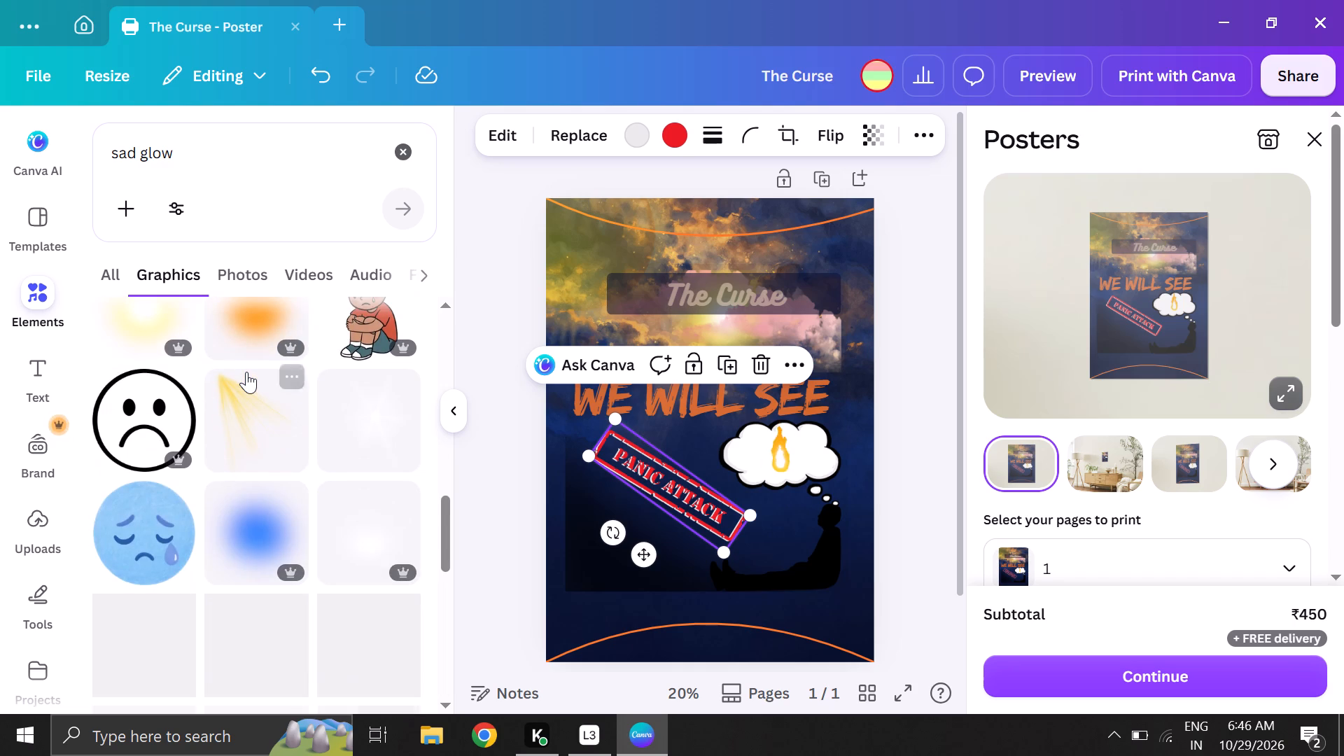
scroll(212, 518, "down", 4)
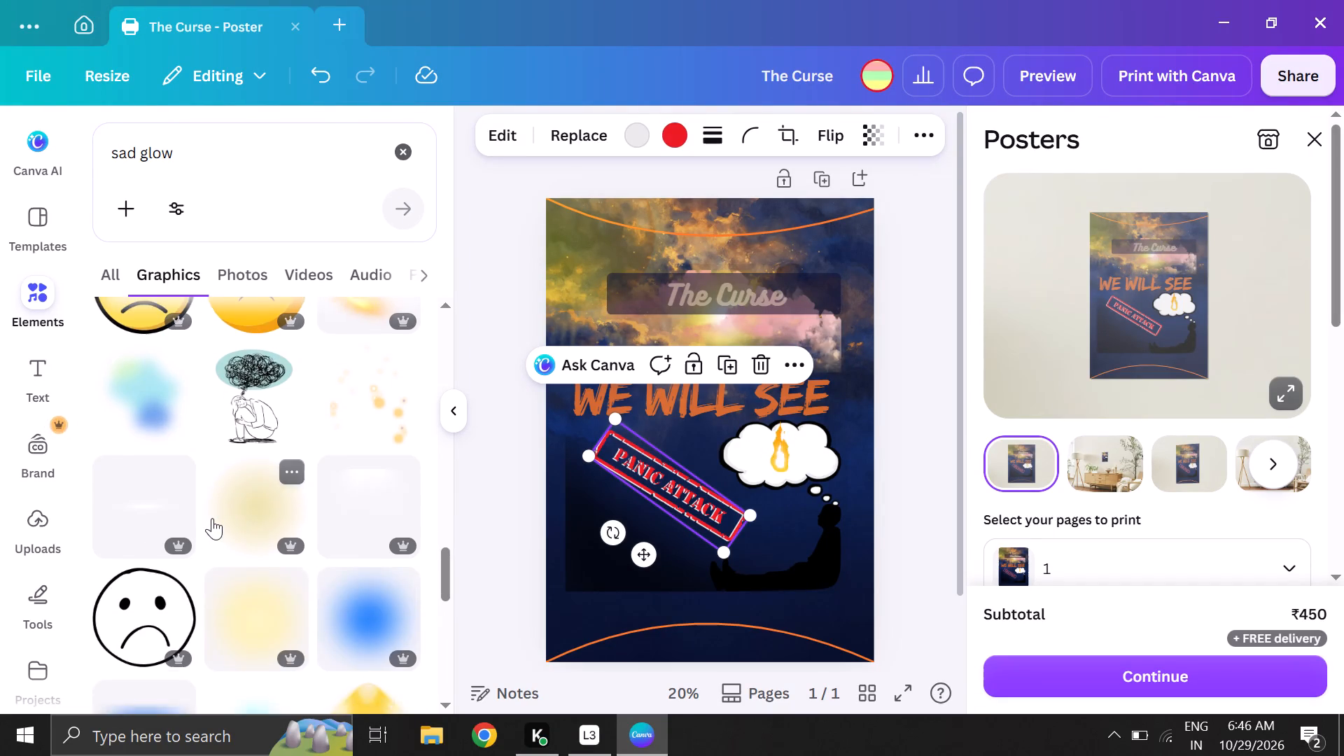
scroll(261, 438, "down", 1)
scroll(261, 438, "up", 1)
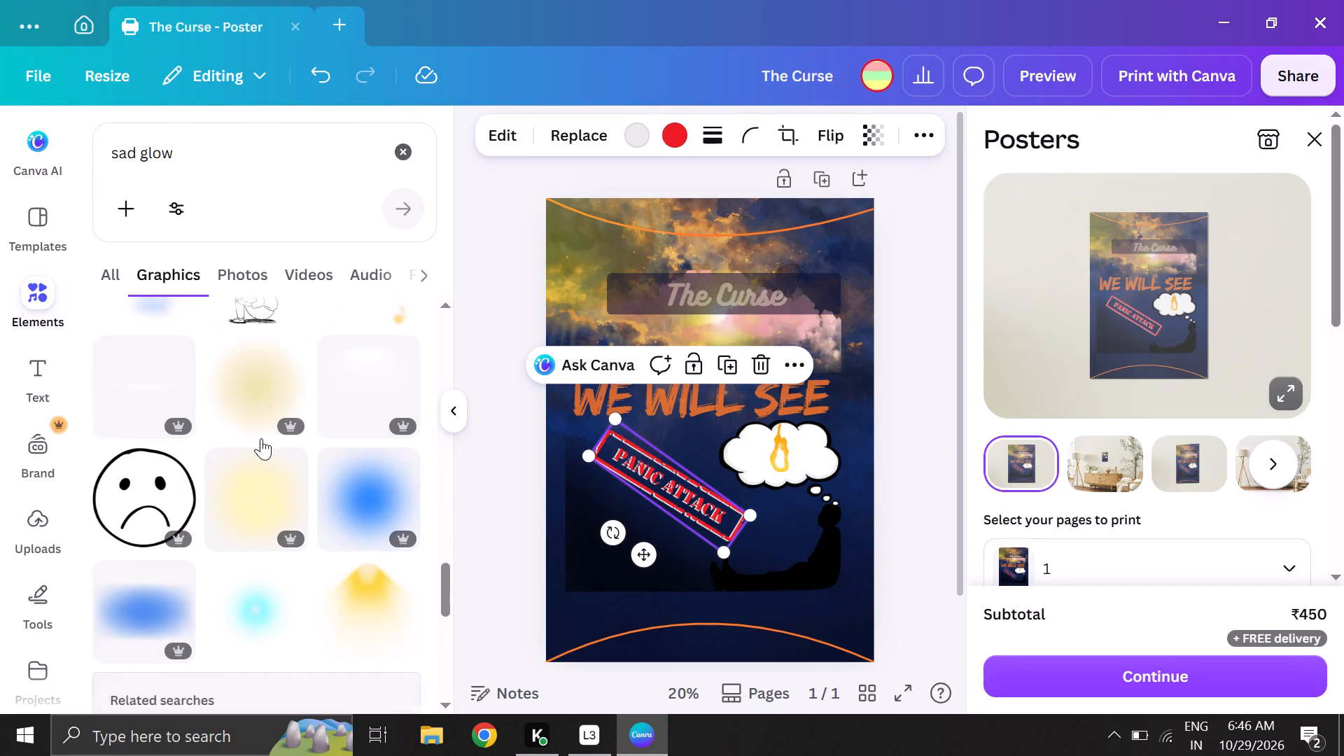
scroll(261, 438, "up", 1)
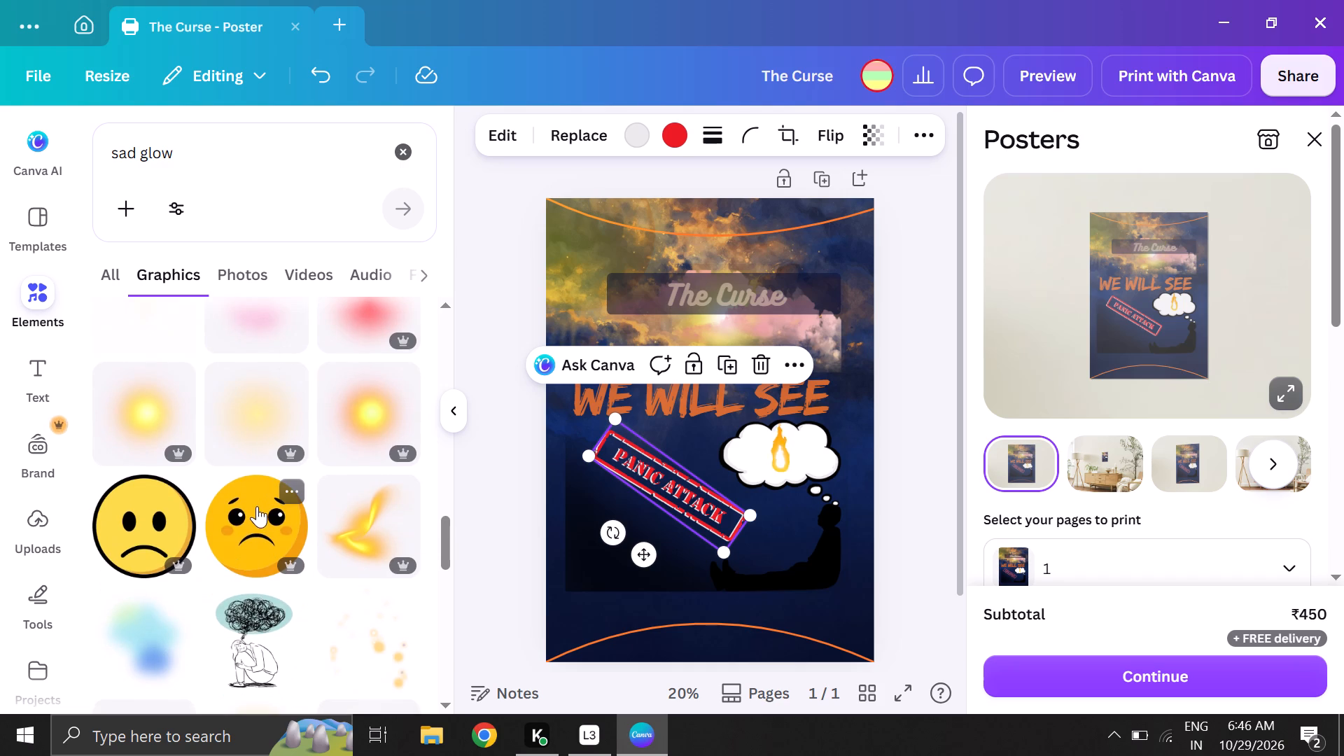
left_click(257, 510)
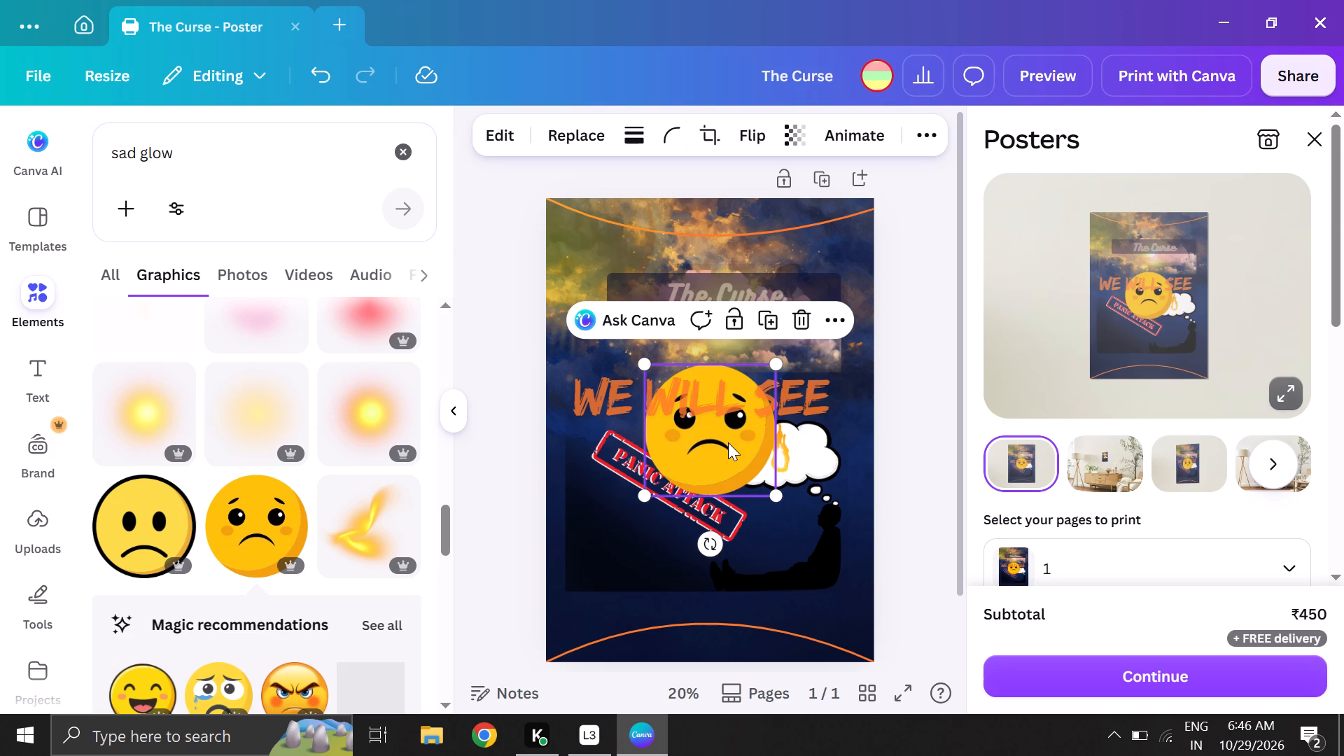
Enlarge the sad face emoji to about 20 by 20 and tilt it counterclockwise in the poster's lower-left area.
left_click_drag(728, 442, 638, 527)
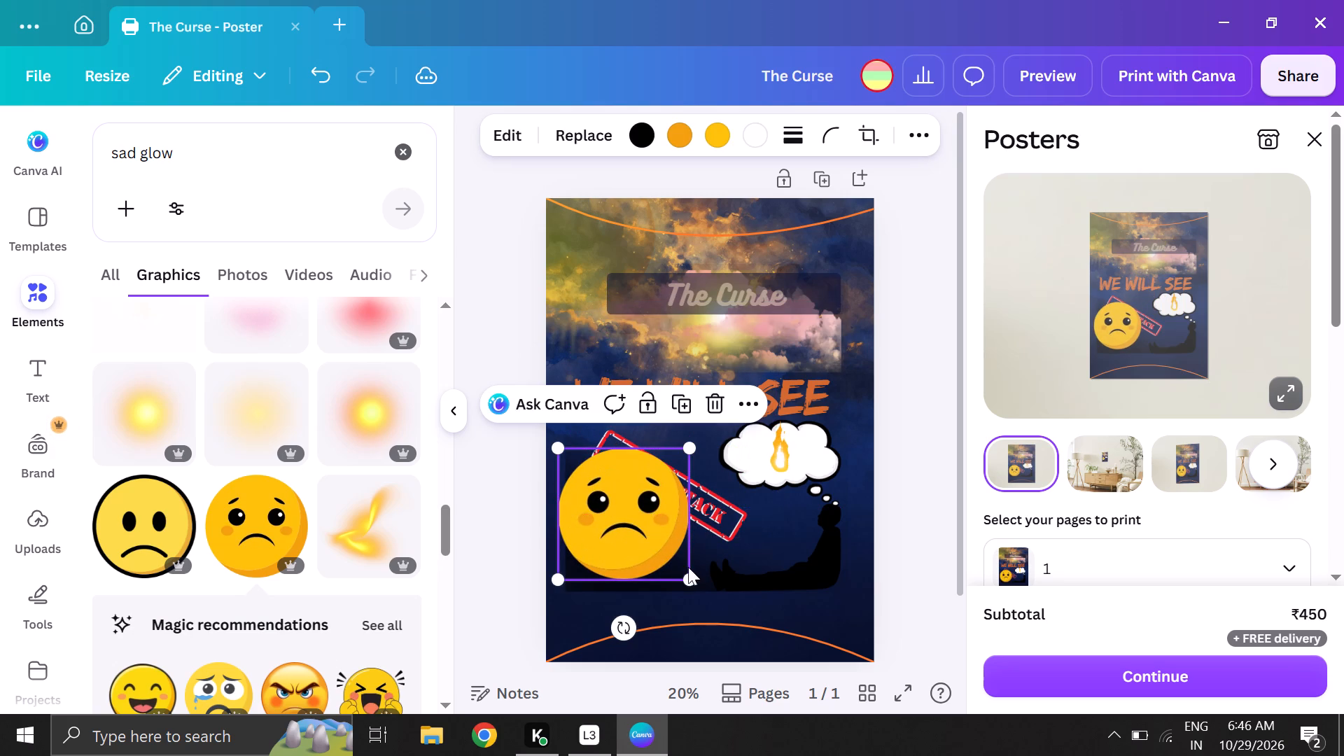
left_click_drag(687, 575, 750, 561)
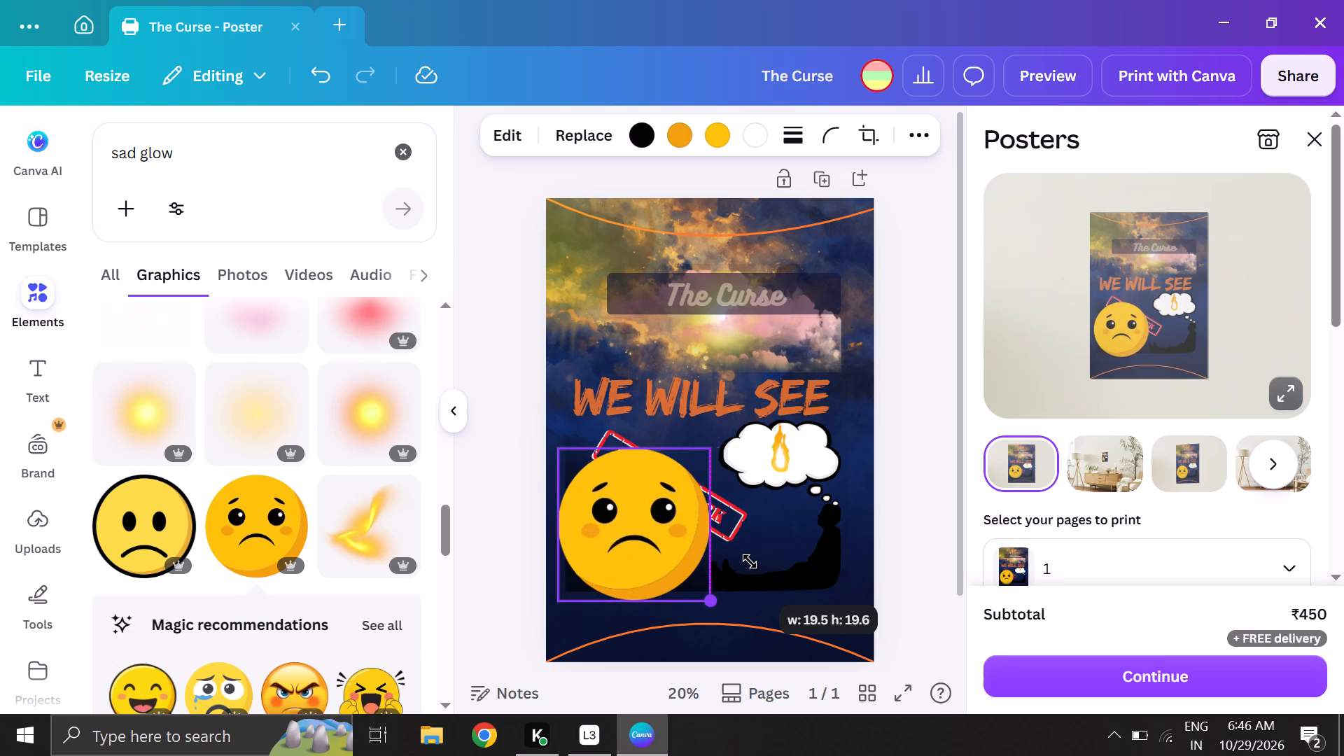
left_click_drag(750, 561, 768, 551)
left_click_drag(634, 657, 739, 672)
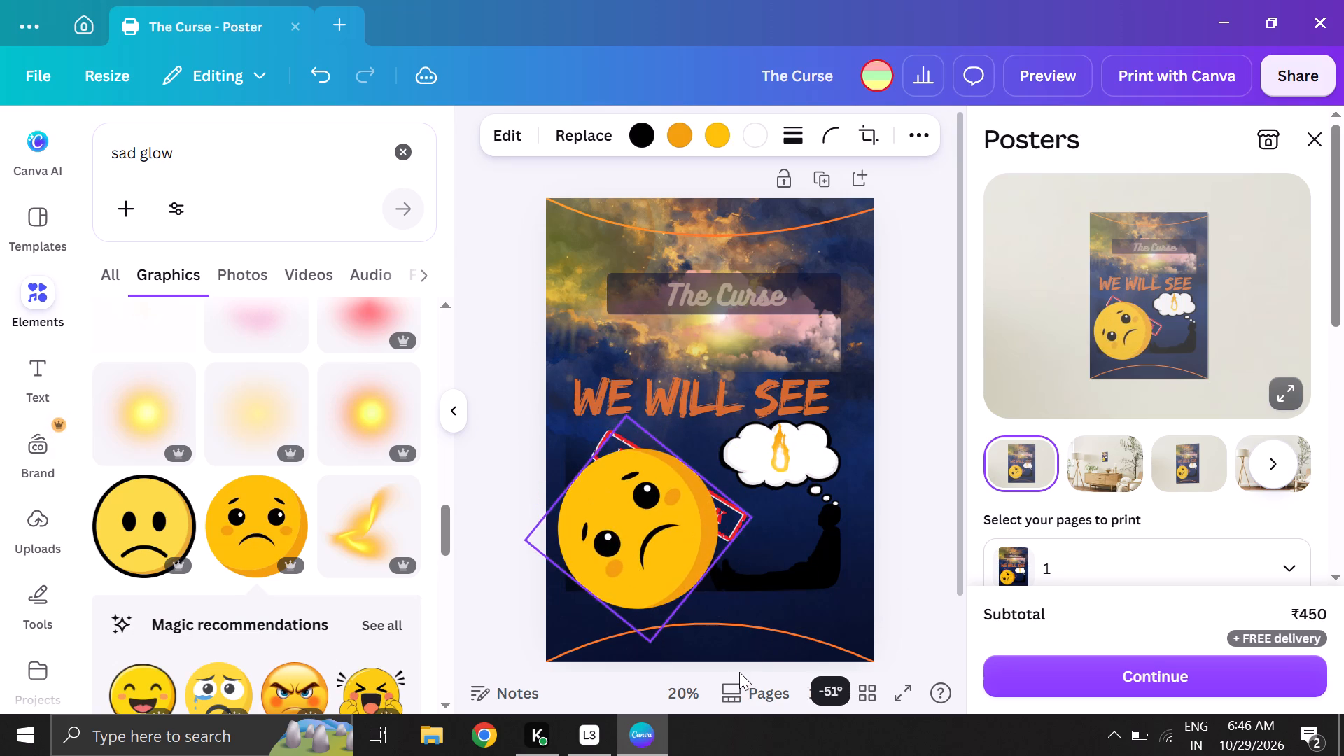
left_click_drag(739, 672, 690, 685)
Move the tilted sad emoji into the poster's bottom-left corner so it runs partly off the left and bottom edges.
left_click_drag(648, 559, 627, 621)
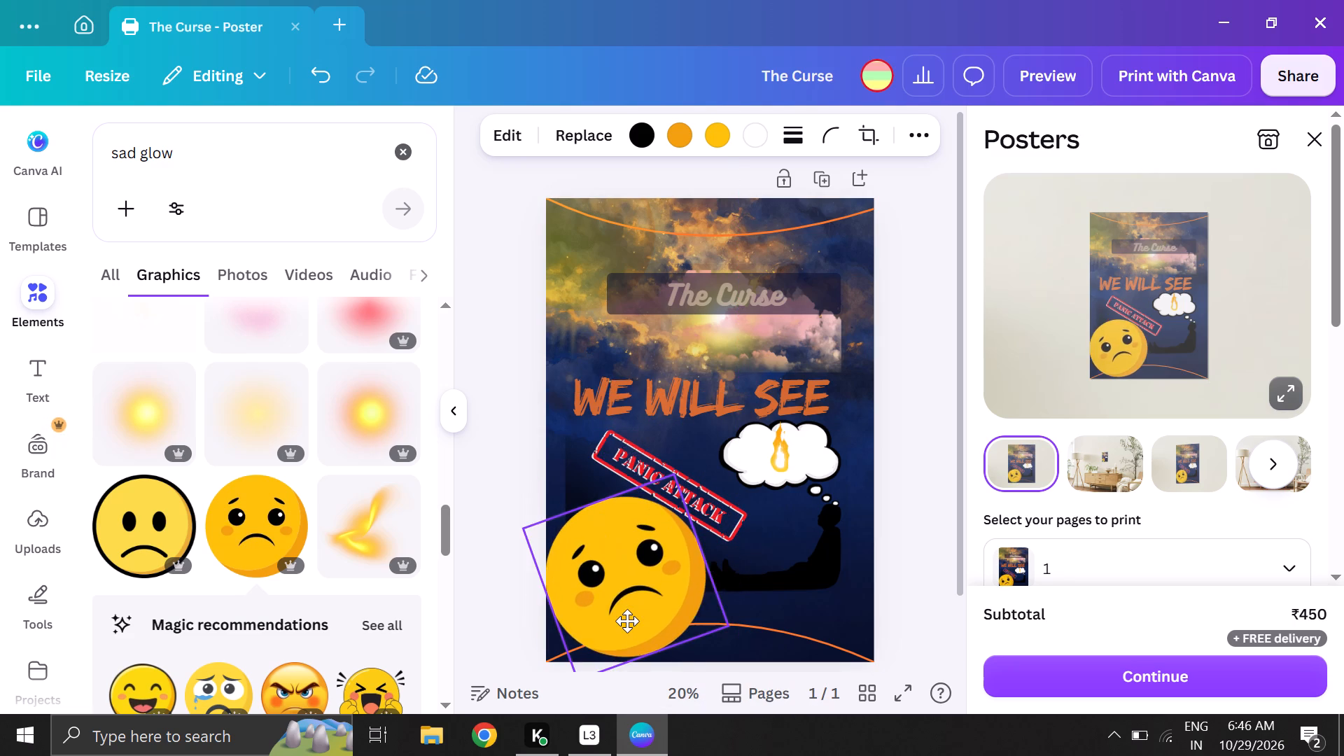
left_click_drag(627, 621, 608, 650)
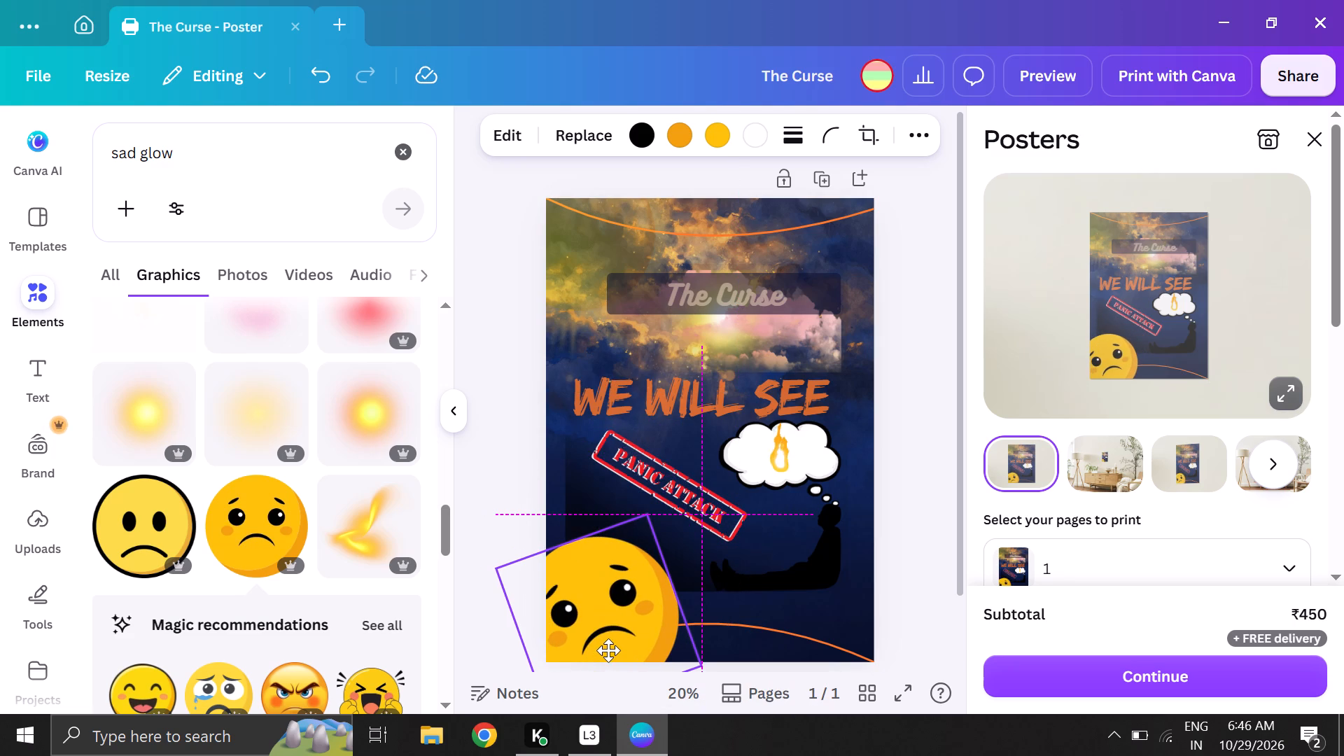
left_click_drag(608, 650, 622, 633)
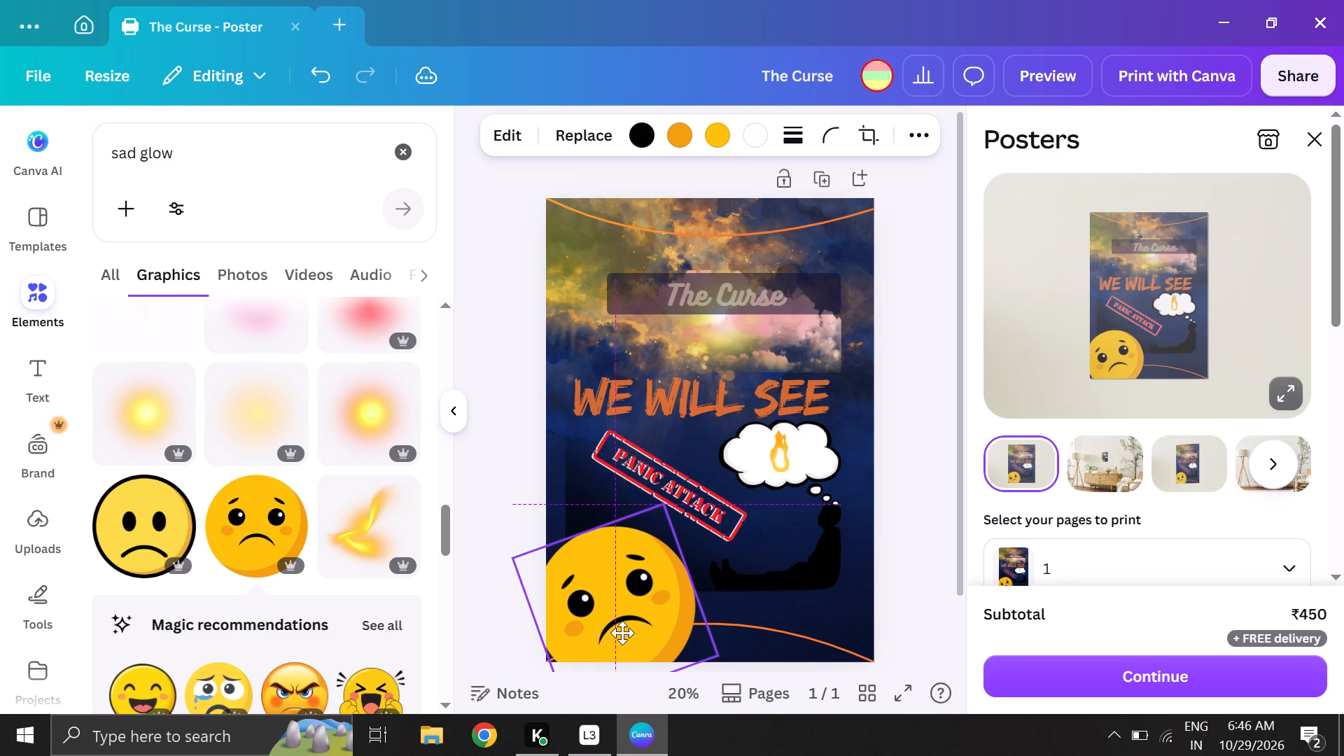
left_click_drag(622, 633, 622, 633)
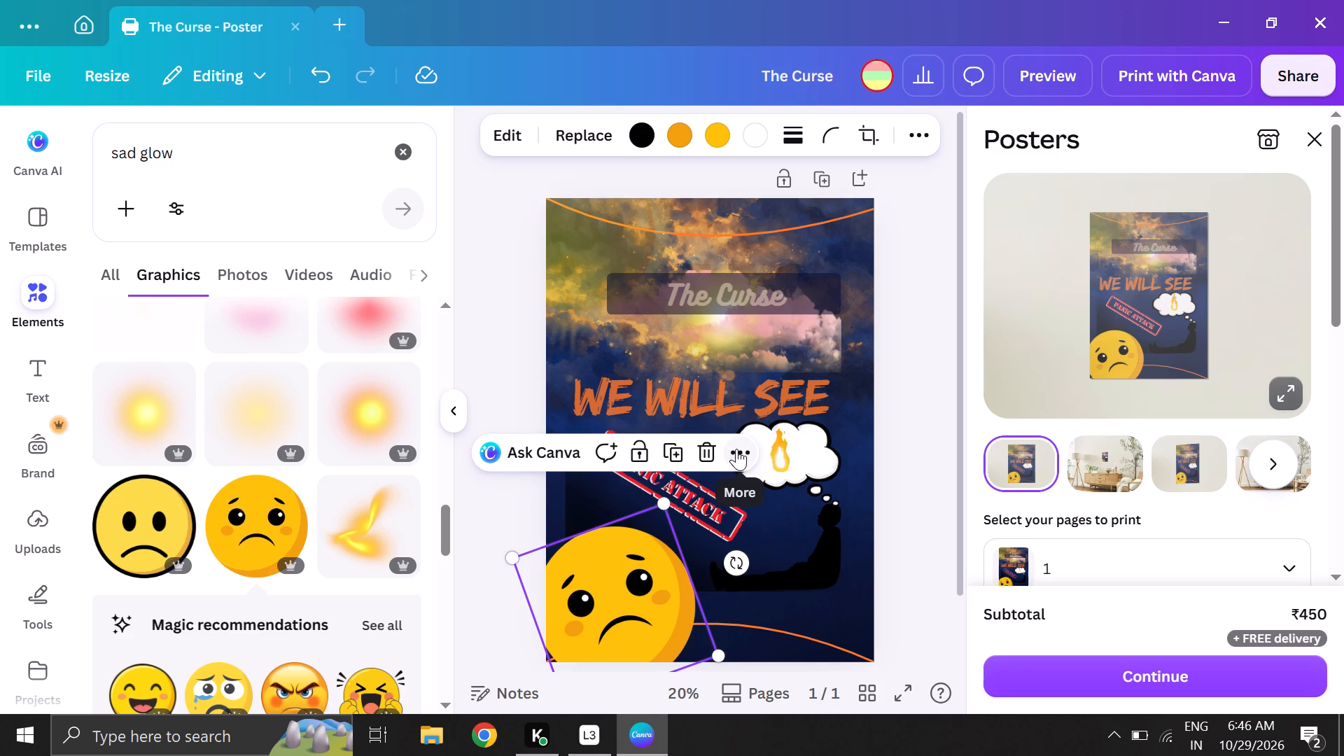
Set the sad emoji's transparency value to 13 so it fades into the dark background.
left_click(736, 449)
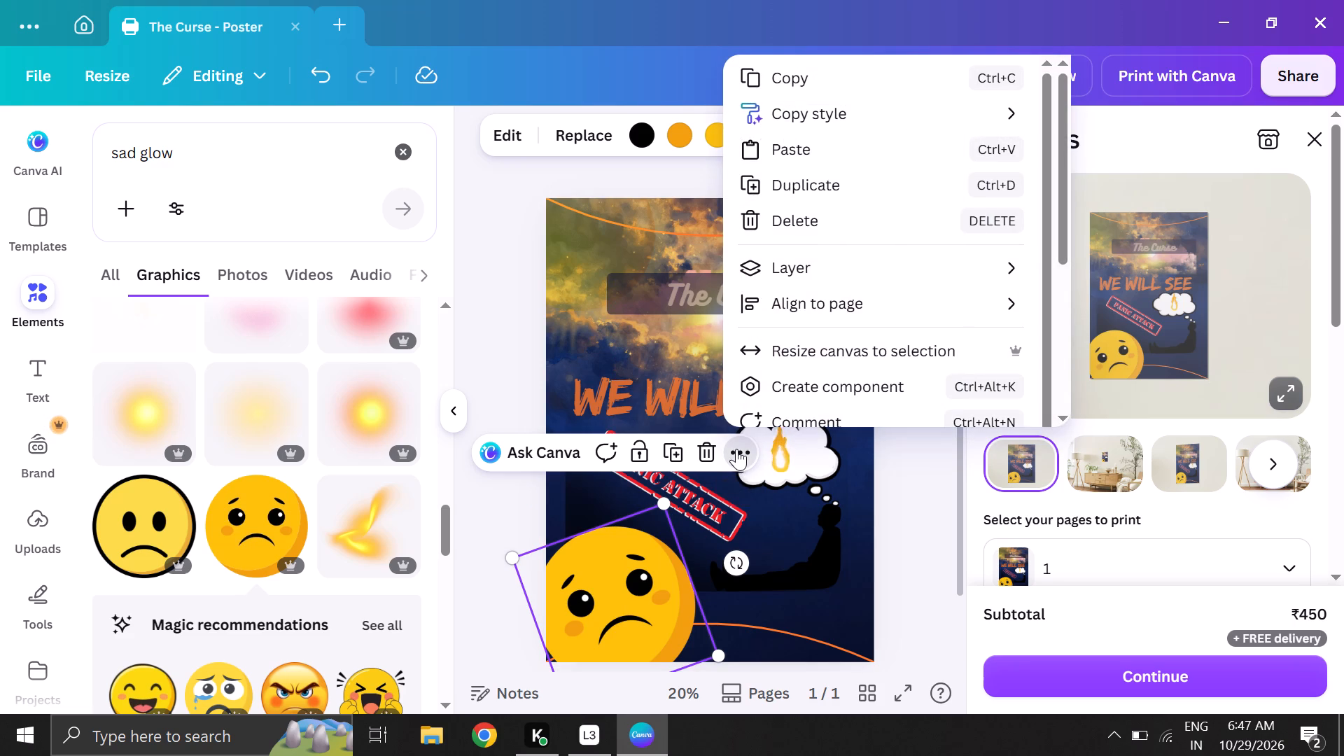
left_click(736, 449)
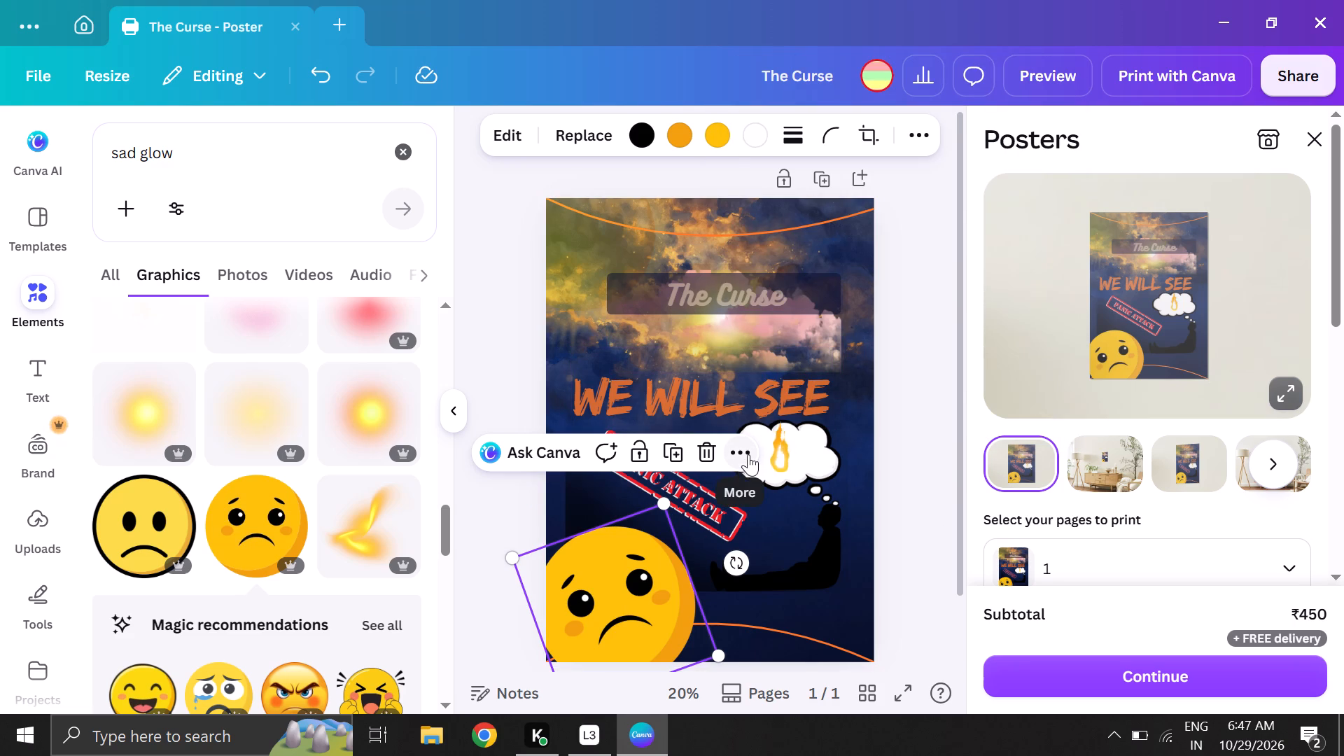
double_click(912, 148)
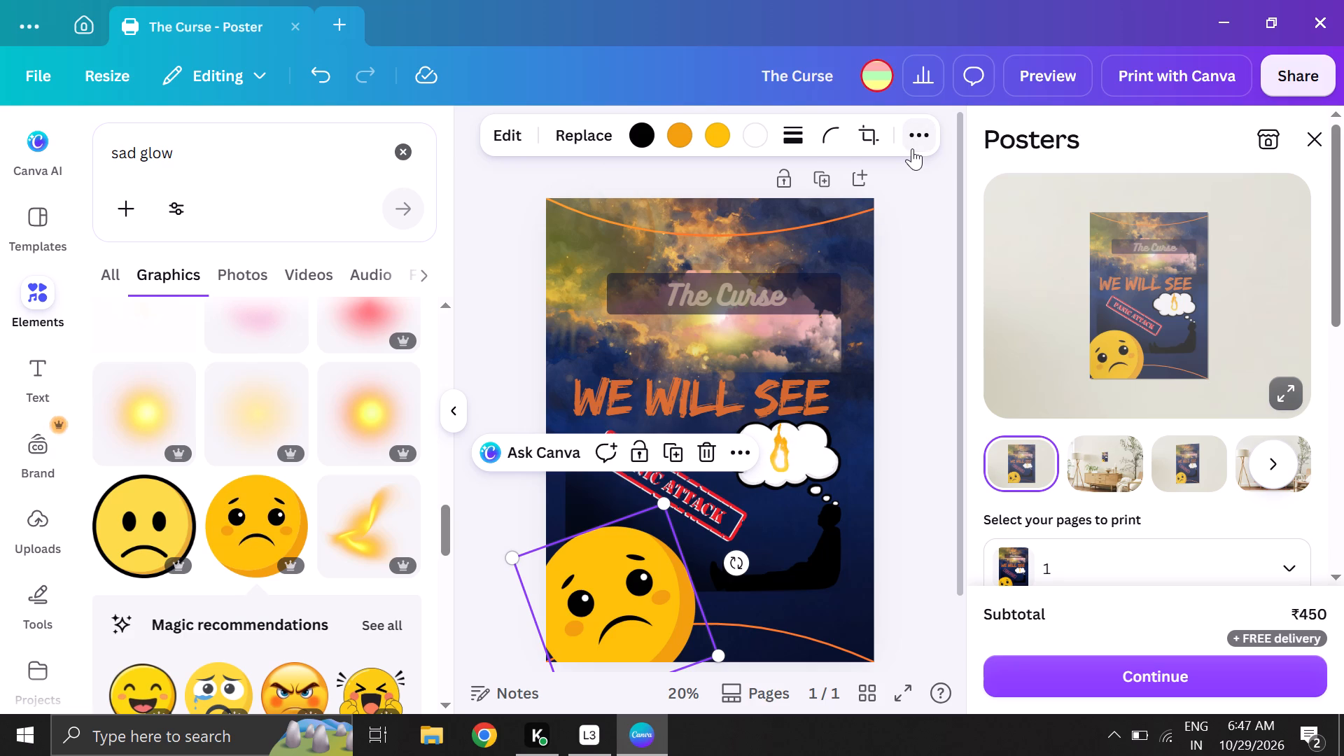
left_click(912, 148)
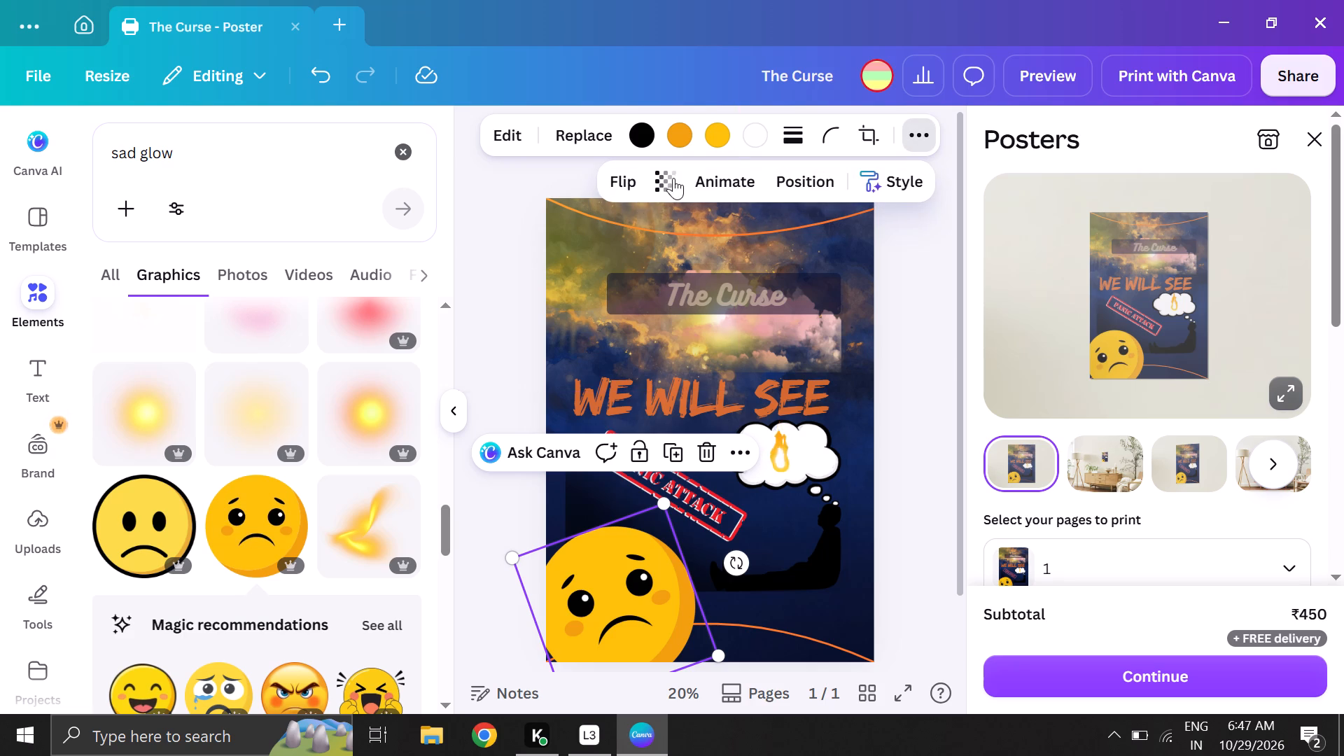
left_click(666, 181)
left_click(640, 272)
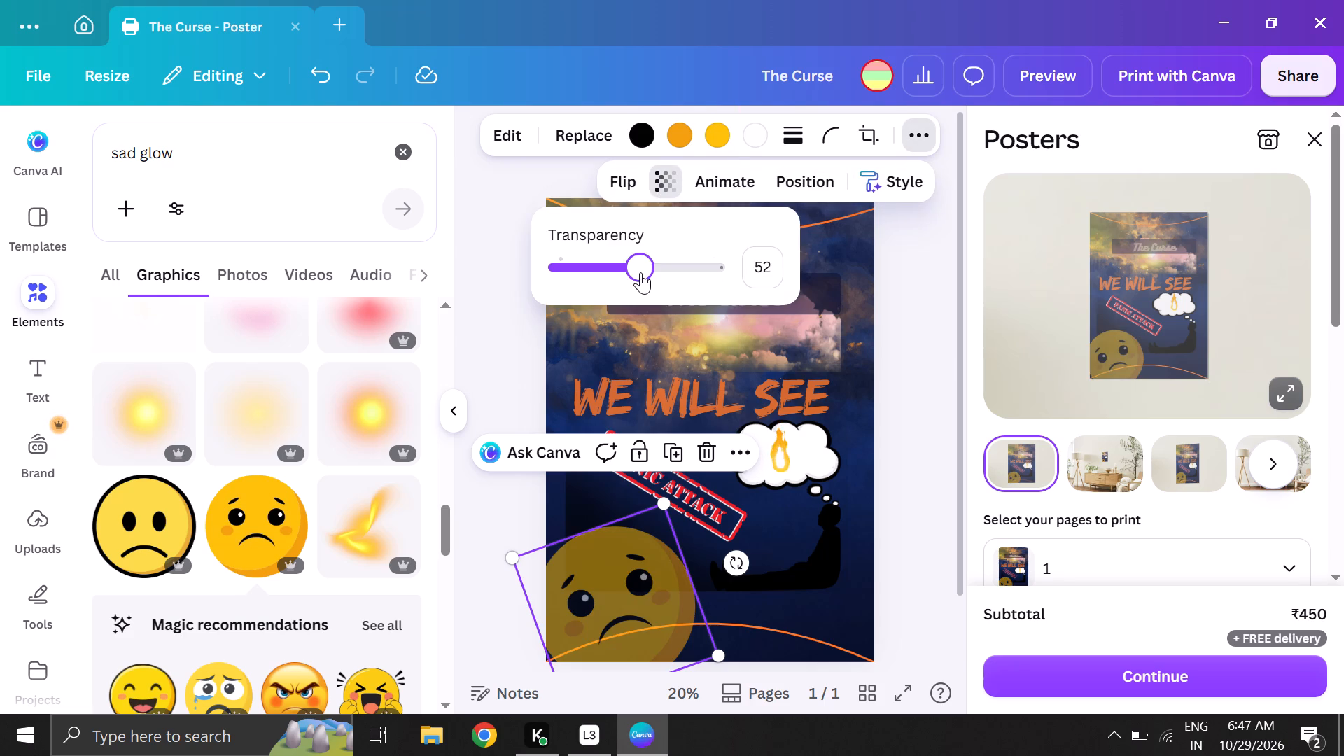
left_click_drag(640, 272, 589, 281)
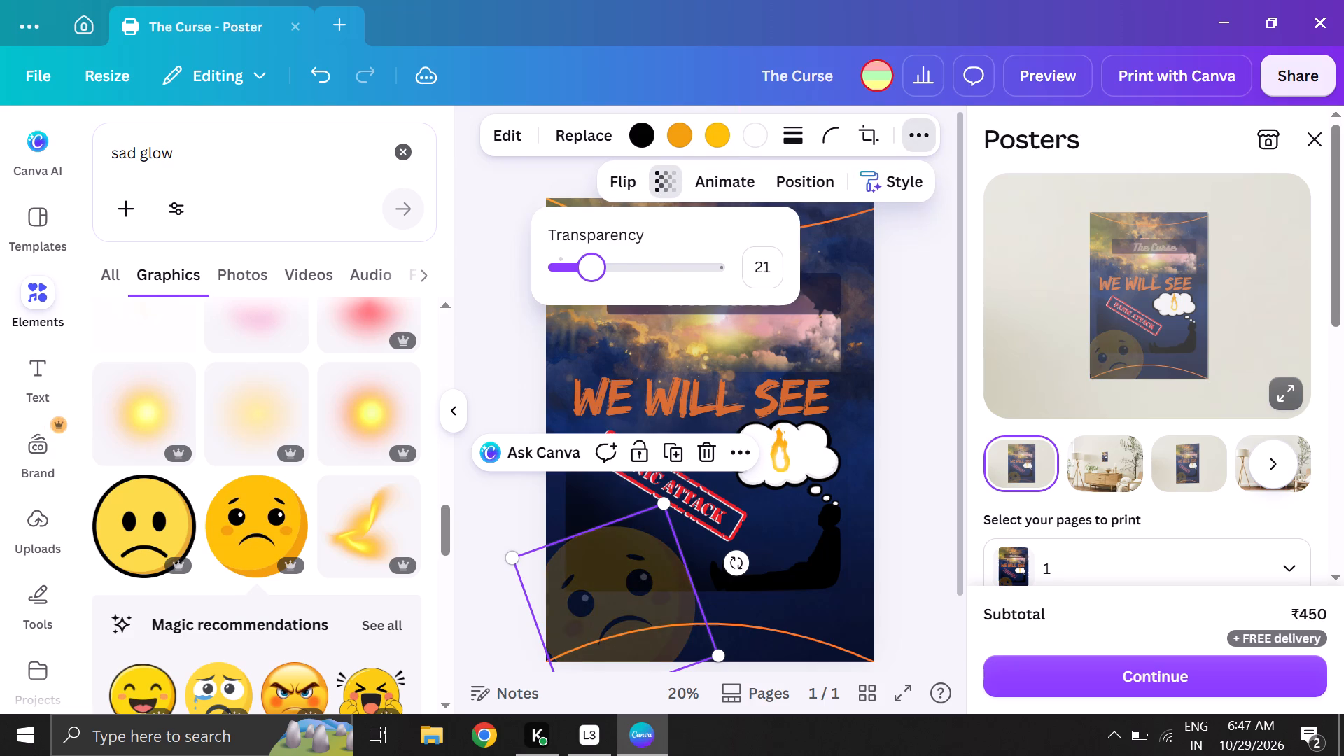
left_click_drag(589, 281, 583, 280)
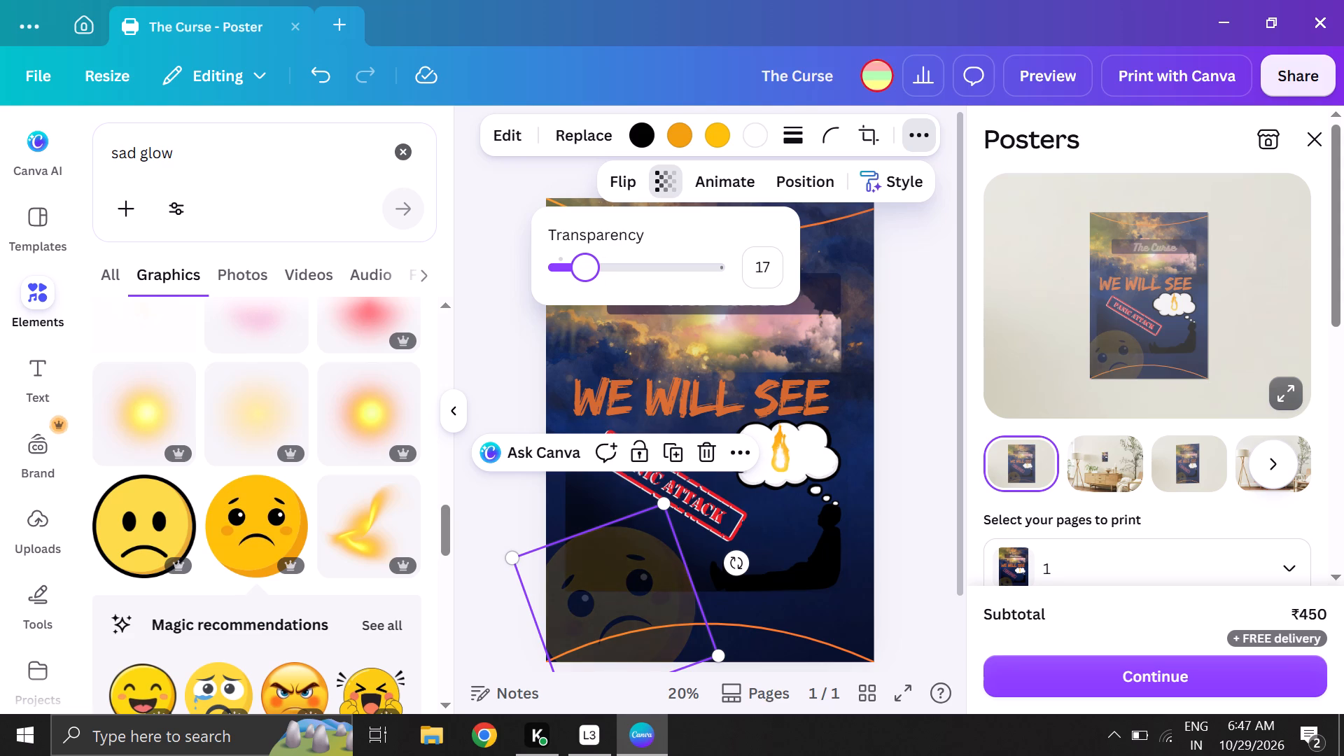
left_click_drag(583, 280, 577, 281)
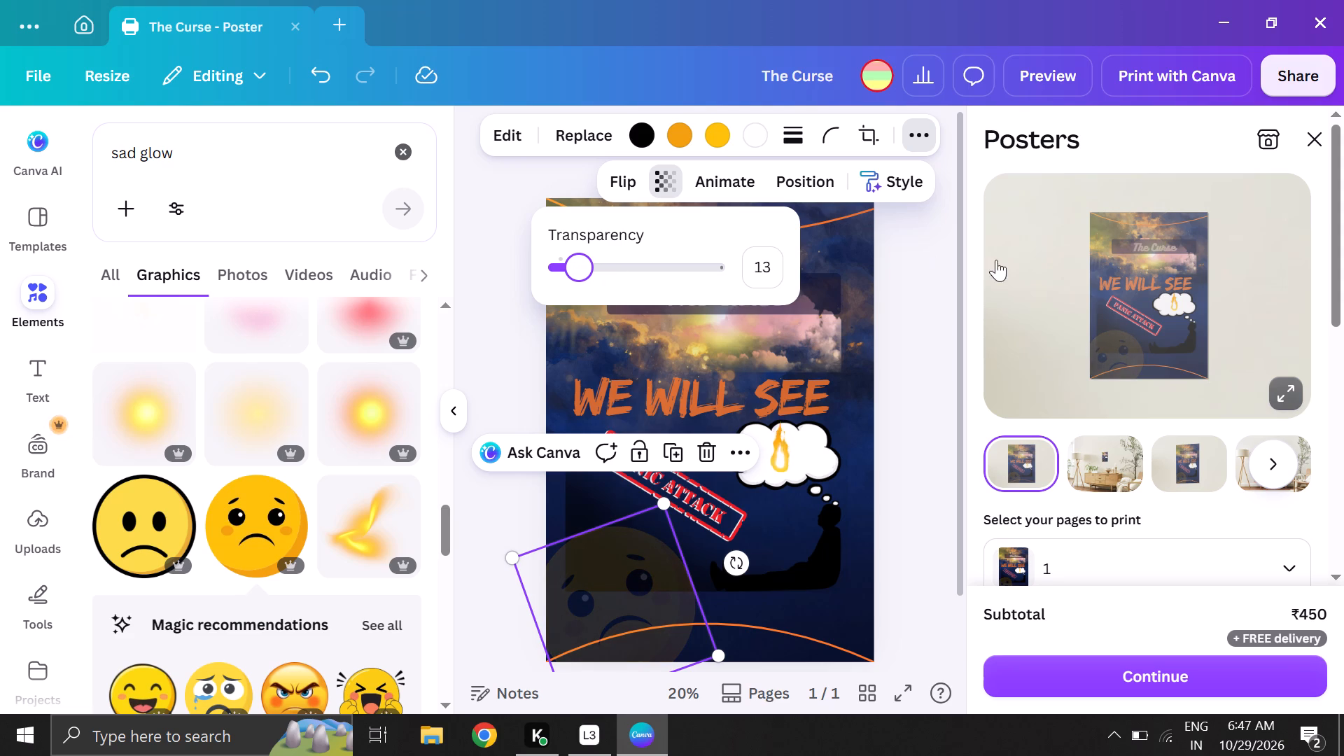
left_click(893, 274)
left_click(902, 275)
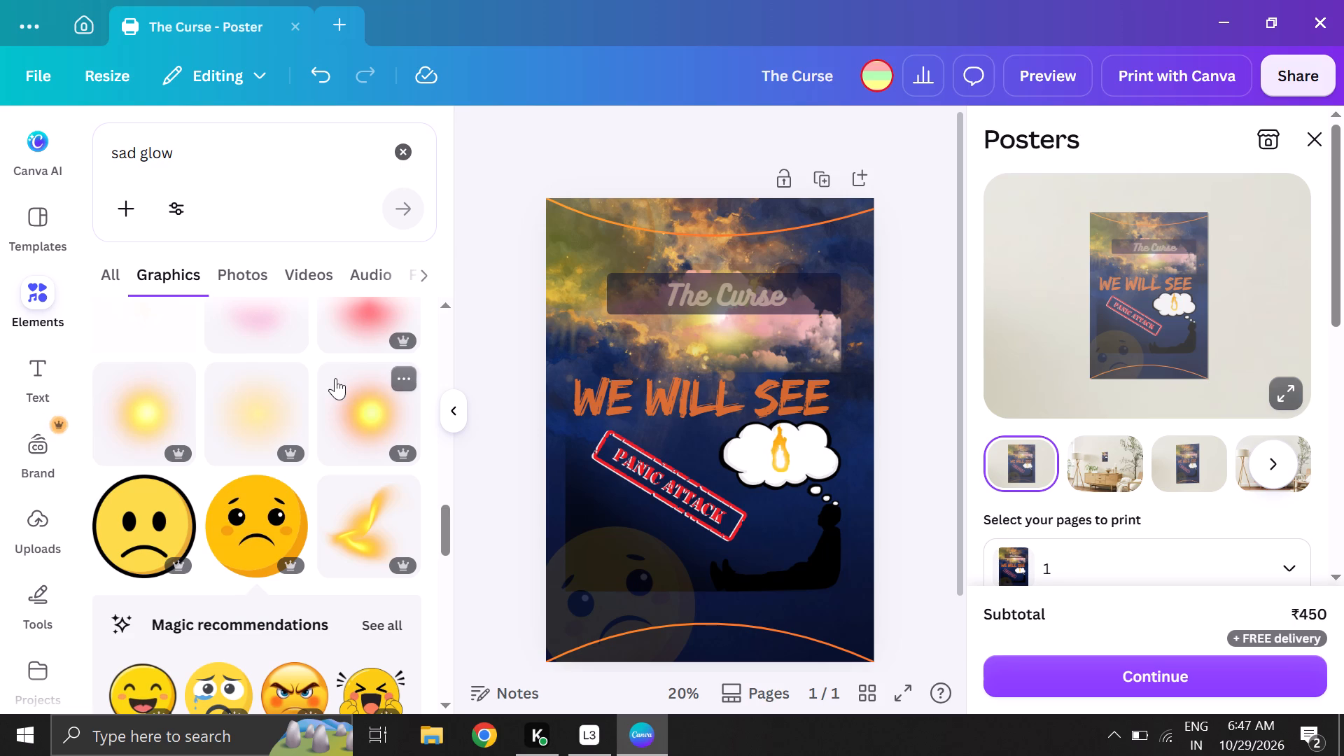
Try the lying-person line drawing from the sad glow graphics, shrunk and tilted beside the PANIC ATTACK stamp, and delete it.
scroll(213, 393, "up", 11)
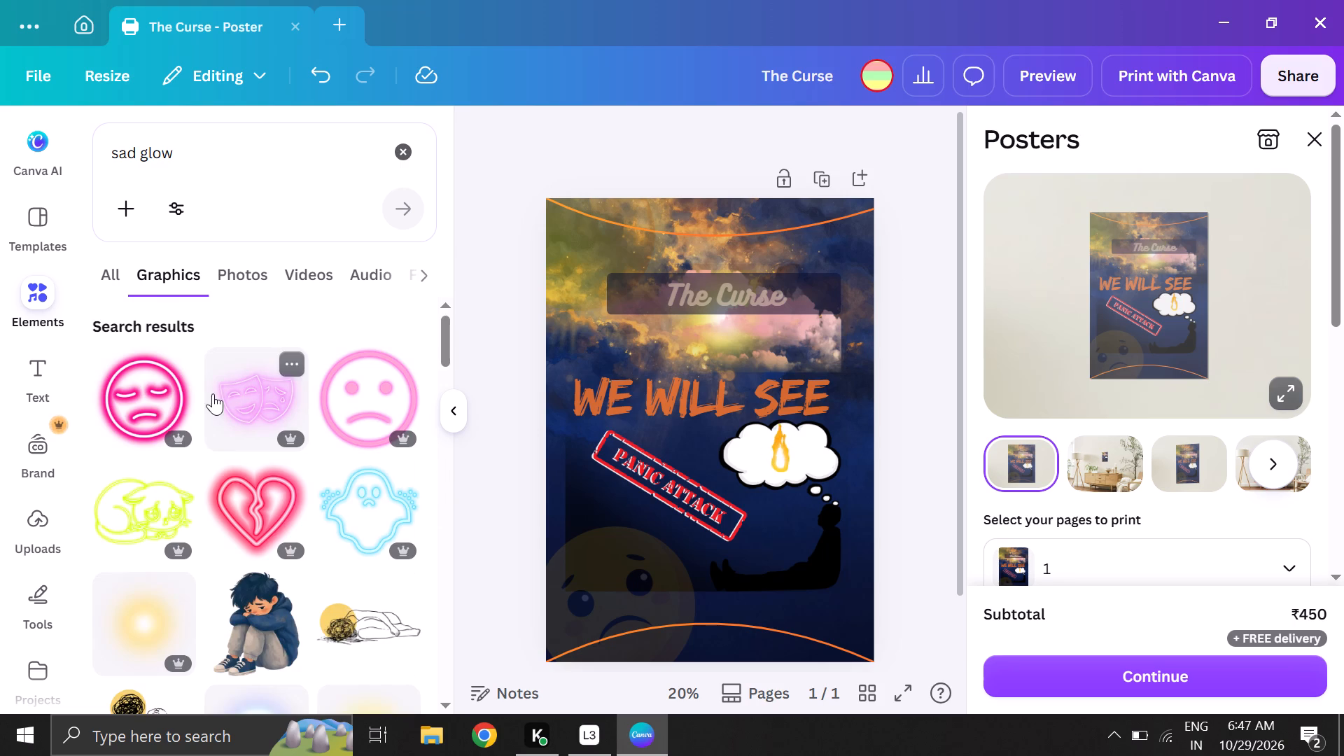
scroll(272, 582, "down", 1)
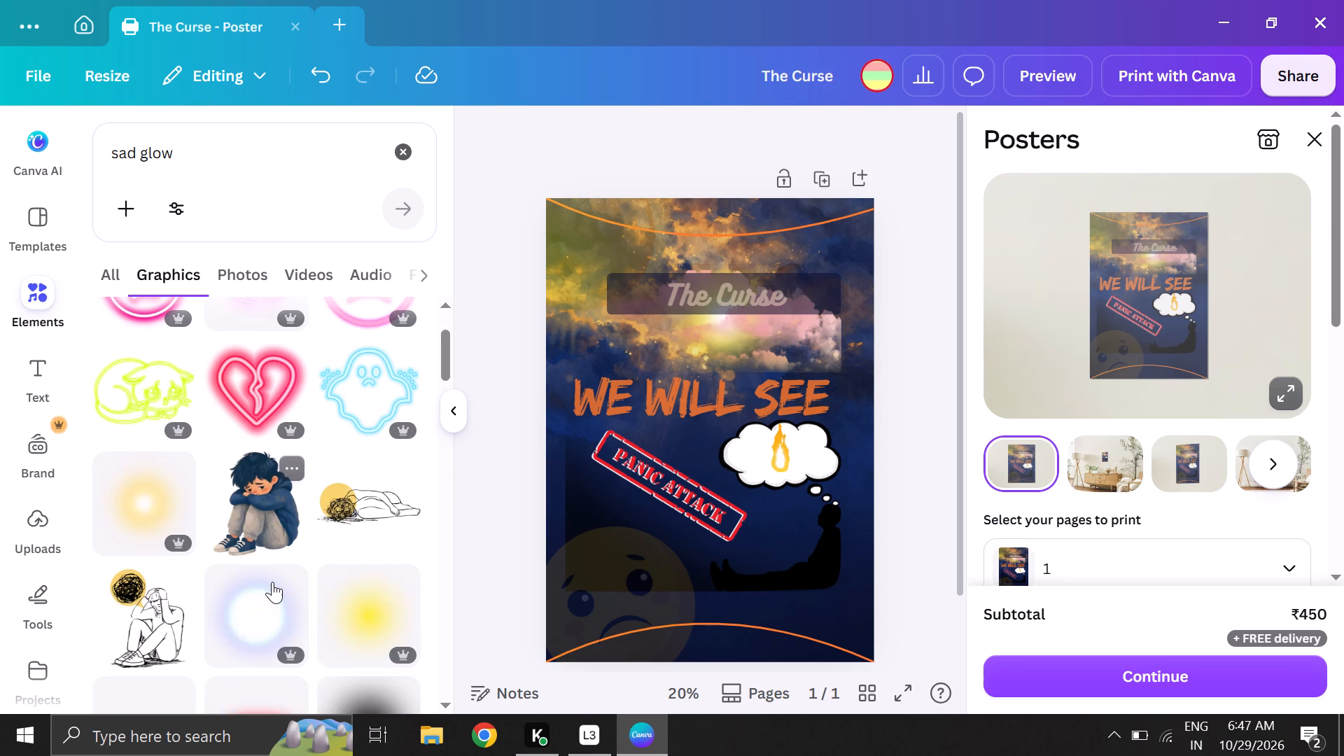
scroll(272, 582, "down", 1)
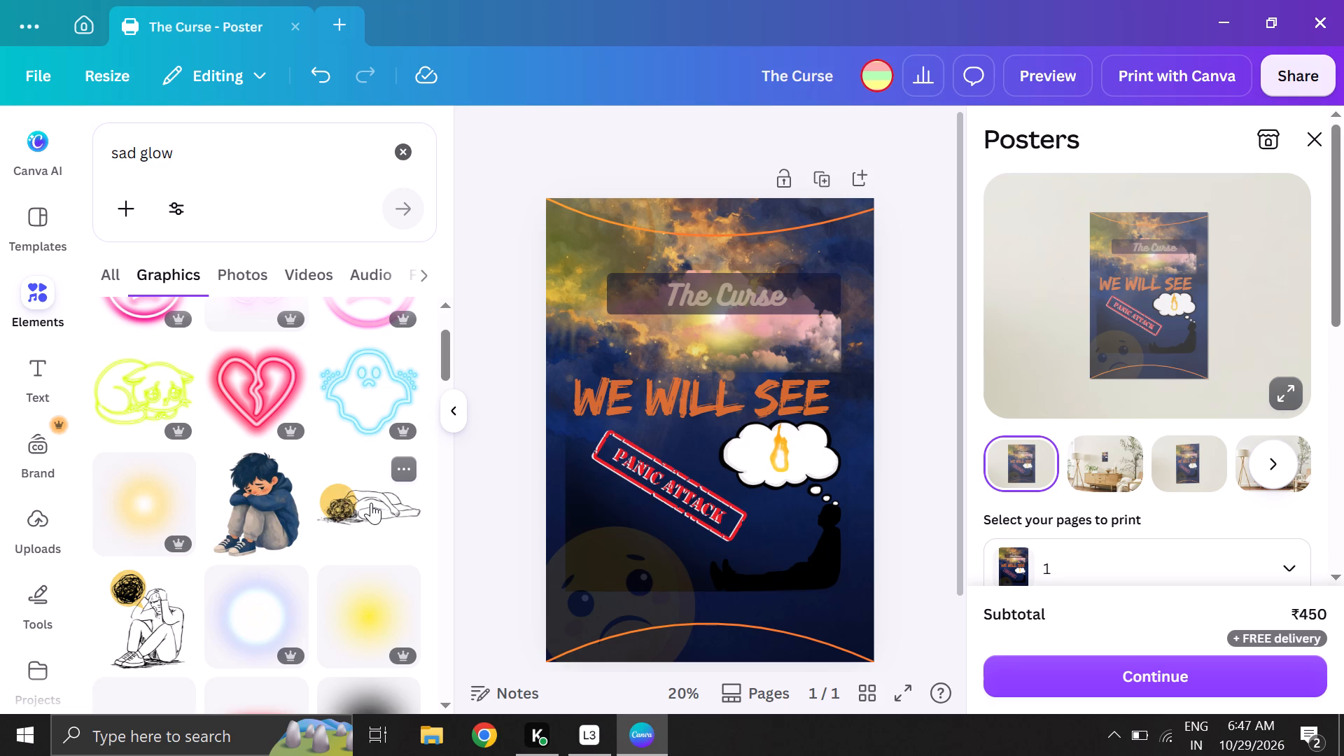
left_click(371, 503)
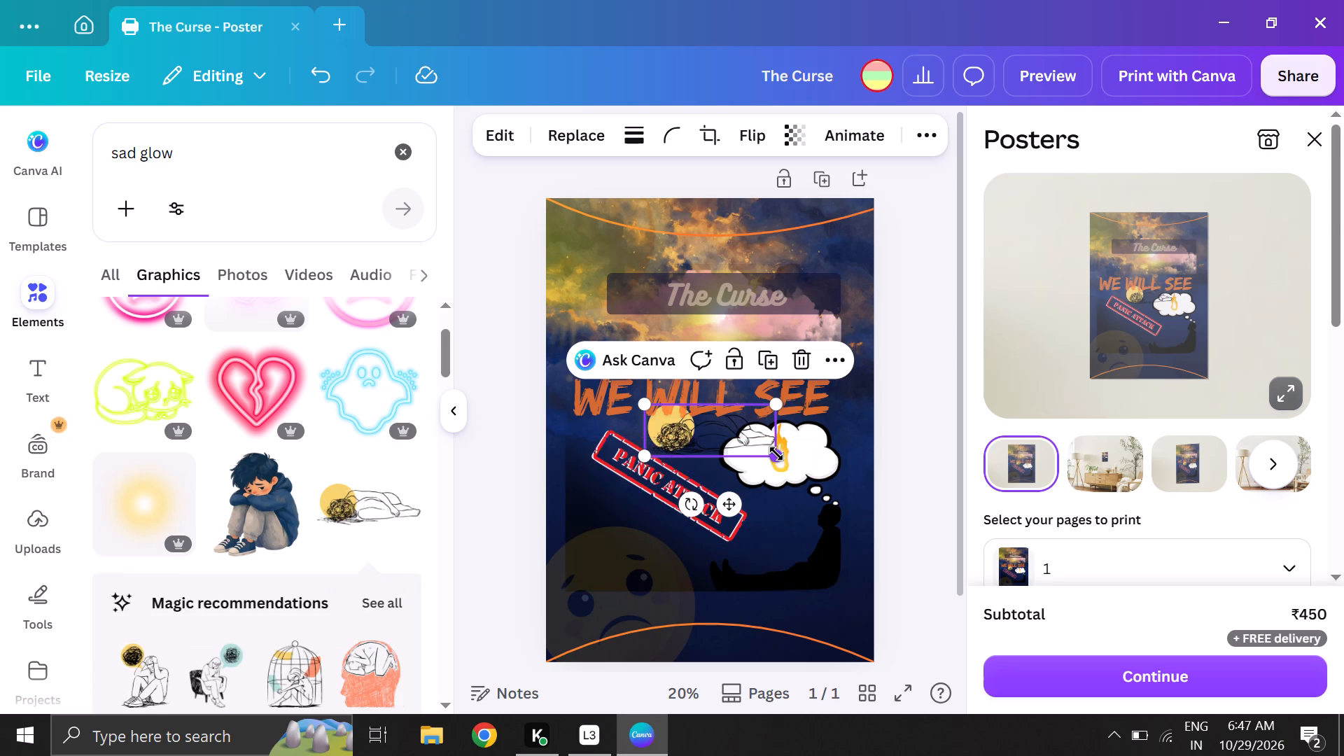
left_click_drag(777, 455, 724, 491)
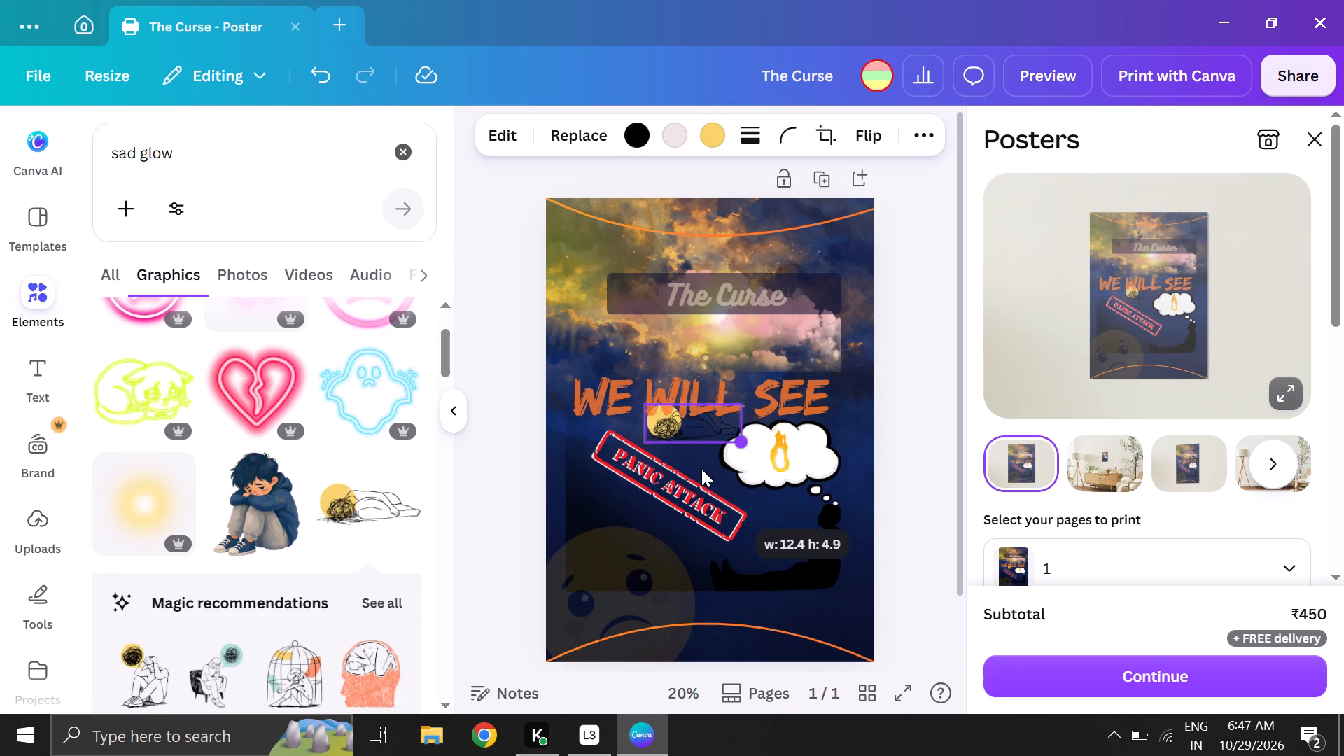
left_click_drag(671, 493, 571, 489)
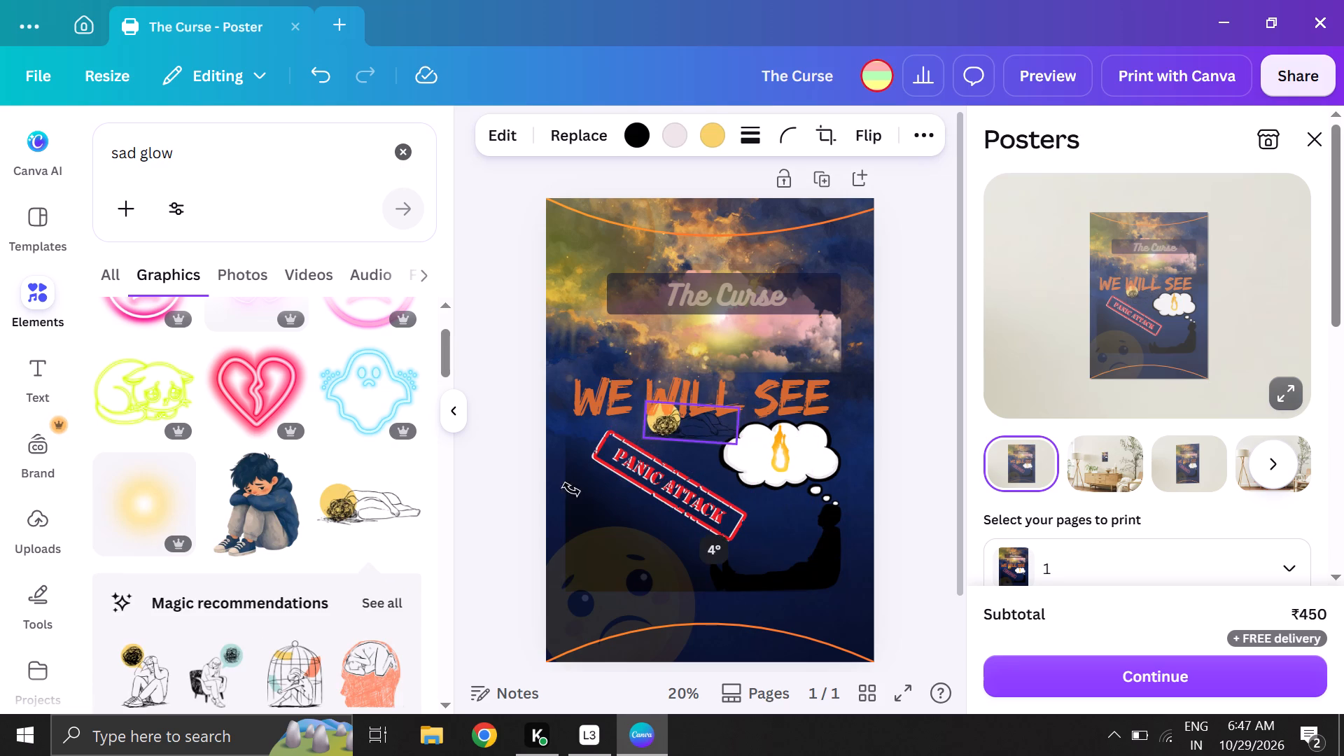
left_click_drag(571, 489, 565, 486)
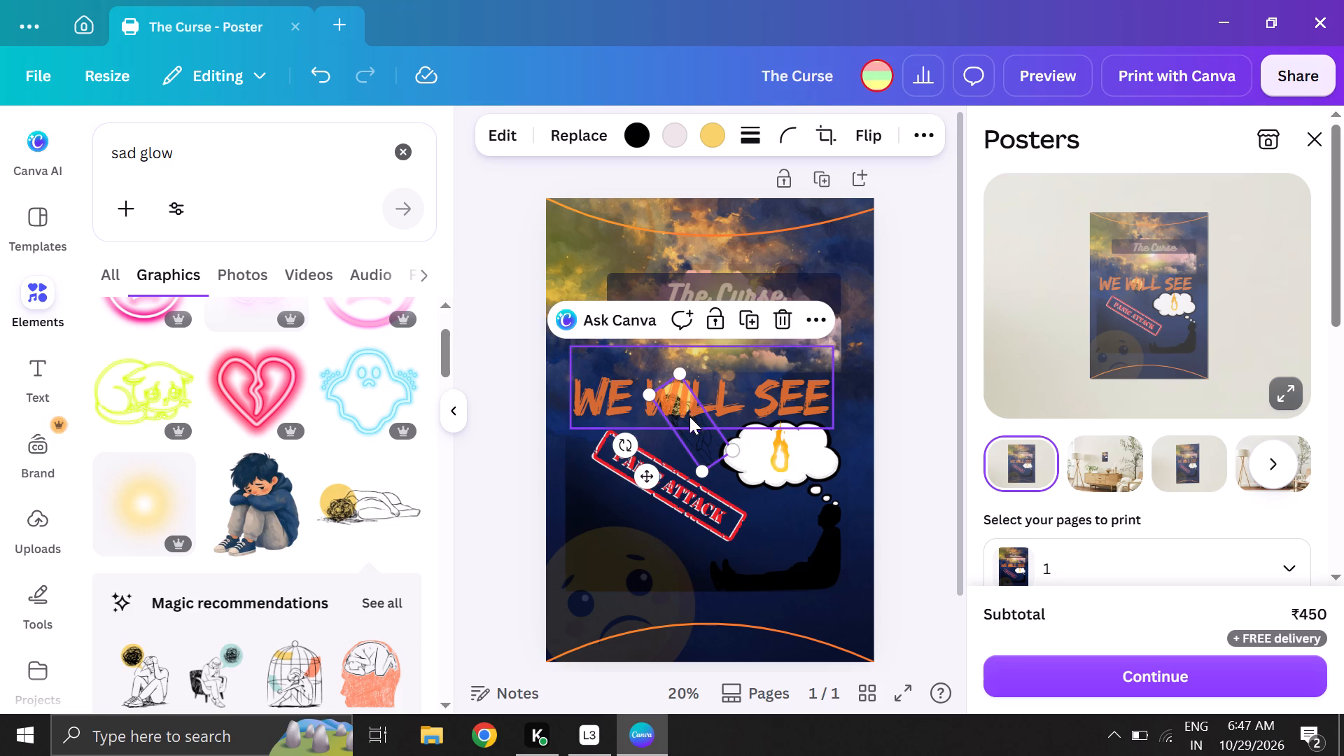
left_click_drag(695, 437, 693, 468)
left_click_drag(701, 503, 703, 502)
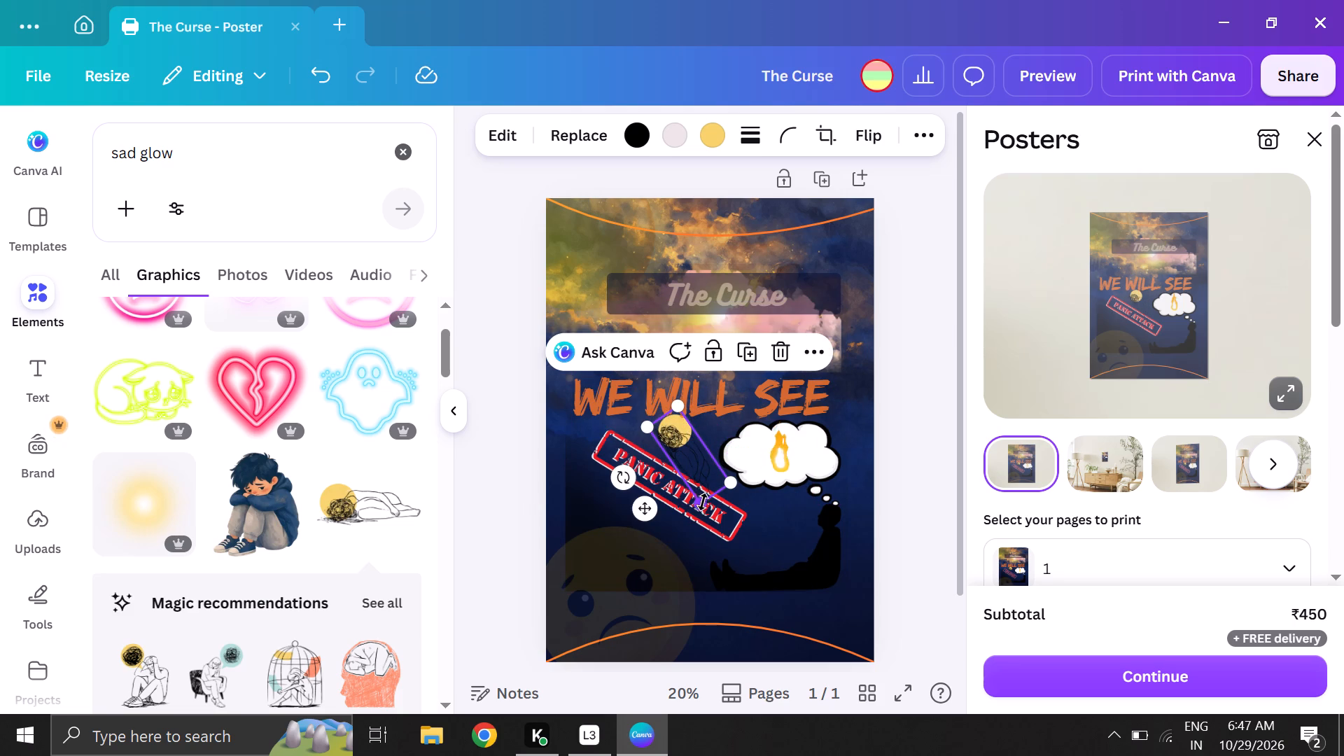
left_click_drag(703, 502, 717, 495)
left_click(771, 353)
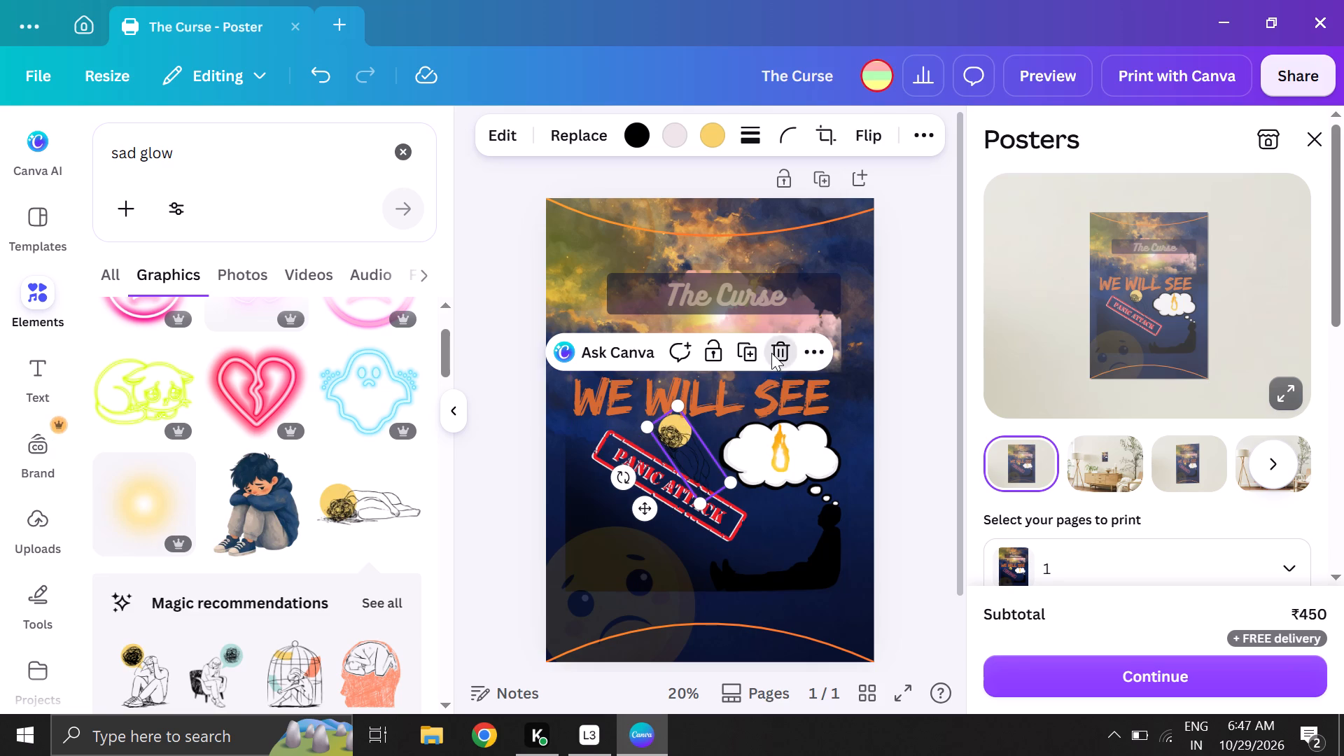
Add the round white glow with the soft blue edge from the sad glow graphics to the poster.
scroll(171, 553, "down", 1)
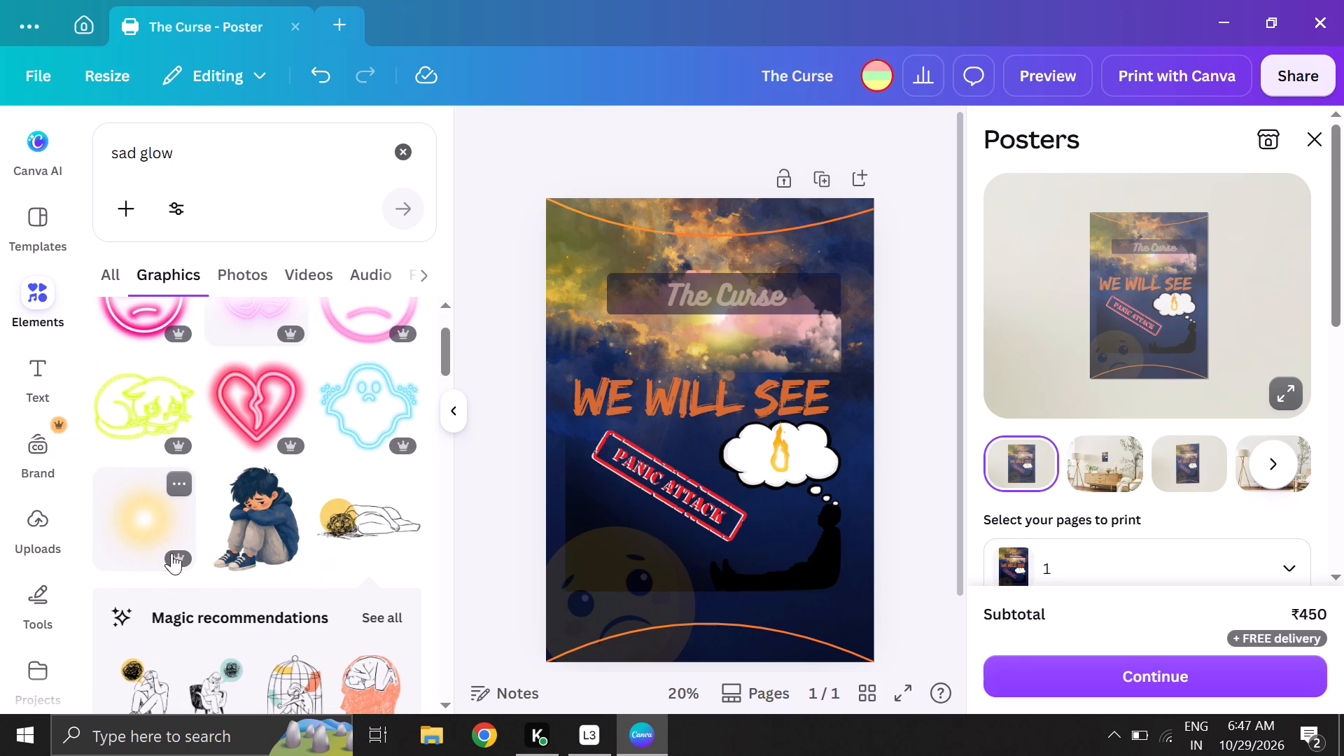
scroll(171, 553, "down", 3)
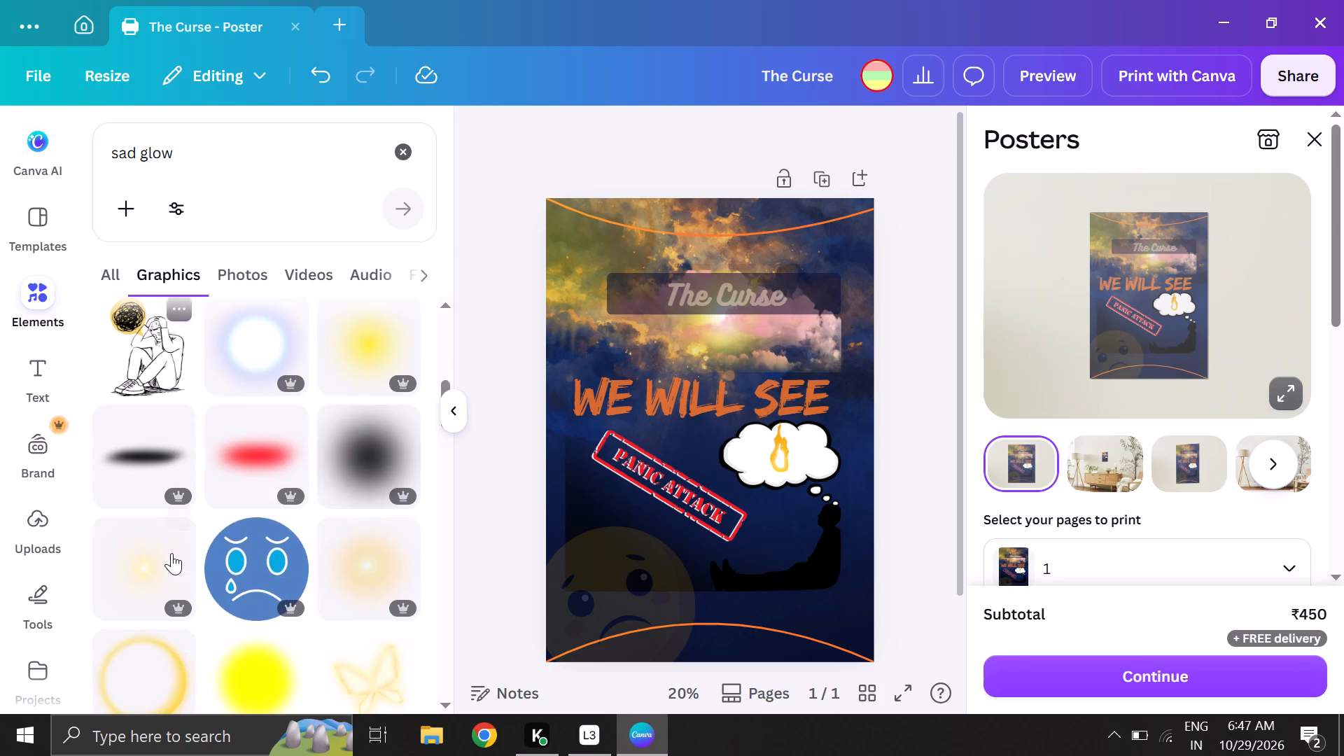
scroll(171, 553, "down", 1)
scroll(207, 446, "up", 1)
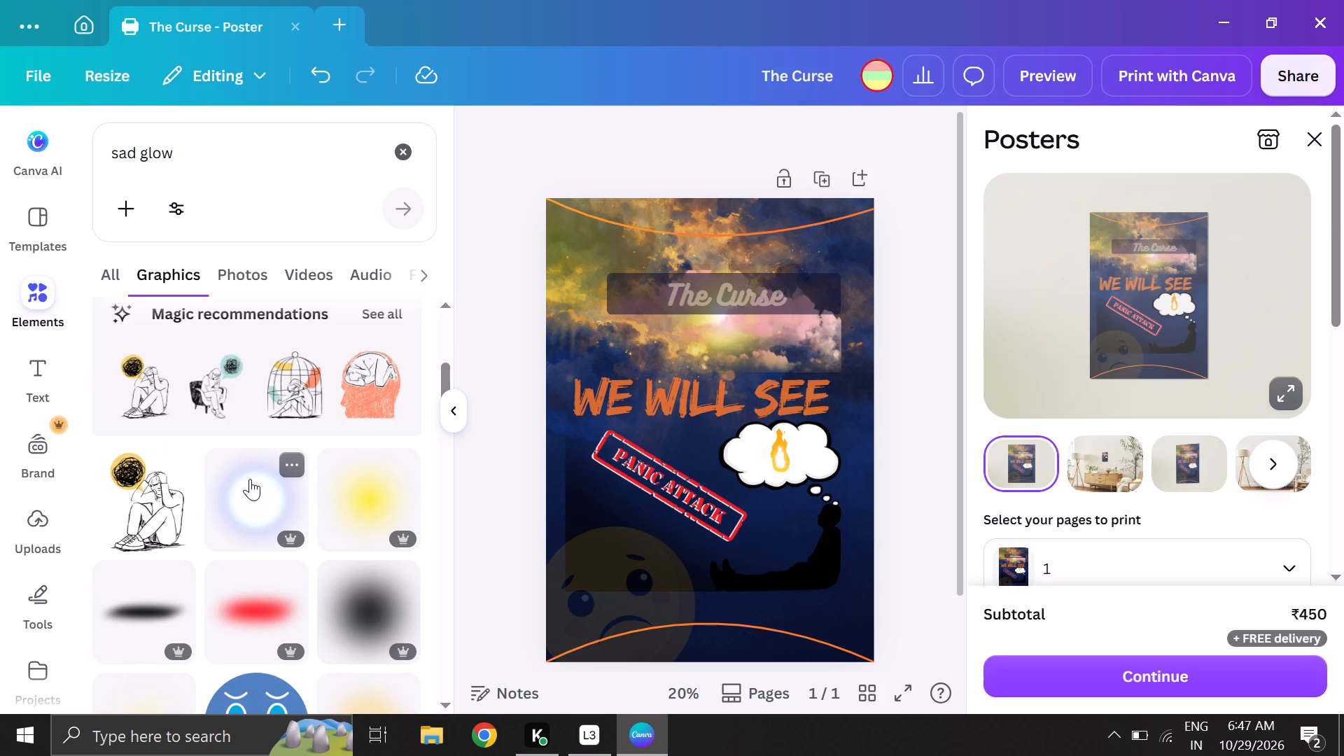
left_click(250, 479)
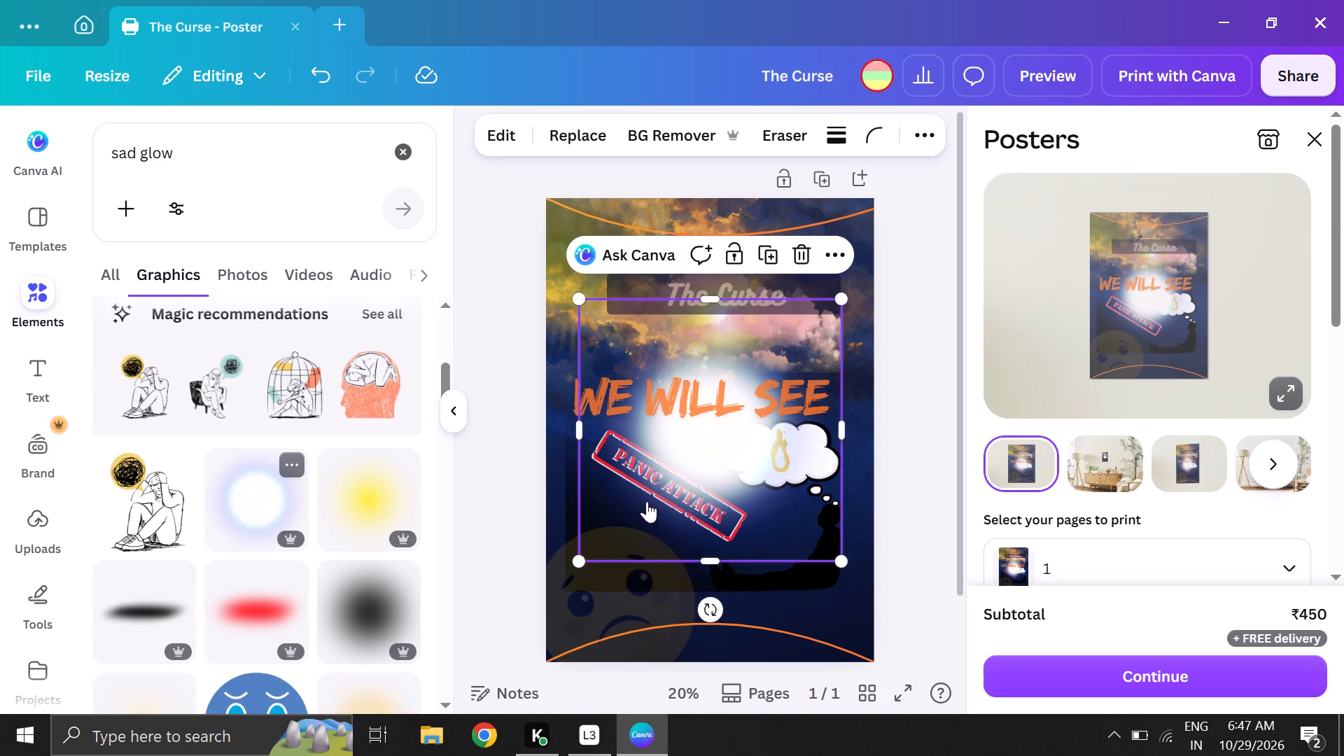
Enlarge the white glow beyond the poster's width and center it around the WE WILL SEE text, reaching up to the title.
left_click_drag(839, 554, 981, 739)
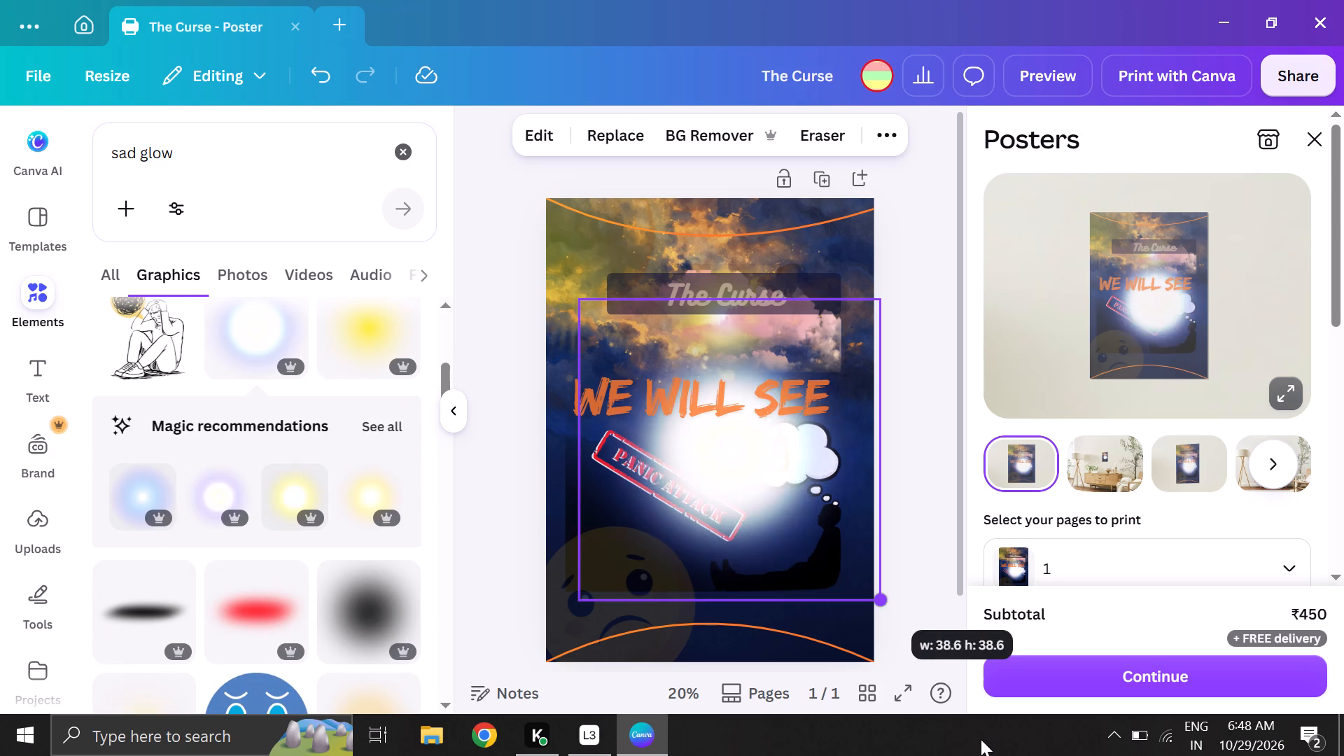
left_click_drag(981, 739, 951, 713)
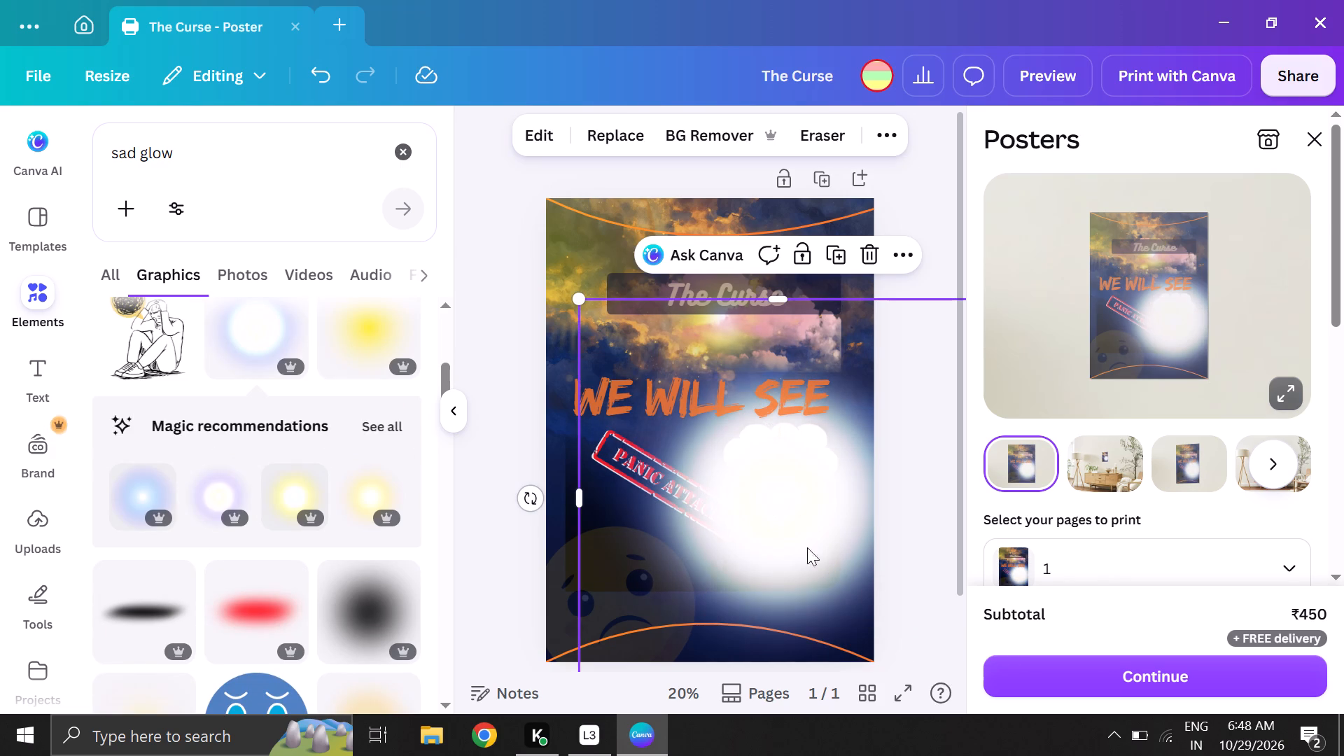
left_click_drag(755, 486, 686, 365)
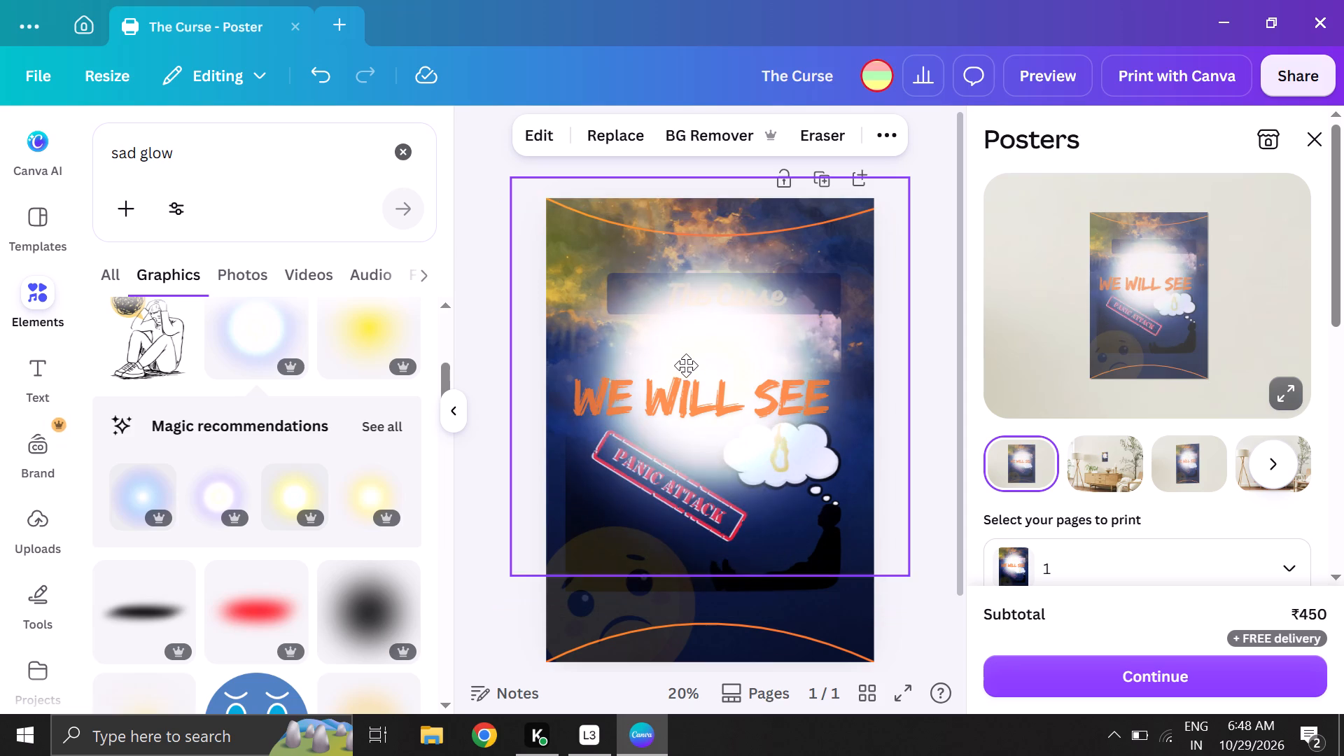
left_click_drag(686, 365, 684, 375)
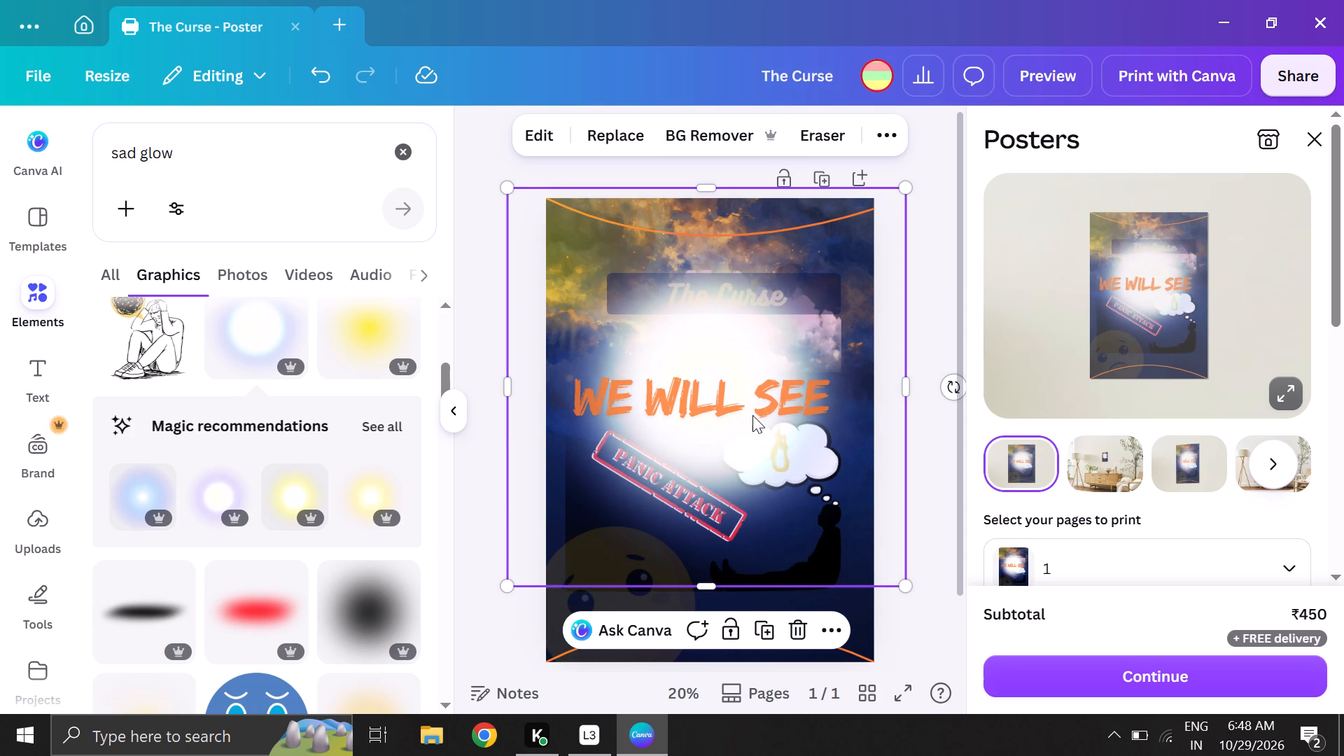
left_click(727, 440)
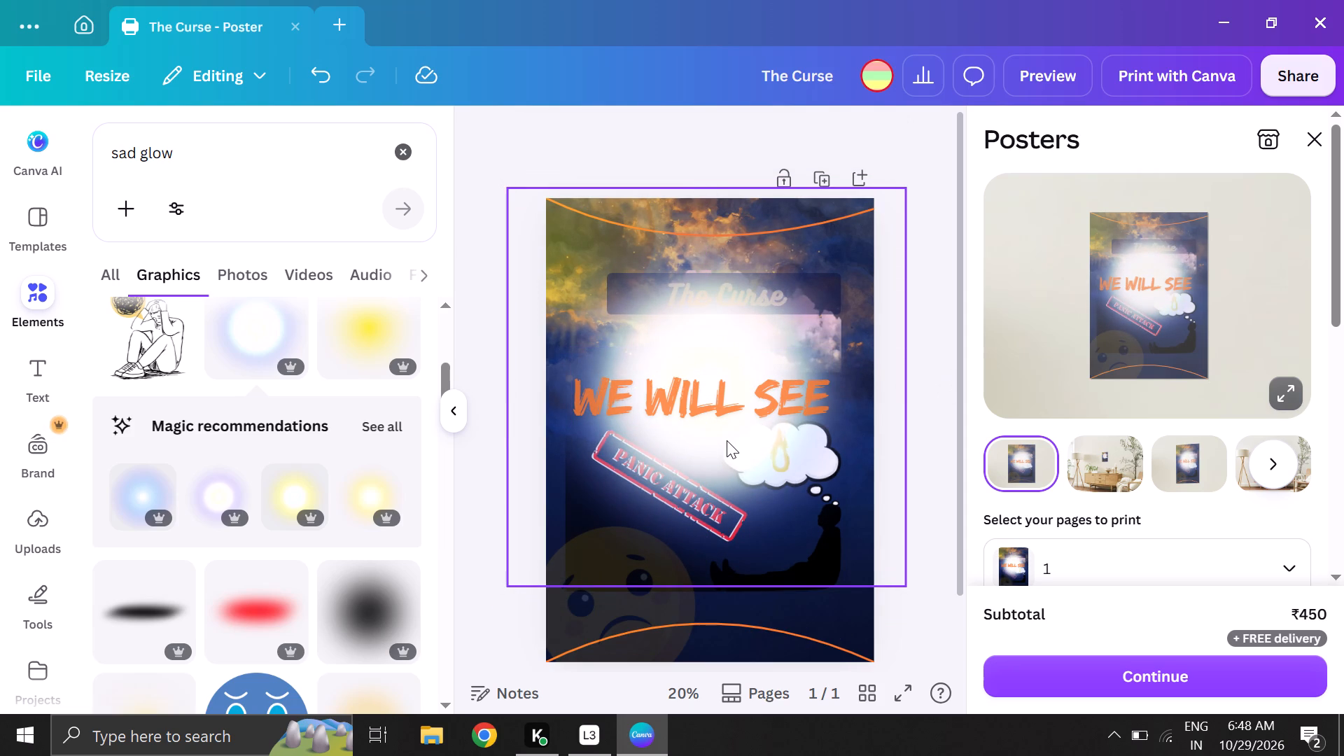
Set the white glow's transparency value to 15 so it becomes a faint haze over the poster.
left_click(727, 440)
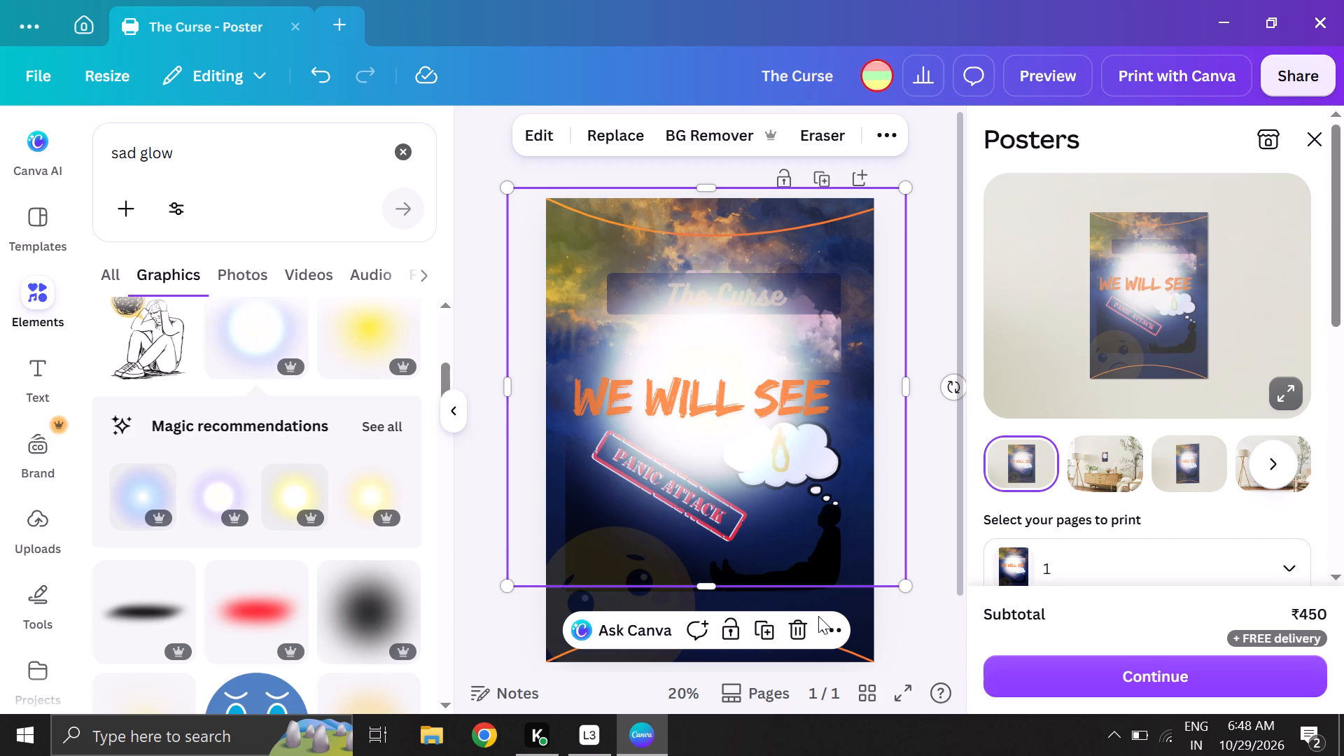
left_click(825, 629)
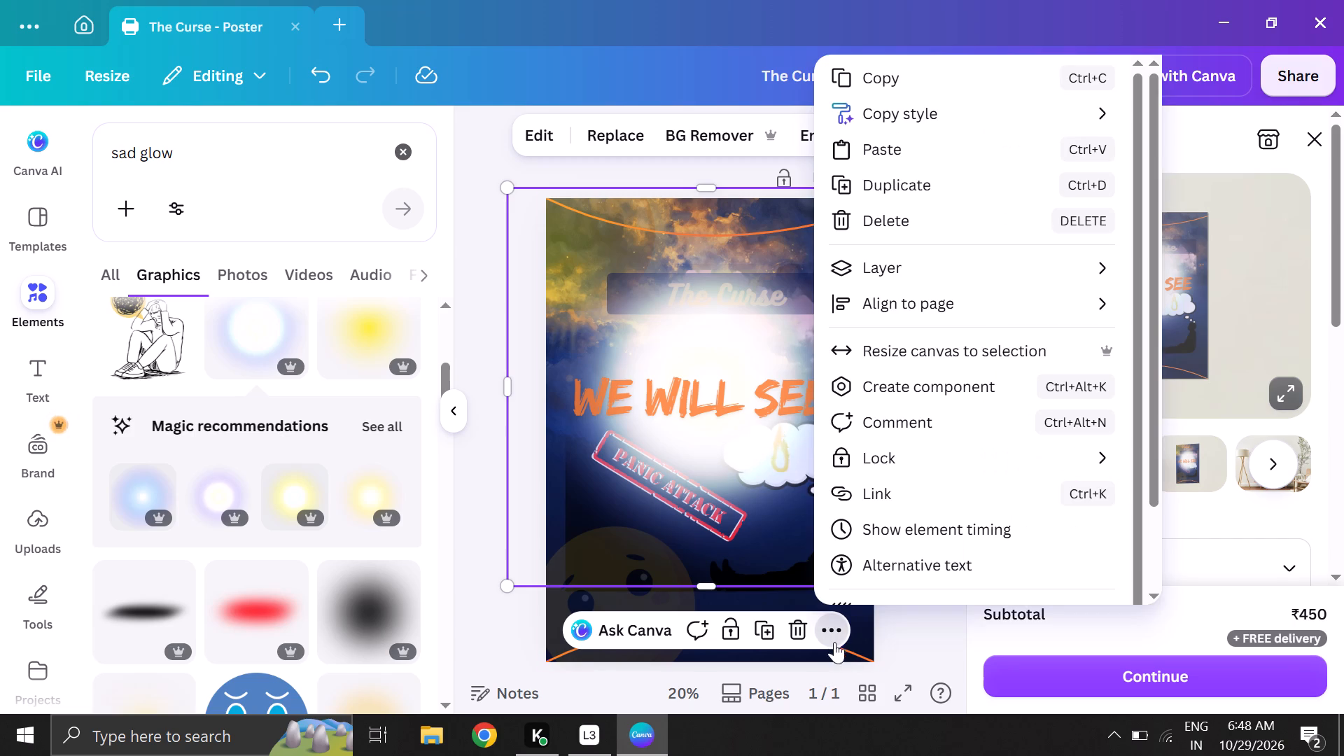
left_click(835, 636)
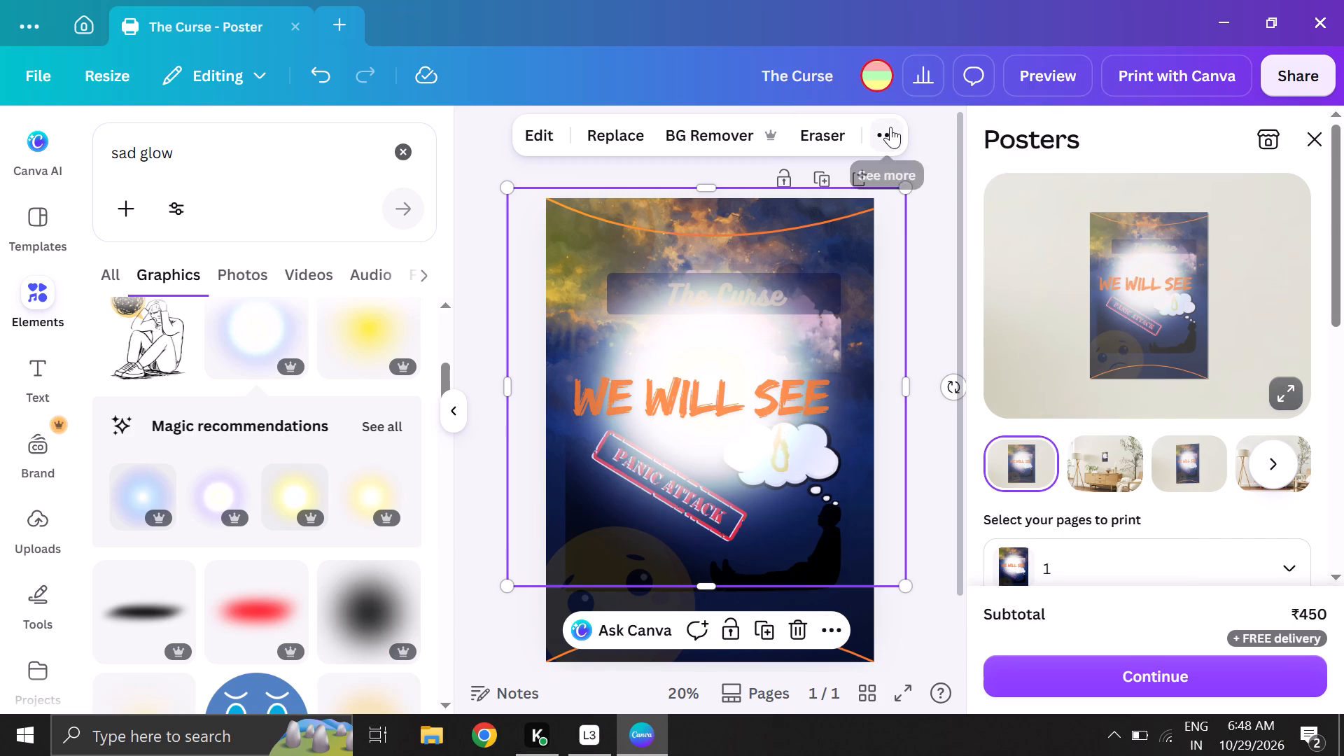
left_click(889, 128)
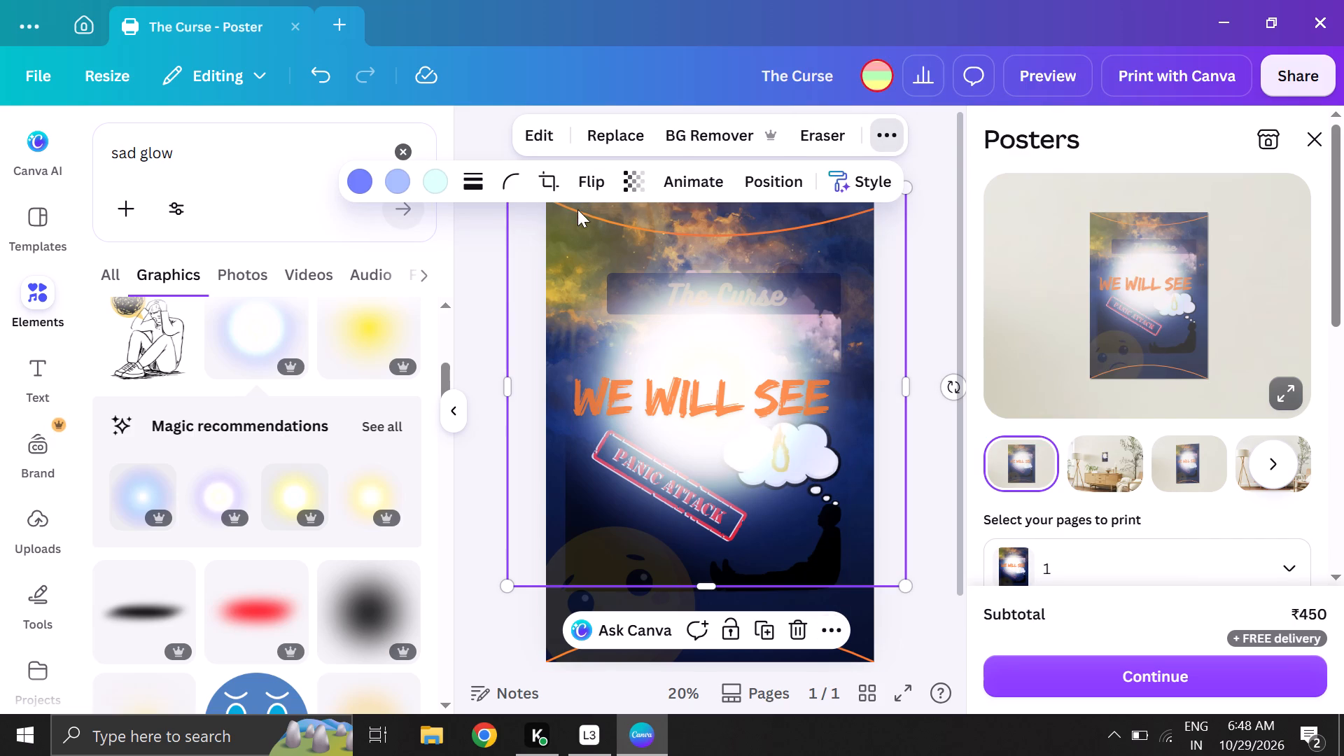
left_click(623, 186)
left_click(569, 267)
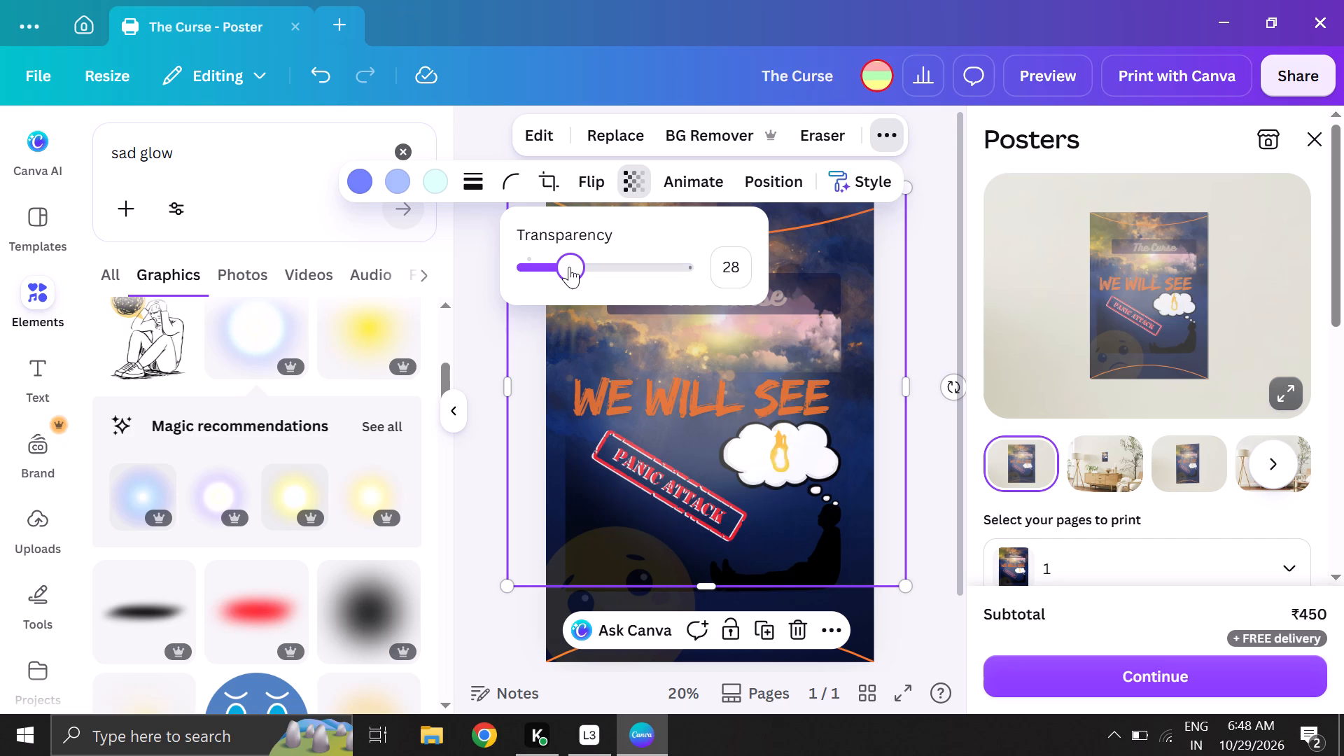
left_click_drag(569, 267, 551, 267)
left_click(551, 267)
left_click_drag(551, 267, 547, 269)
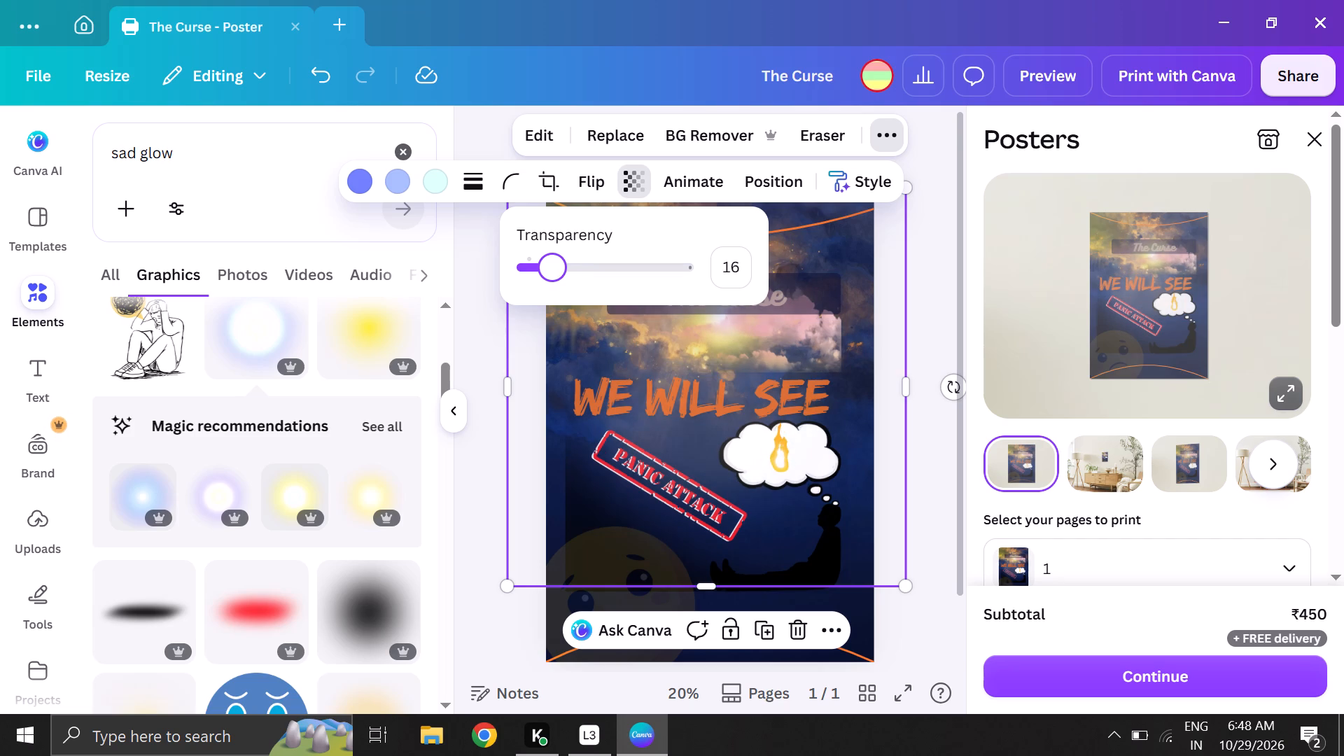
left_click_drag(547, 269, 539, 272)
double_click(549, 272)
double_click(549, 271)
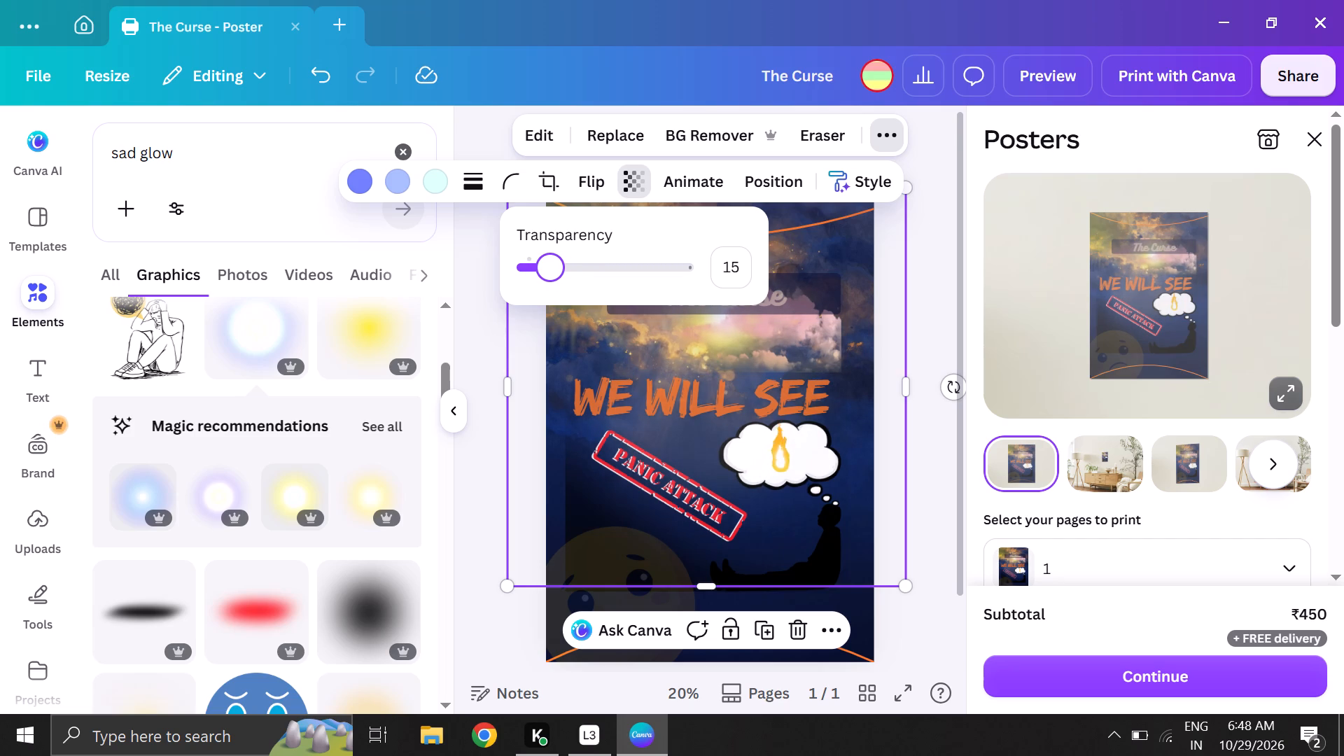
left_click(933, 282)
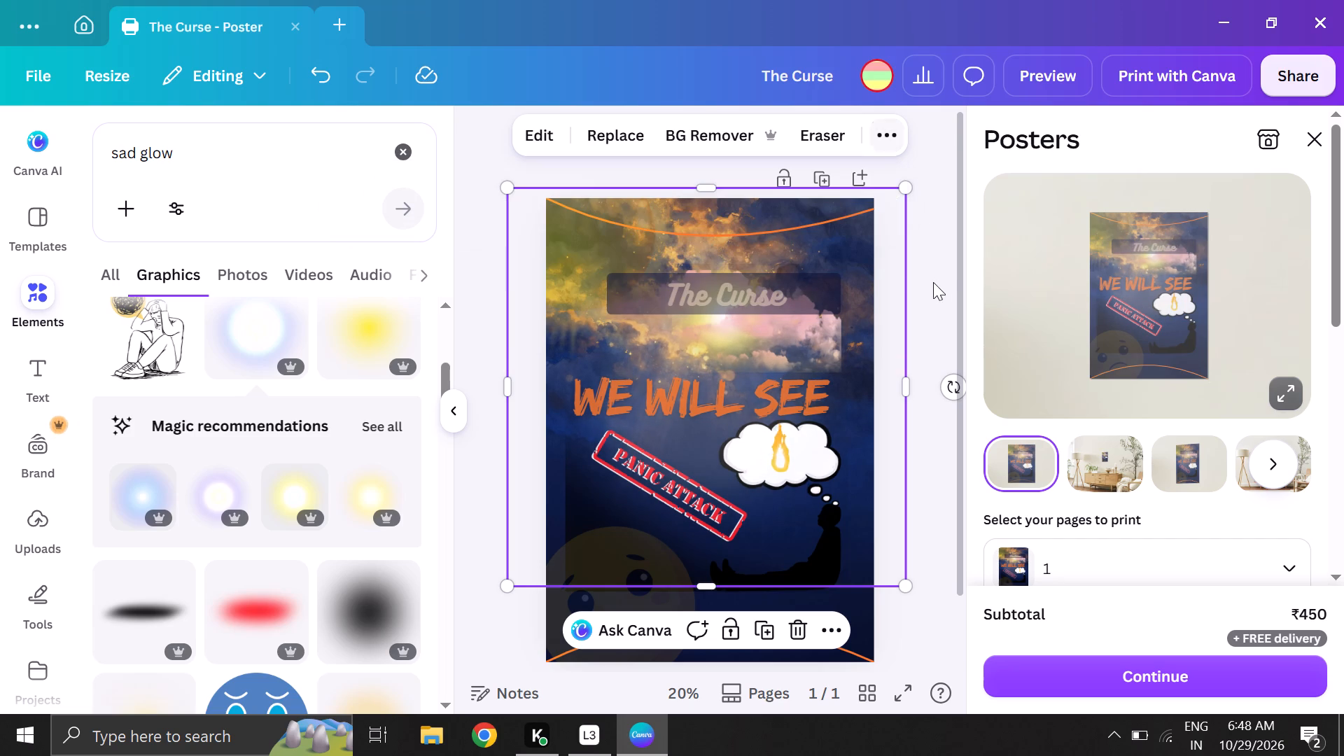
left_click(941, 430)
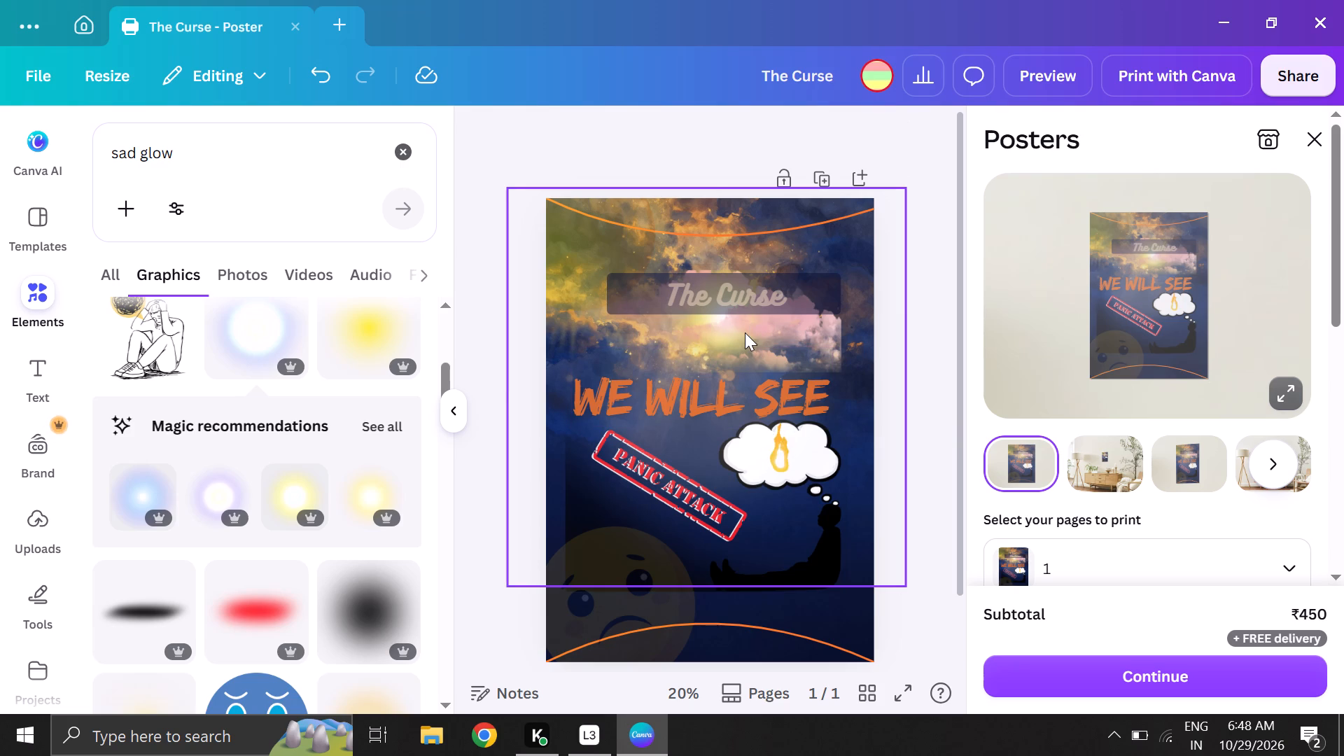
Move the faded glow down so its frame spans from the title band to the poster's bottom edge.
left_click_drag(745, 333, 745, 390)
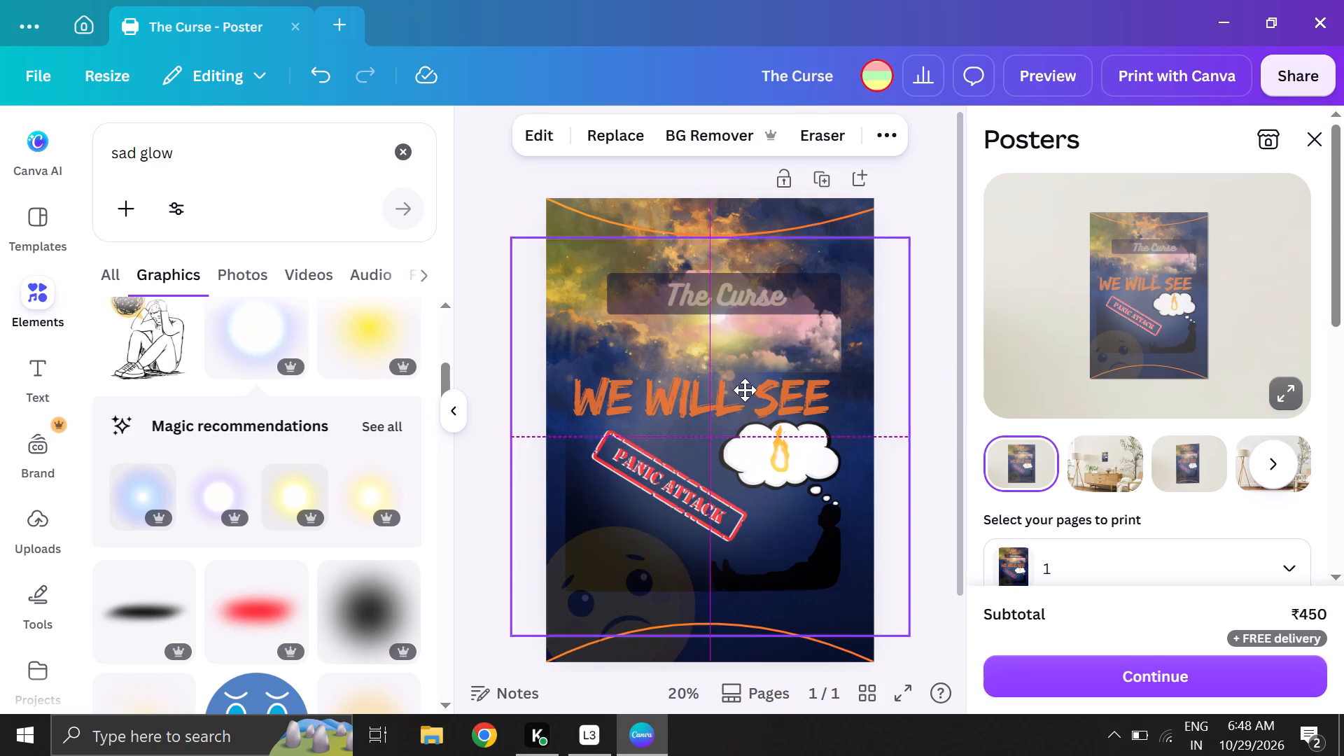
left_click_drag(745, 390, 737, 420)
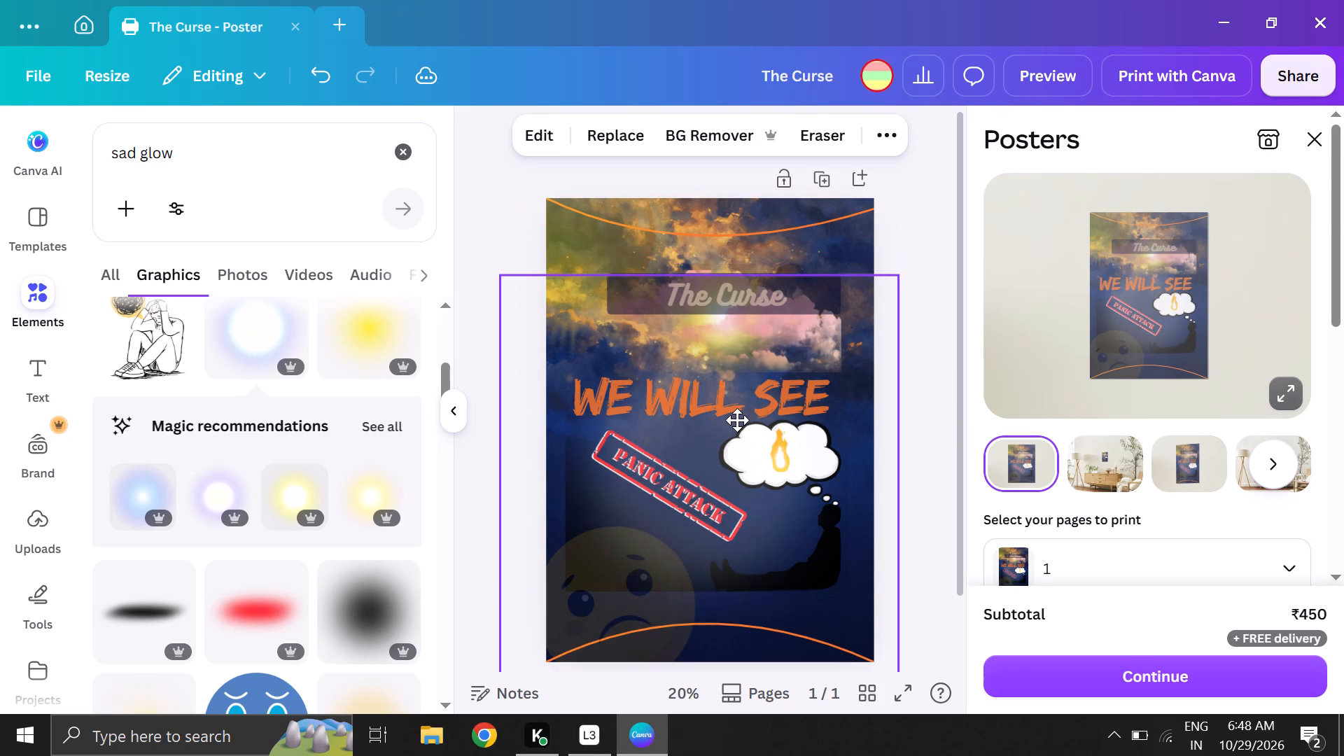
left_click_drag(737, 420, 741, 415)
left_click(943, 232)
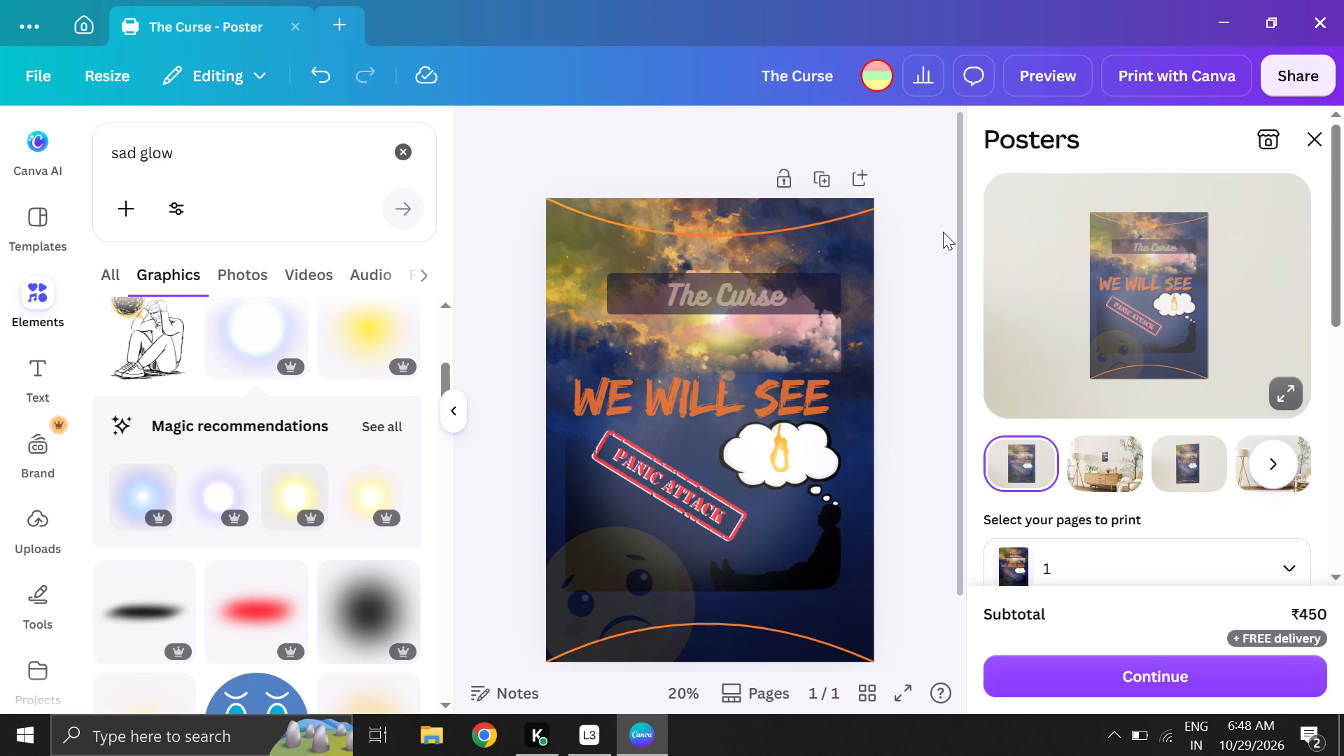
Download the poster as an MP4 video and save it as The Curse in the CANVAS folder.
left_click(1286, 71)
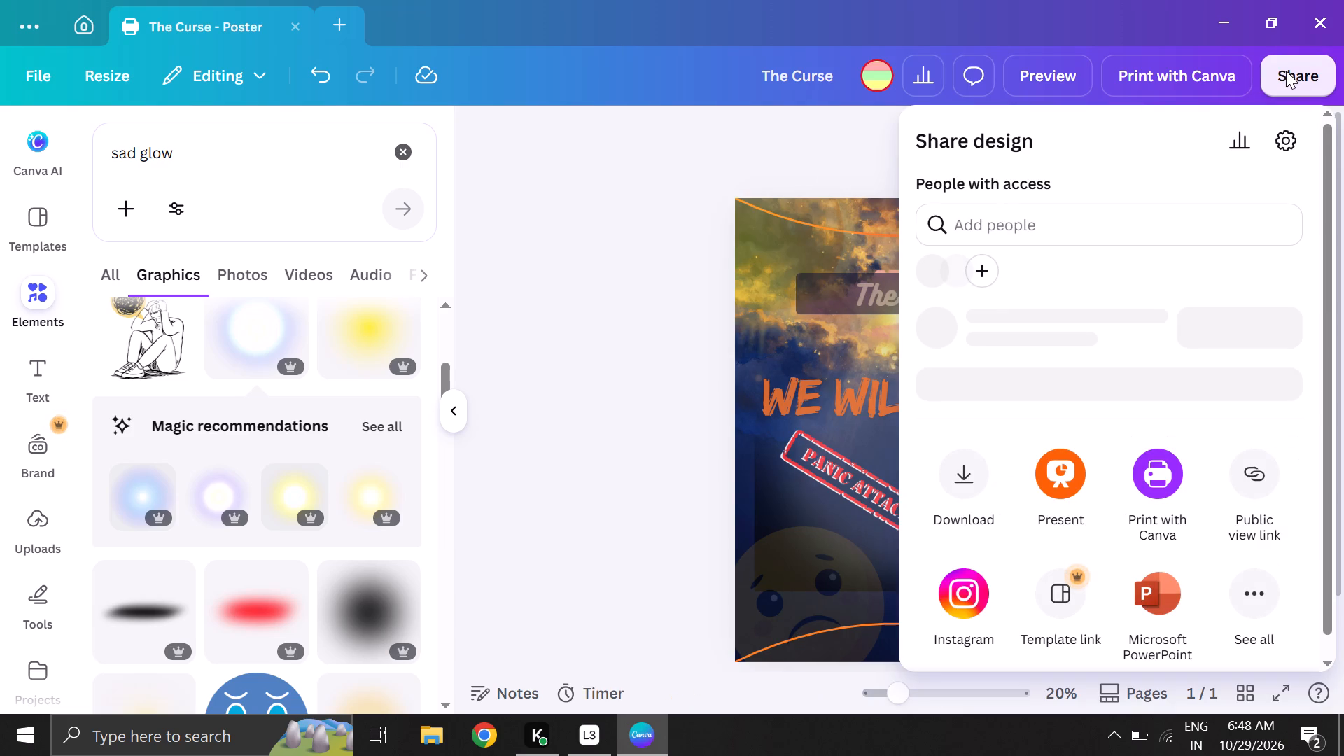
scroll(1080, 239, "up", 3)
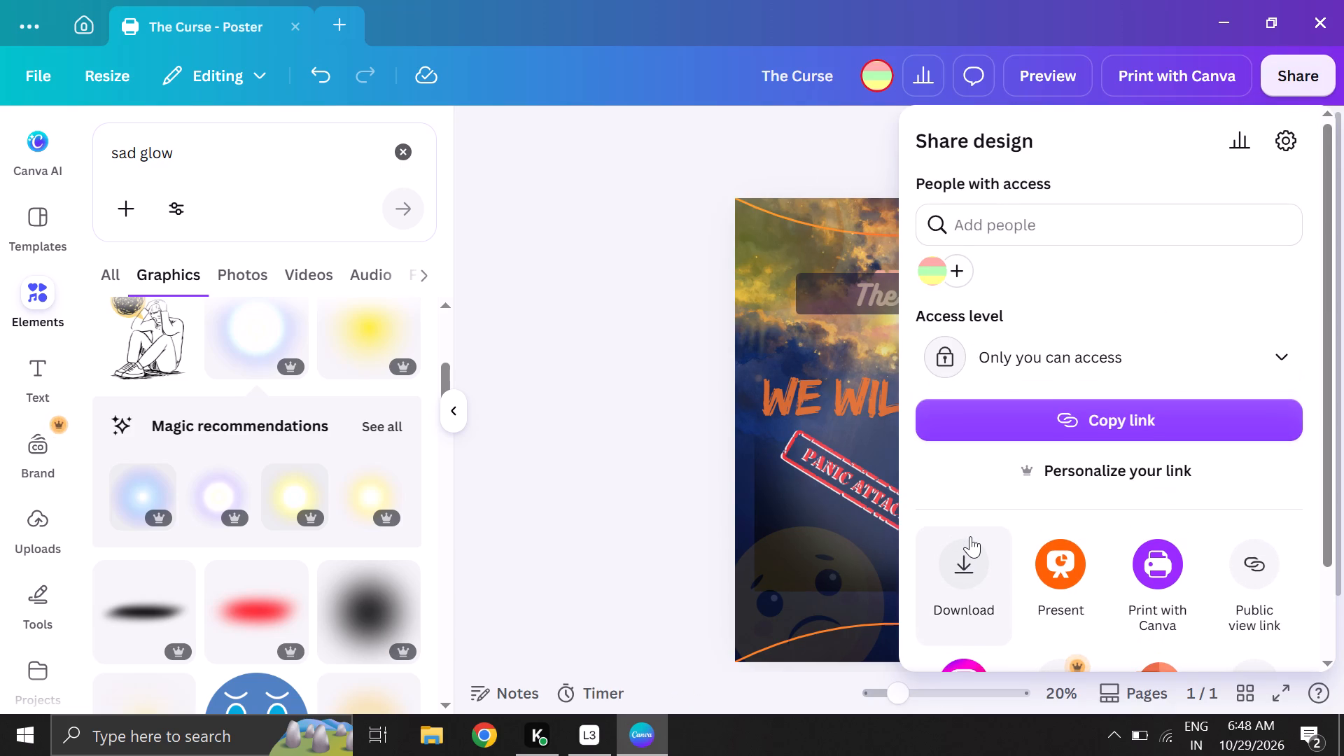
left_click(970, 536)
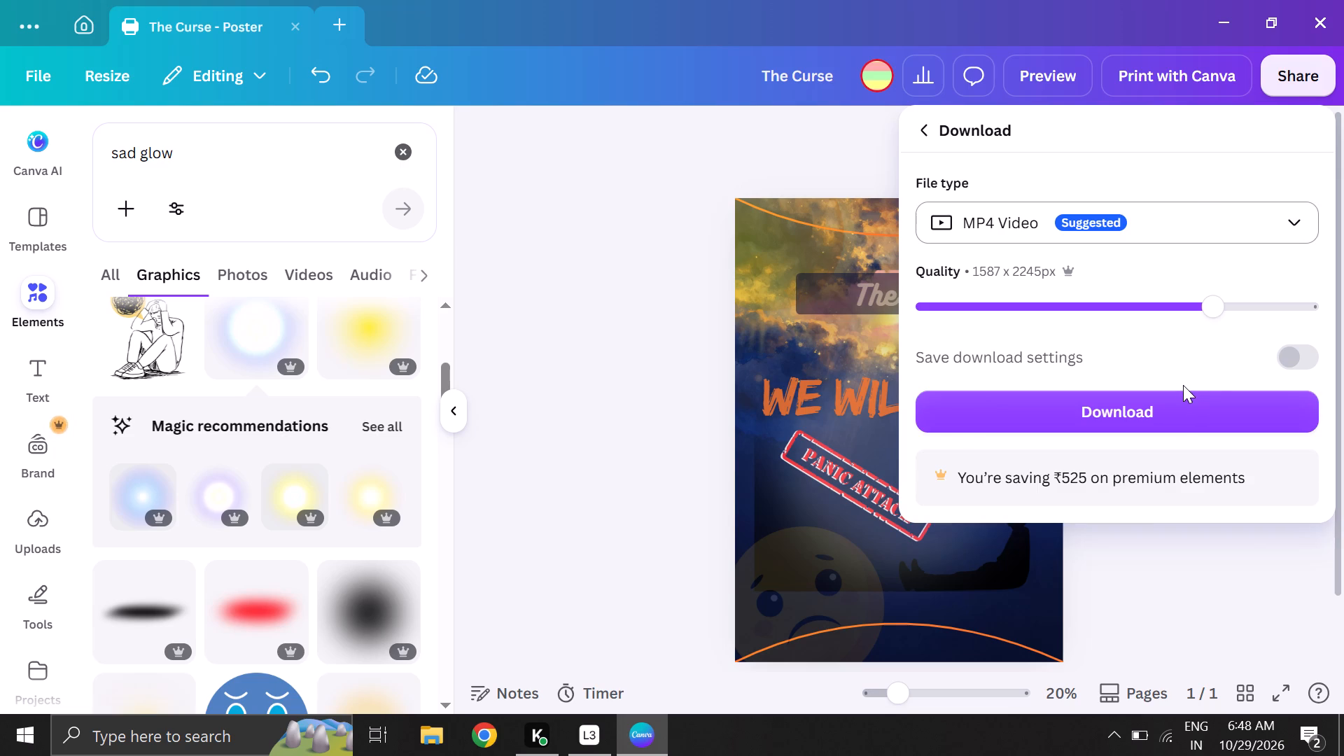
left_click(1151, 410)
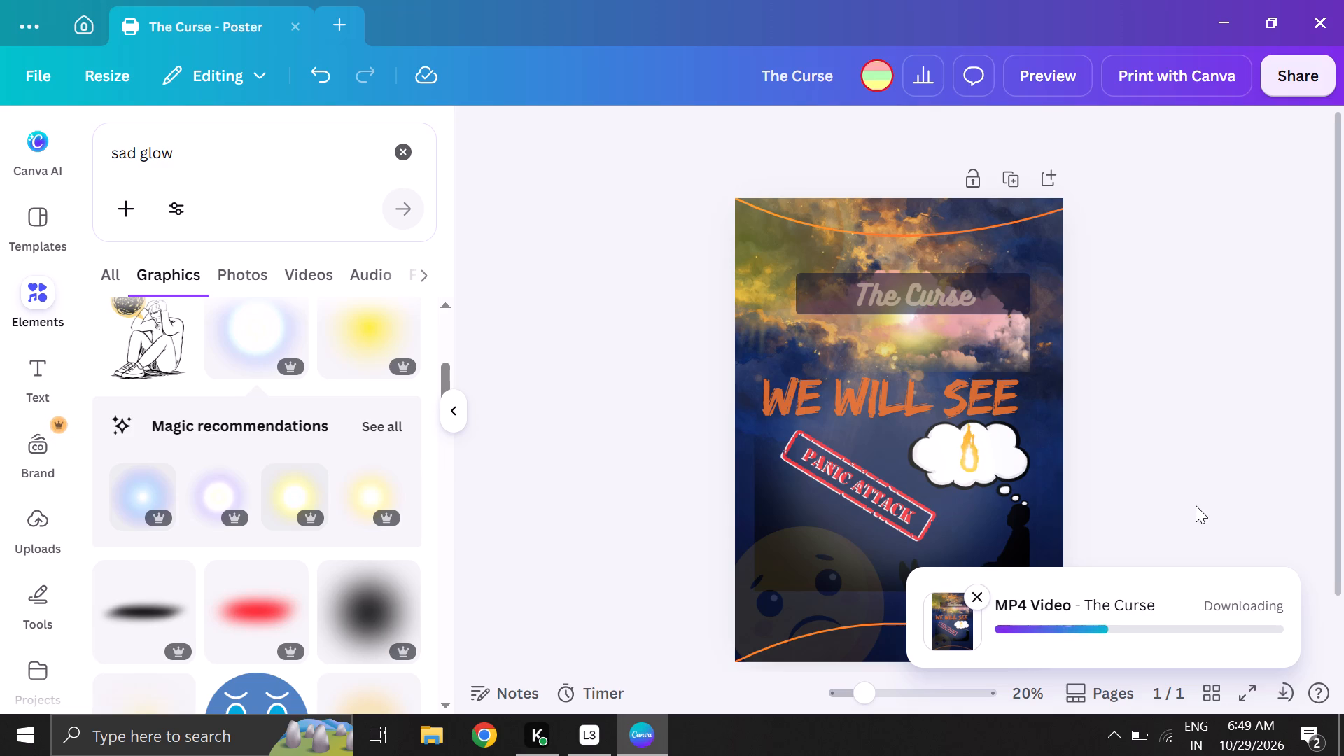
scroll(384, 497, "down", 5)
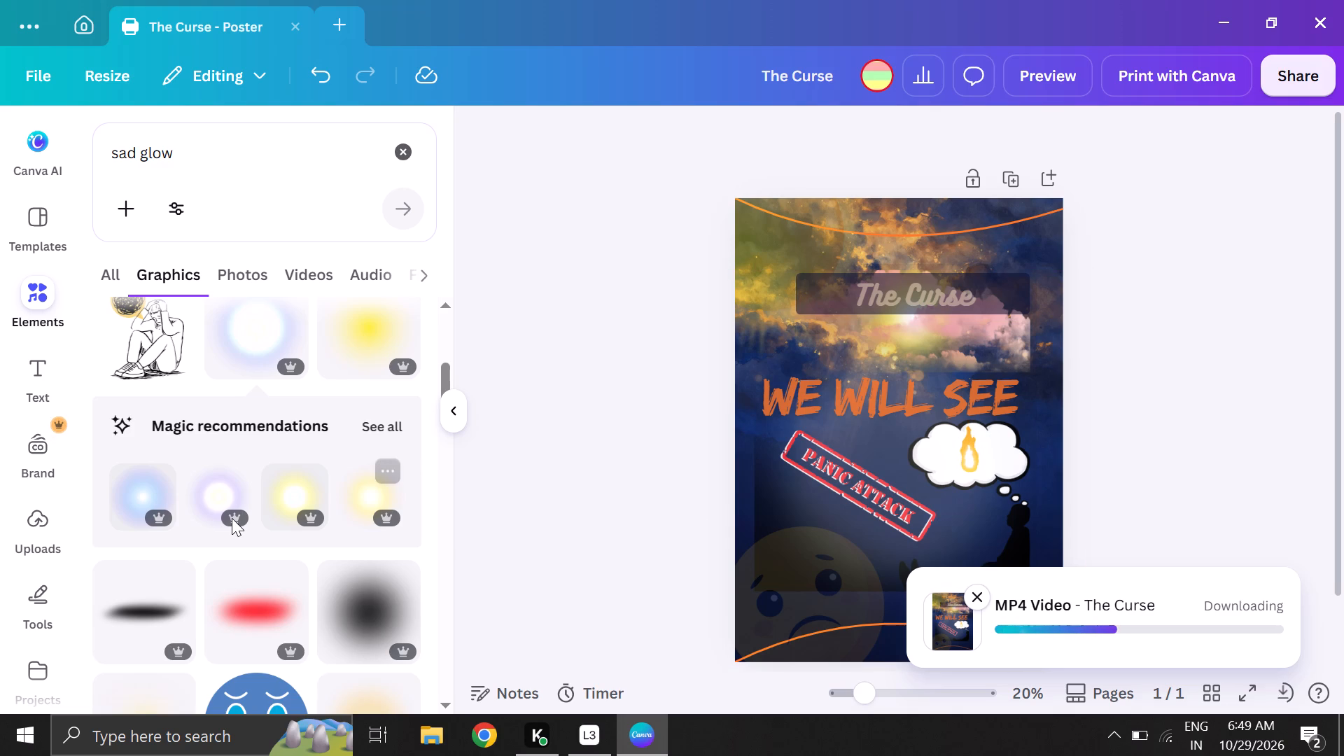
scroll(232, 518, "down", 14)
scroll(227, 520, "up", 6)
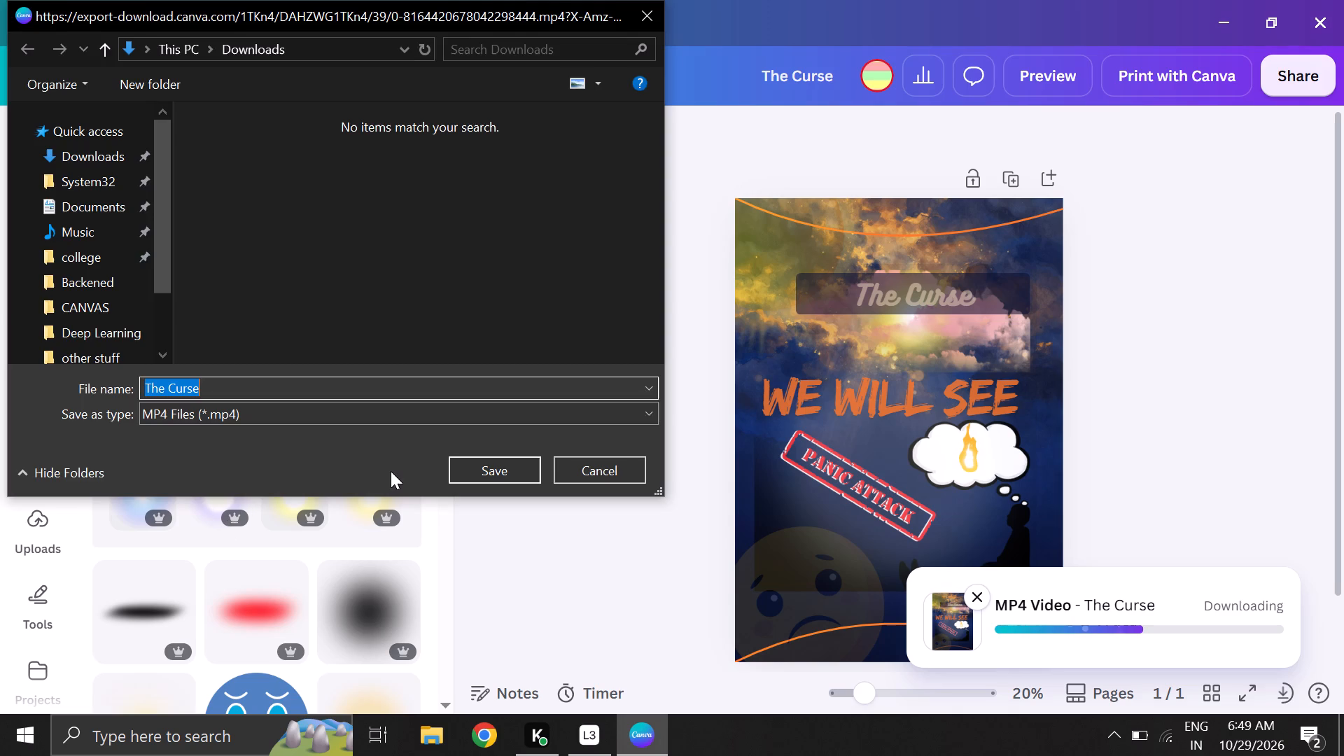
scroll(127, 188, "up", 6)
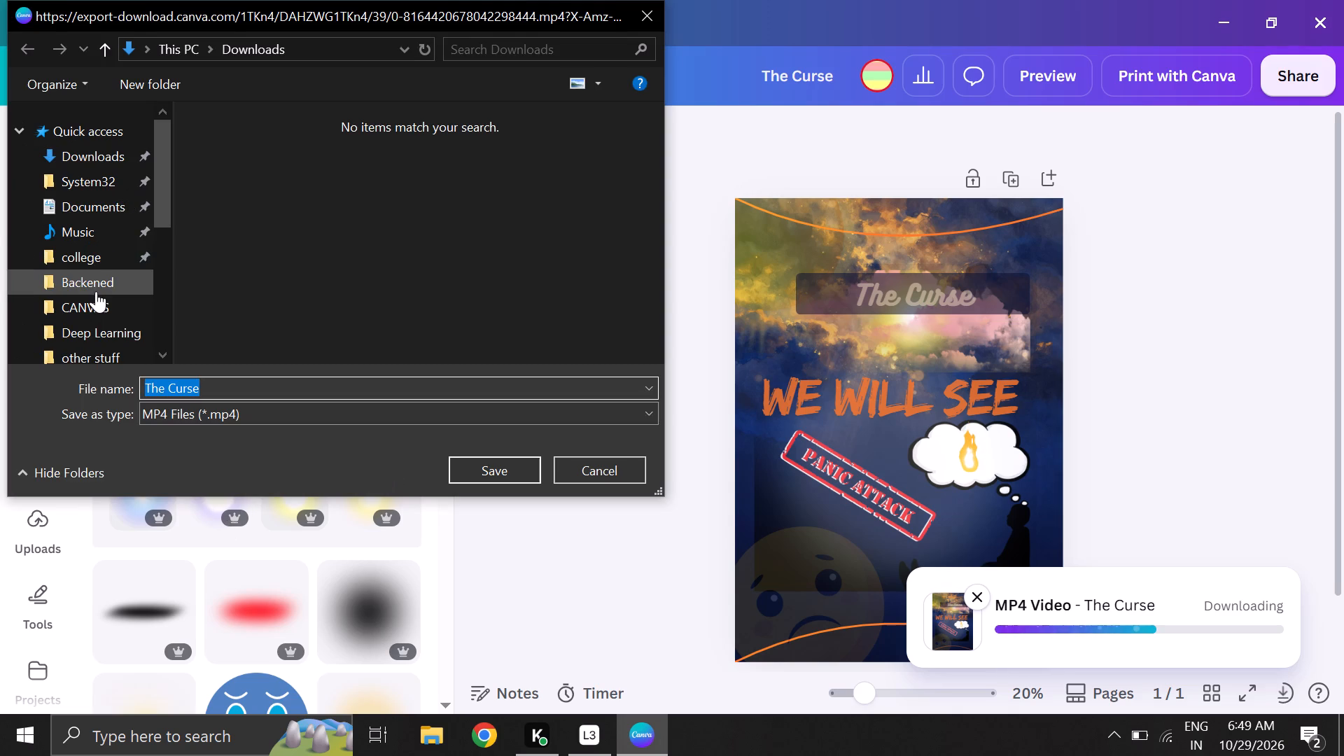
left_click(99, 315)
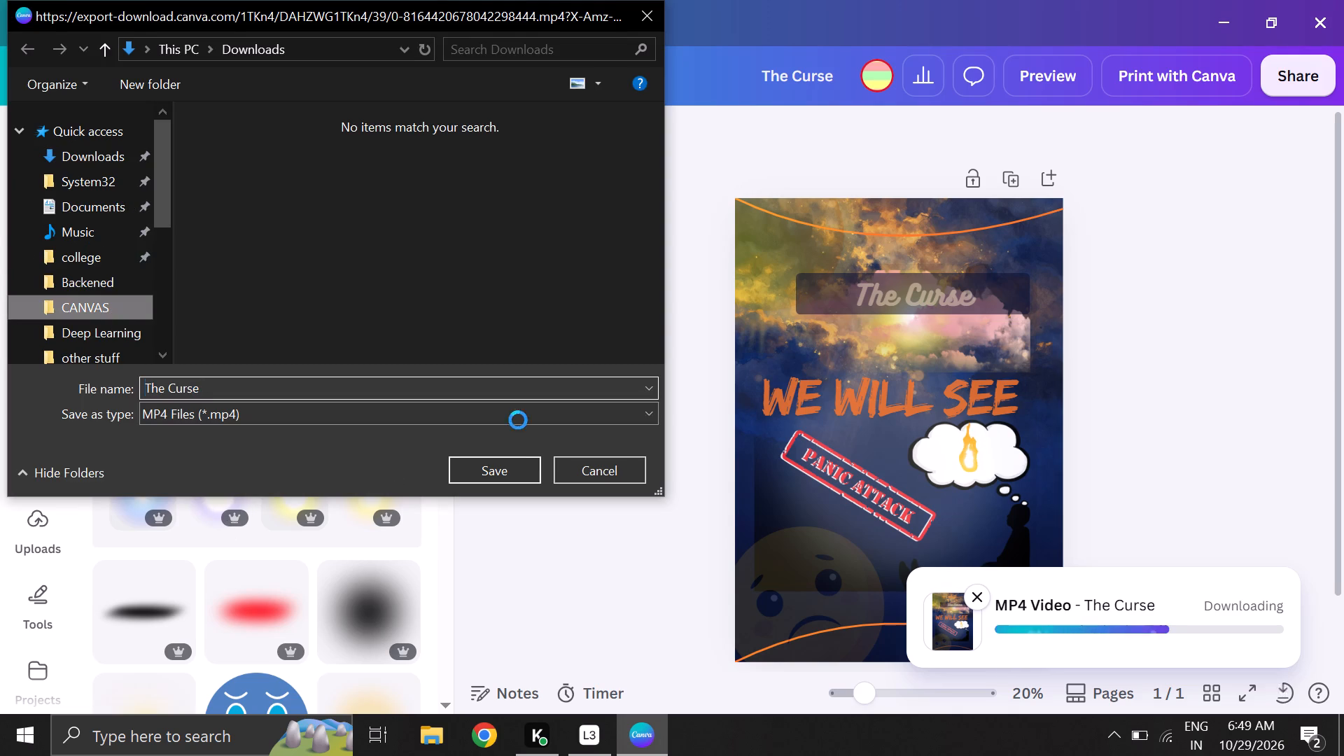
left_click(510, 465)
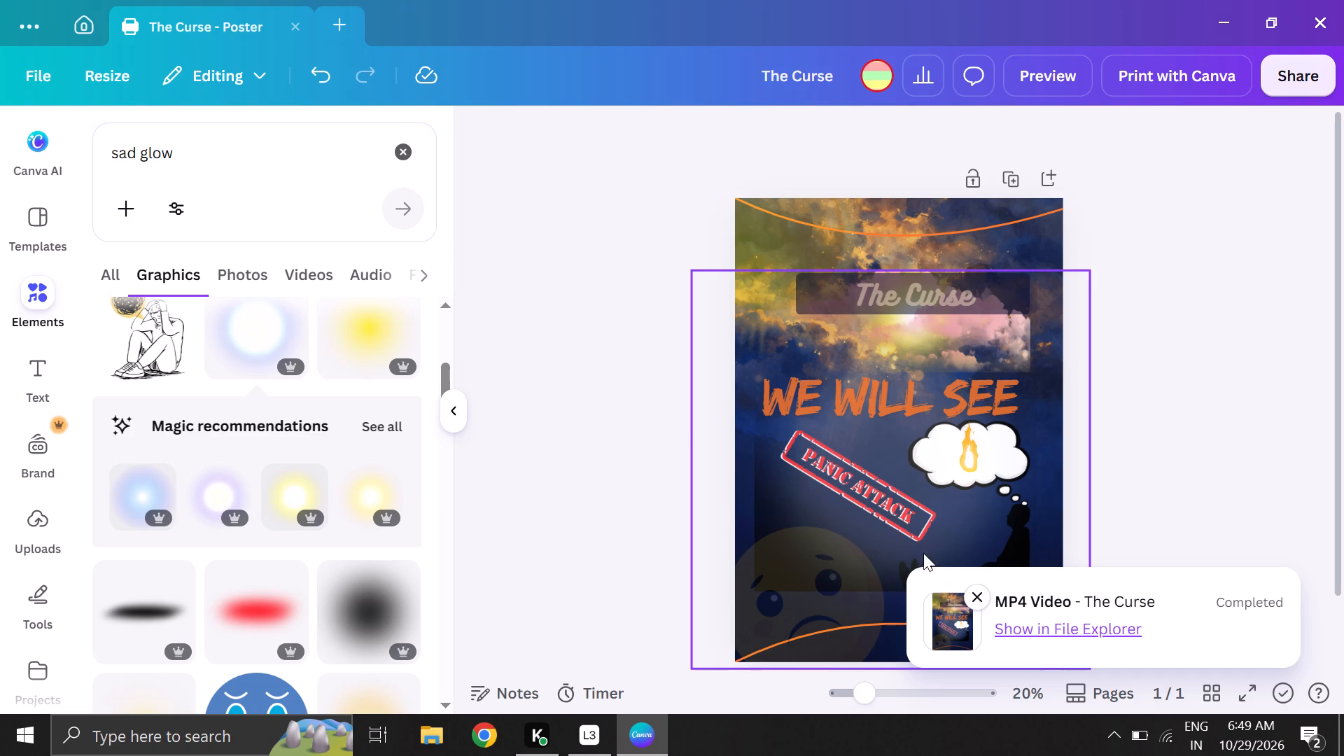
Switch to File Explorer, play The Curse video from the CANVAS folder to check the export, and close it.
double_click(424, 748)
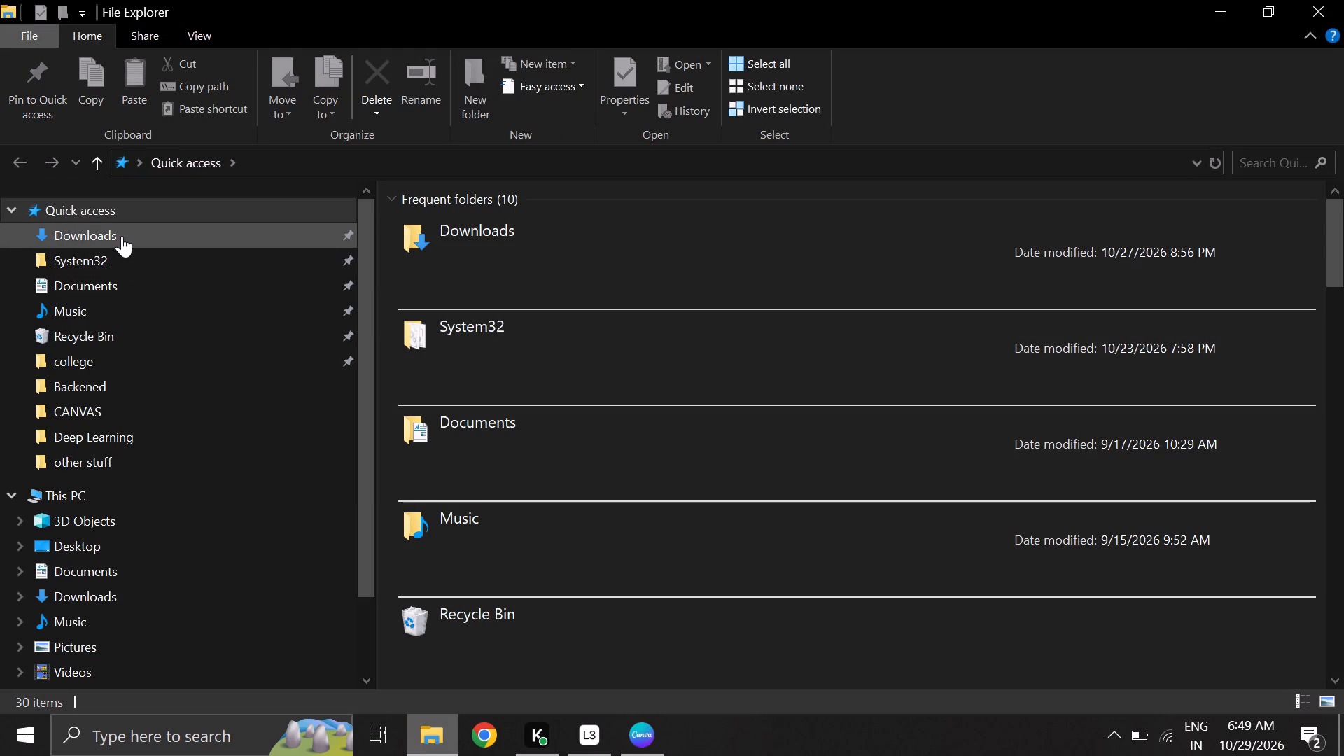
left_click(122, 236)
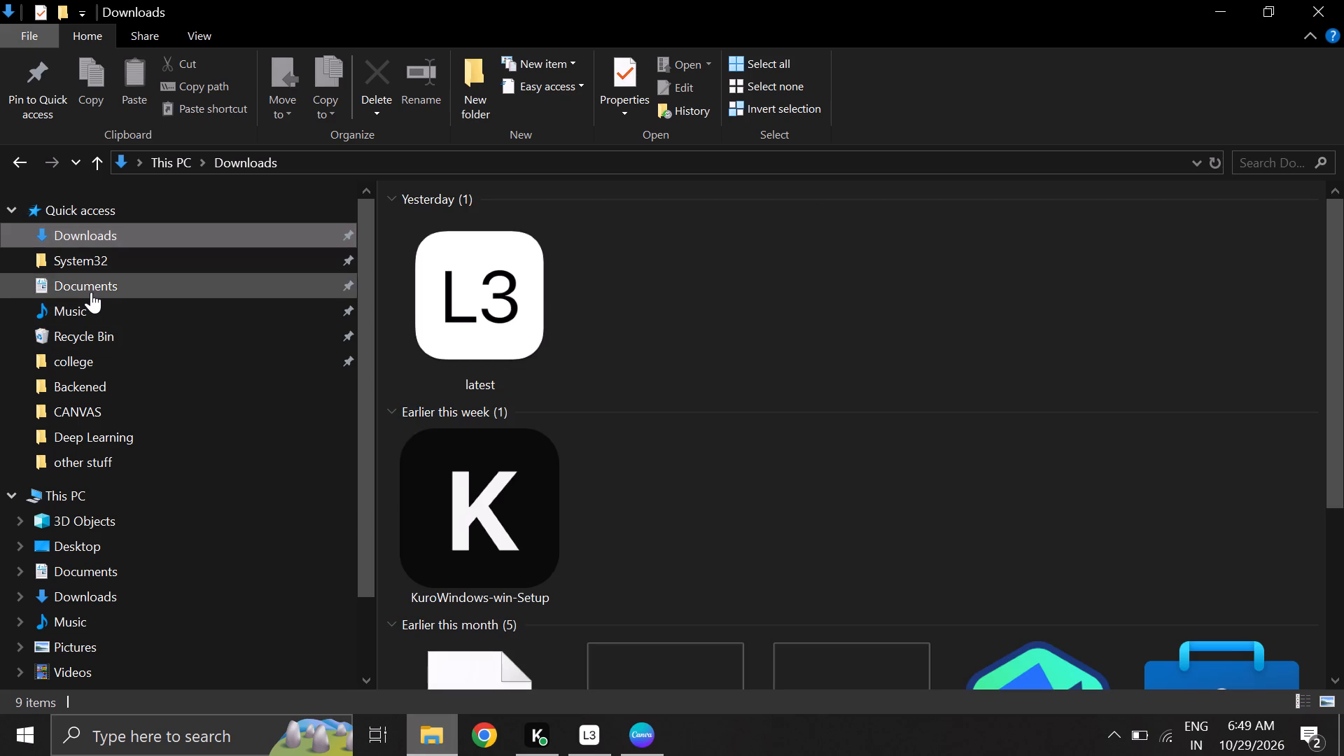
left_click(108, 361)
left_click(115, 407)
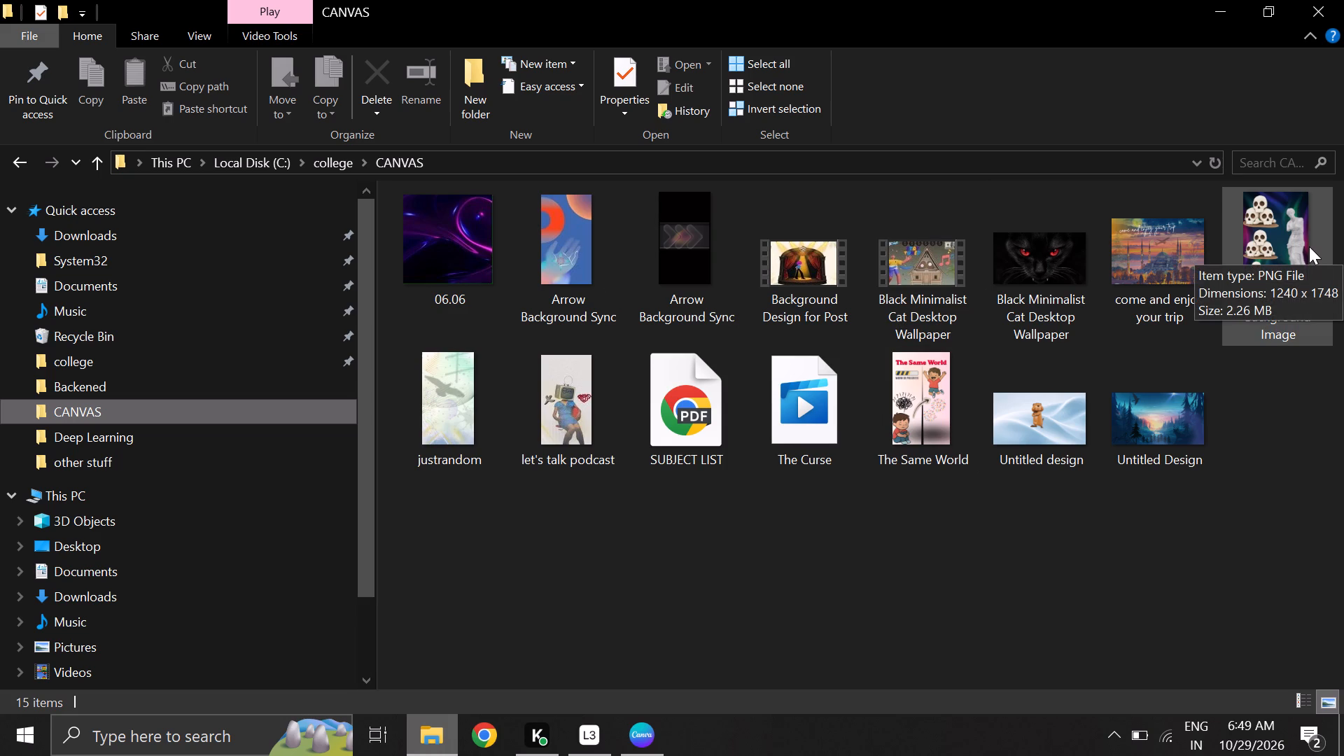
double_click(791, 398)
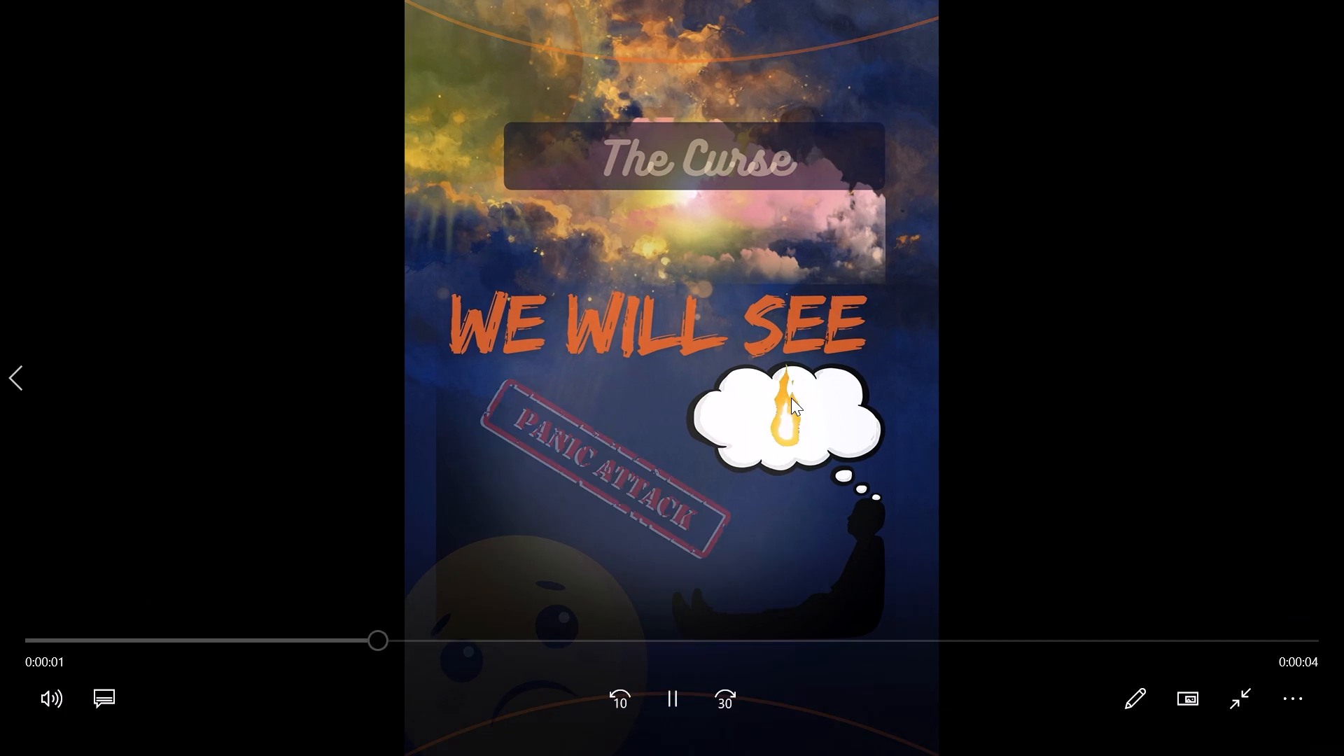
left_click(791, 398)
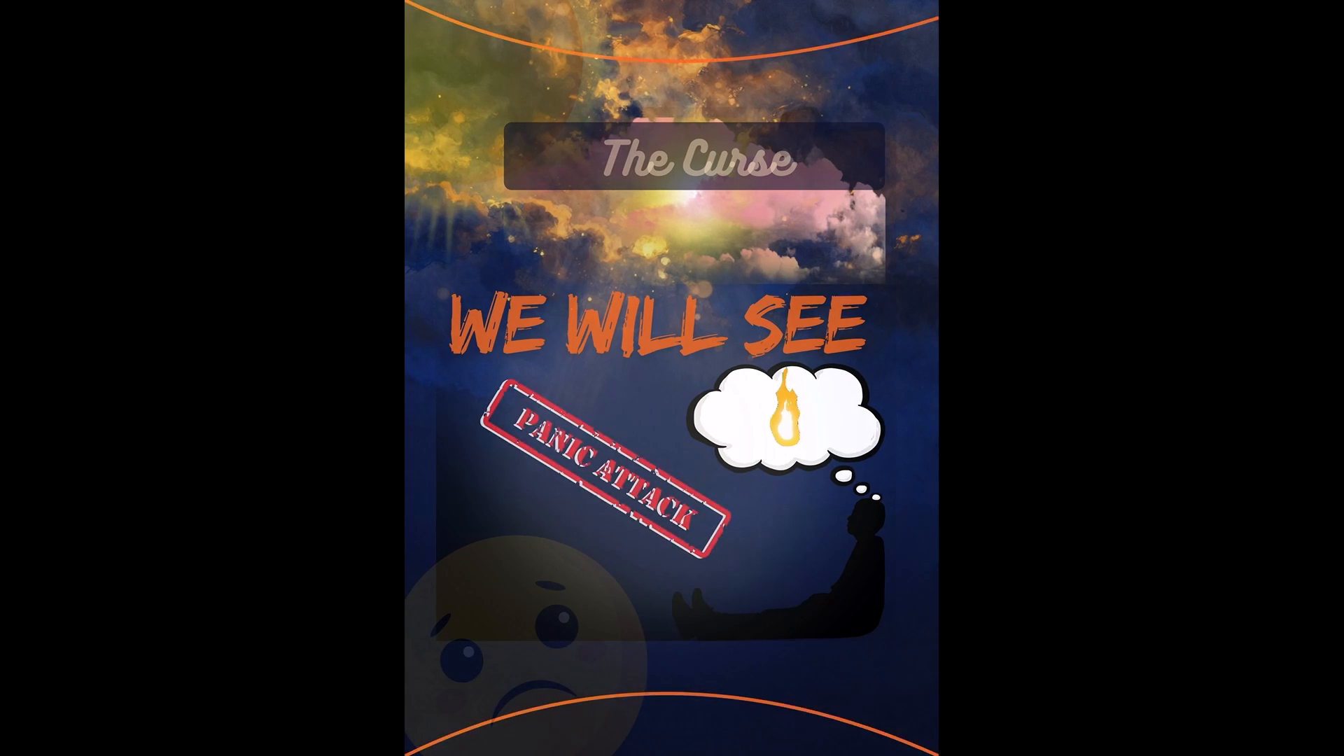
left_click(1343, 0)
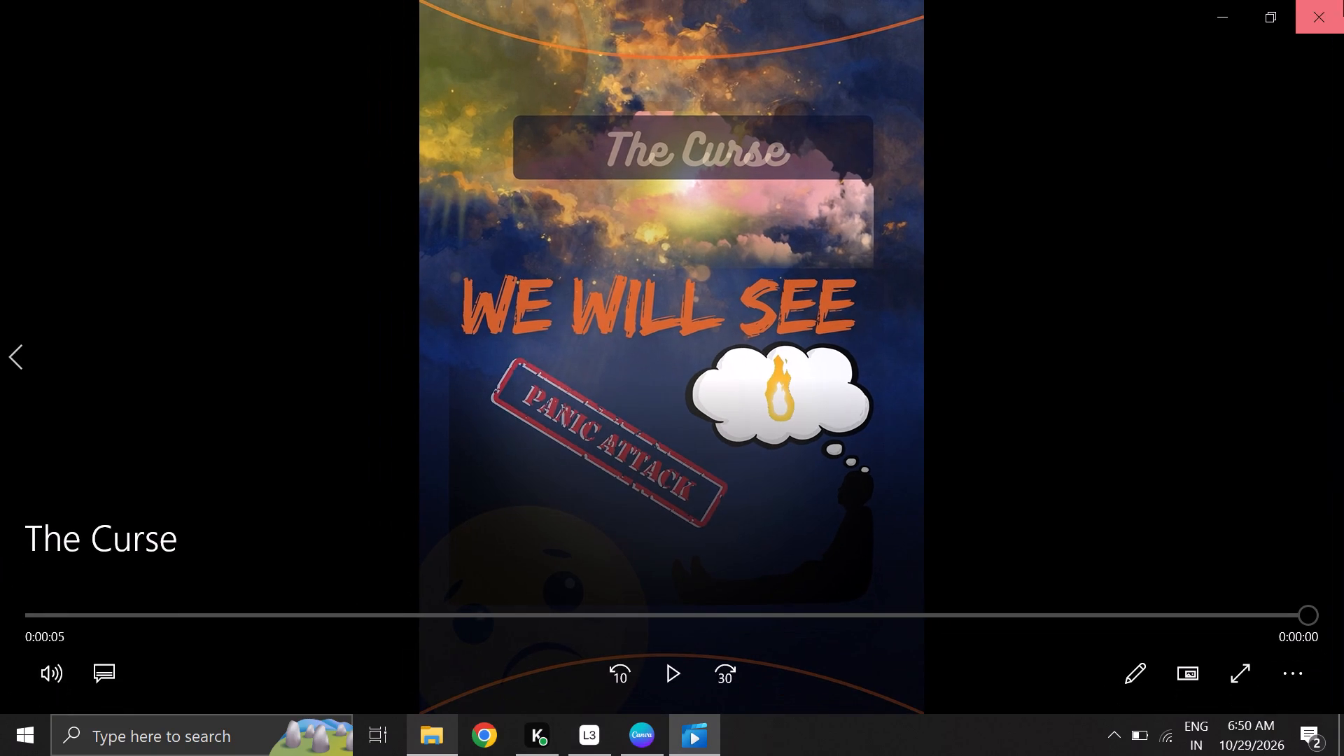
left_click(1343, 0)
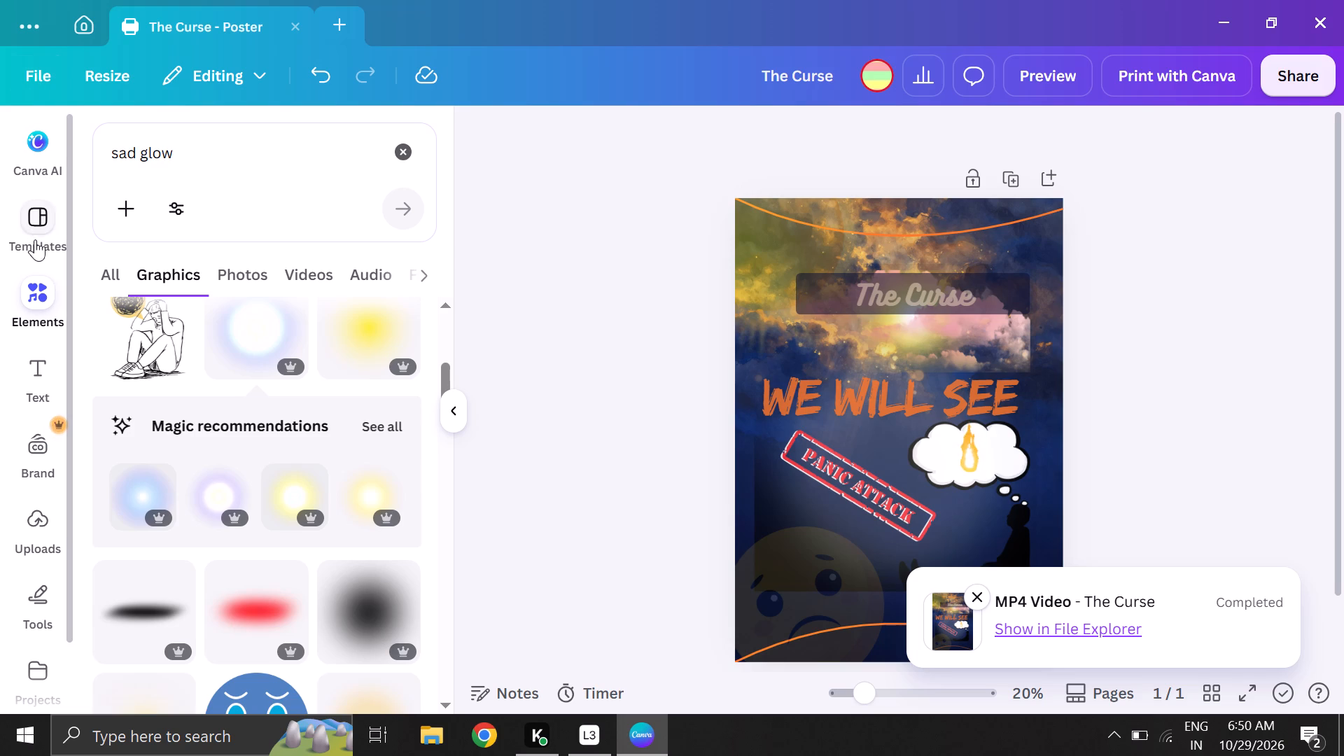
Close The Curse poster design.
left_click(353, 18)
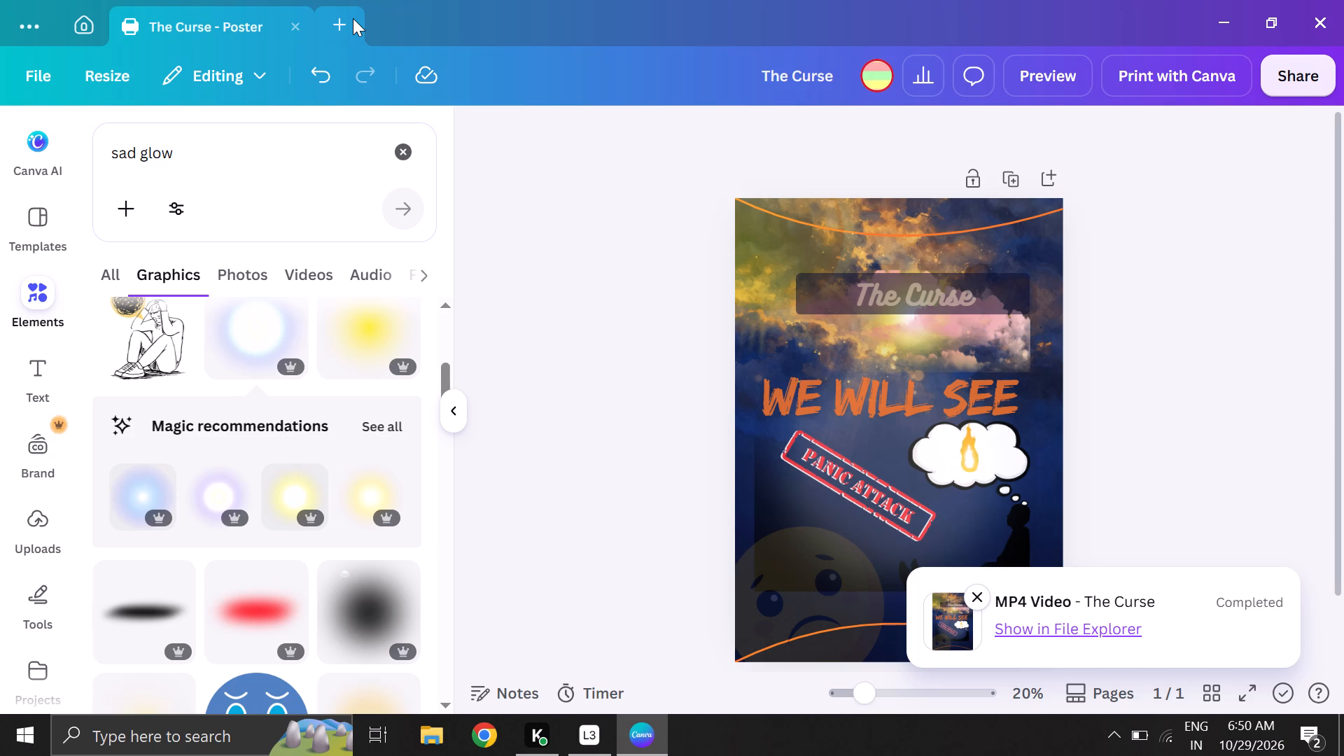
left_click(293, 26)
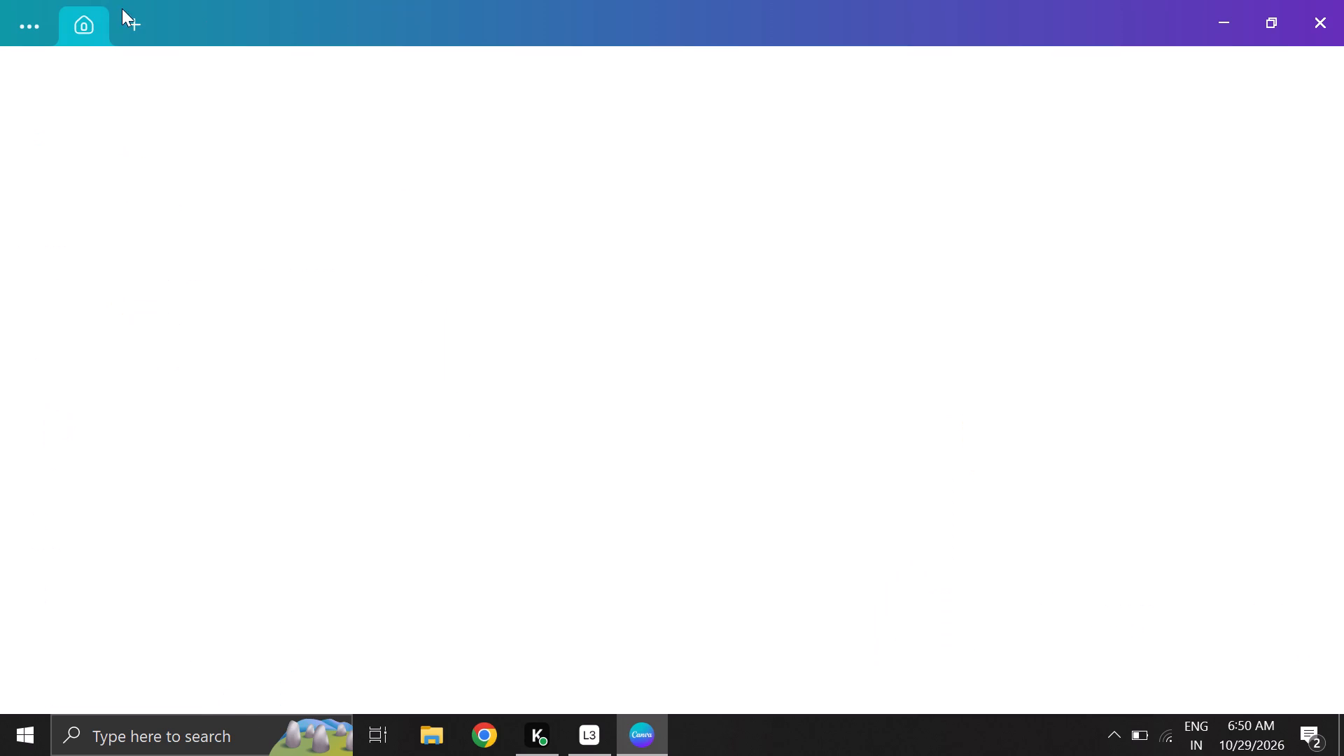
Browse the list of design types and create a new Email design.
left_click(128, 18)
scroll(204, 225, "down", 2)
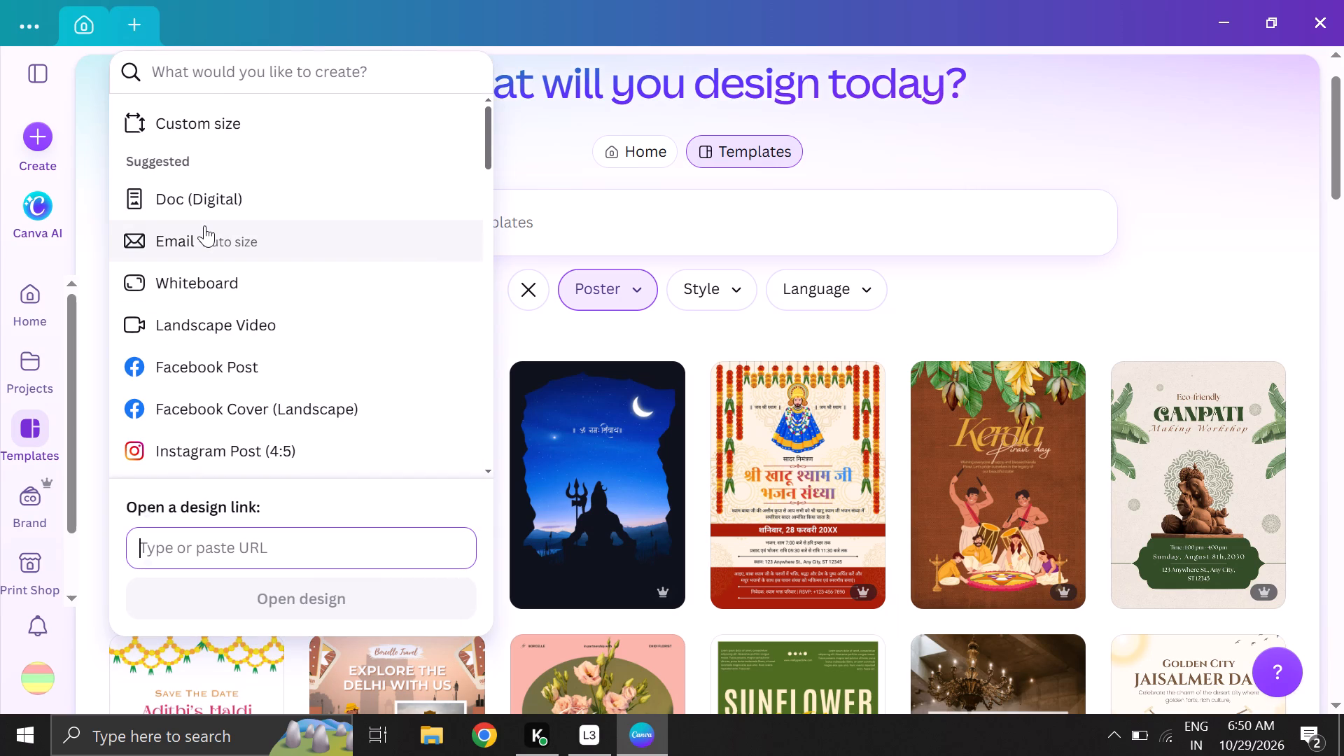
scroll(241, 356, "down", 4)
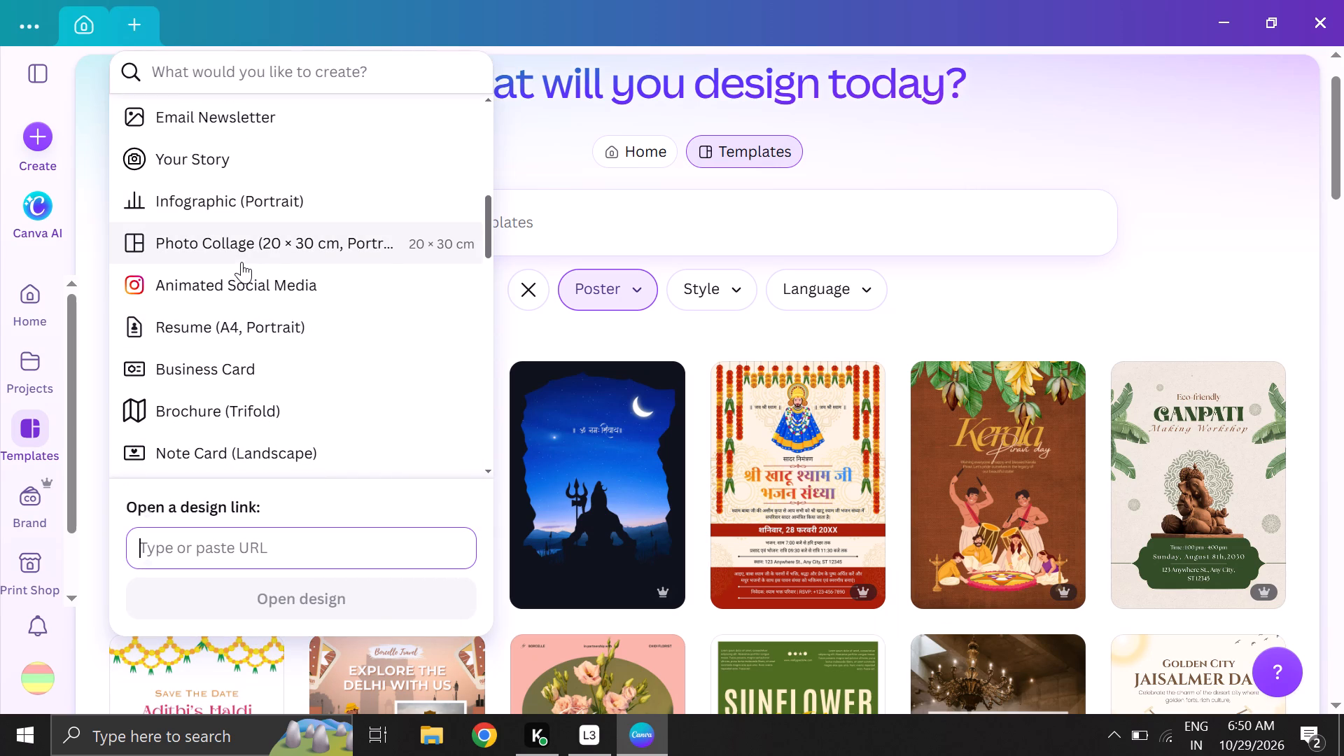
scroll(263, 295, "down", 1)
scroll(253, 230, "down", 1)
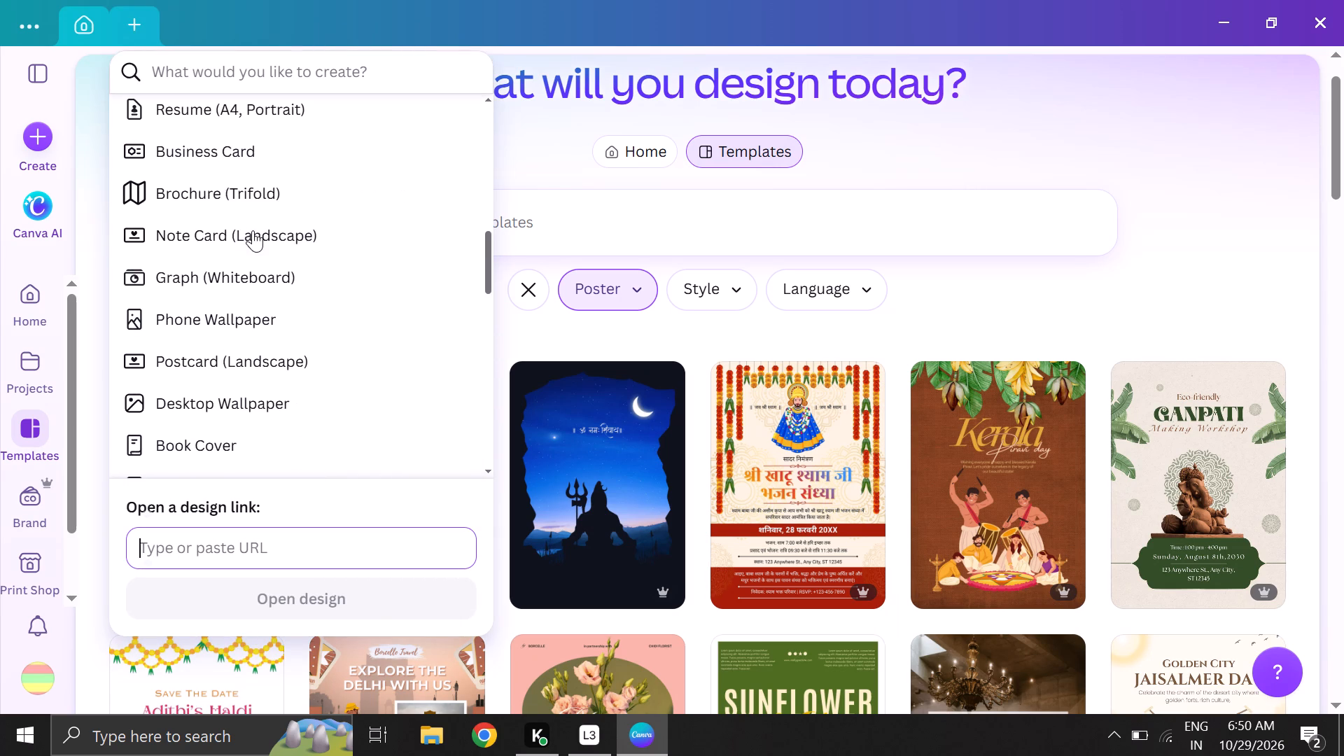
scroll(253, 230, "down", 2)
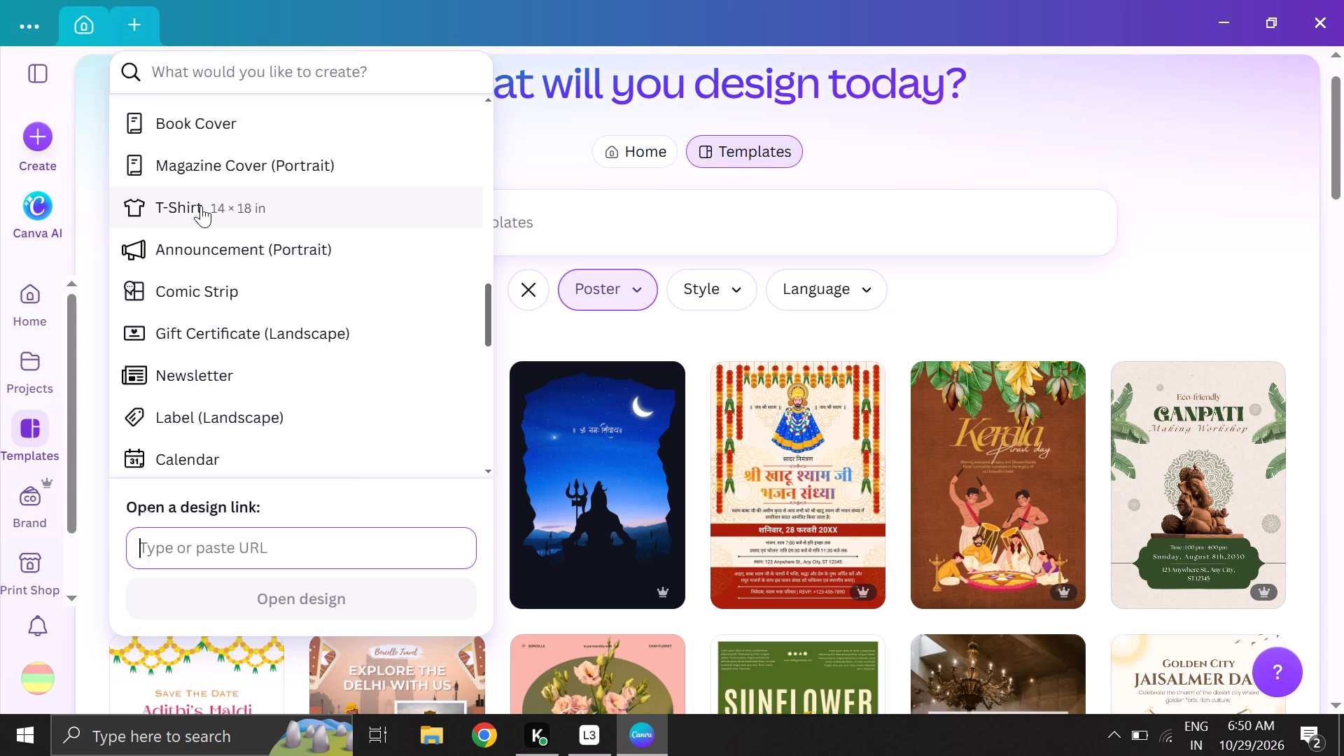
scroll(201, 206, "down", 3)
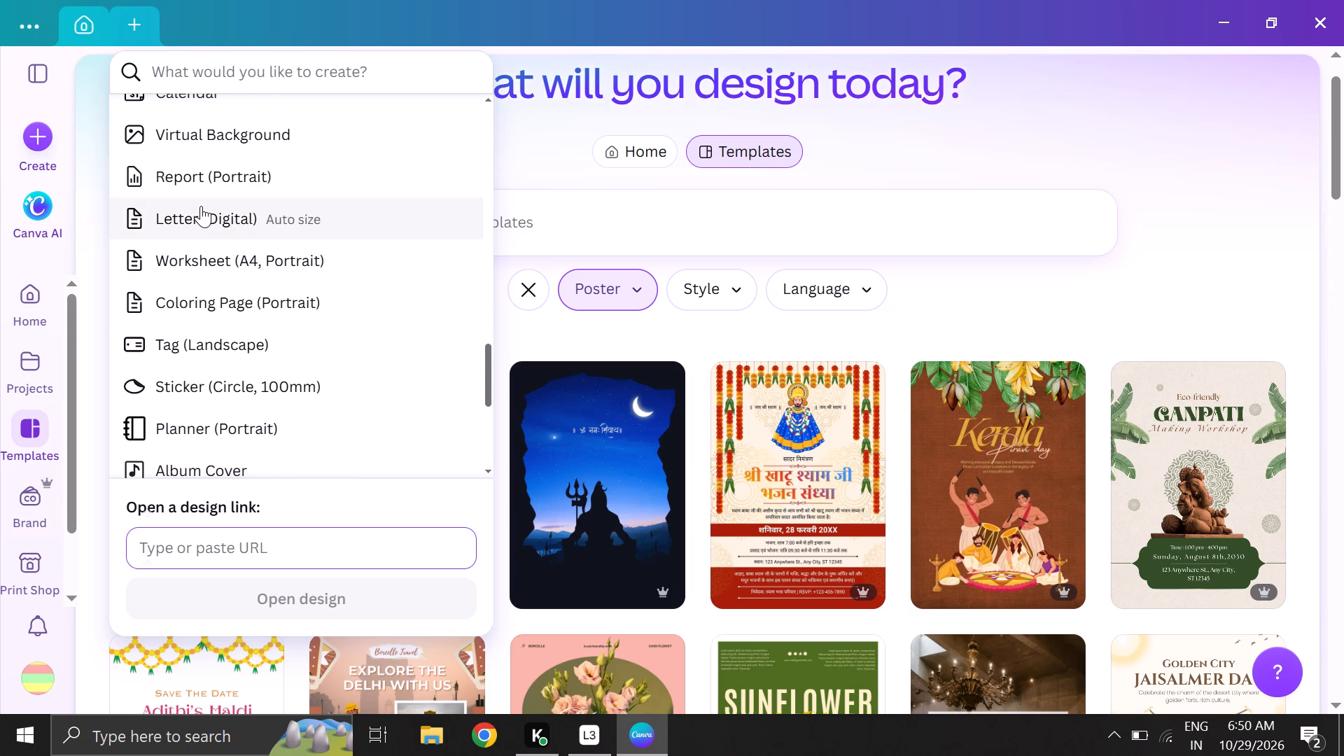
scroll(201, 206, "down", 1)
scroll(227, 269, "down", 1)
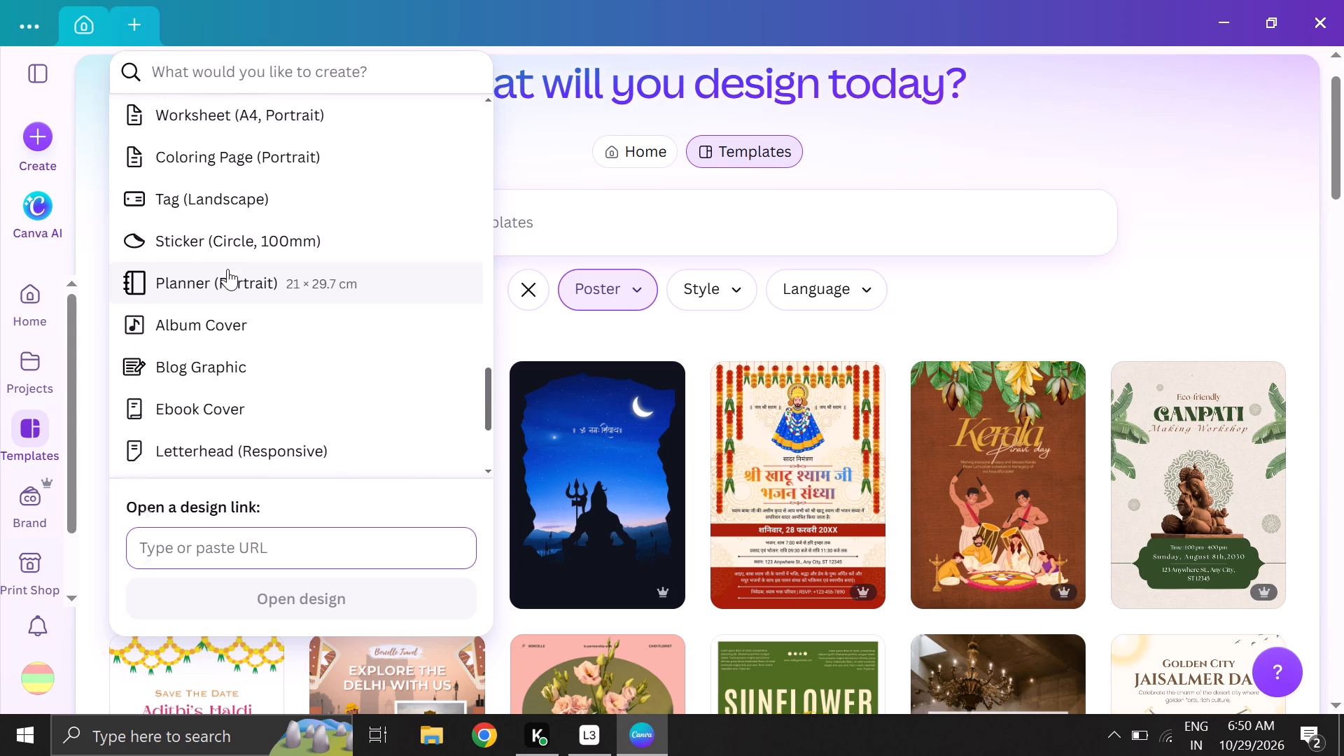
scroll(227, 269, "down", 1)
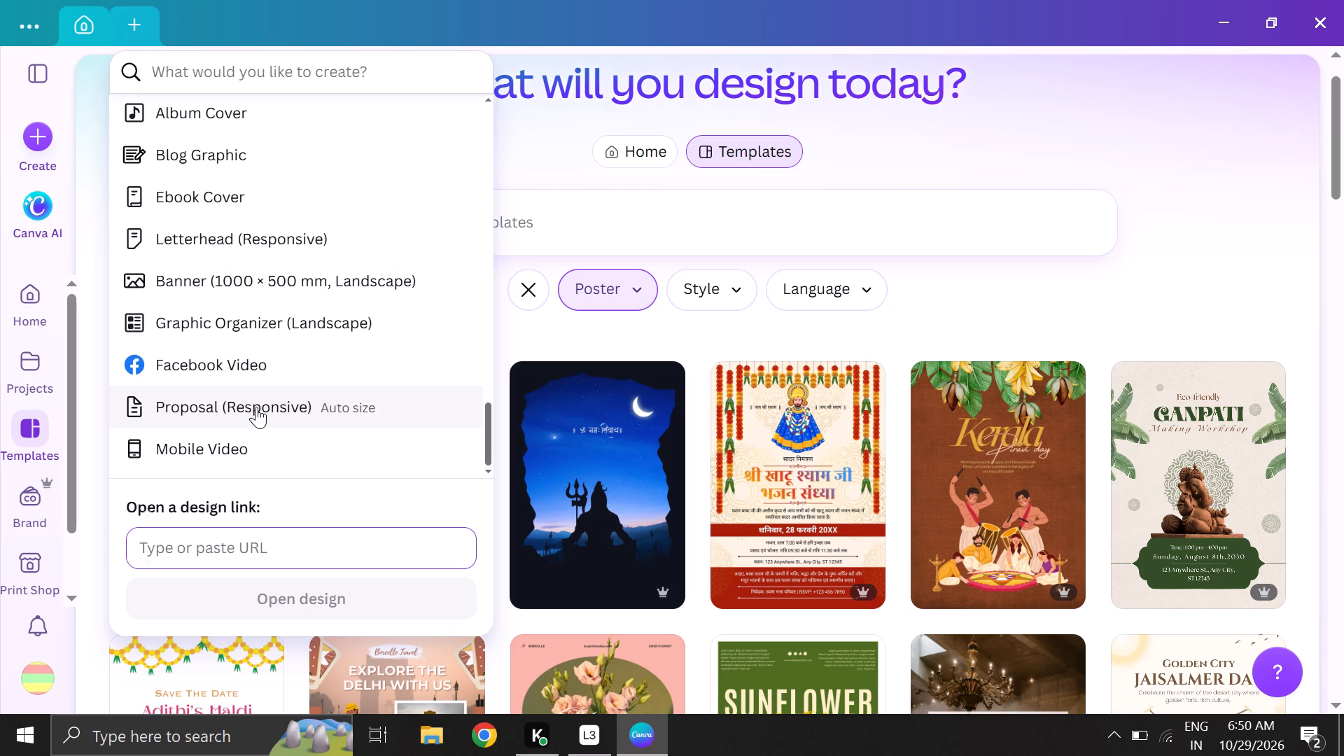
scroll(256, 407, "up", 5)
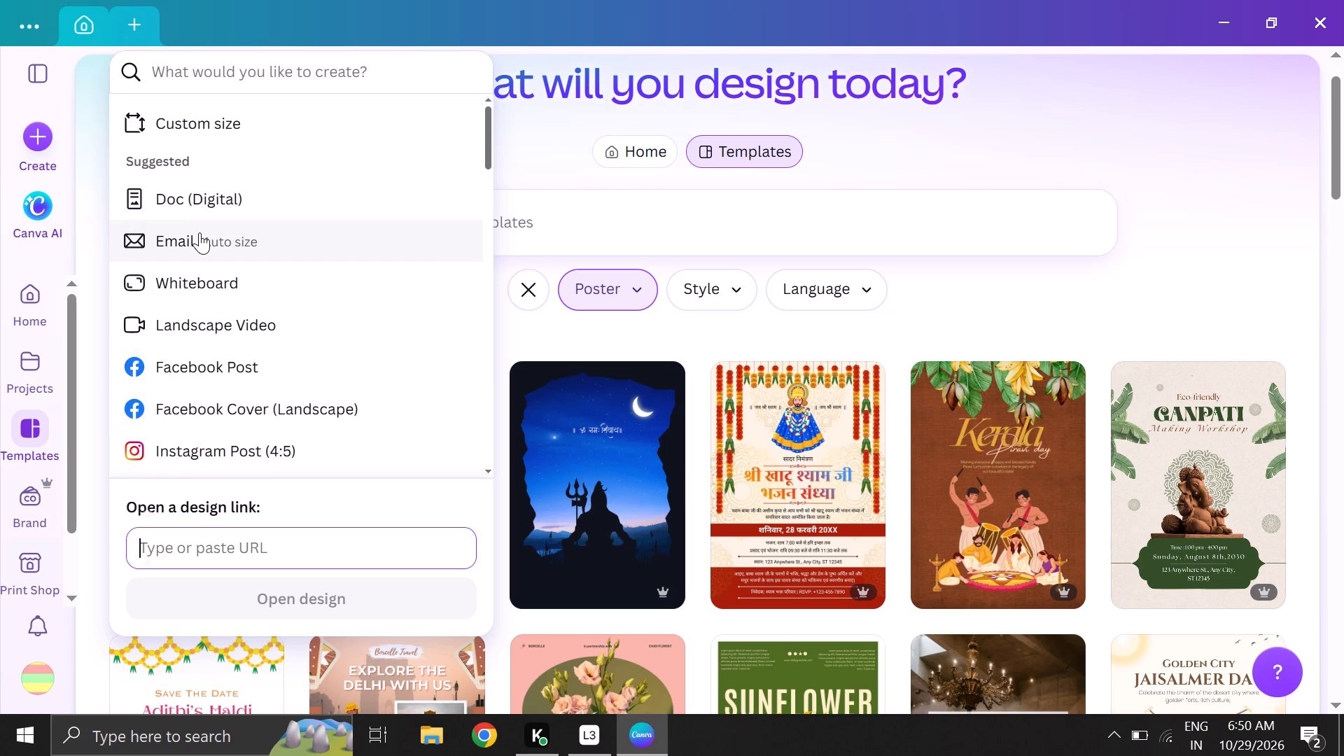
left_click(199, 232)
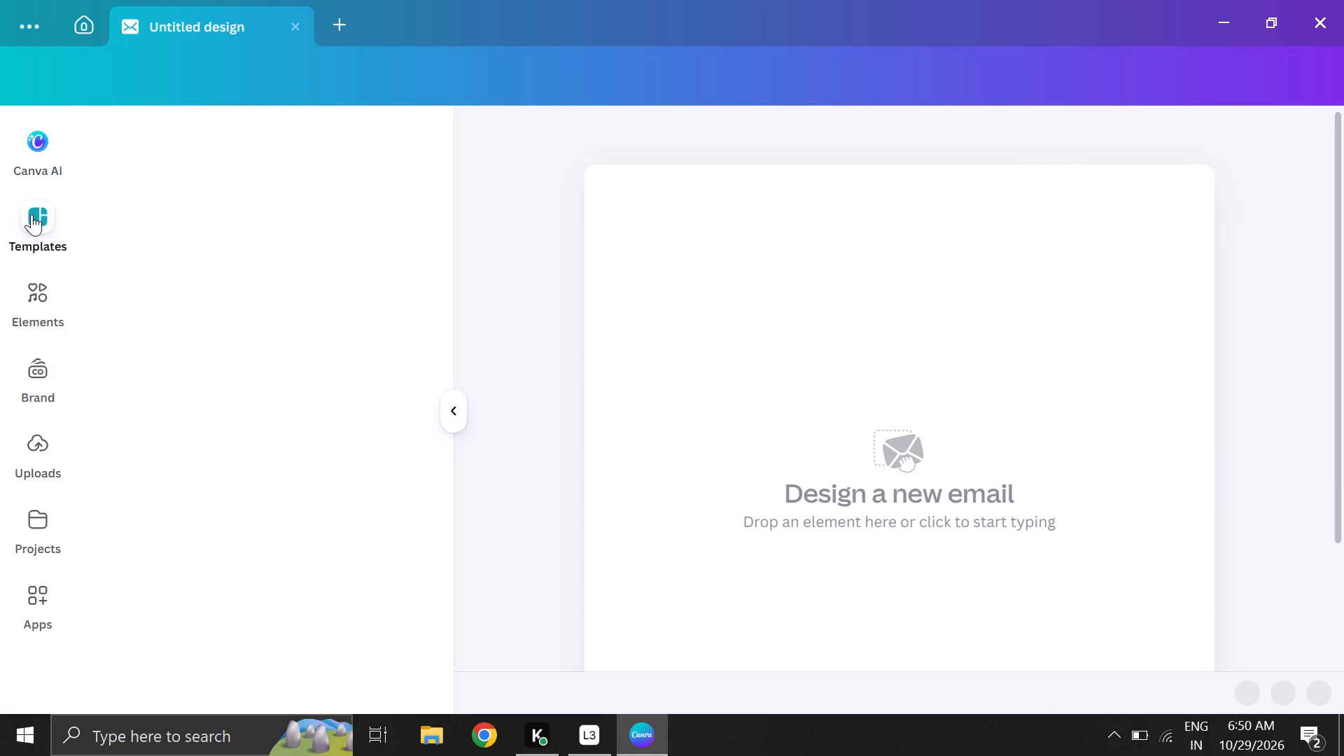
Dismiss the email introduction and apply the purple-and-blue Cloudlet laptop template to the blank email.
left_click(31, 214)
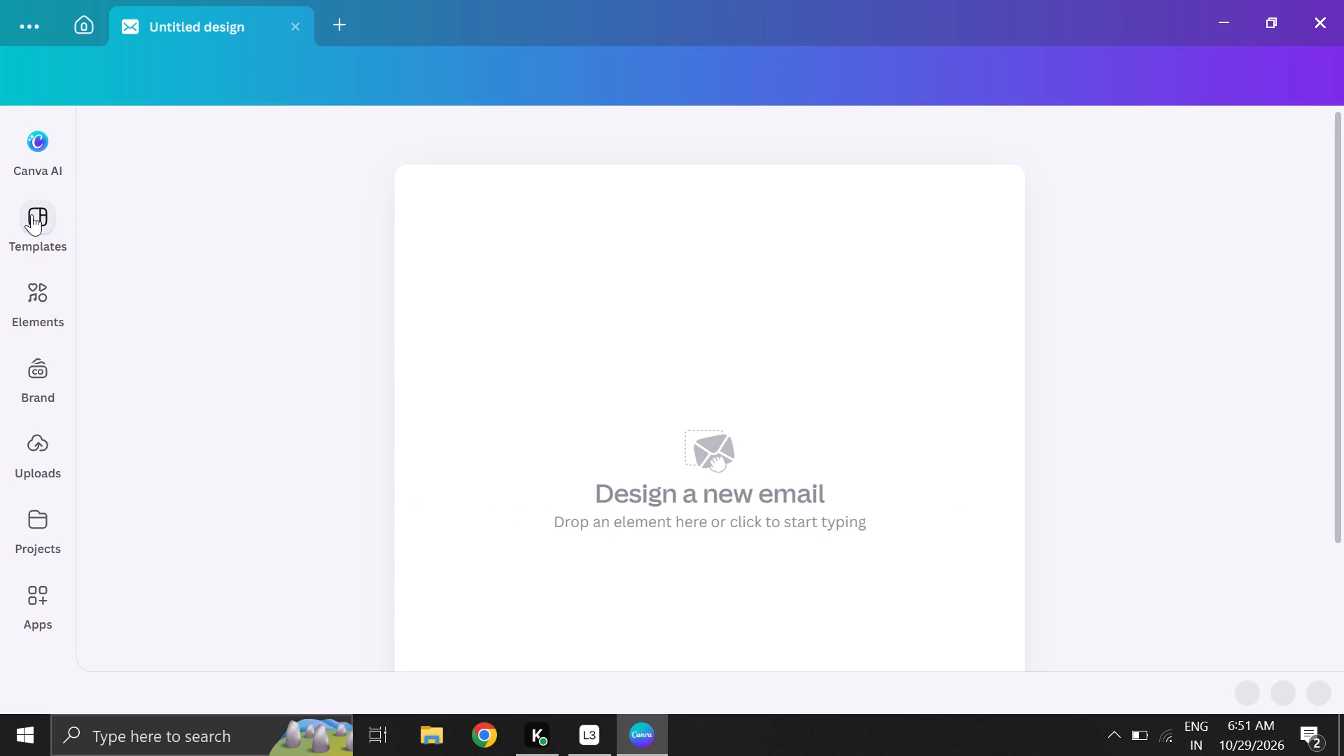
left_click(31, 214)
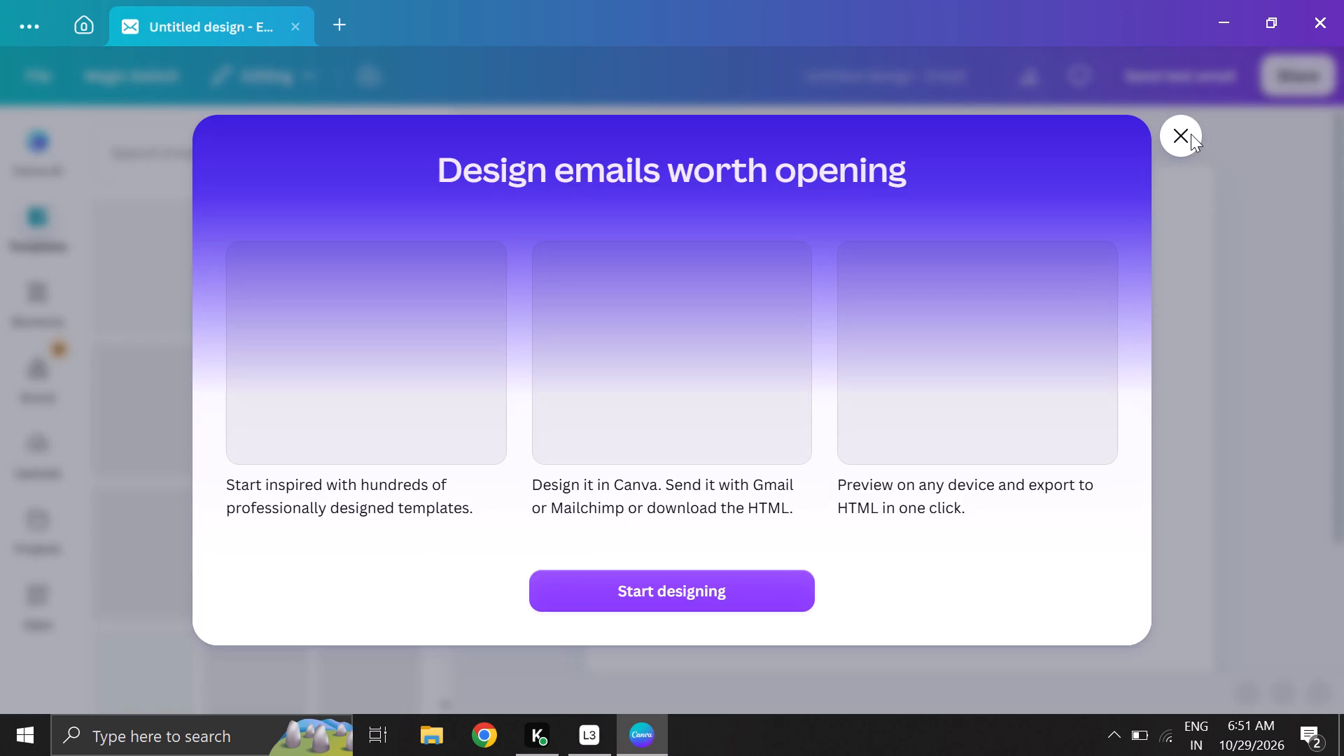
left_click(1189, 134)
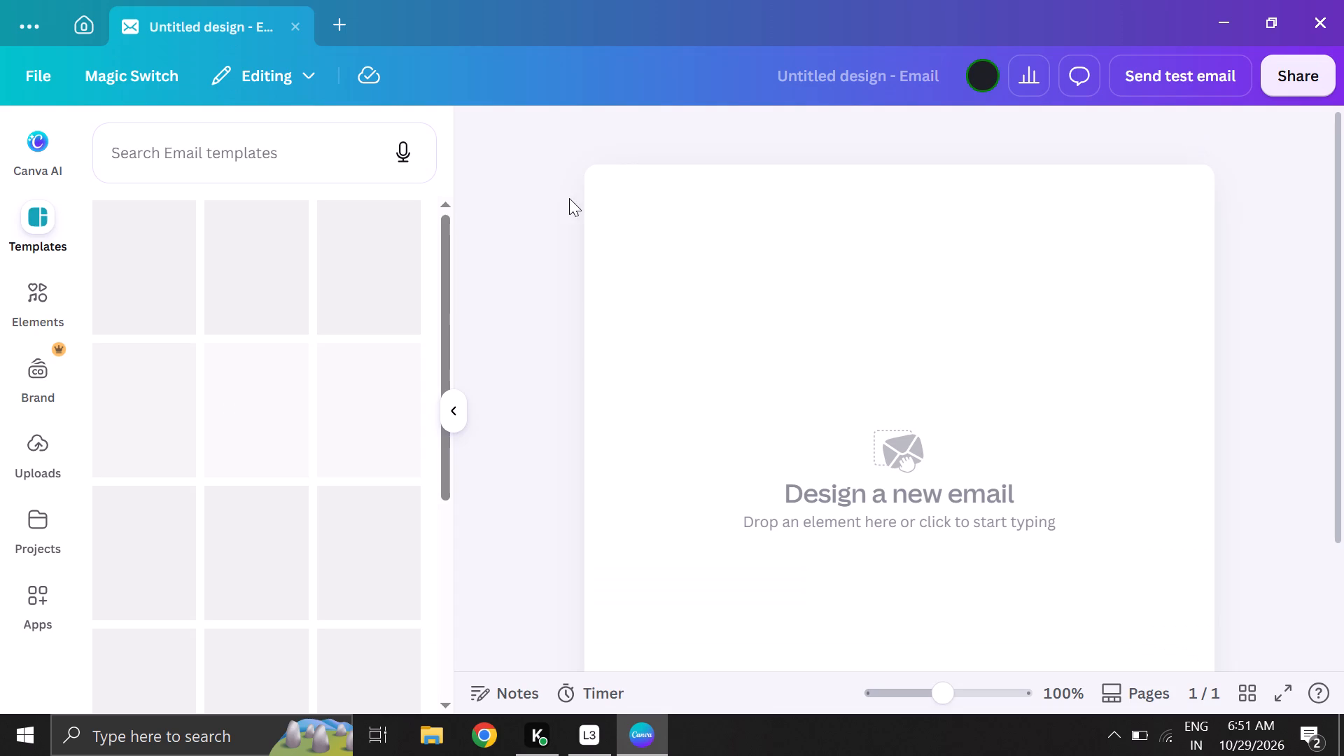
scroll(253, 348, "down", 2)
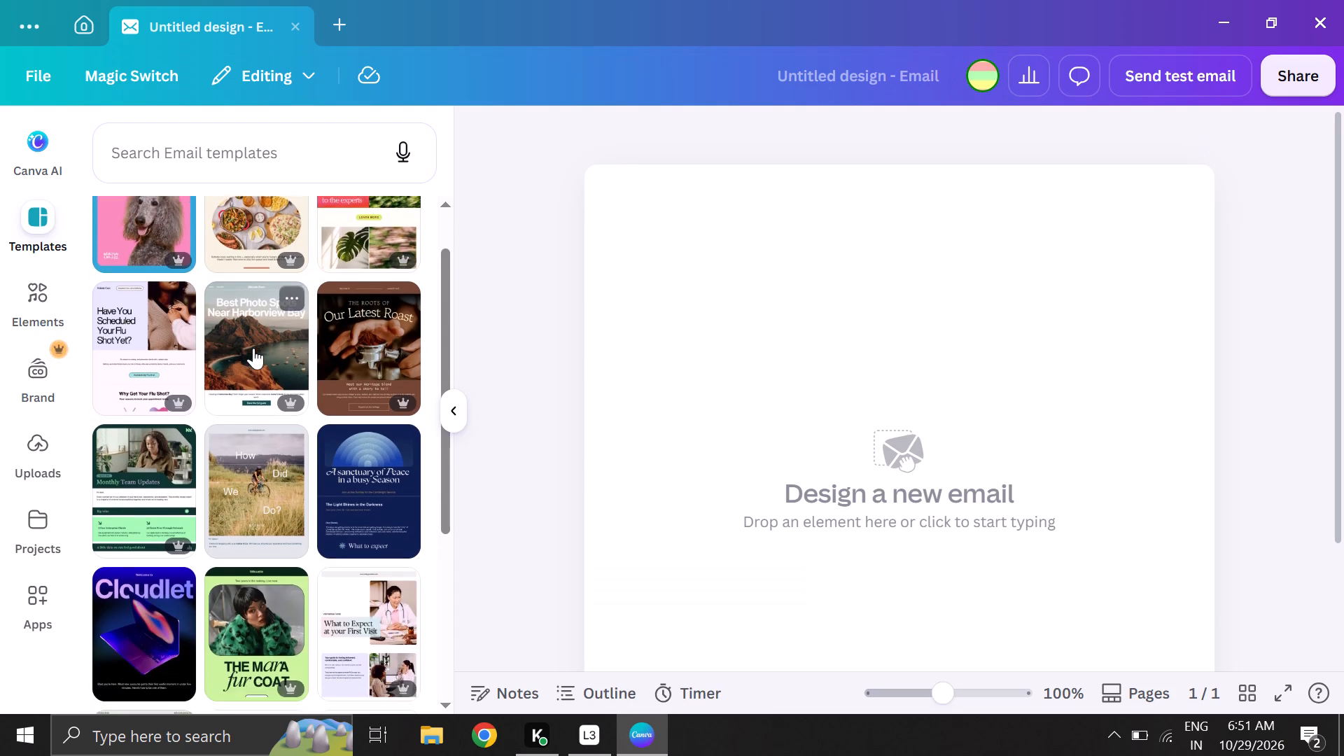
scroll(253, 348, "down", 2)
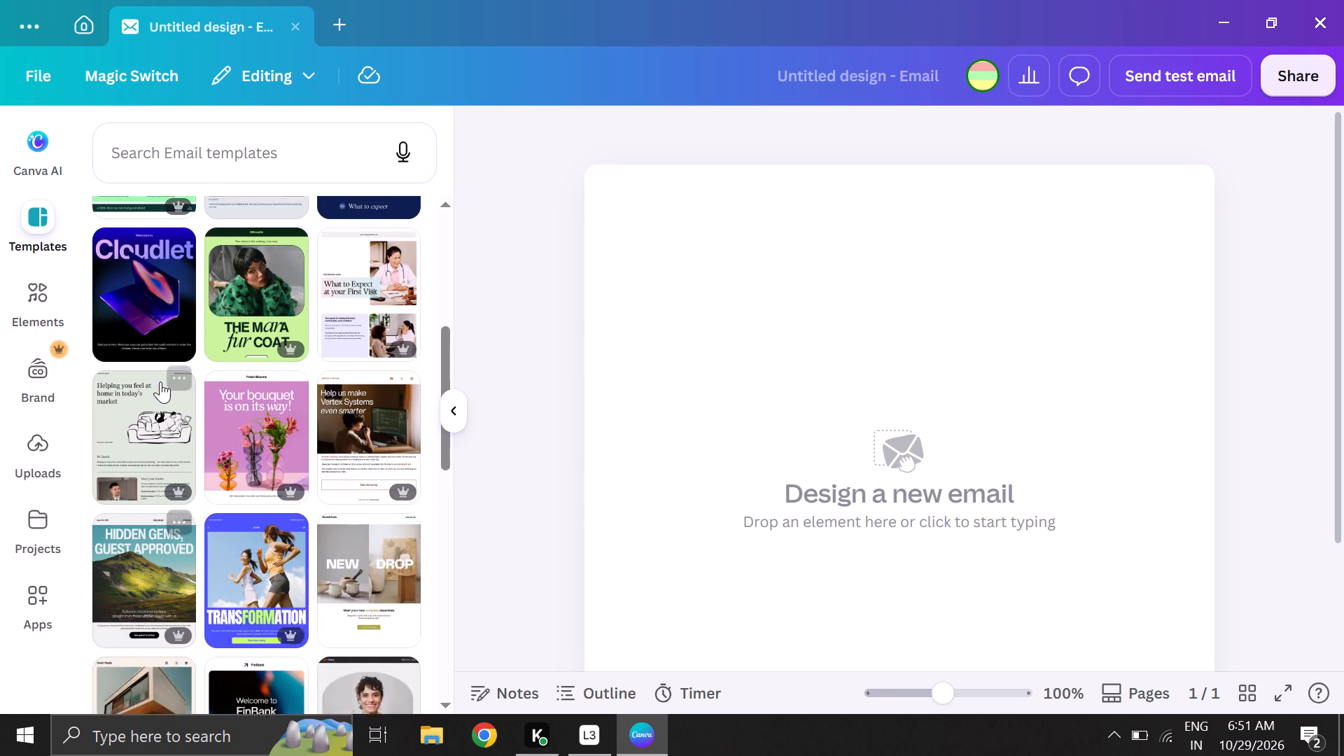
left_click(141, 353)
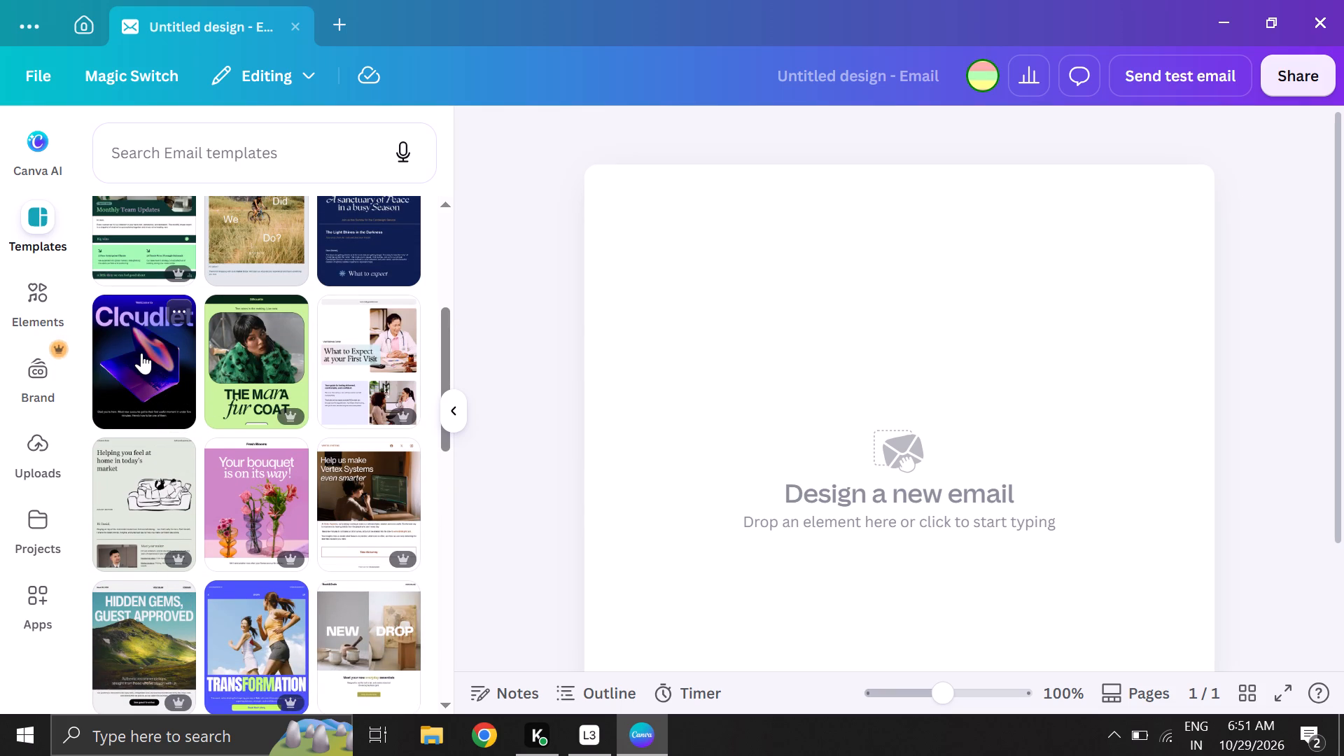
left_click(141, 353)
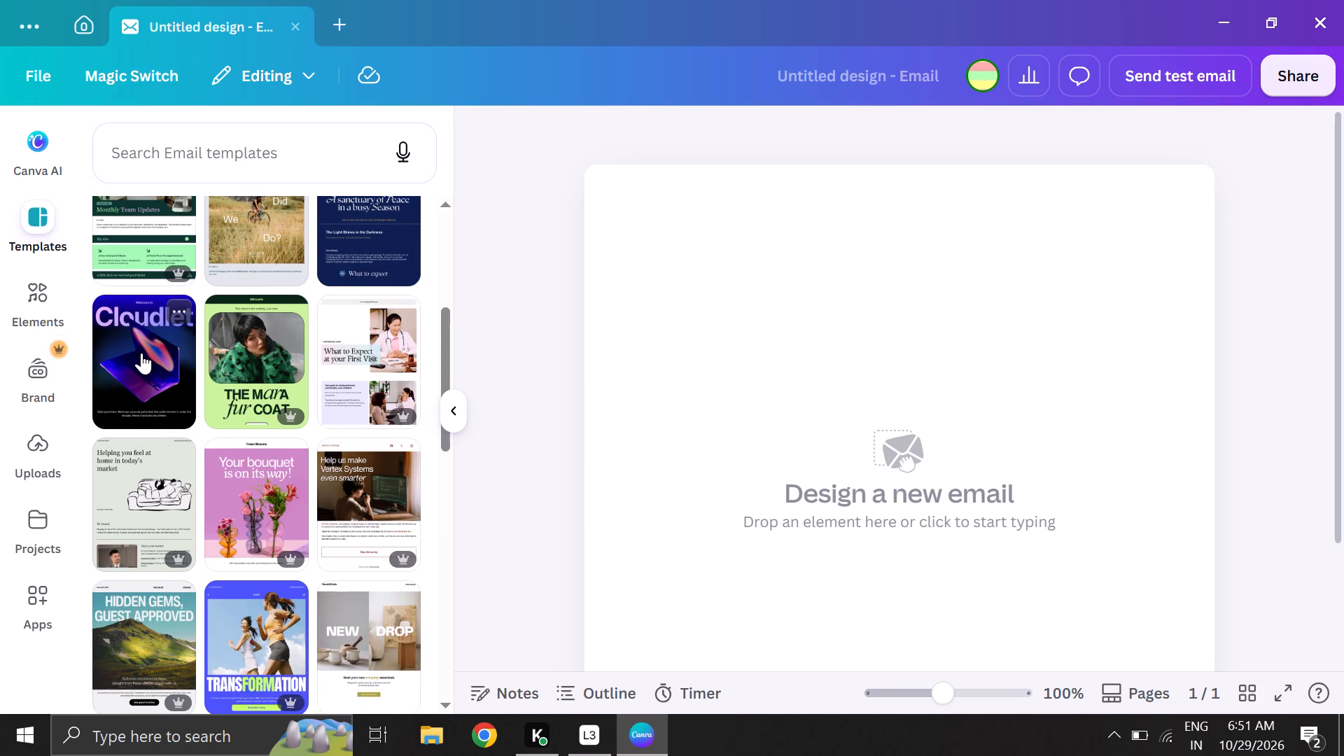
double_click(141, 353)
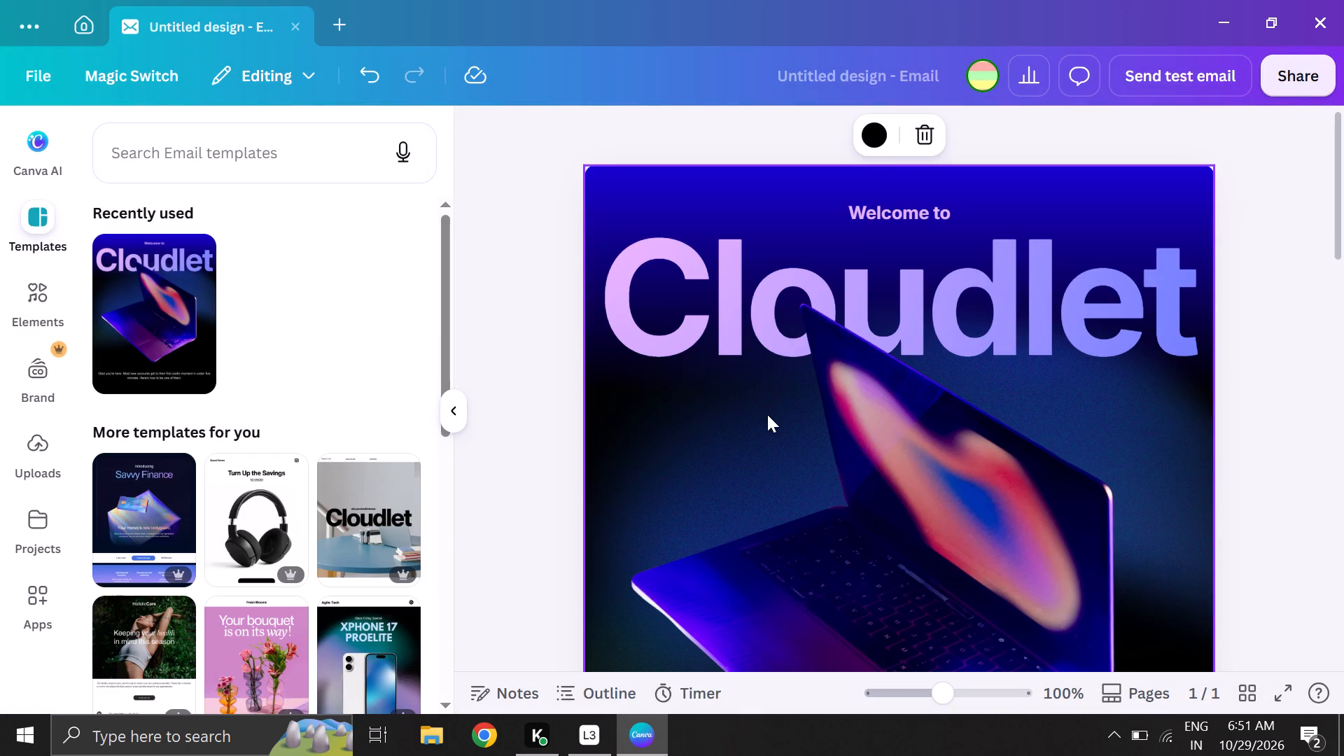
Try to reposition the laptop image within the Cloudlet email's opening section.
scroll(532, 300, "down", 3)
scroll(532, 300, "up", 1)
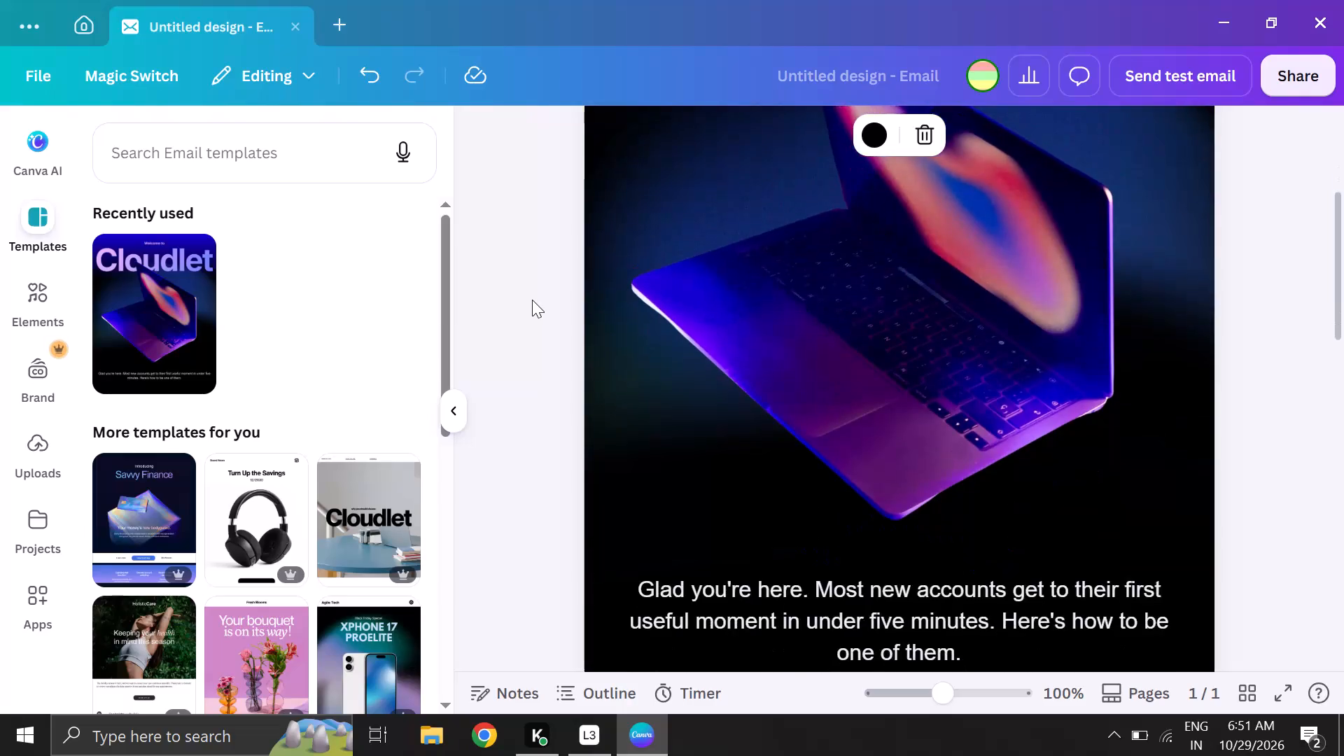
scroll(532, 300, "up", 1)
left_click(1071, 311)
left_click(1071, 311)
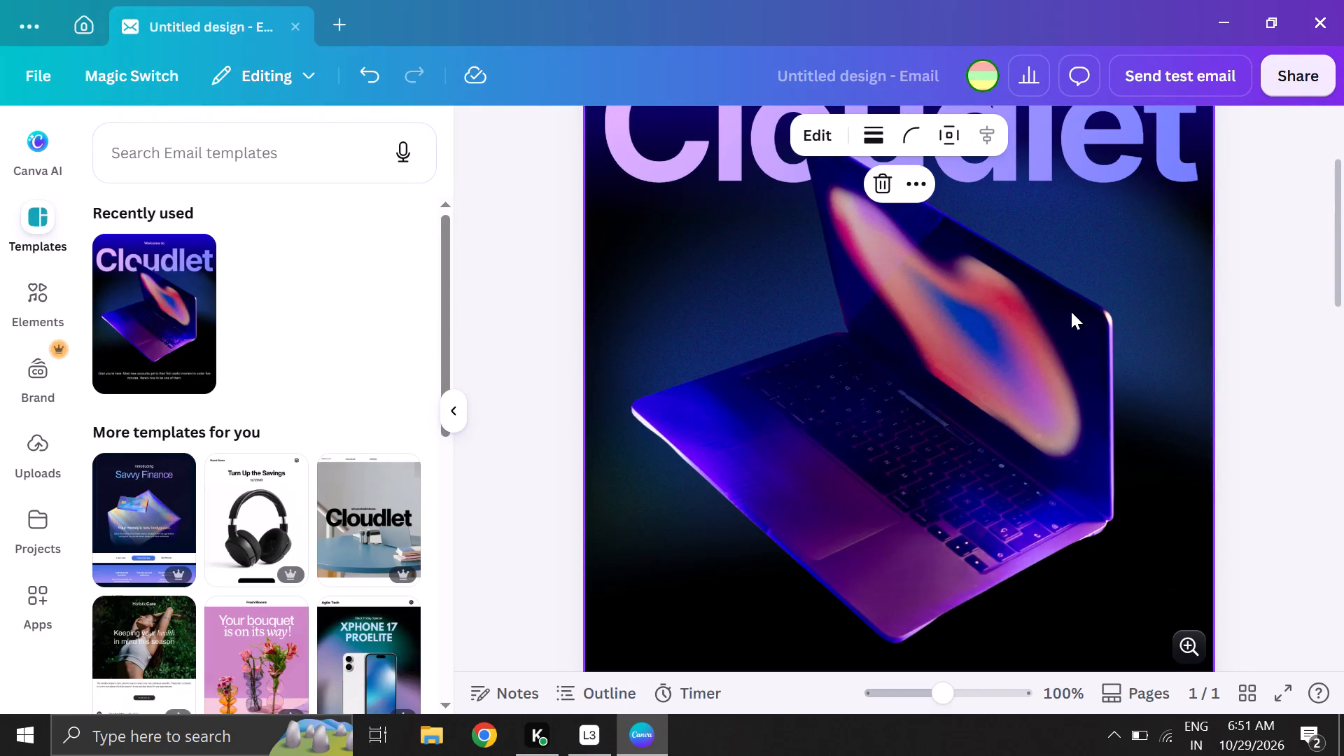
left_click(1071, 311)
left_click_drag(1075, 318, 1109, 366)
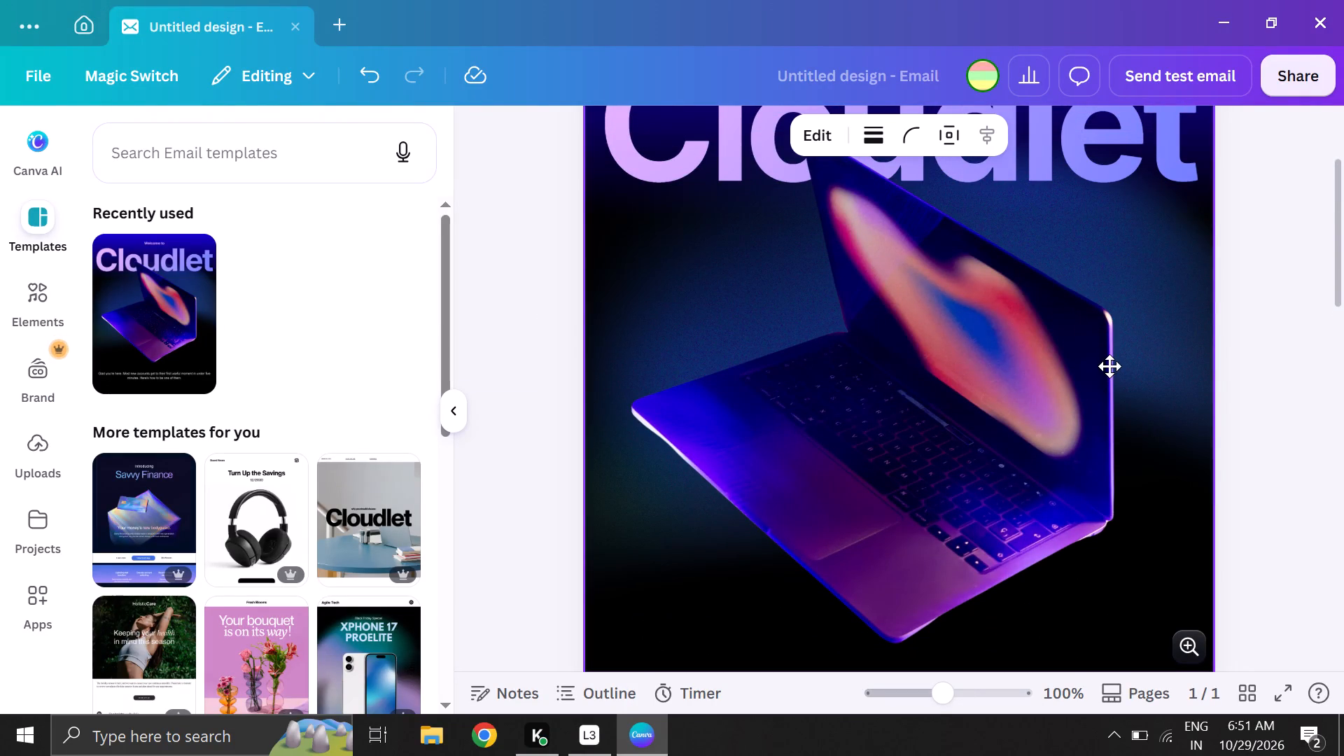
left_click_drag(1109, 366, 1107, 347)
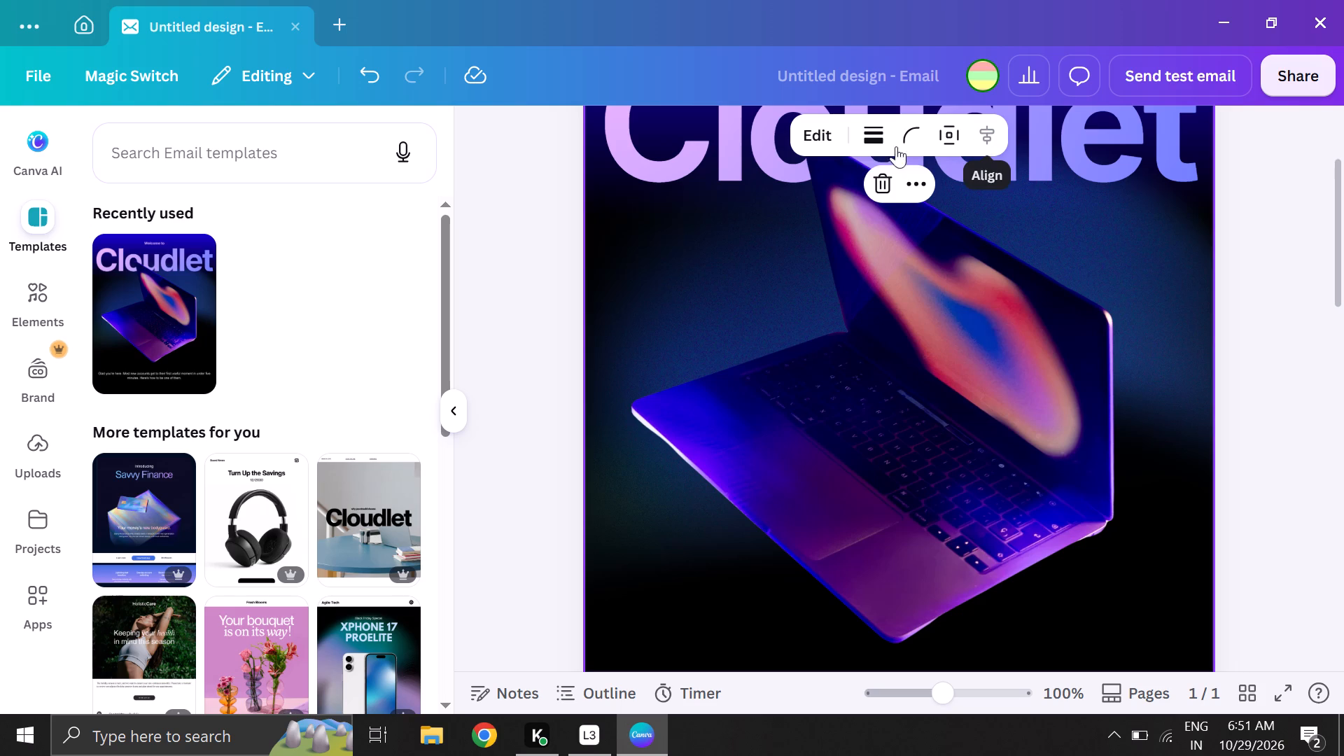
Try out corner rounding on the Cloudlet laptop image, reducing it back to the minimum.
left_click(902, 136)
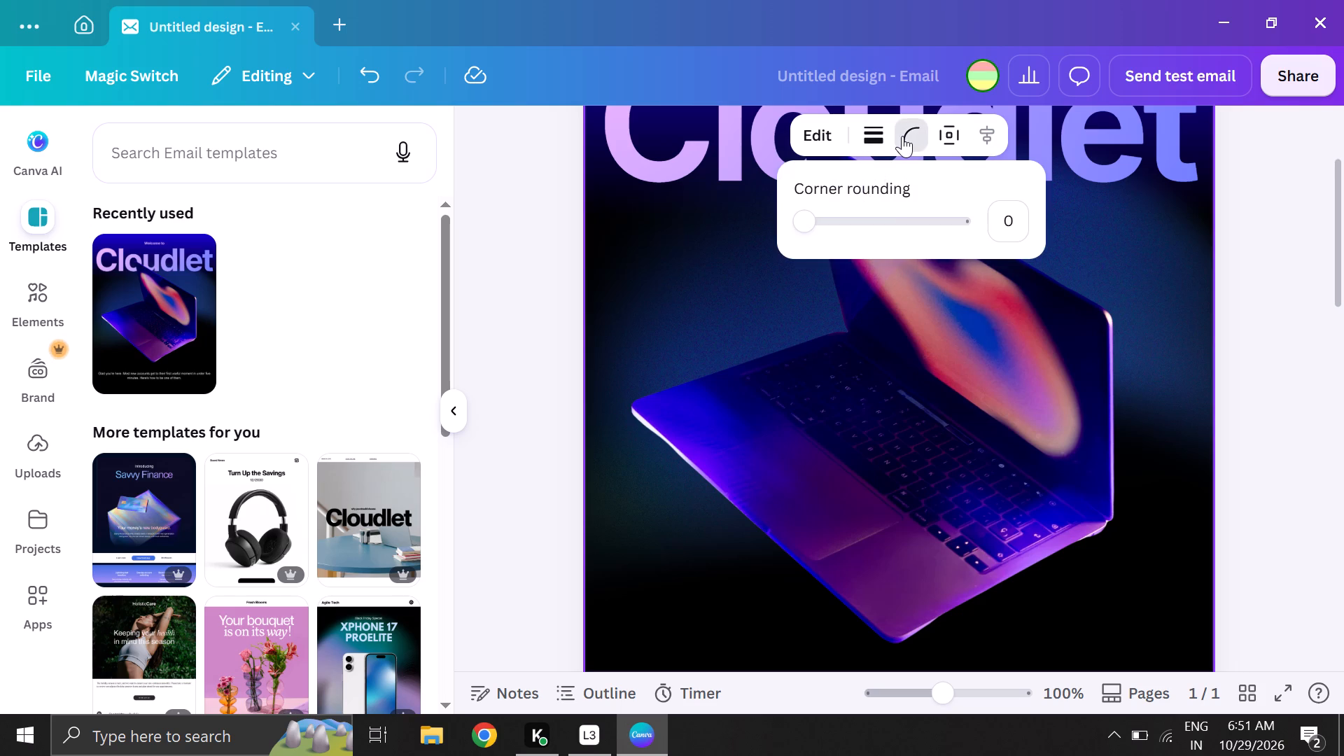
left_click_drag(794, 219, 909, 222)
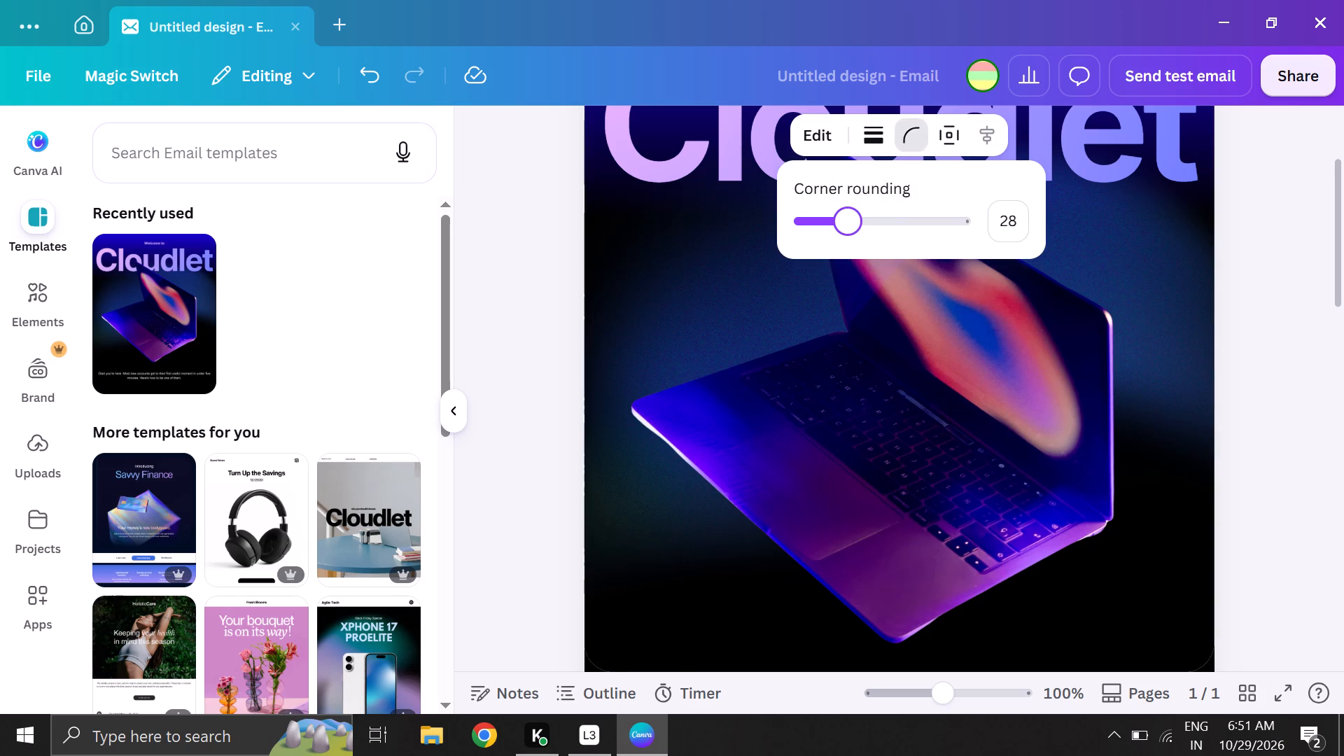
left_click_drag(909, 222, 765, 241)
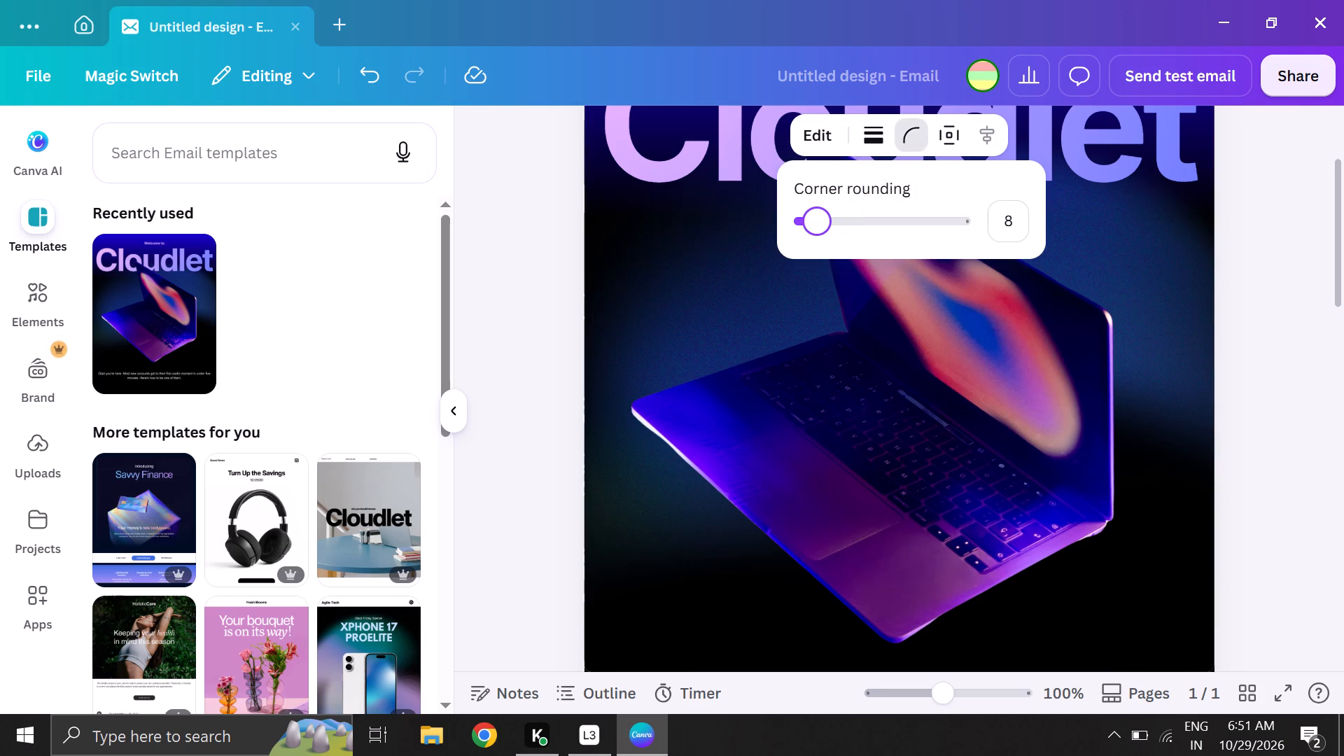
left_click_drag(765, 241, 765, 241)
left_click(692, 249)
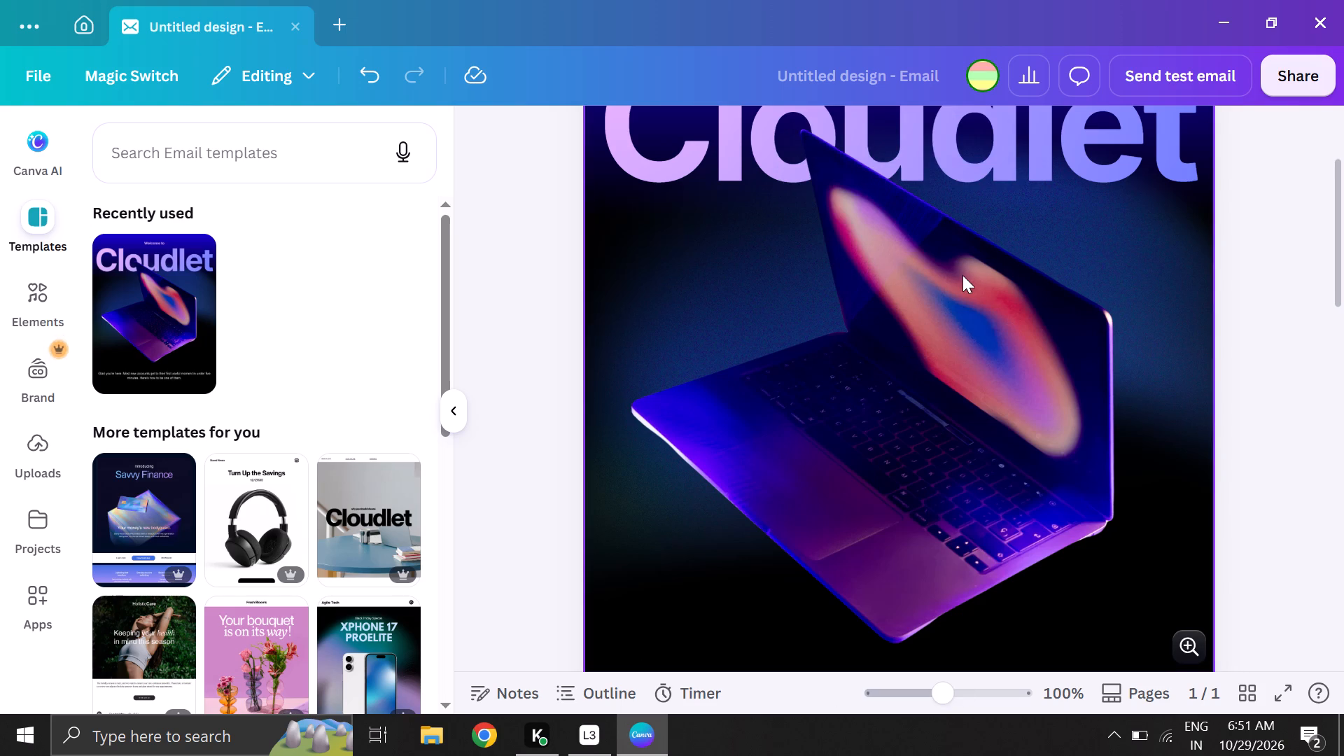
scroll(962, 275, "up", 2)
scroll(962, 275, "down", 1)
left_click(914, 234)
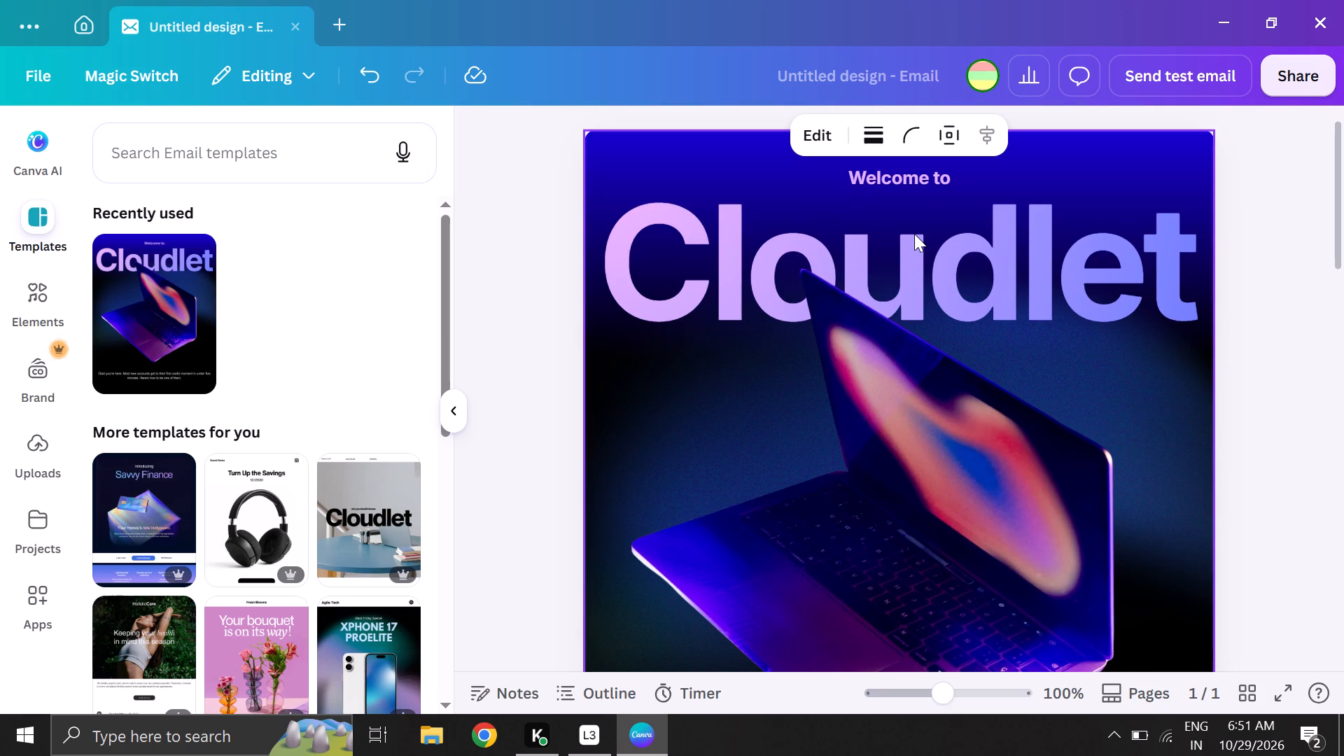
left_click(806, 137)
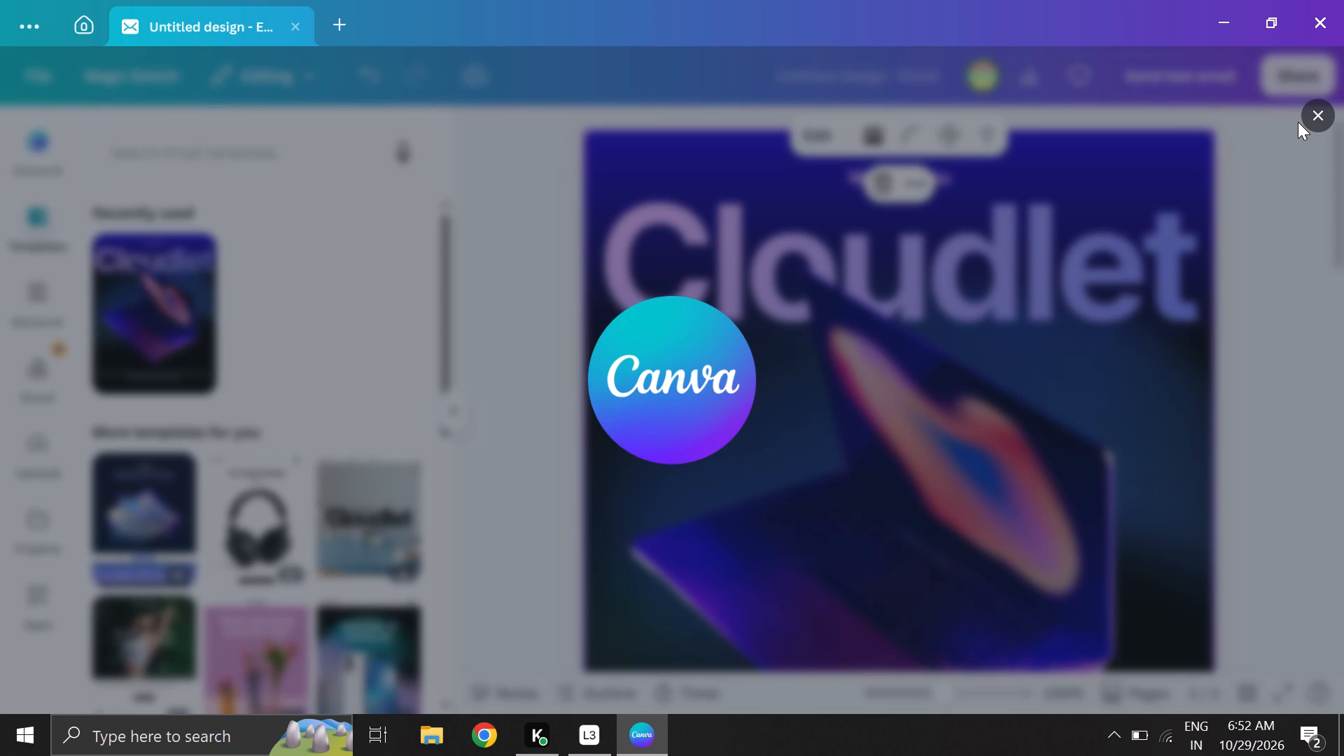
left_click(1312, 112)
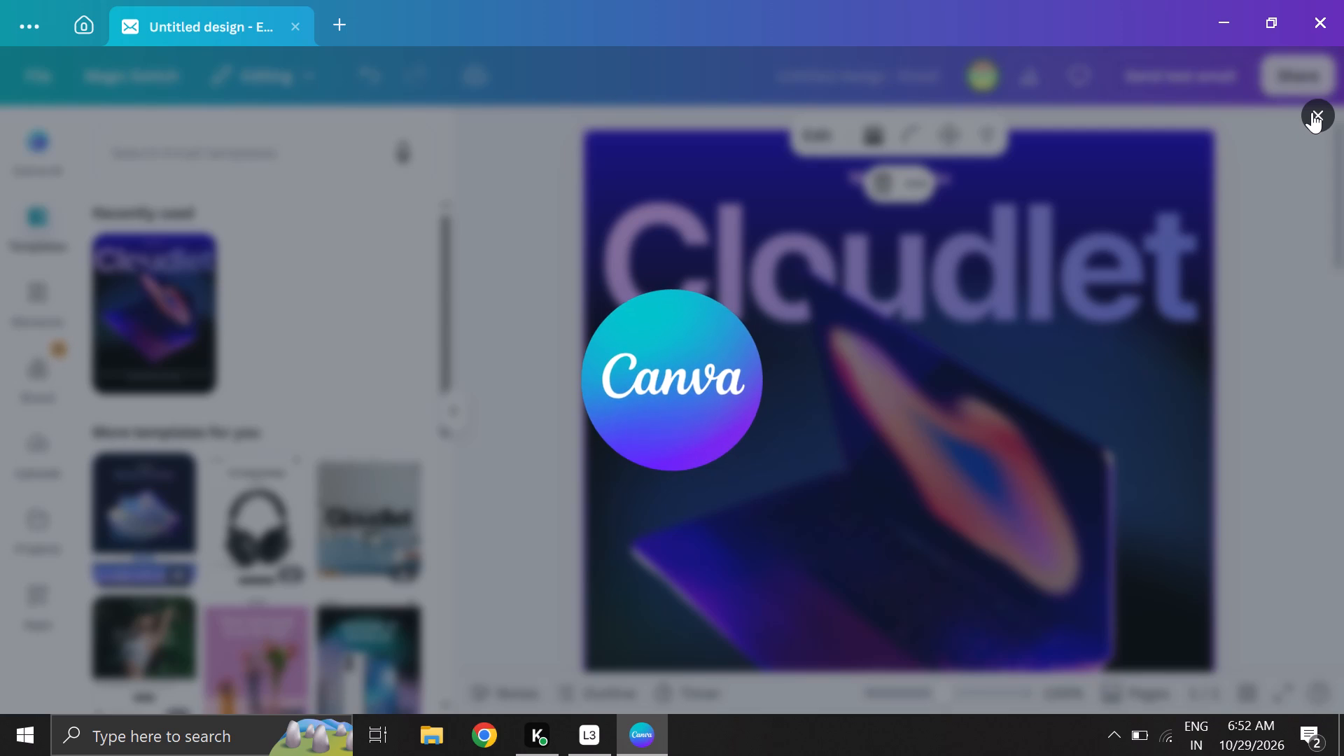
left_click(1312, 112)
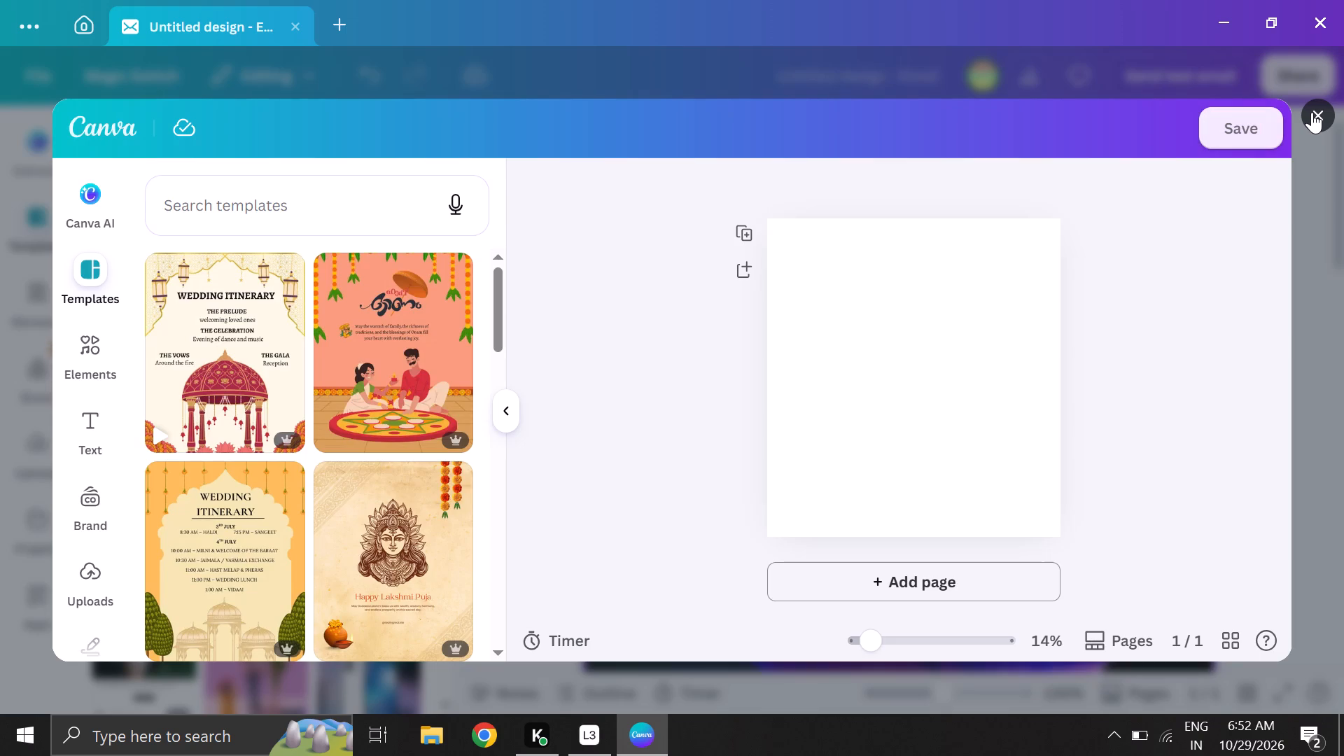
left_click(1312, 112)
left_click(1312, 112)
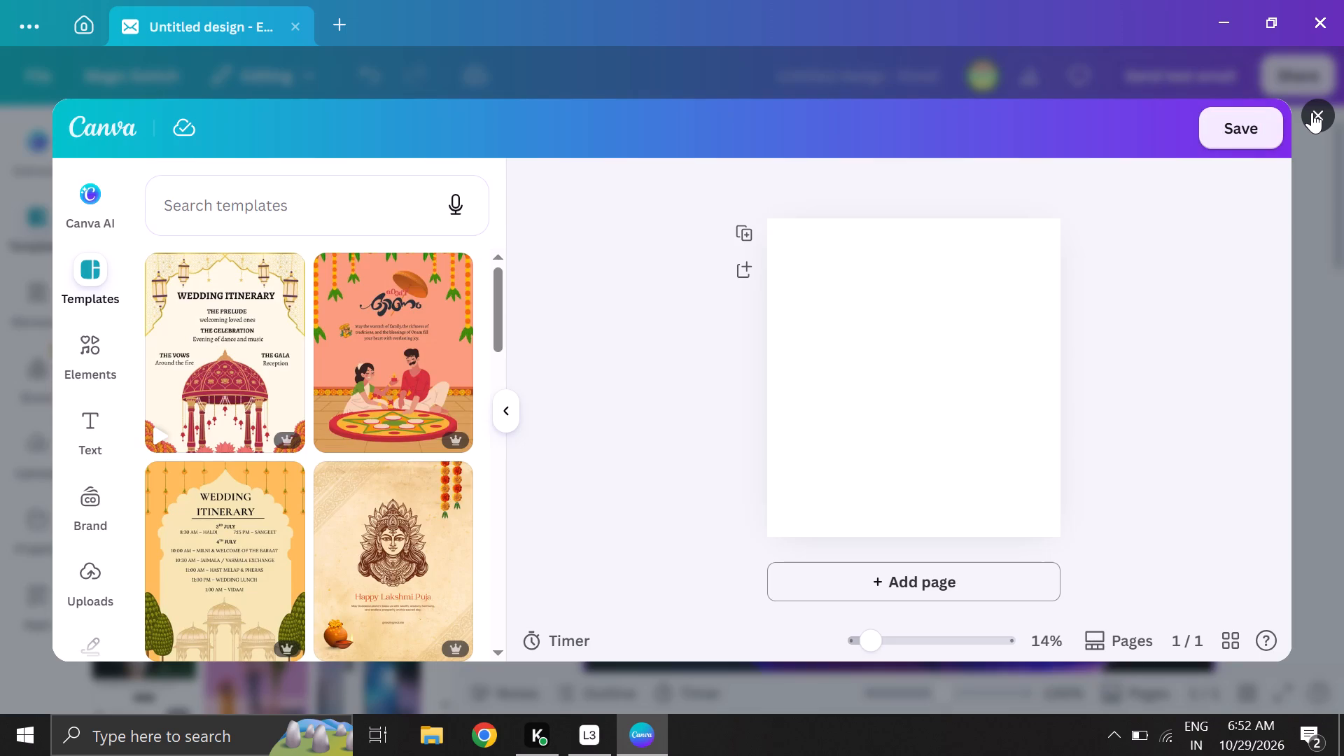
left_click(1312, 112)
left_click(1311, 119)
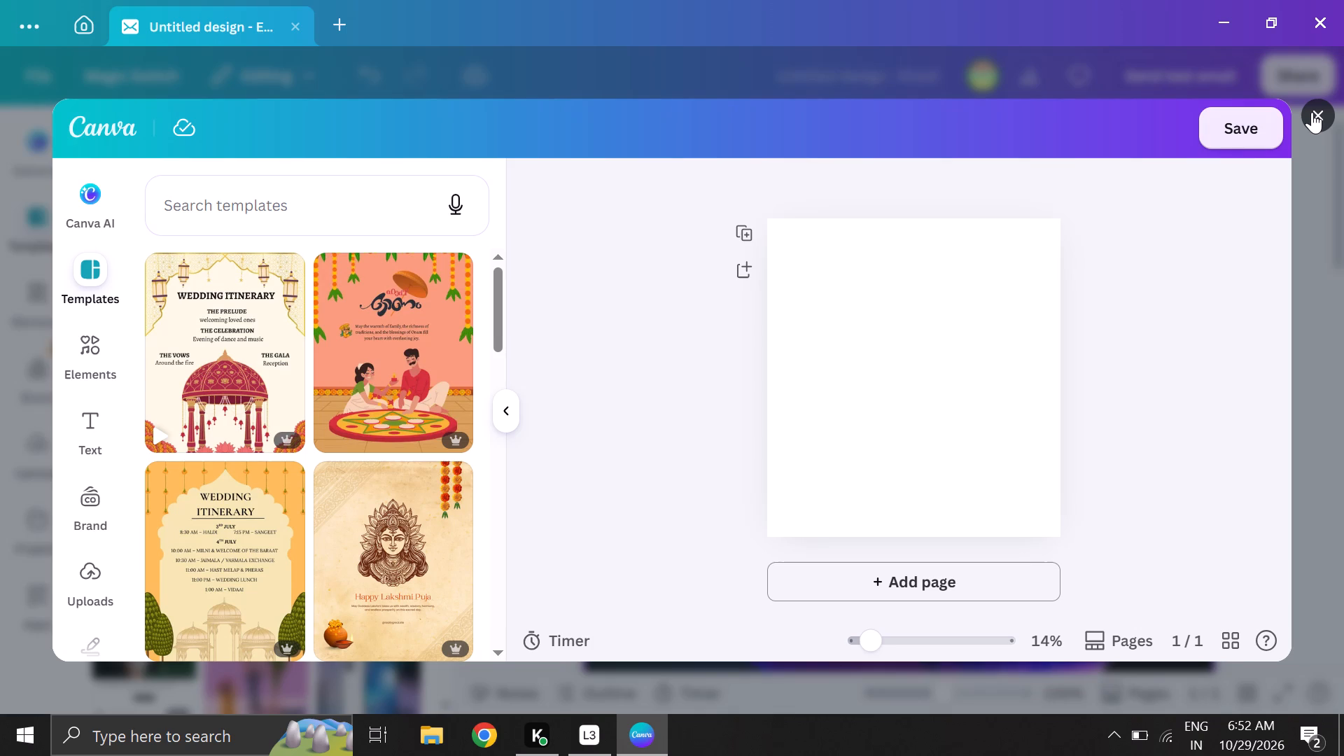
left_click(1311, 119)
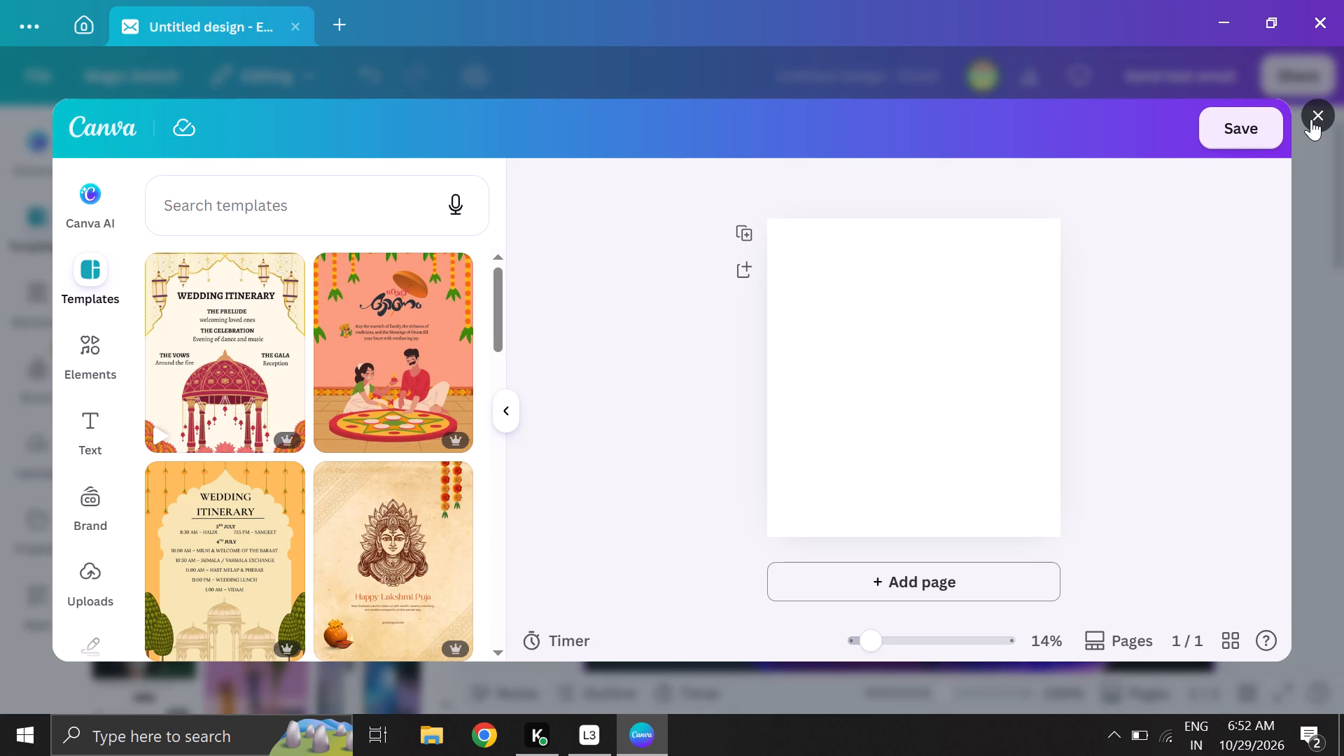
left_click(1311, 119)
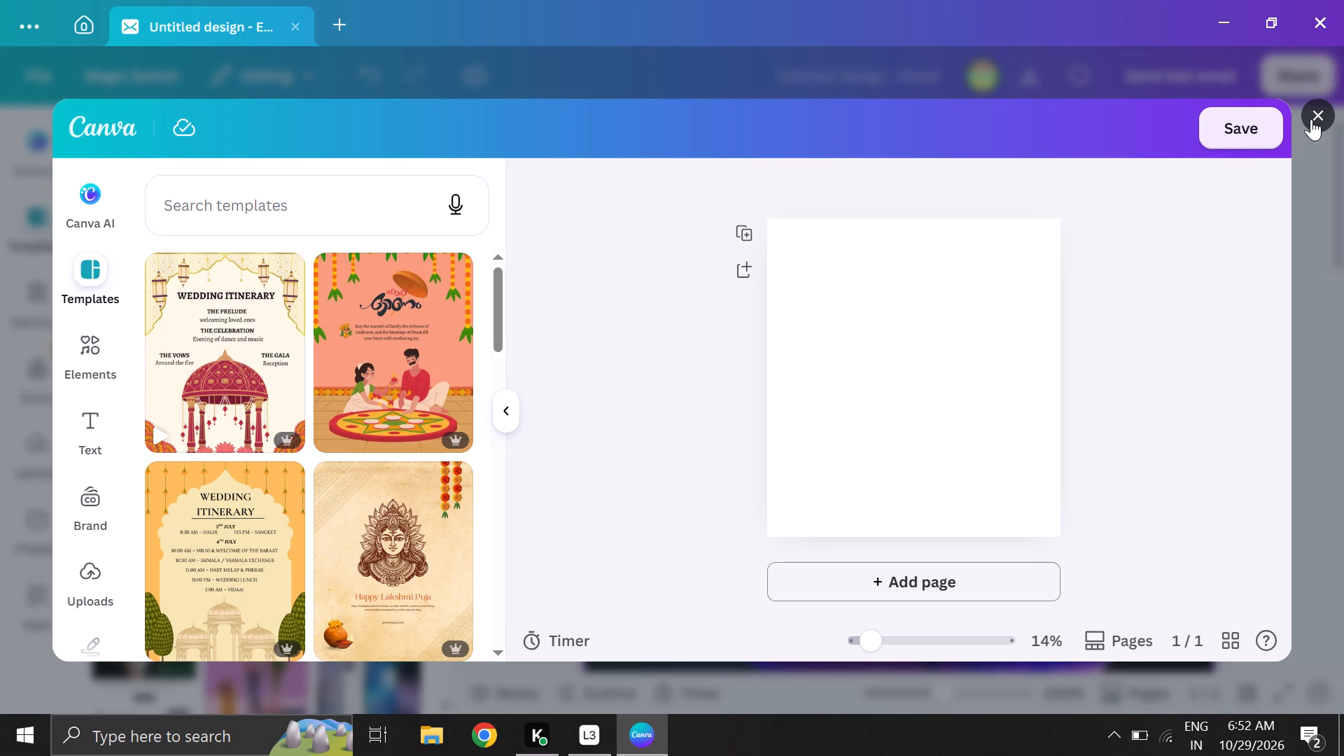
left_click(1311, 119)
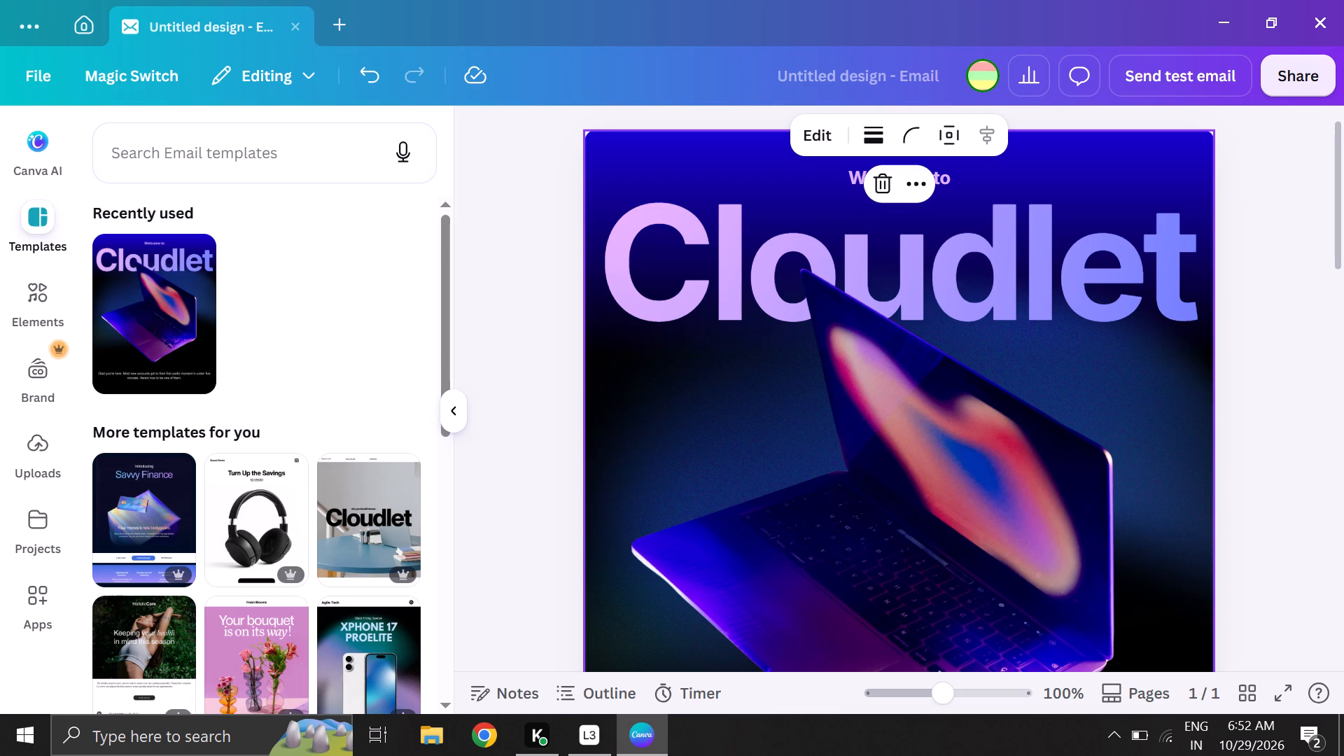
Look through the suggested email templates and the Cloudlet email's content down to the "What to do first" heading.
scroll(190, 568, "down", 1)
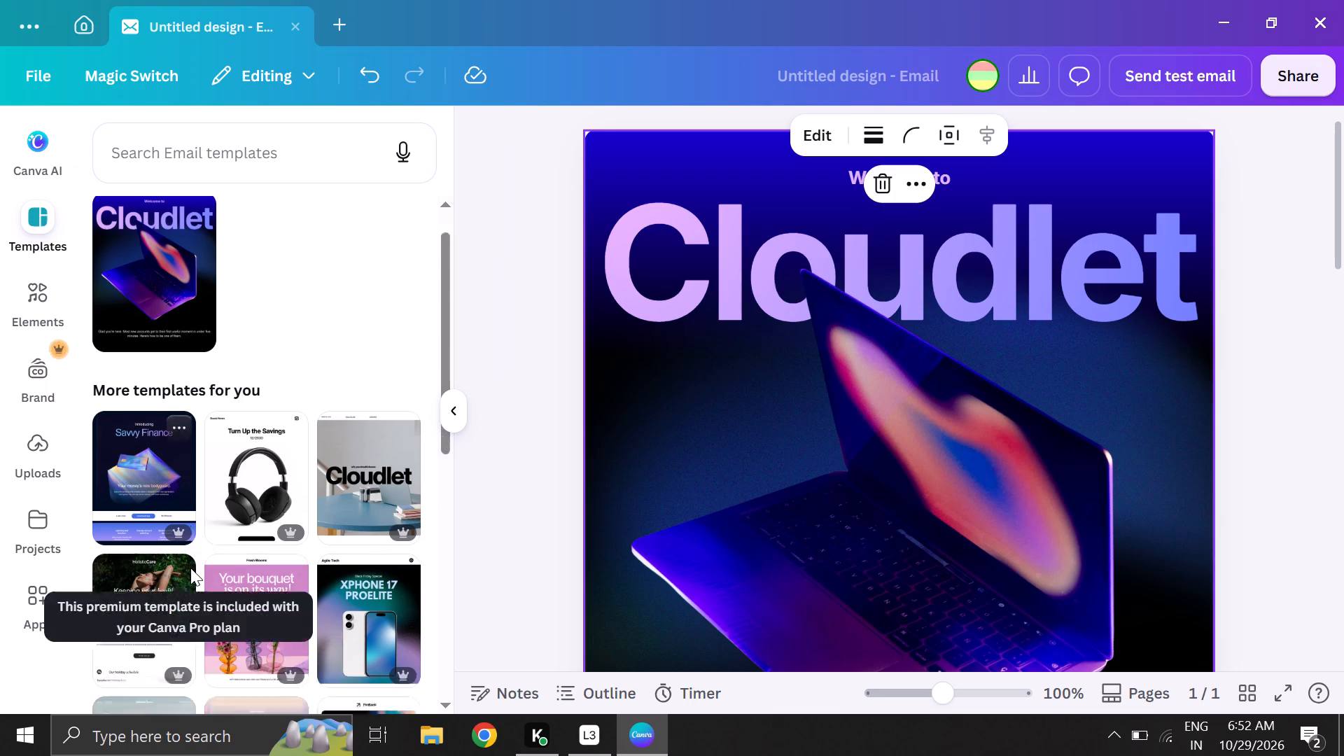
scroll(190, 568, "down", 3)
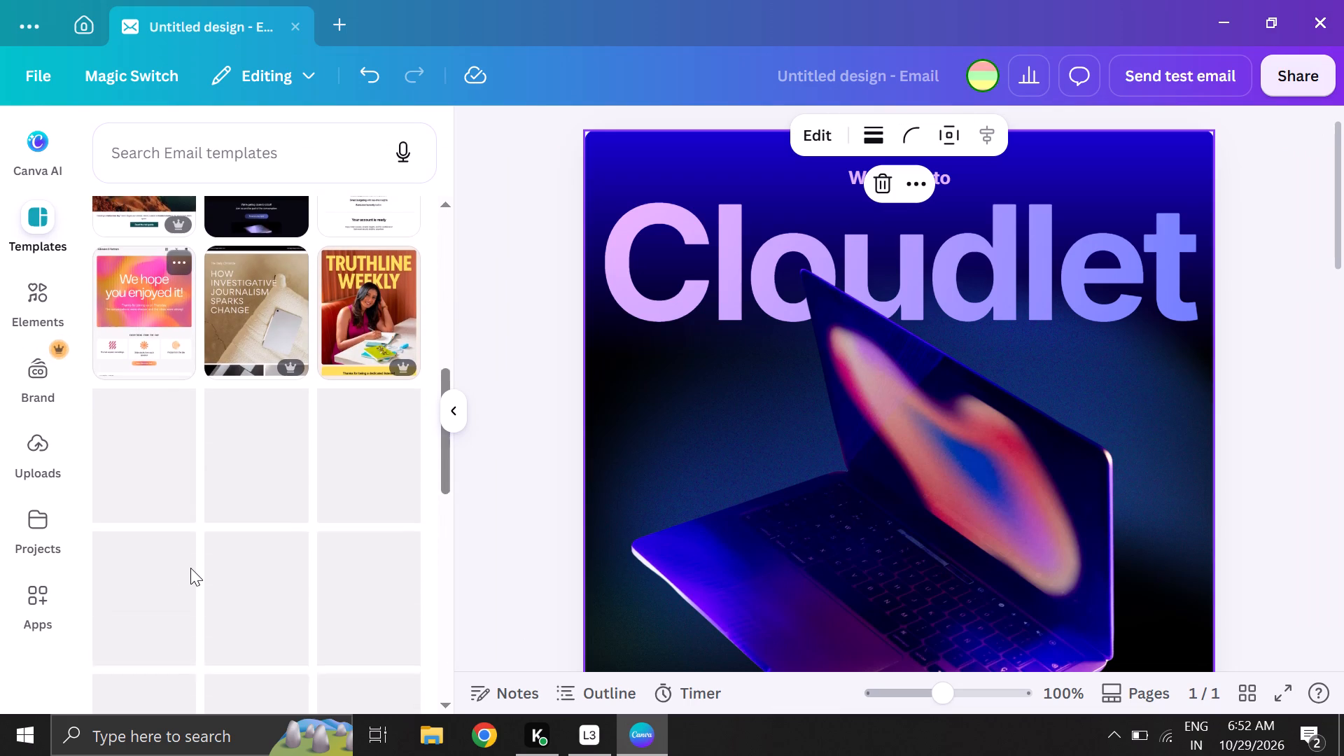
scroll(190, 568, "down", 1)
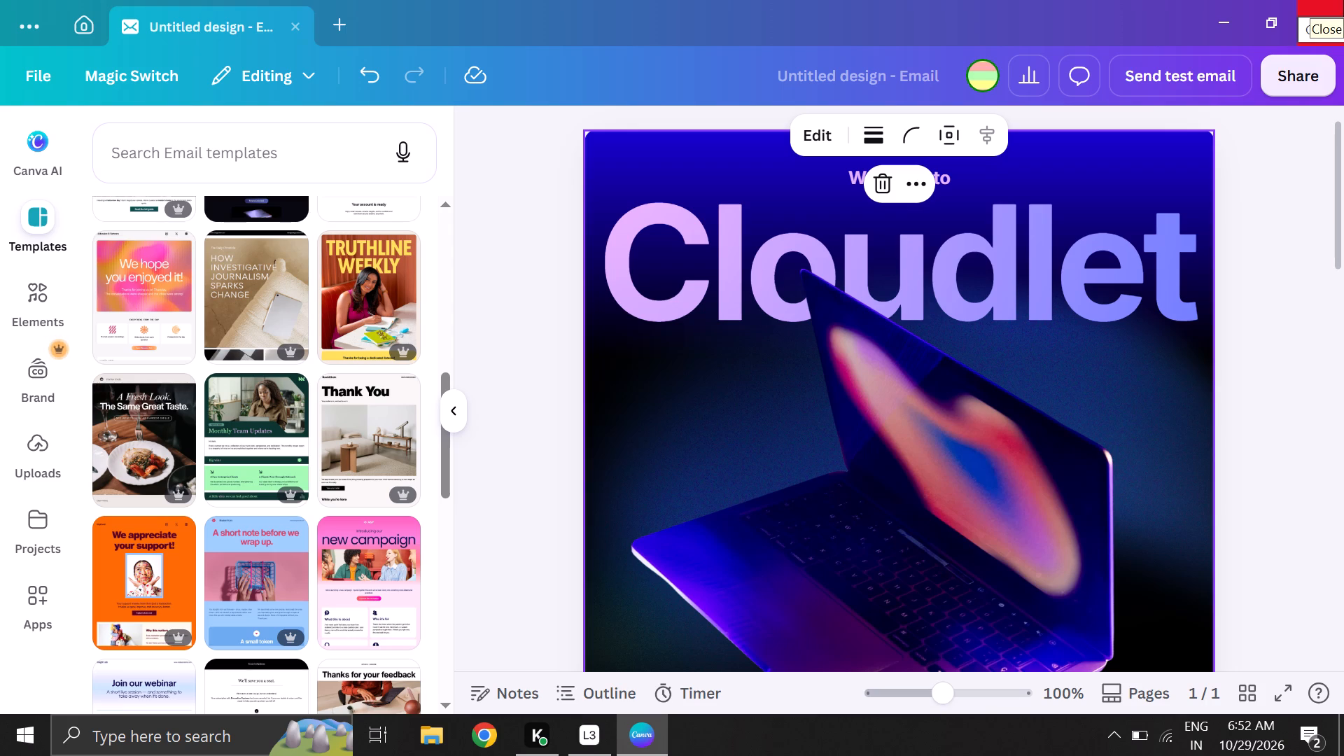
scroll(1312, 457, "down", 2)
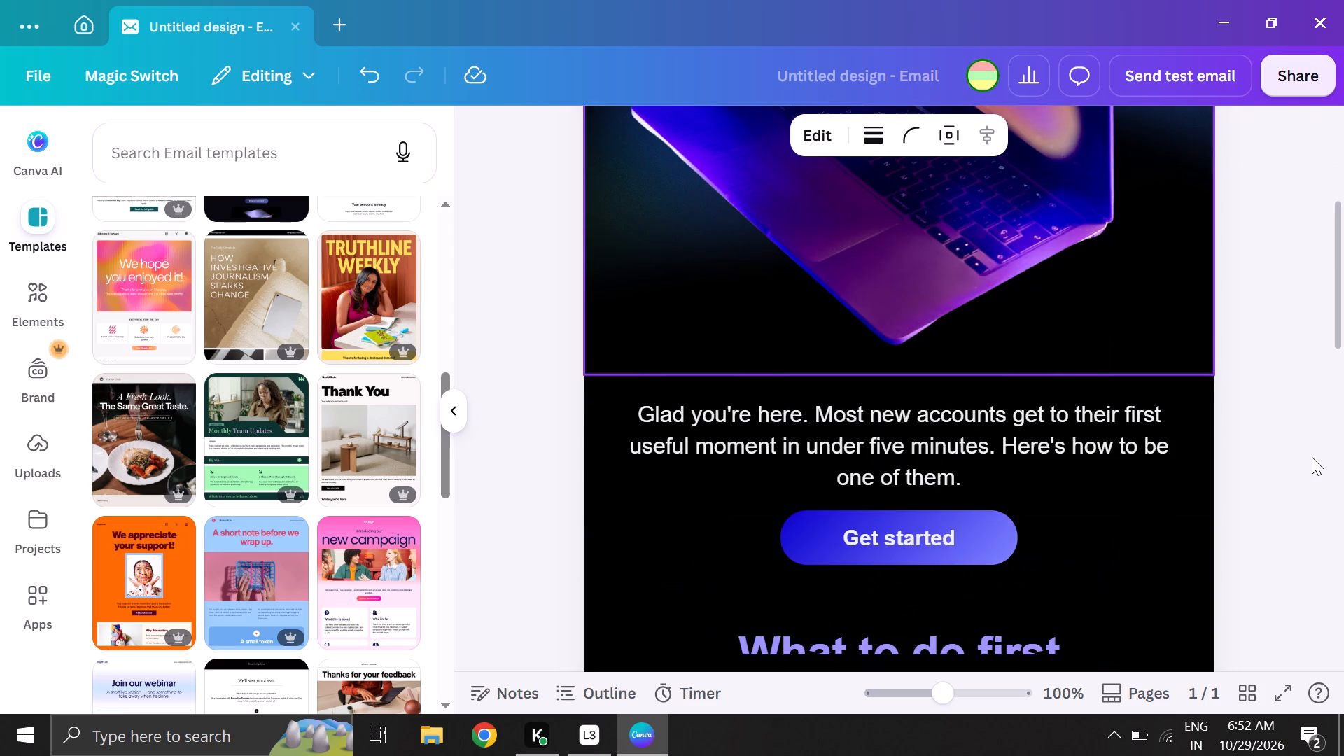
scroll(1312, 457, "down", 1)
scroll(1312, 457, "up", 1)
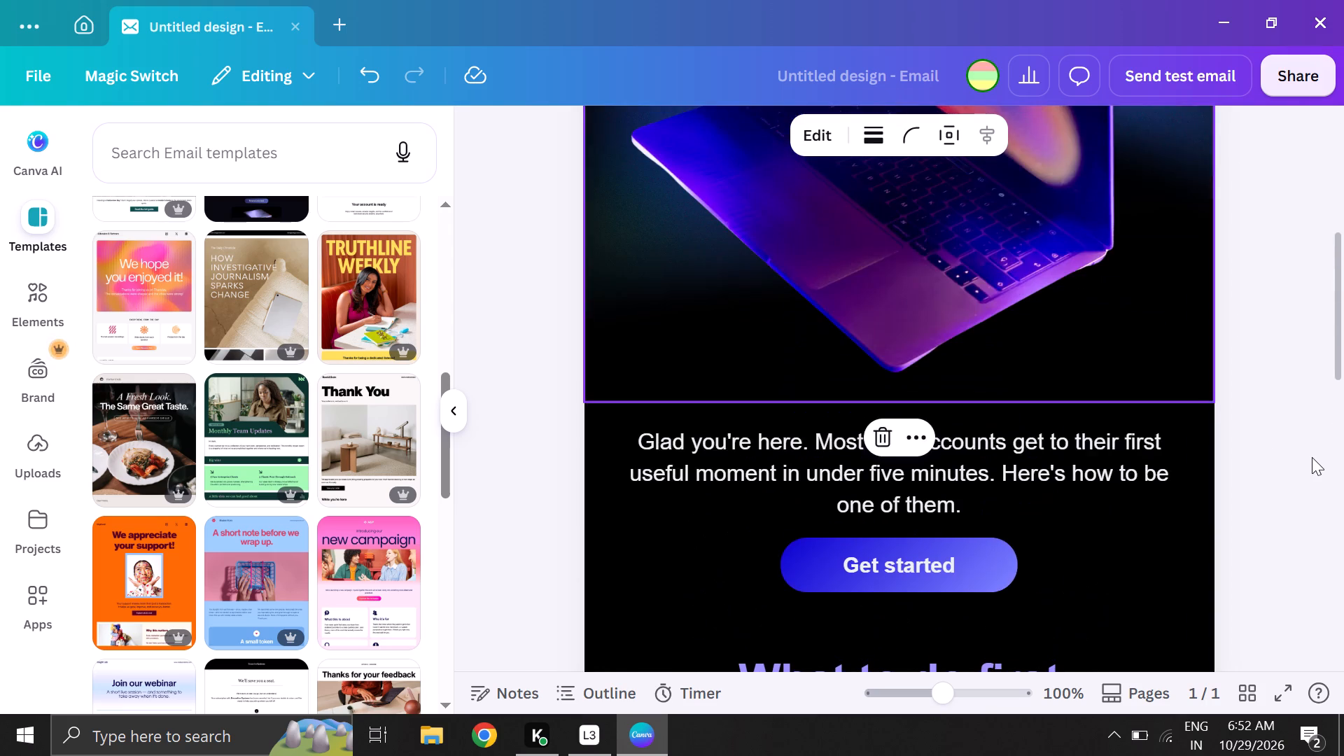
scroll(1312, 457, "down", 1)
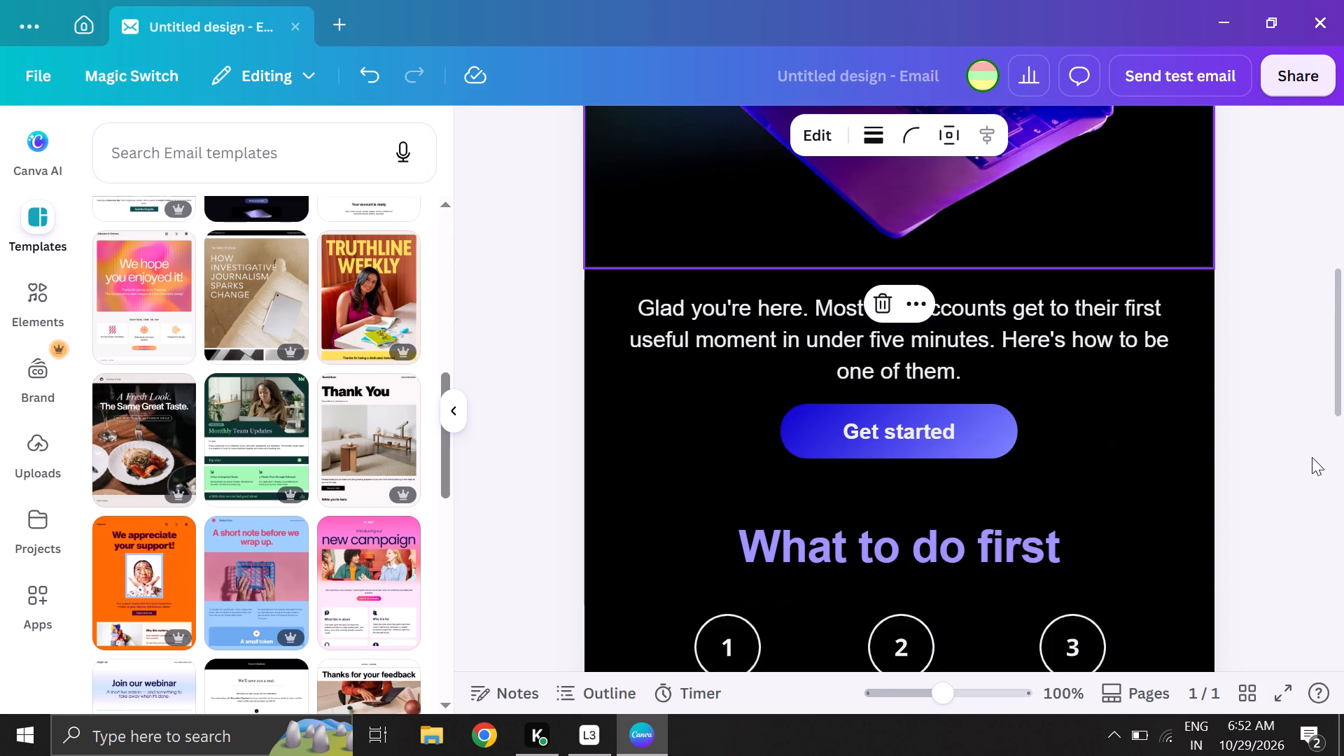
Examine the link settings and the available object options of the "Get started" button.
left_click(916, 438)
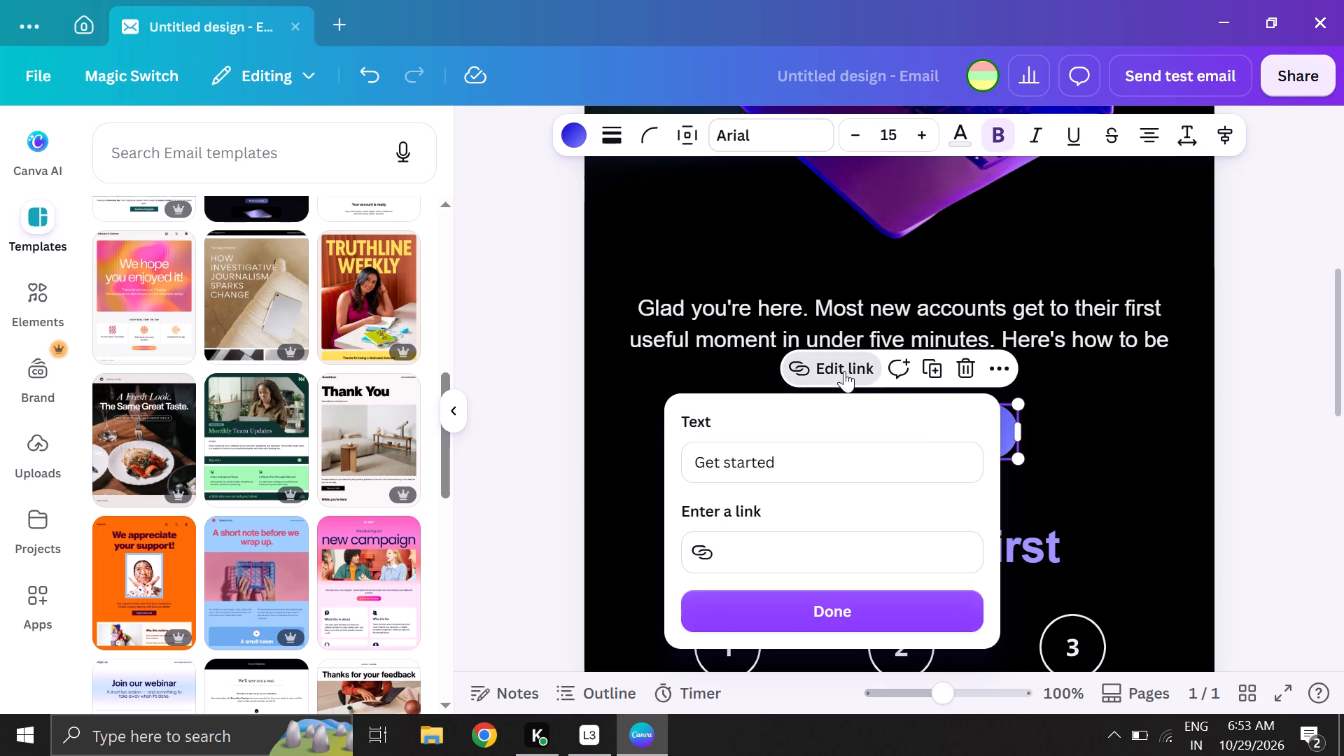
left_click(1107, 392)
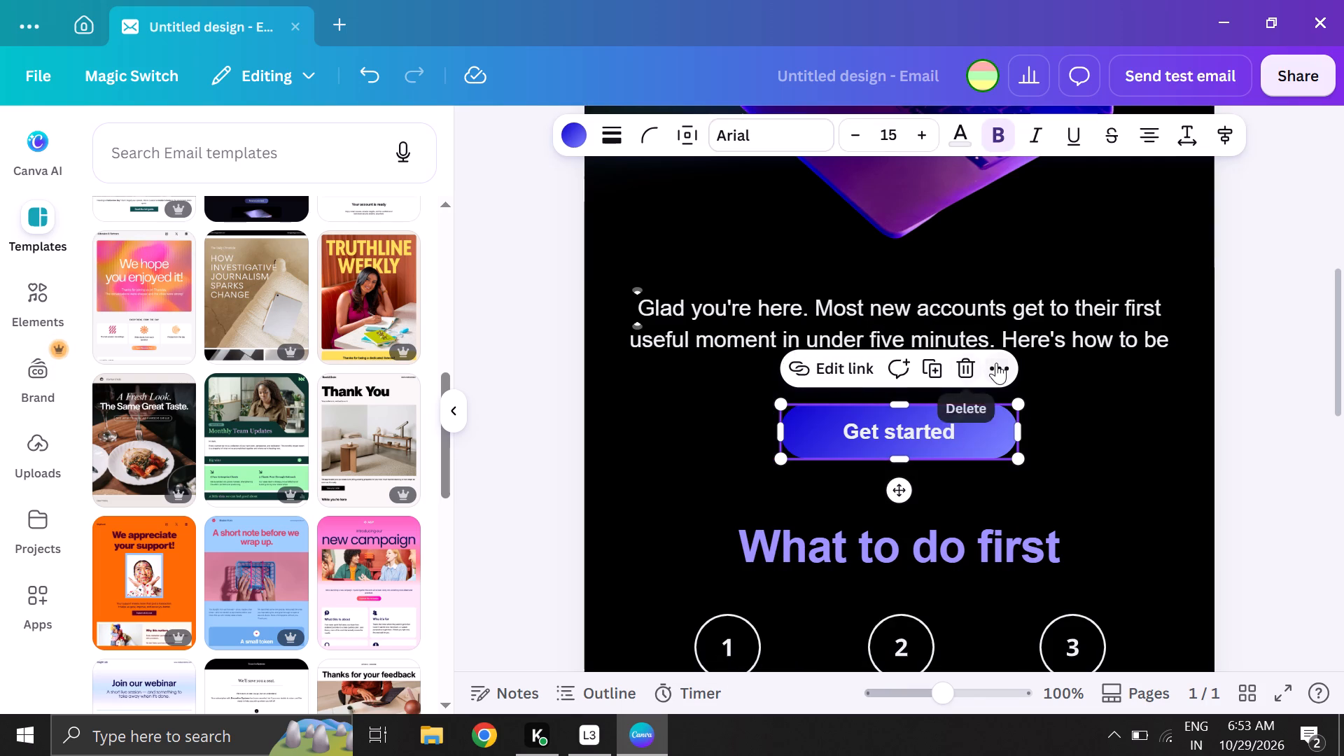
left_click(996, 362)
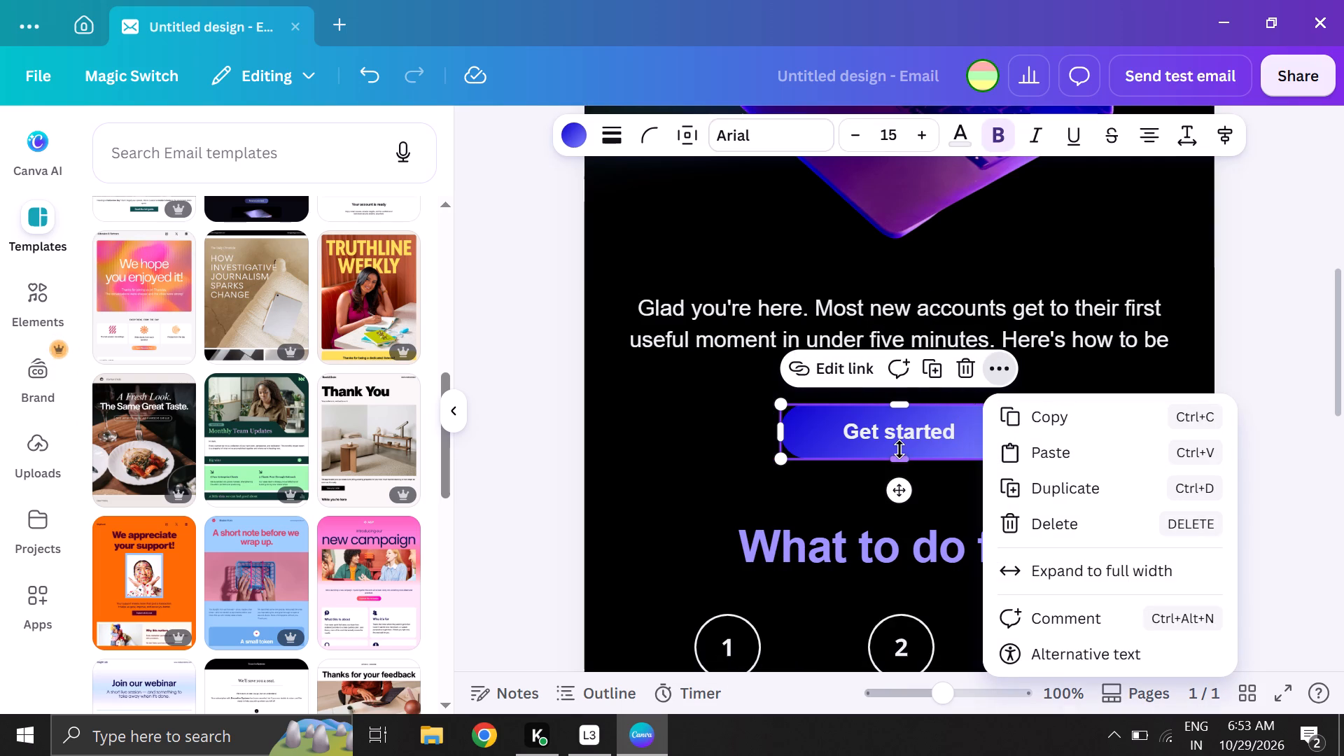
left_click(899, 437)
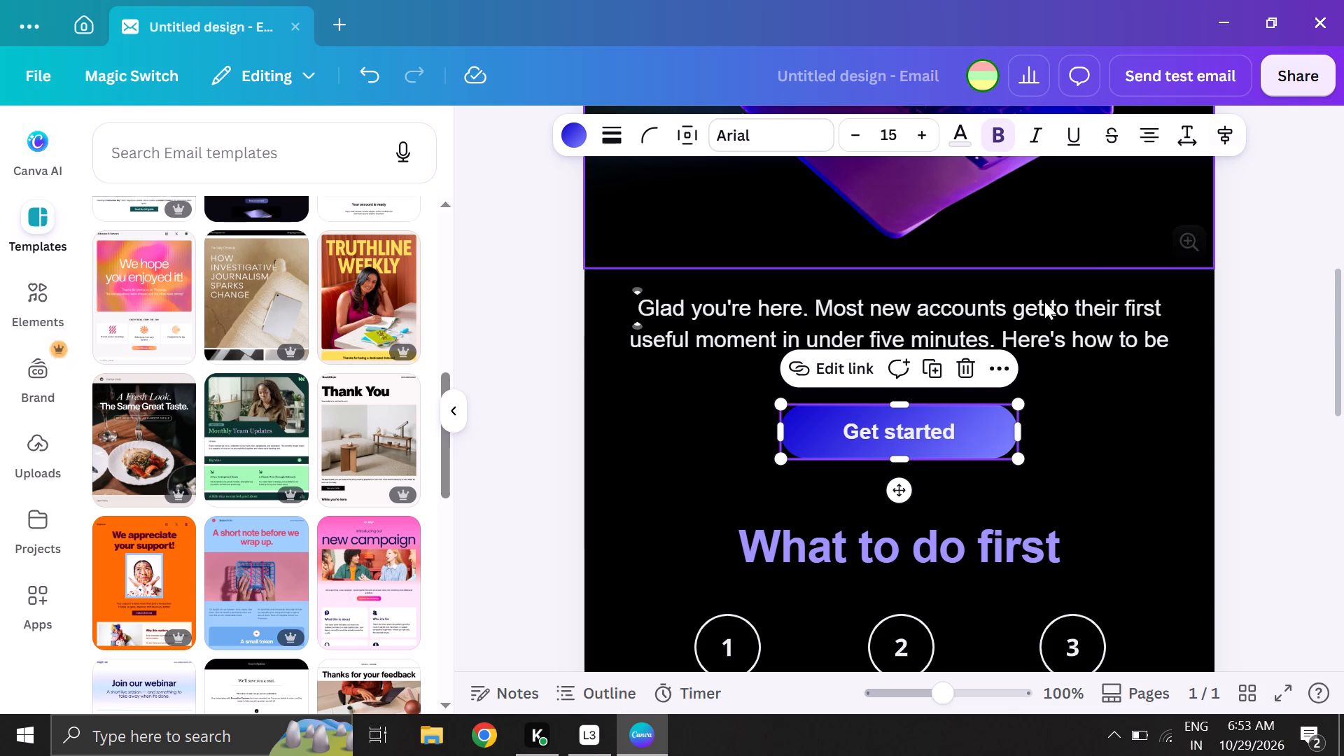
left_click(995, 358)
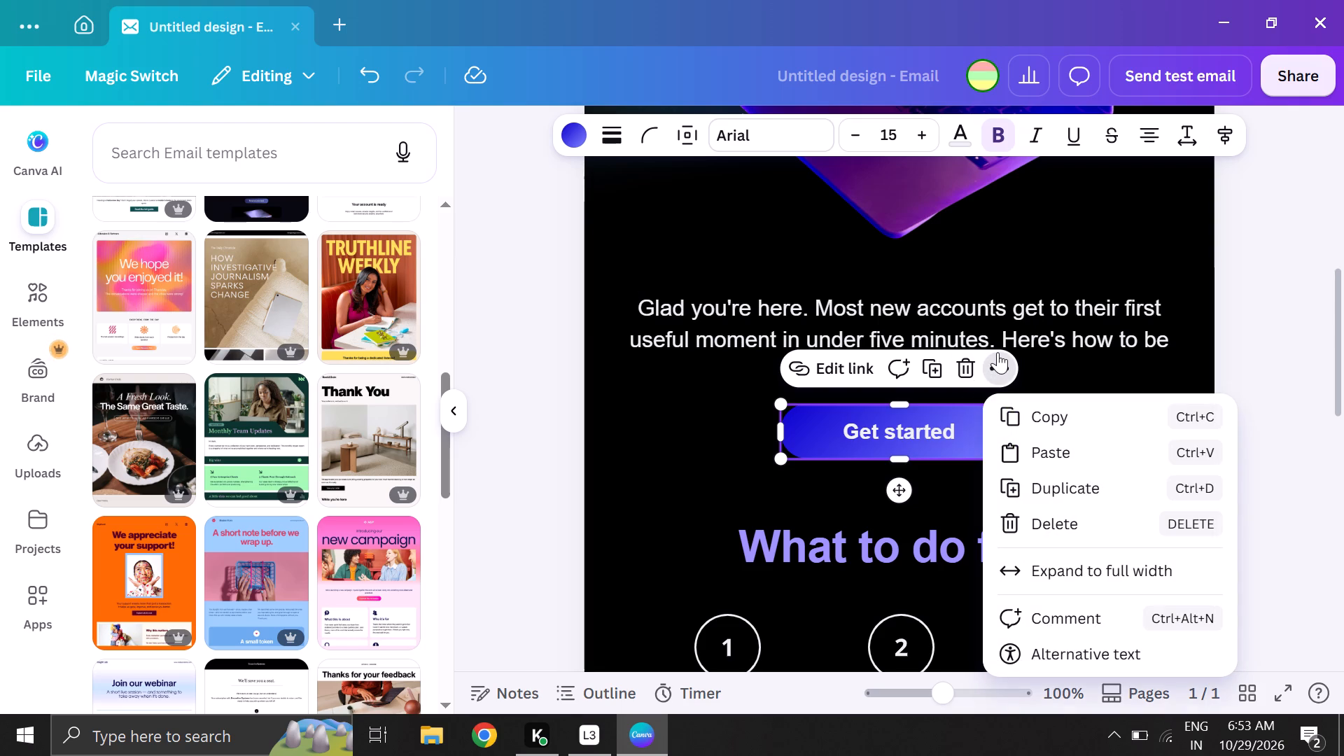
left_click(888, 429)
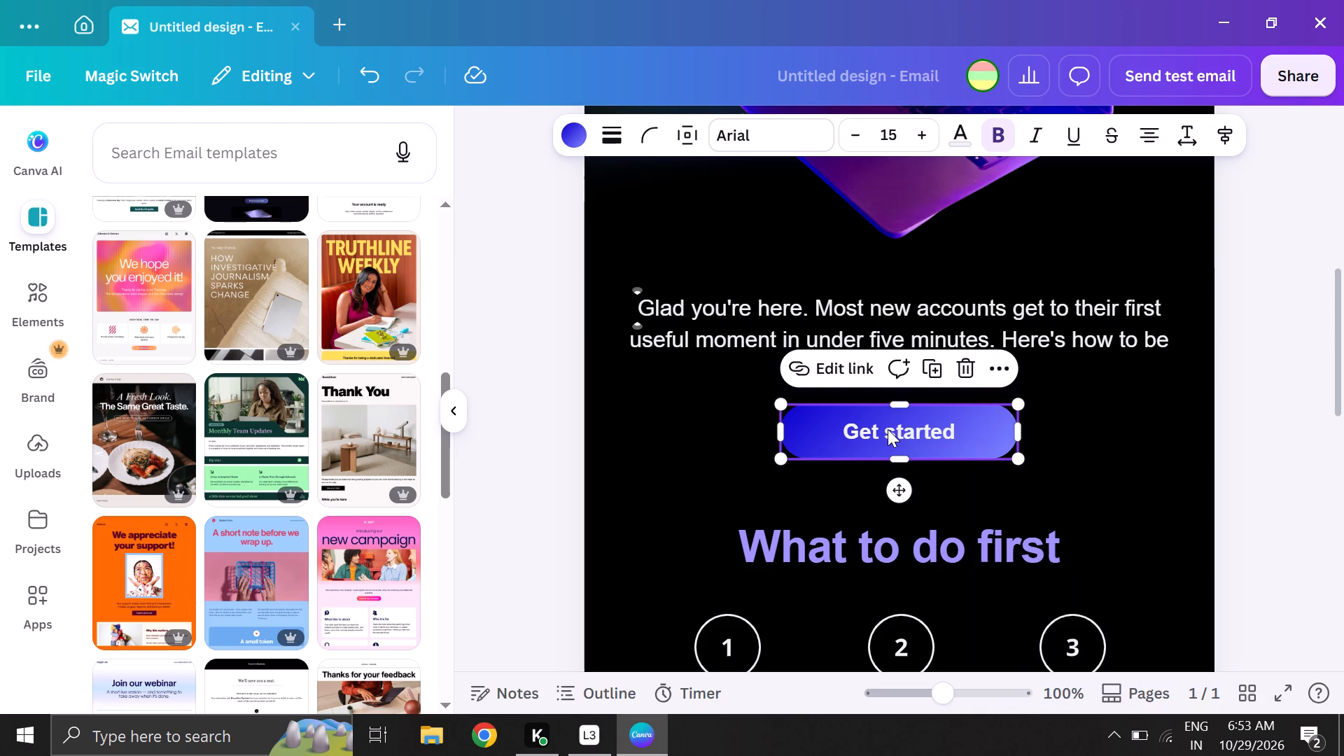
right_click(888, 429)
left_click(836, 423)
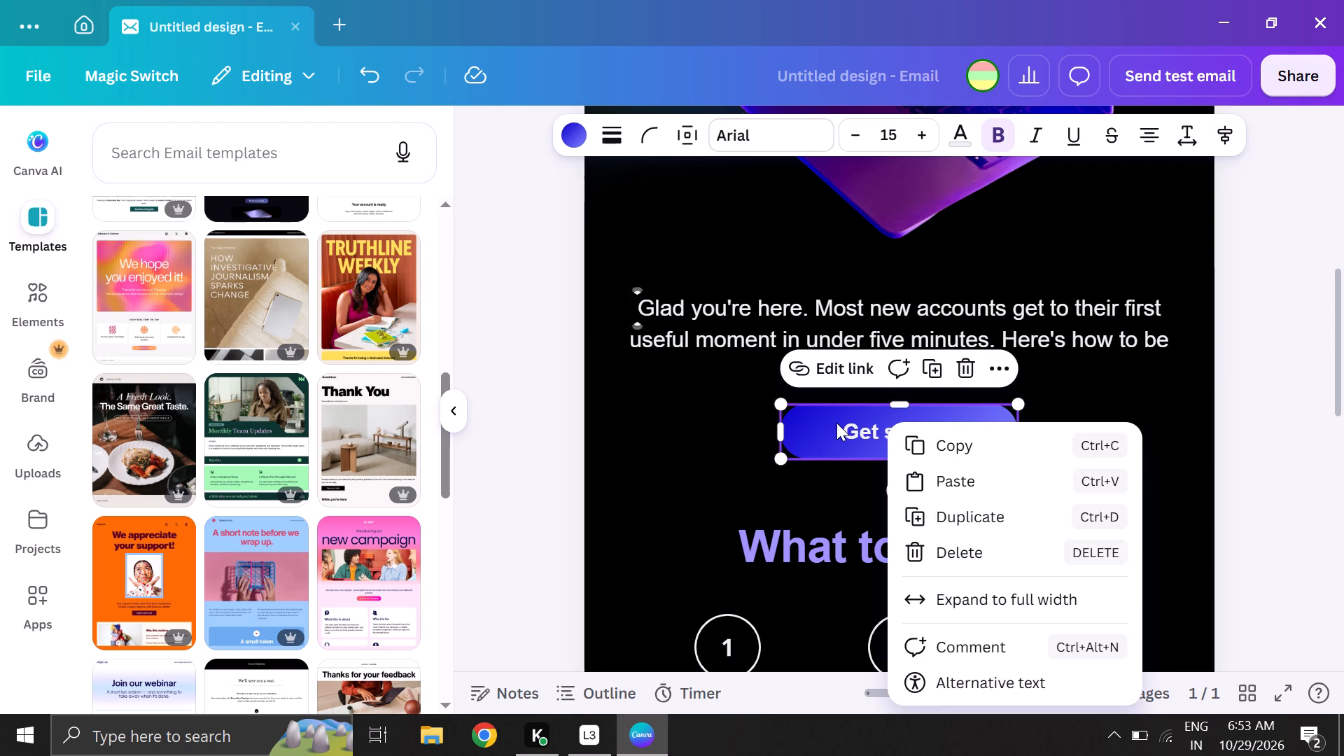
left_click(836, 363)
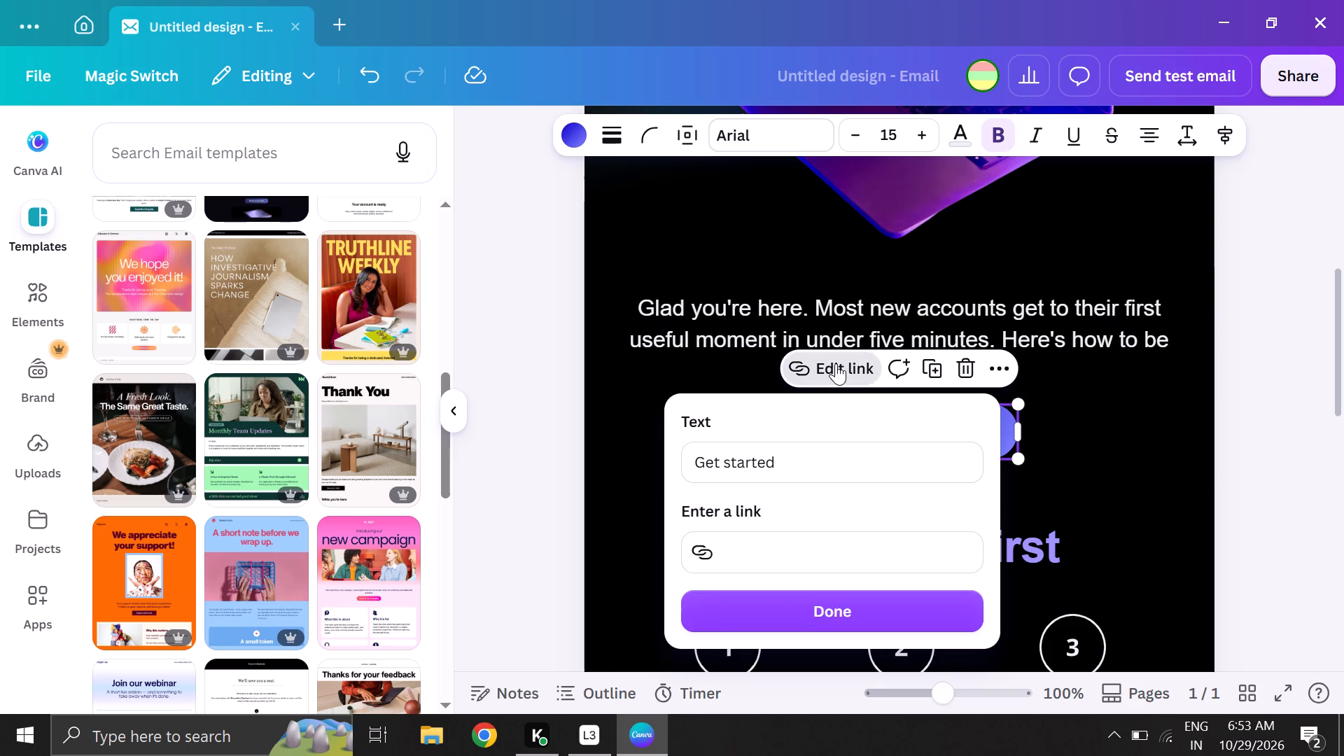
left_click(1146, 363)
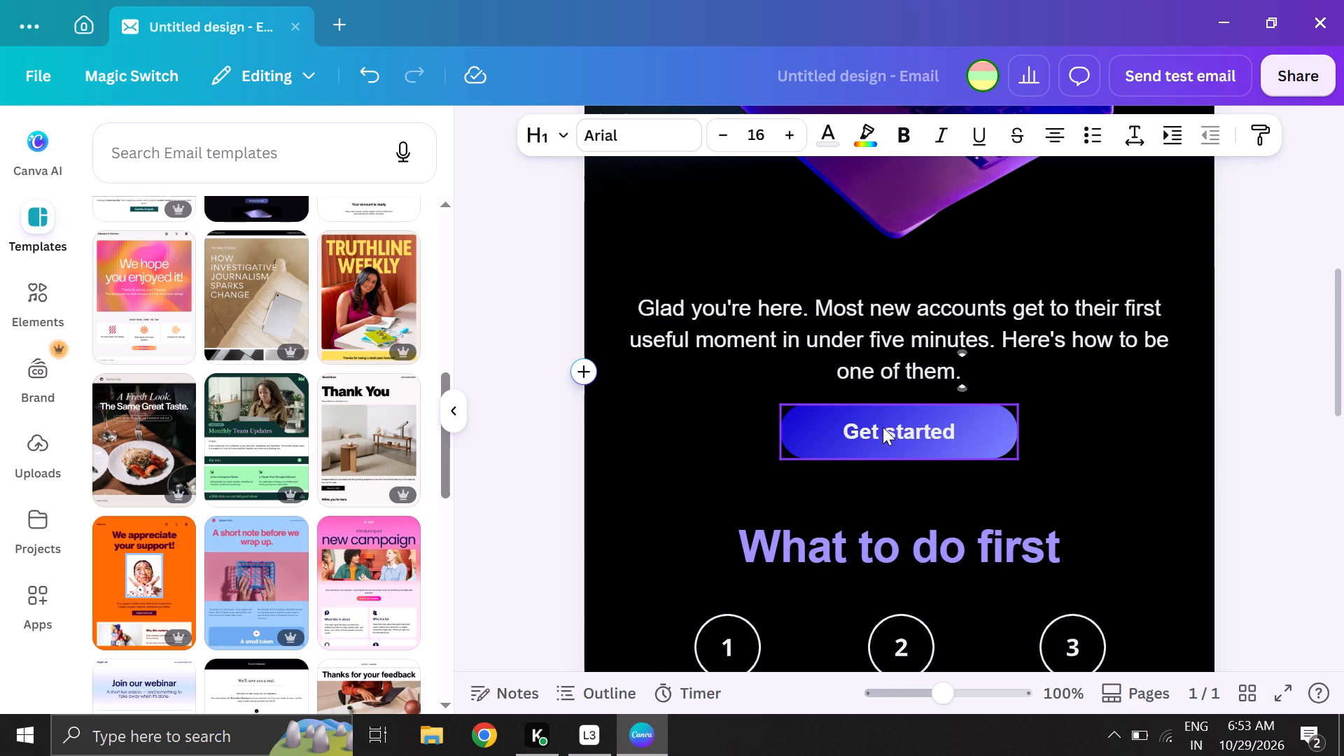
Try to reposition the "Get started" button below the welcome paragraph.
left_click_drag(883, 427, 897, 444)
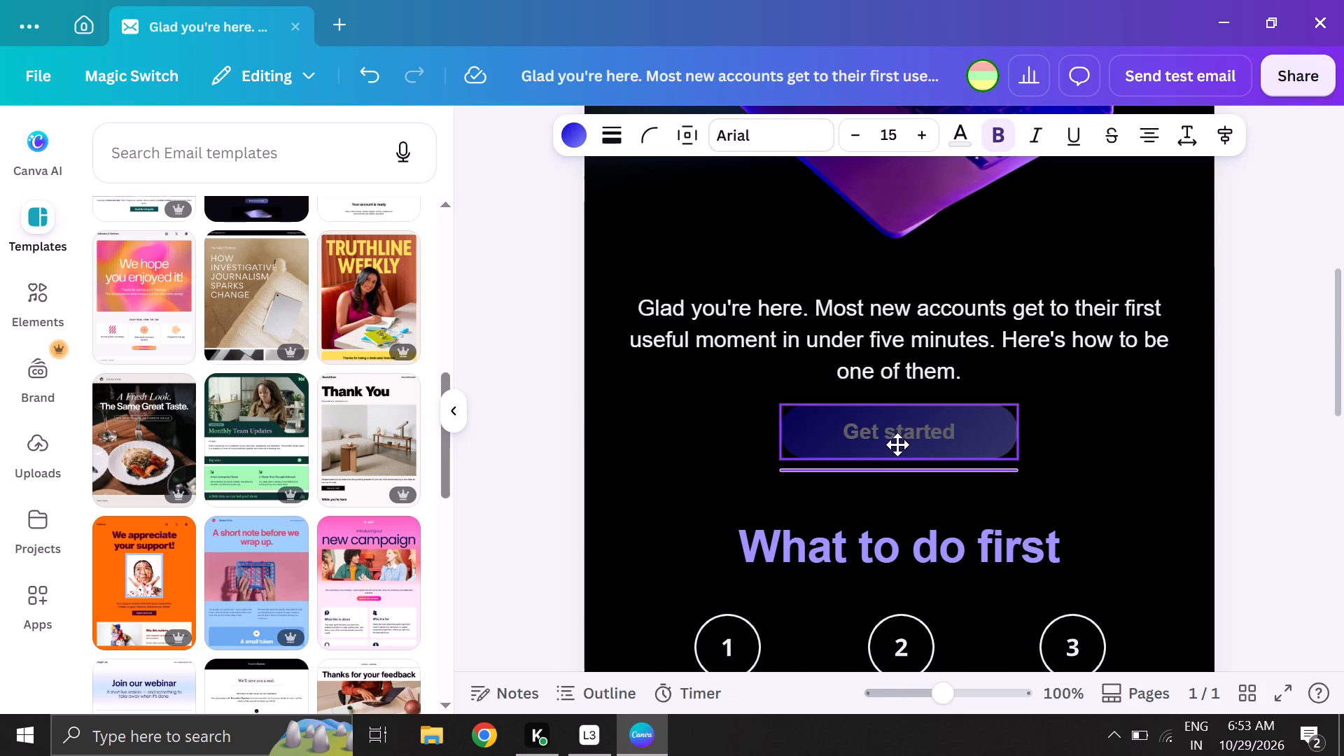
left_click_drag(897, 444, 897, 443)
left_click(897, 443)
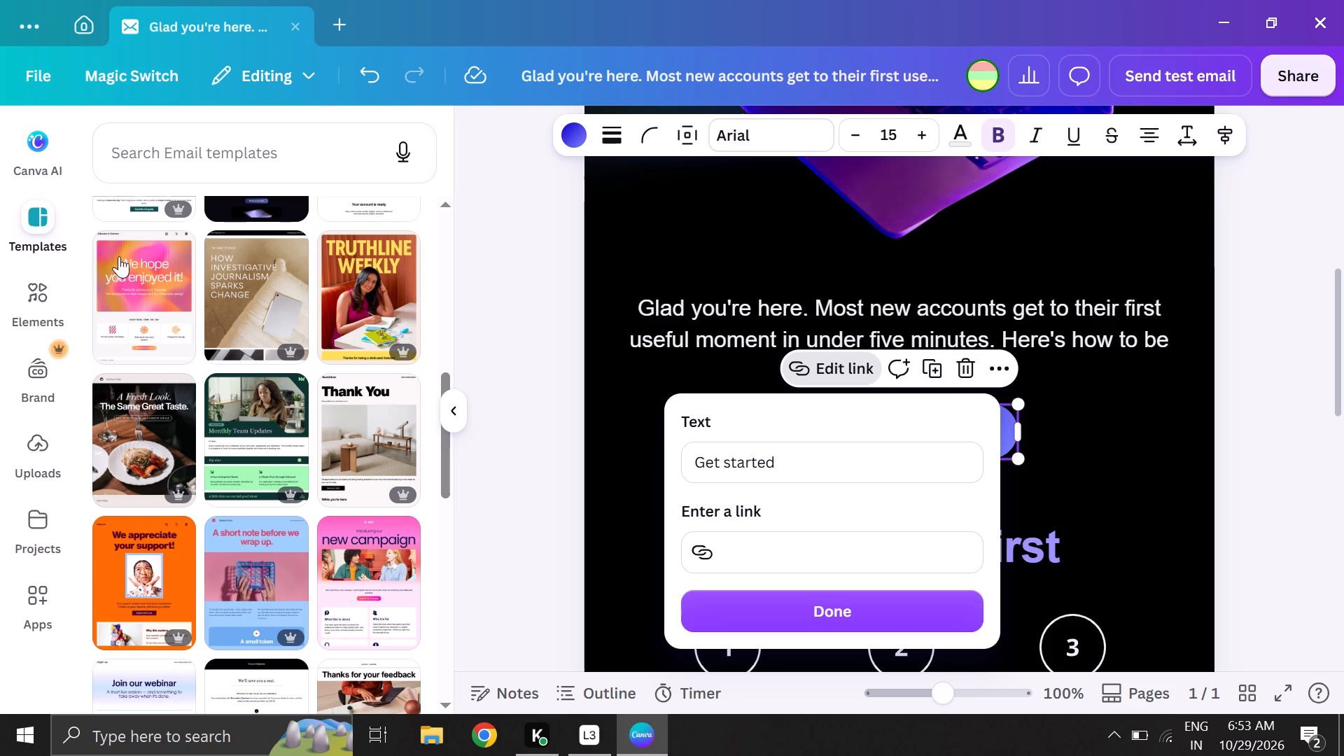
Browse the element categories available for the email.
left_click(30, 316)
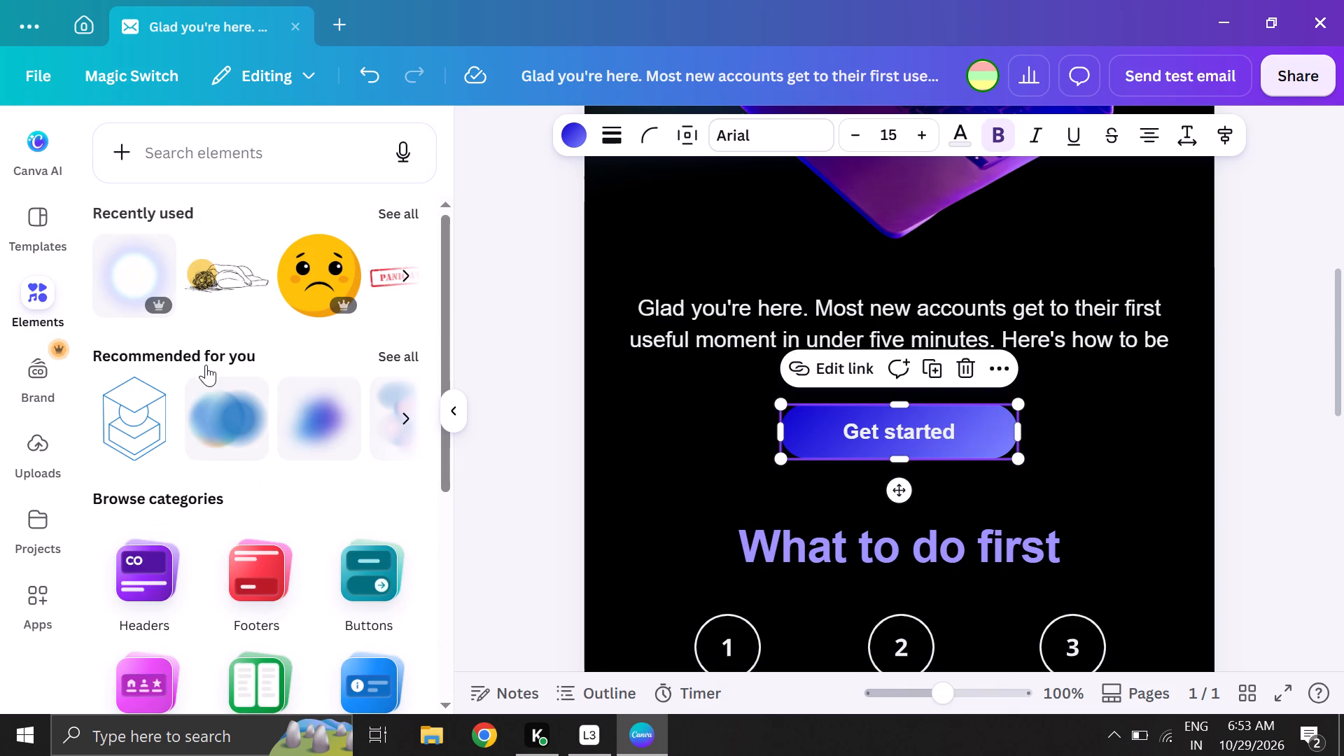
scroll(250, 447, "down", 2)
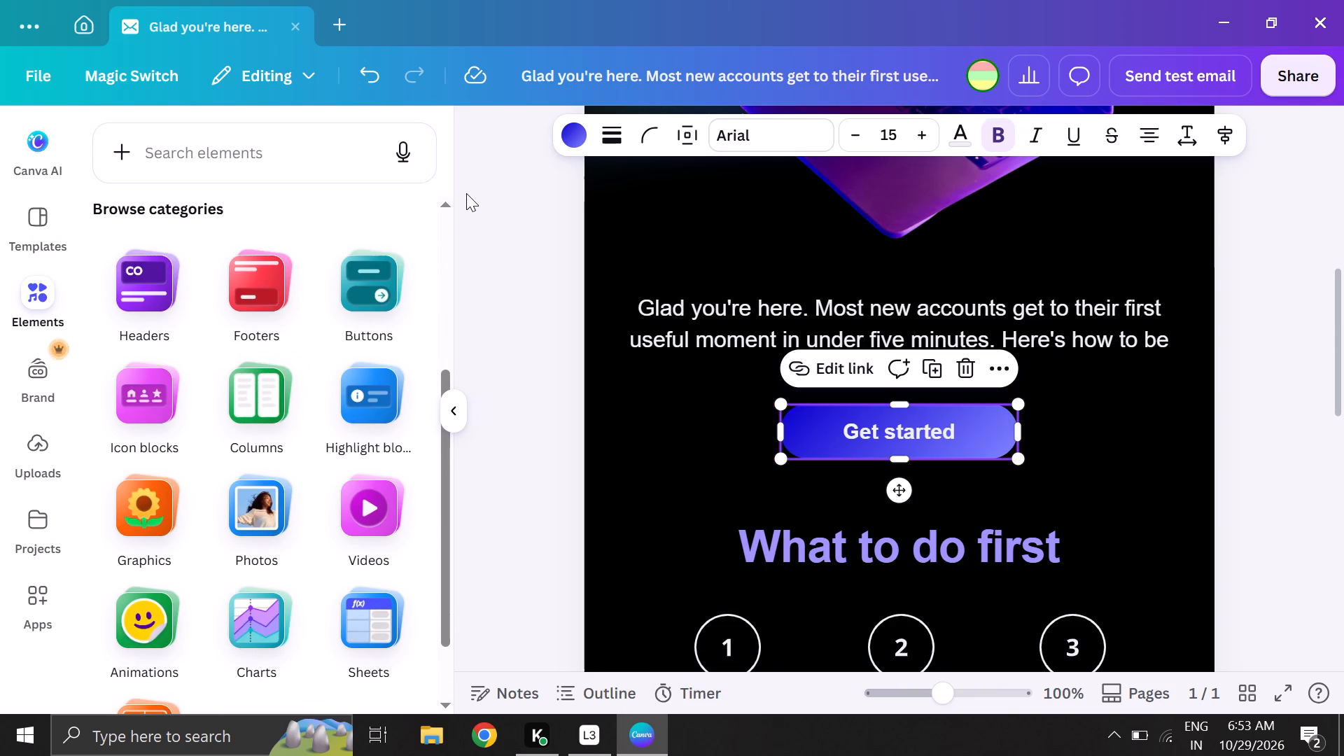
Open Magic Switch's Transform options for the Cloudlet email.
left_click(120, 76)
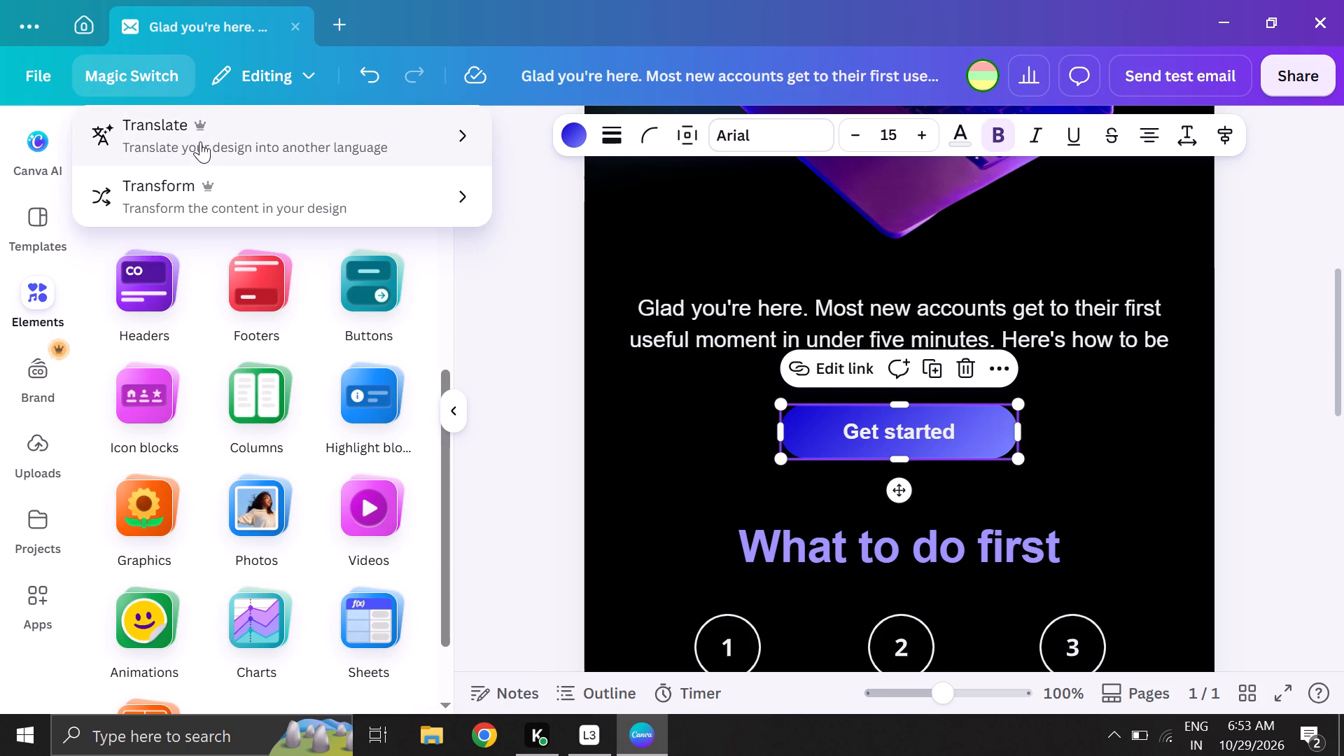
left_click(237, 211)
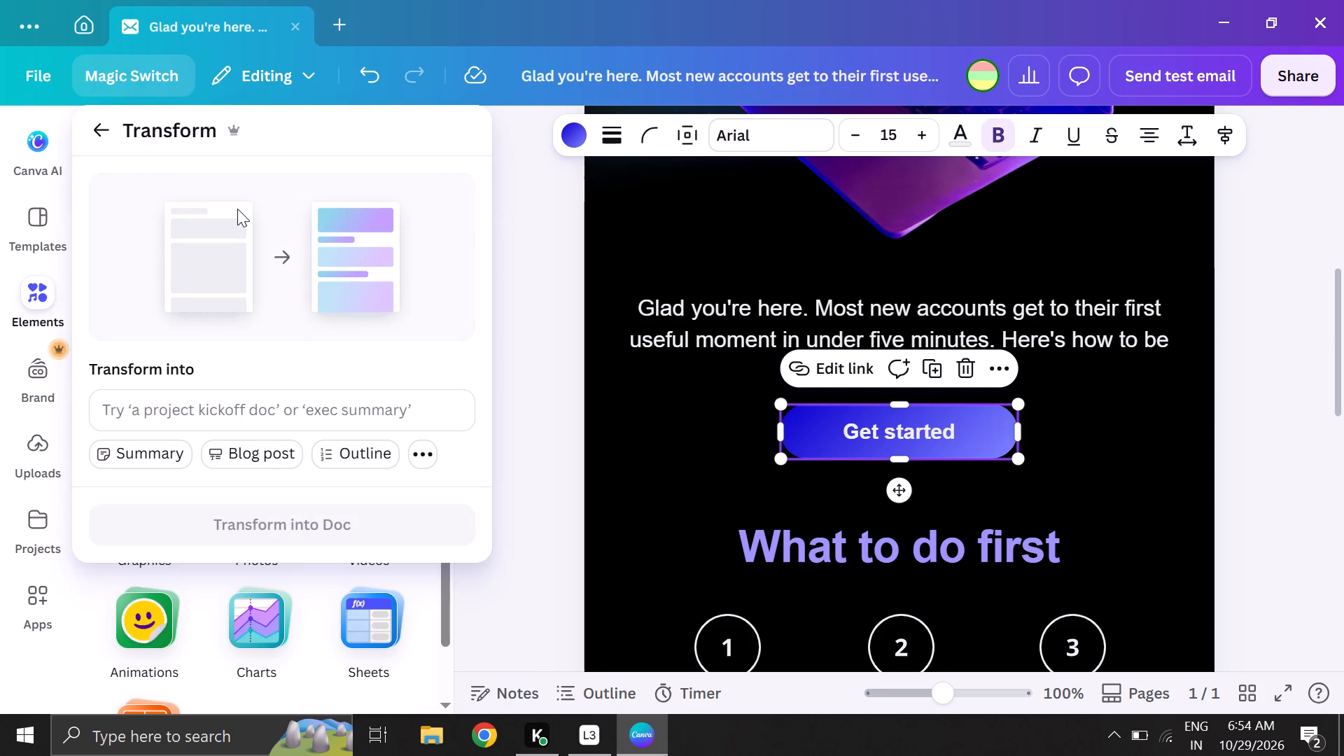